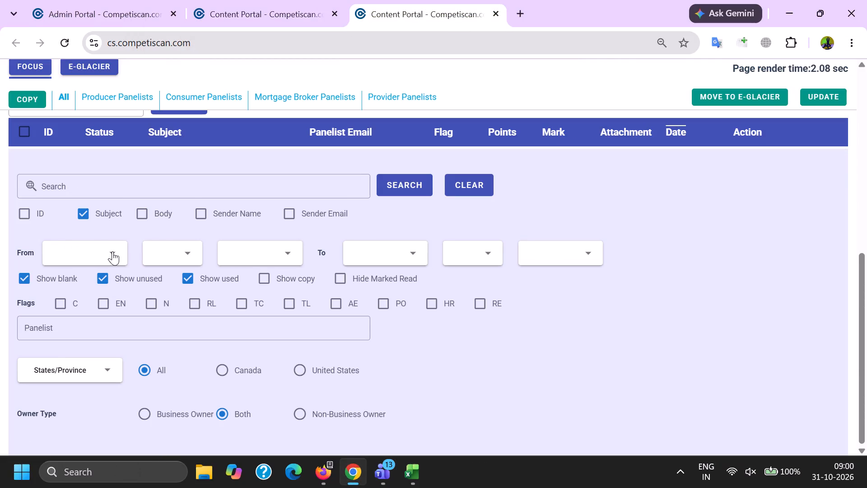
# Search the email subjects for the exact phrase "See your latest review from CreditWise".
pyautogui.click(135, 182)
pyautogui.hotkey('shift', '"')
pyautogui.hotkey('ctrl', 'v')
pyautogui.hotkey('shift', '"')
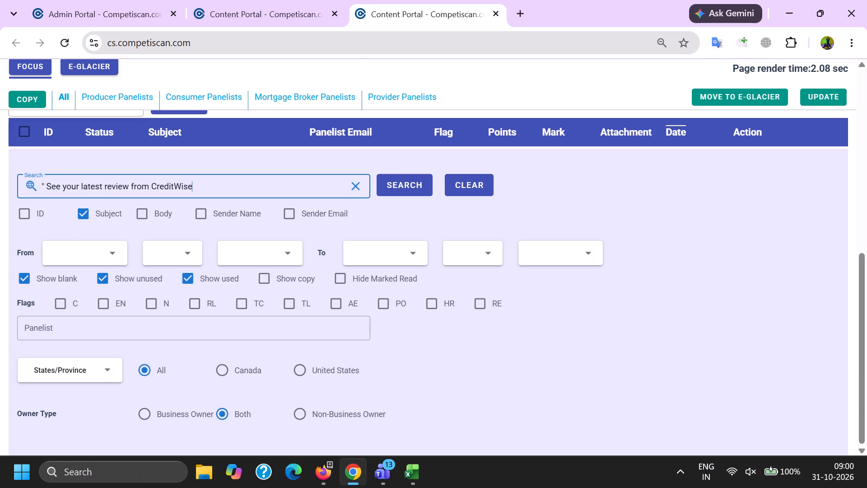
pyautogui.press('Return')
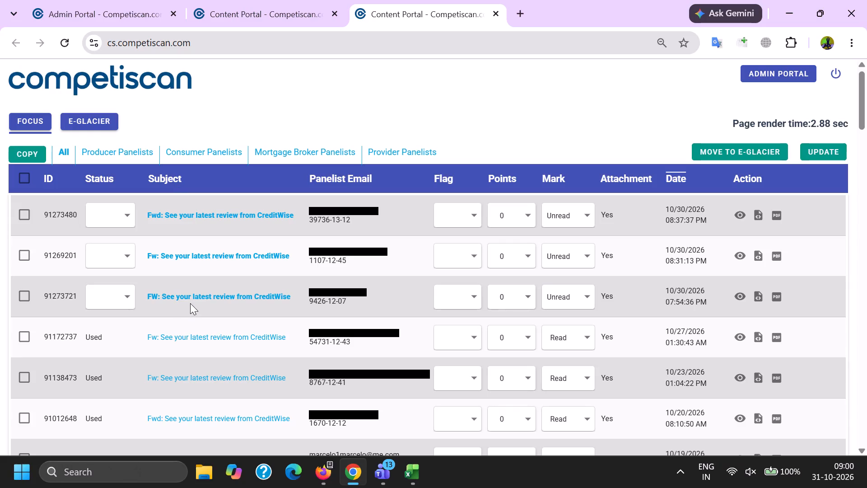
# Open the three unread "See your latest review from CreditWise" emails, IDs 91273721, 91269201 and 91273480, in separate tabs.
pyautogui.keyDown('ctrl'); pyautogui.click(180, 296); pyautogui.keyUp('ctrl')
pyautogui.keyDown('ctrl'); pyautogui.click(190, 253); pyautogui.keyUp('ctrl')
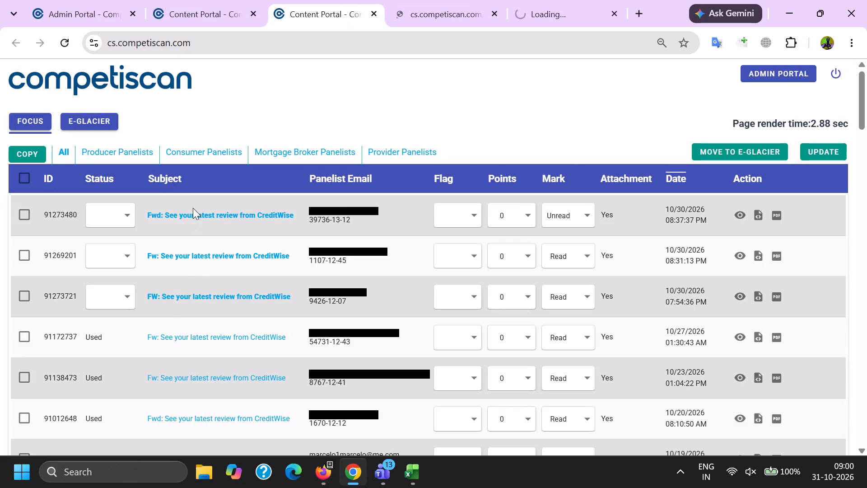
pyautogui.keyDown('ctrl'); pyautogui.click(192, 213); pyautogui.keyUp('ctrl')
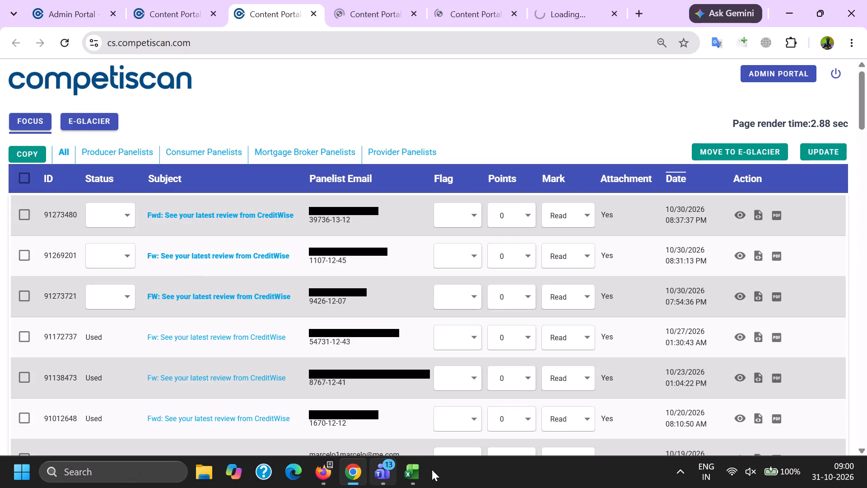
# Switch to the Excel workbook and copy the 30-Nov-26 header block in rows 7148 to 7150, columns A to K, of the may 26 sheet.
pyautogui.click(422, 474)
pyautogui.click(522, 413)
pyautogui.scroll(-4, 265, 300)
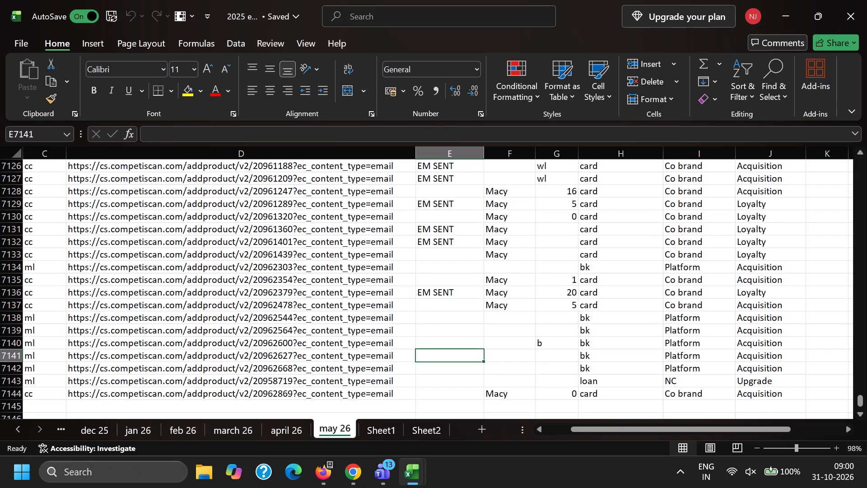
pyautogui.click(301, 297)
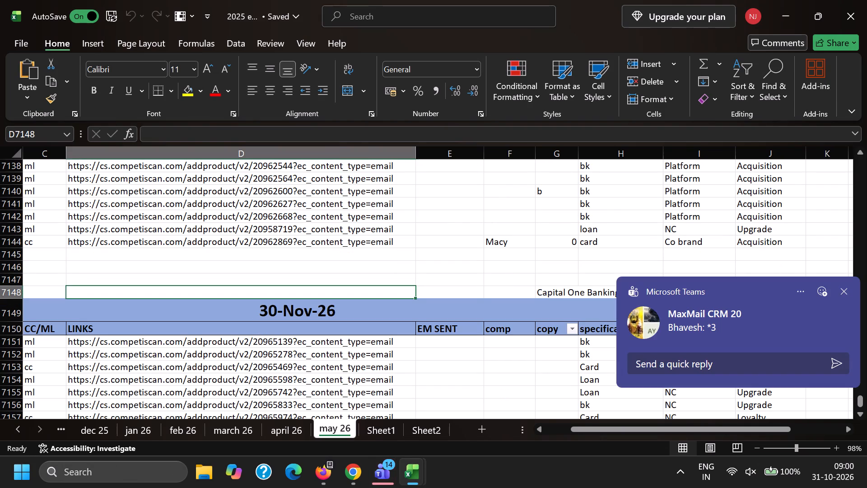
pyautogui.press('Left')
pyautogui.press('Left')
pyautogui.press('Left')
pyautogui.press('Left')
pyautogui.hotkey('shift', 'Down')
pyautogui.hotkey('shift', 'Down')
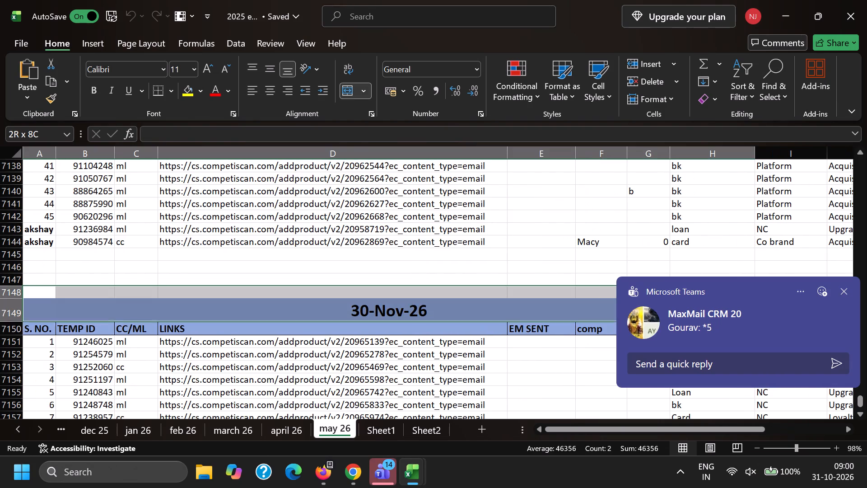
pyautogui.hotkey('shift', 'Right')
pyautogui.hotkey('shift', 'Right')
pyautogui.hotkey('shift', 'Right')
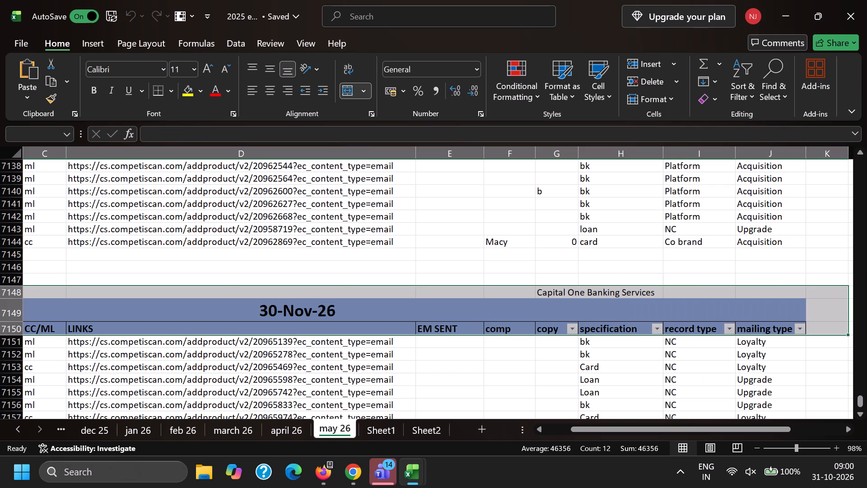
pyautogui.hotkey('ctrl', 'c')
# Paste the copied header block below the last entries of the may 26 sheet, starting at cell A7202.
pyautogui.scroll(-17, 259, 283)
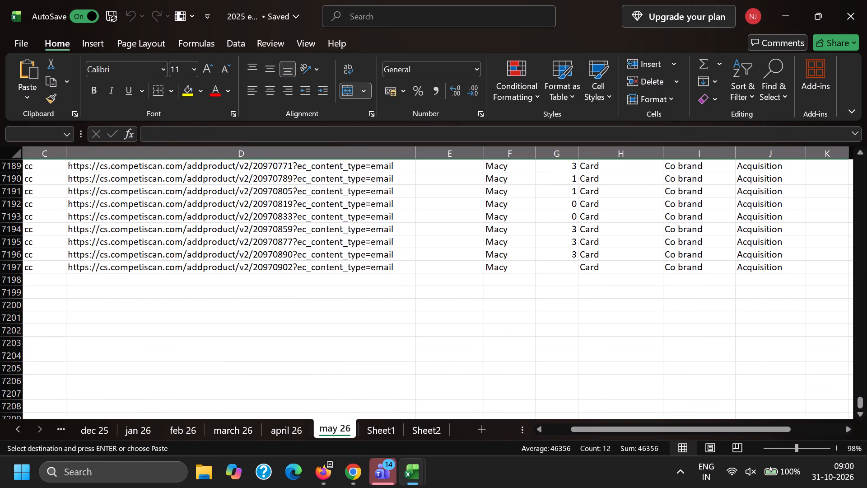
pyautogui.click(79, 326)
pyautogui.press('Left')
pyautogui.press('Left')
pyautogui.press('Left')
pyautogui.press('Left')
pyautogui.press('Left')
pyautogui.press('Left')
pyautogui.press('Left')
pyautogui.press('Left')
pyautogui.press('Left')
pyautogui.press('Left')
pyautogui.press('Left')
pyautogui.press('Left')
pyautogui.press('Left')
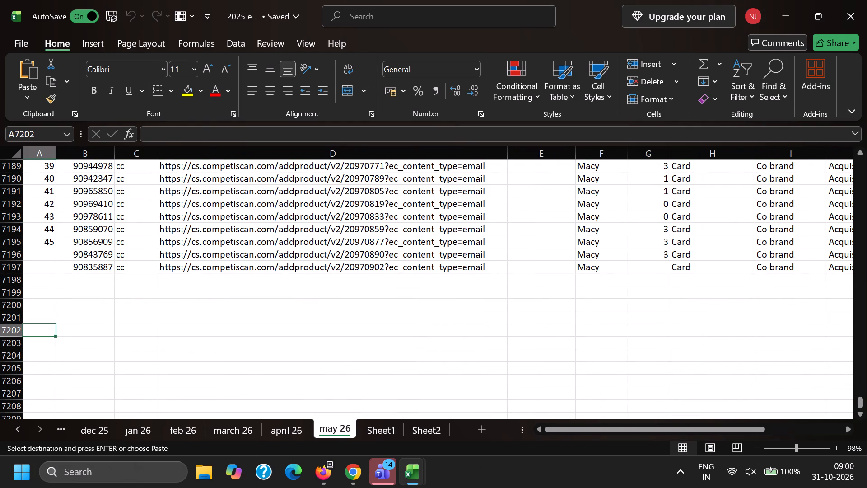
pyautogui.hotkey('ctrl', 'v')
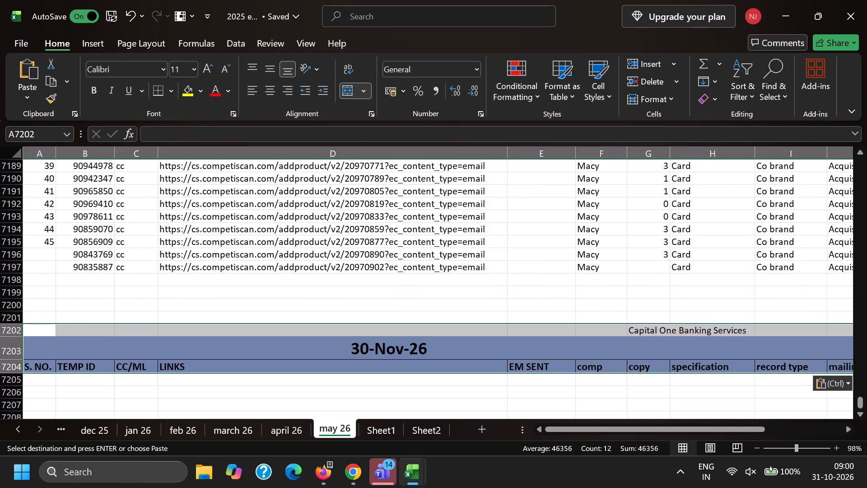
pyautogui.click(169, 391)
# Change the date in the pasted header block's title row 7203 to 31-11-2026.
pyautogui.doubleClick(364, 340)
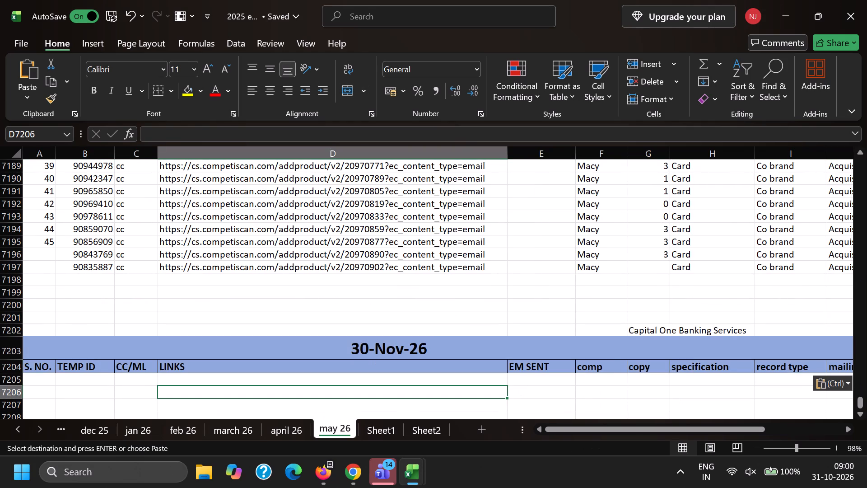
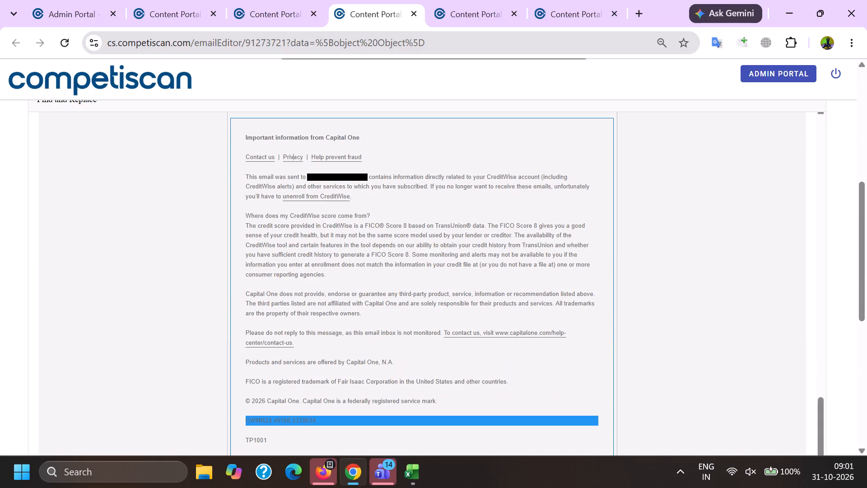
# Delete the recipient's address from the "This email was sent to" sentence in the footer of email 91273721.
pyautogui.moveTo(310, 175); pyautogui.dragTo(378, 176)
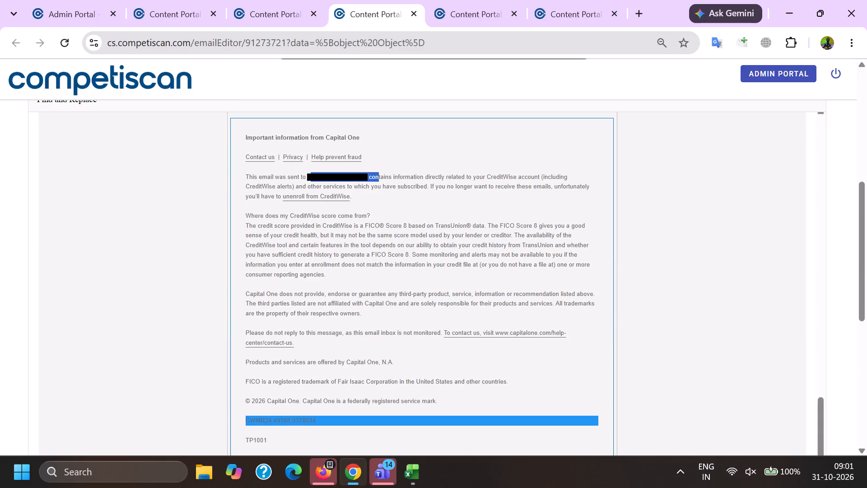
pyautogui.moveTo(378, 176); pyautogui.dragTo(355, 180)
pyautogui.press('BackSpace')
pyautogui.press('BackSpace')
pyautogui.scroll(-6, 309, 253)
pyautogui.scroll(3, 242, 287)
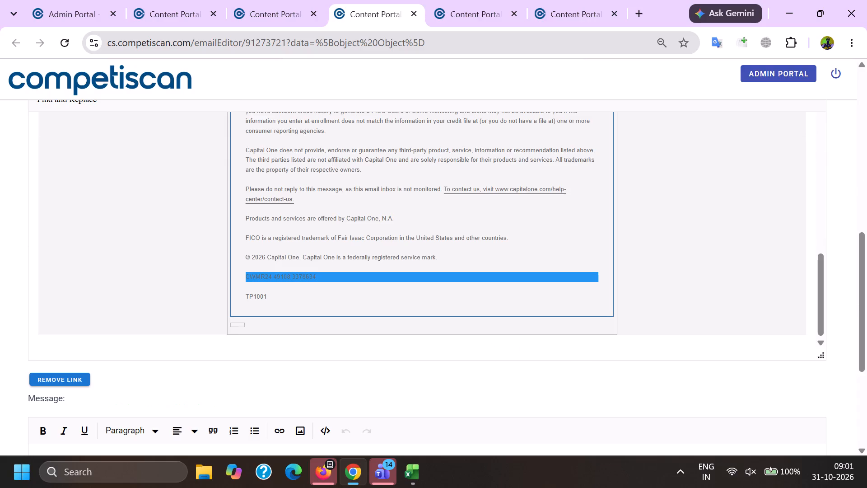
# Delete the highlighted tracking code line and the TP1001 line at the end of the email body.
pyautogui.moveTo(245, 278); pyautogui.dragTo(286, 293)
pyautogui.press('BackSpace')
pyautogui.press('BackSpace')
# Save the product info for the edited email 91273721.
pyautogui.scroll(-8, 312, 286)
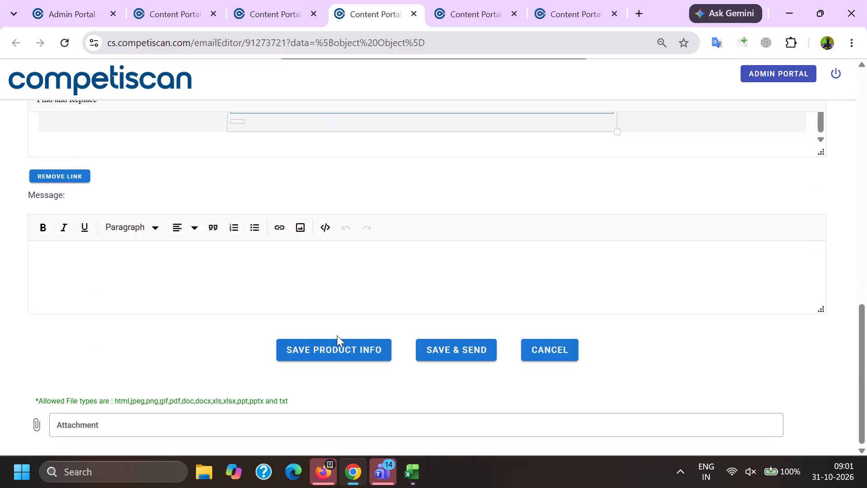
pyautogui.scroll(-3, 337, 335)
pyautogui.click(338, 343)
pyautogui.click(443, 277)
pyautogui.click(490, 0)
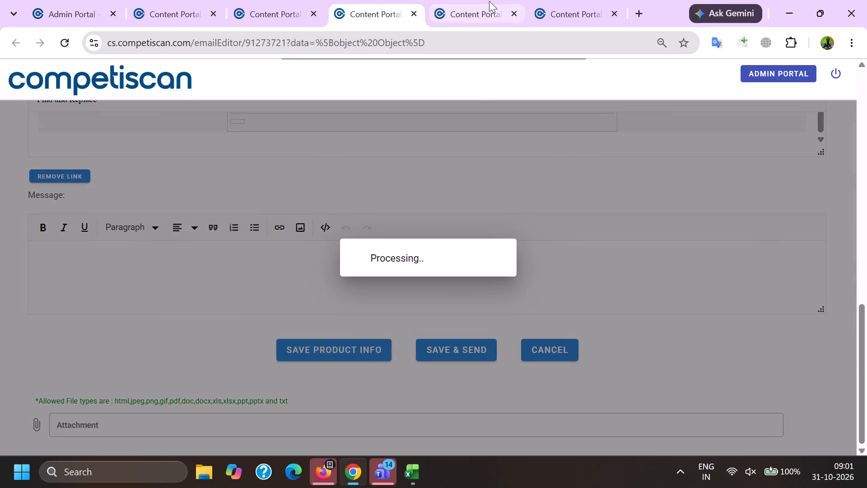
pyautogui.click(369, 0)
pyautogui.click(0, 225)
pyautogui.scroll(11, 0, 248)
pyautogui.click(33, 187)
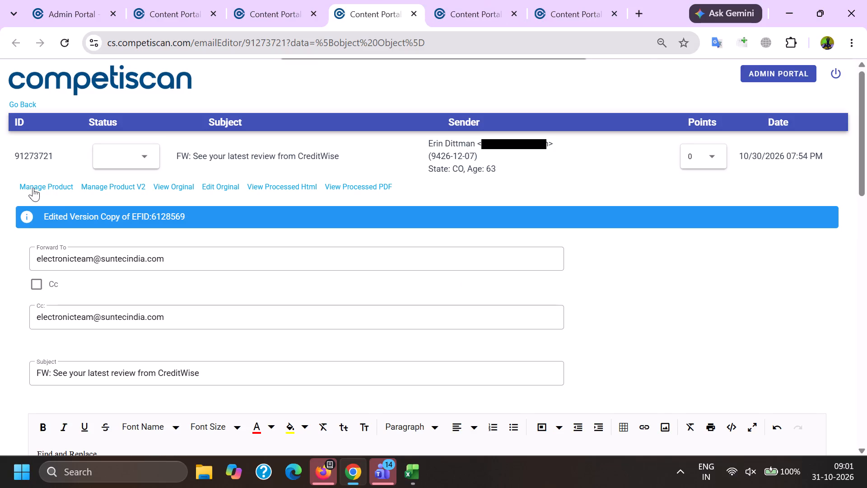
# Return to the editor of email 91273721 and look through the edited email body from its end towards its beginning.
pyautogui.hotkey('alt', 'Tab')
pyautogui.scroll(-6, 133, 229)
pyautogui.click(136, 280)
pyautogui.press('pageup')
pyautogui.press('pageup')
pyautogui.press('pageup')
pyautogui.press('pageup')
pyautogui.press('pageup')
pyautogui.press('pageup')
pyautogui.press('pageup')
pyautogui.press('pageup')
pyautogui.press('pageup')
pyautogui.press('pageup')
pyautogui.press('pageup')
pyautogui.press('pageup')
pyautogui.press('pageup')
pyautogui.press('pageup')
pyautogui.press('pageup')
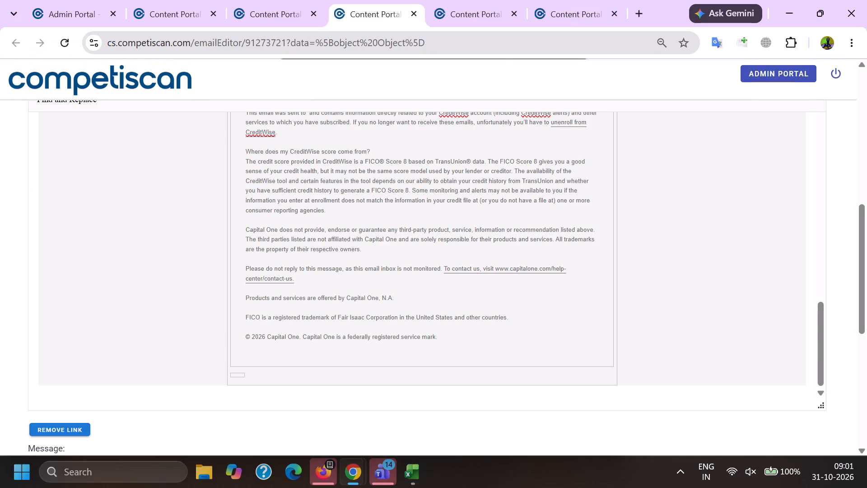
# Copy the line "Check your credit score and other key factors with the CreditWise app" from the body of email 91273721.
pyautogui.scroll(-4, 136, 274)
pyautogui.scroll(-4, 177, 297)
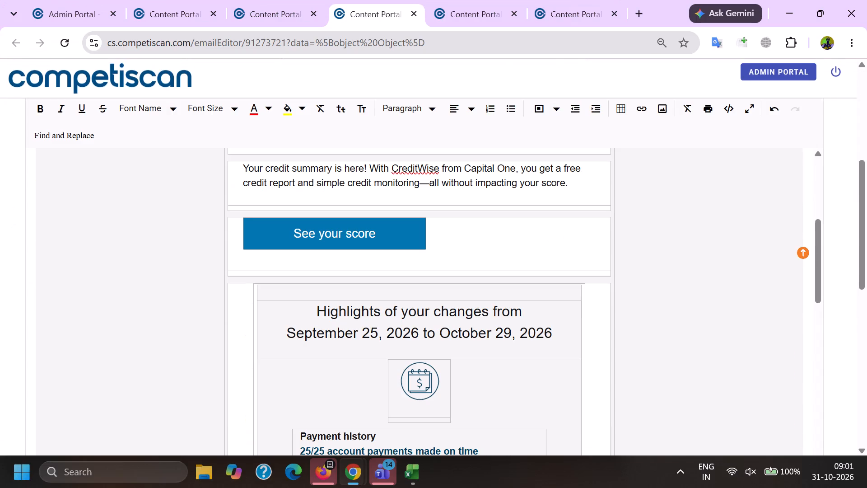
pyautogui.scroll(-4, 217, 299)
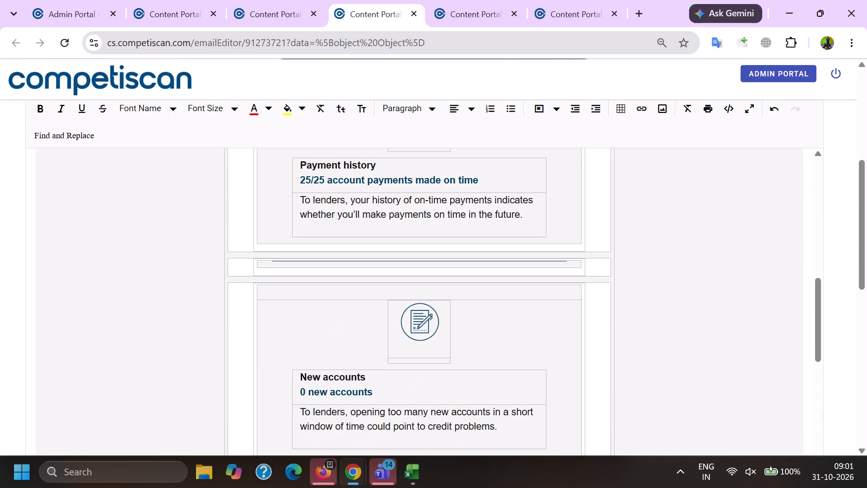
pyautogui.scroll(-2, 395, 361)
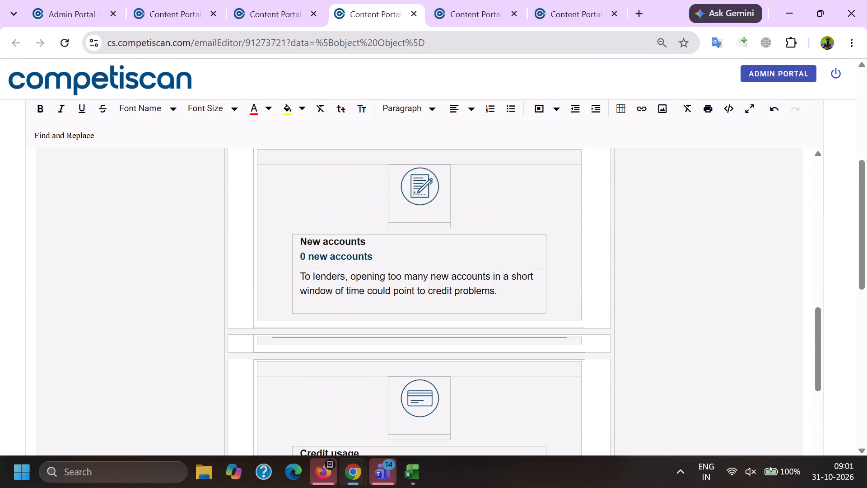
pyautogui.tripleClick(374, 282)
pyautogui.scroll(2, 291, 313)
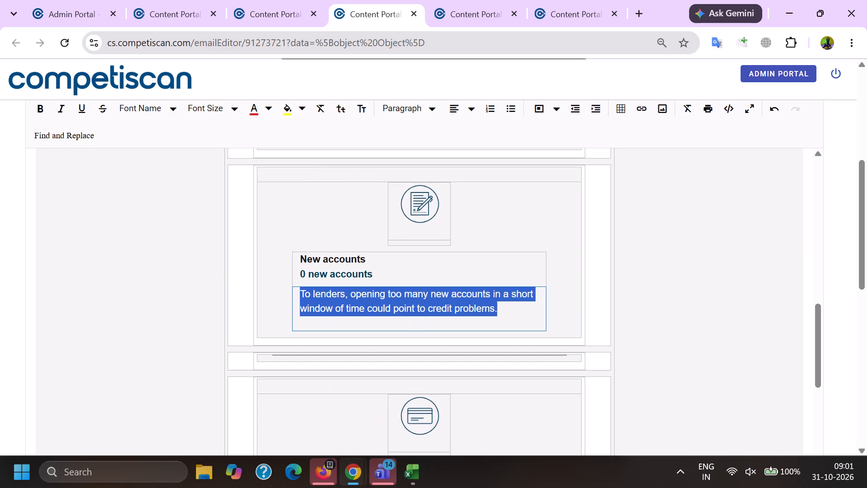
pyautogui.scroll(-9, 309, 320)
pyautogui.scroll(1, 308, 282)
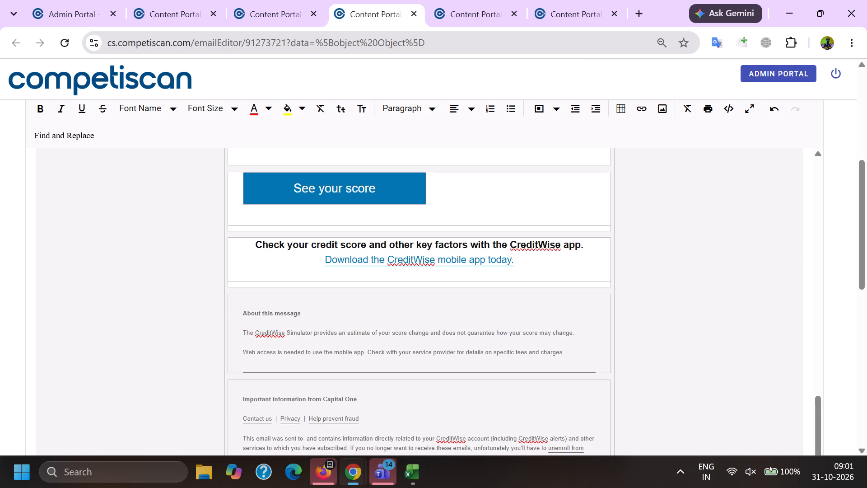
pyautogui.moveTo(253, 244); pyautogui.dragTo(582, 245)
pyautogui.hotkey('ctrl', 'c')
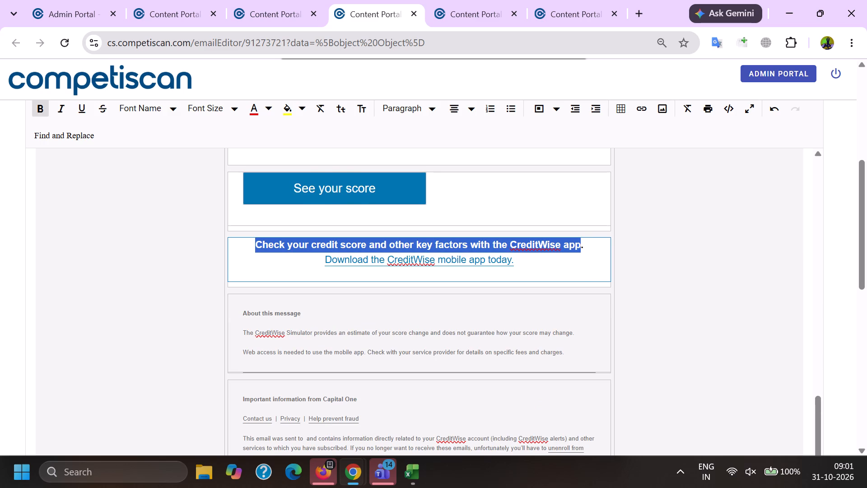
# Append the copied line to the Subject line in the email body, copy the combined subject text, and undo the paste.
pyautogui.scroll(20, 370, 296)
pyautogui.click(331, 273)
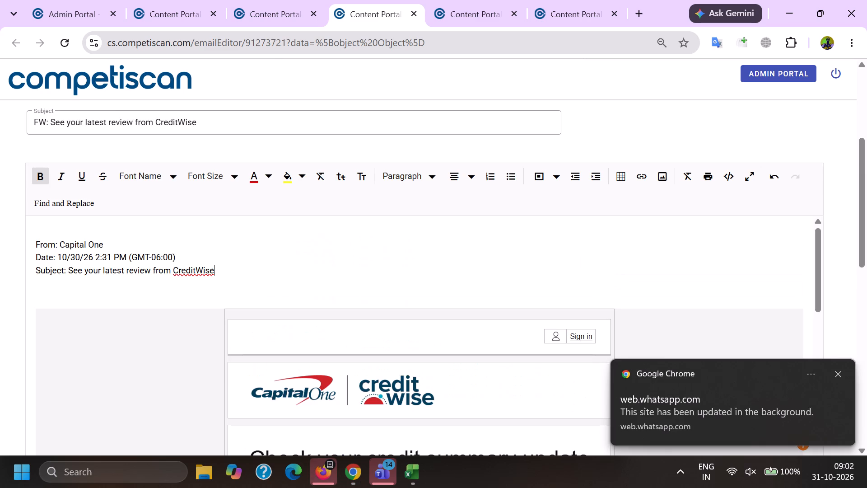
pyautogui.write(',.')
pyautogui.press('space')
pyautogui.hotkey('ctrl', 'v')
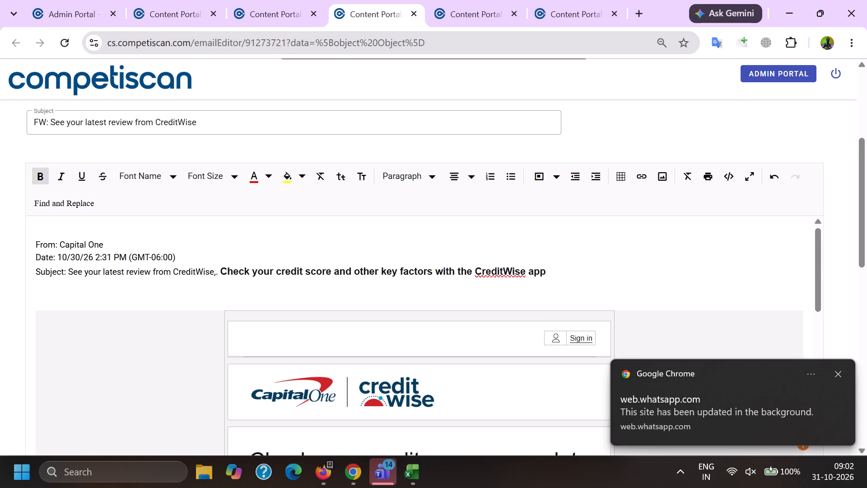
pyautogui.moveTo(68, 272); pyautogui.dragTo(567, 271)
pyautogui.hotkey('ctrl', 'c')
pyautogui.hotkey('ctrl', 'z')
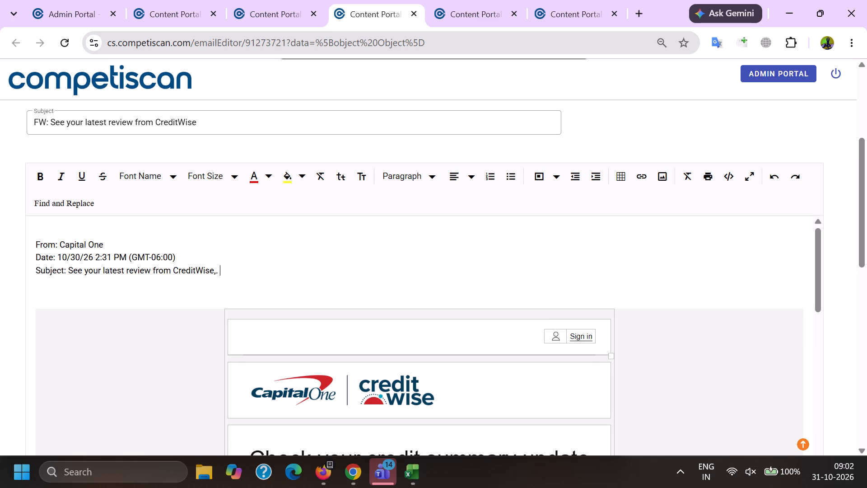
# Switch to the product form window for 91273721 and add the sector Banking with the category Banking Services.
pyautogui.hotkey('alt', 'Tab')
pyautogui.scroll(-5, 299, 263)
pyautogui.click(263, 171)
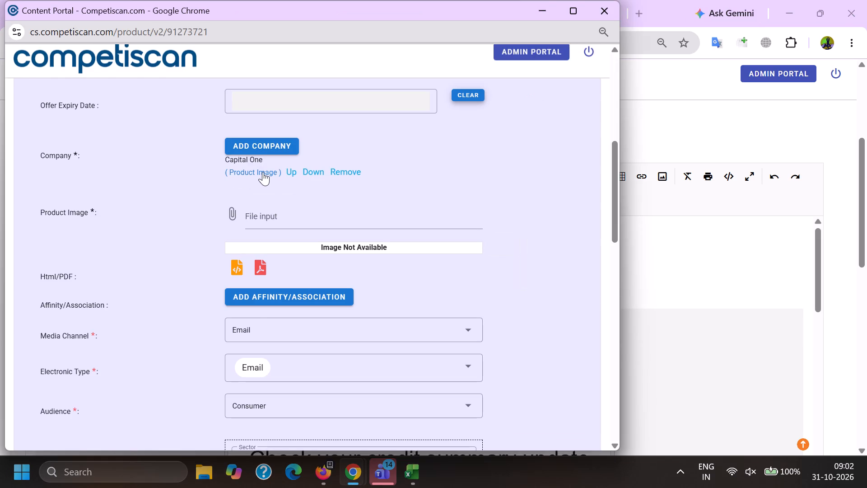
pyautogui.scroll(-6, 262, 171)
pyautogui.scroll(1, 227, 267)
pyautogui.click(258, 116)
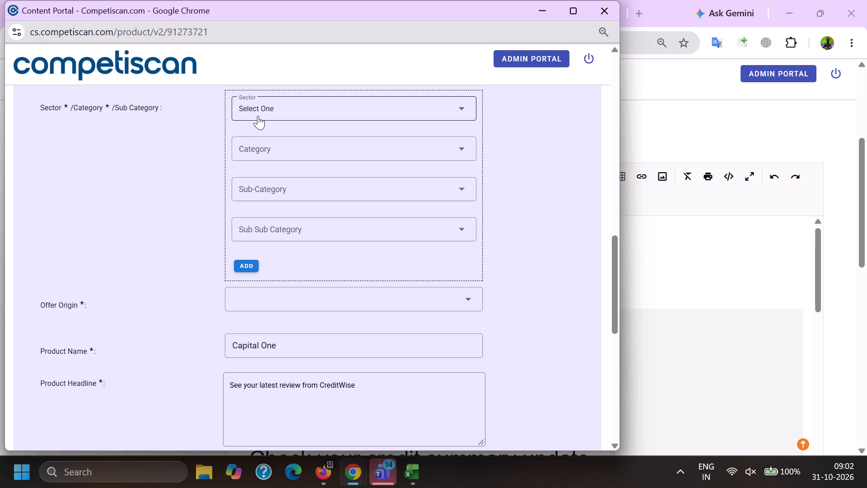
pyautogui.click(270, 163)
pyautogui.moveTo(115, 175); pyautogui.dragTo(131, 174)
pyautogui.click(248, 150)
pyautogui.click(284, 174)
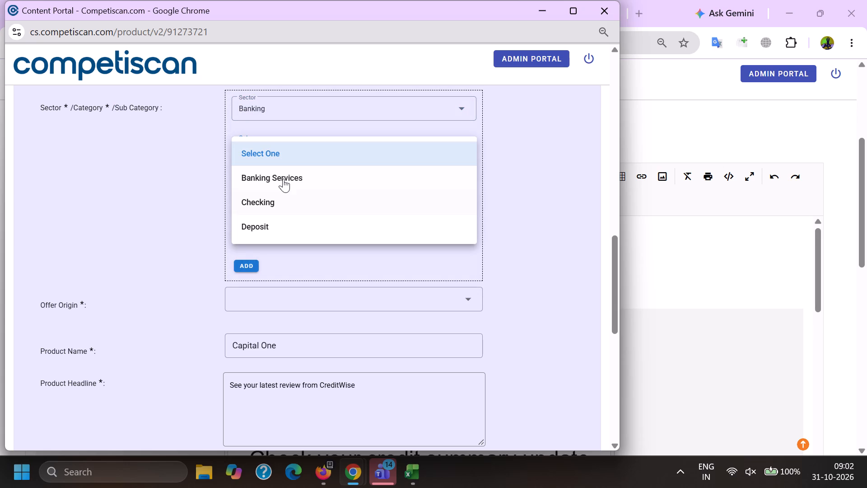
pyautogui.click(210, 194)
pyautogui.click(247, 265)
# Set the Offer Origin to Provider/Bank.
pyautogui.scroll(-1, 258, 210)
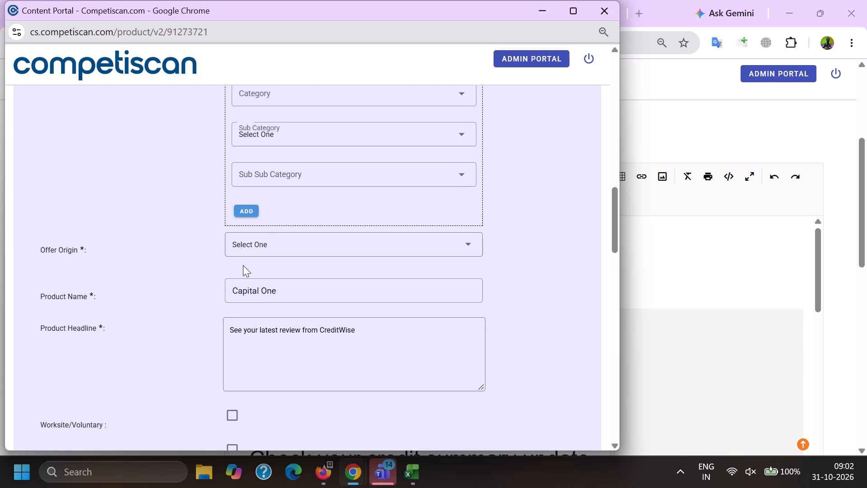
pyautogui.click(259, 243)
pyautogui.click(276, 300)
# Replace the Product Headline with the copied subject text and remove the stray comma after CreditWise.
pyautogui.moveTo(416, 357); pyautogui.dragTo(68, 344)
pyautogui.hotkey('ctrl', 'v')
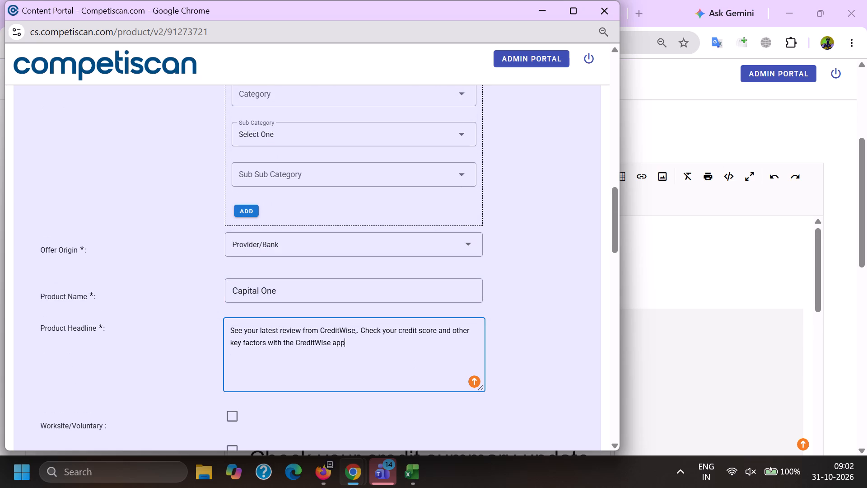
pyautogui.click(352, 336)
pyautogui.press('Right')
pyautogui.press('Right')
pyautogui.press('Right')
pyautogui.press('Left')
pyautogui.press('Insert')
pyautogui.press('BackSpace')
pyautogui.click(380, 373)
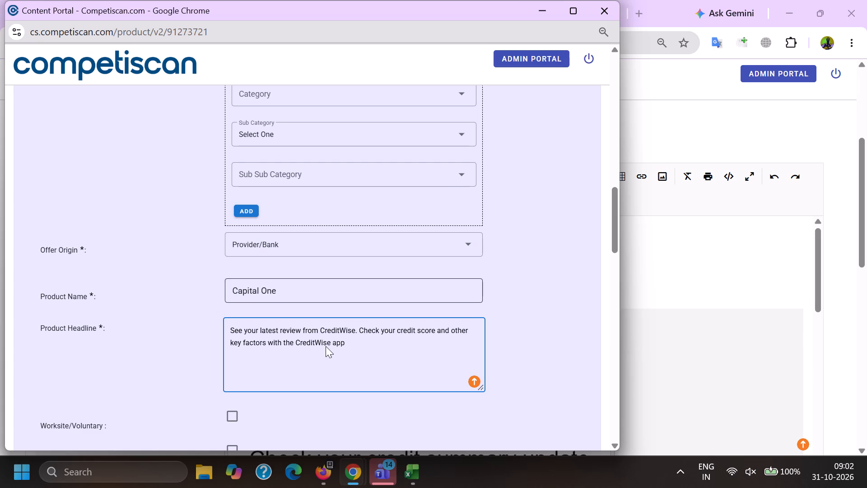
# Copy "Capital One Banking Services" from cell G7202 of the Excel may 26 sheet and paste it as the form's Product Name.
pyautogui.click(411, 474)
pyautogui.click(532, 419)
pyautogui.scroll(-2, 573, 230)
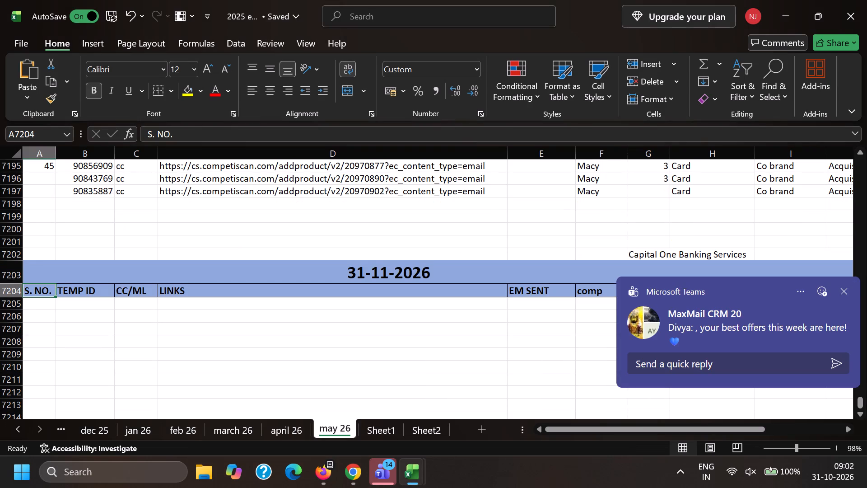
pyautogui.click(645, 254)
pyautogui.hotkey('ctrl', 'c')
pyautogui.hotkey('alt', 'Tab')
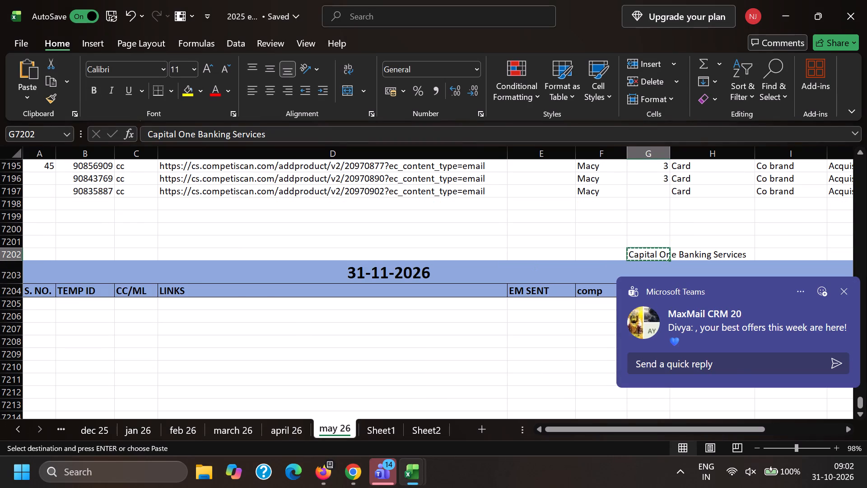
pyautogui.moveTo(370, 289); pyautogui.dragTo(42, 296)
pyautogui.hotkey('ctrl', 'v')
# Set the Response Mechanism to URL/Website.
pyautogui.scroll(-5, 205, 265)
pyautogui.click(267, 318)
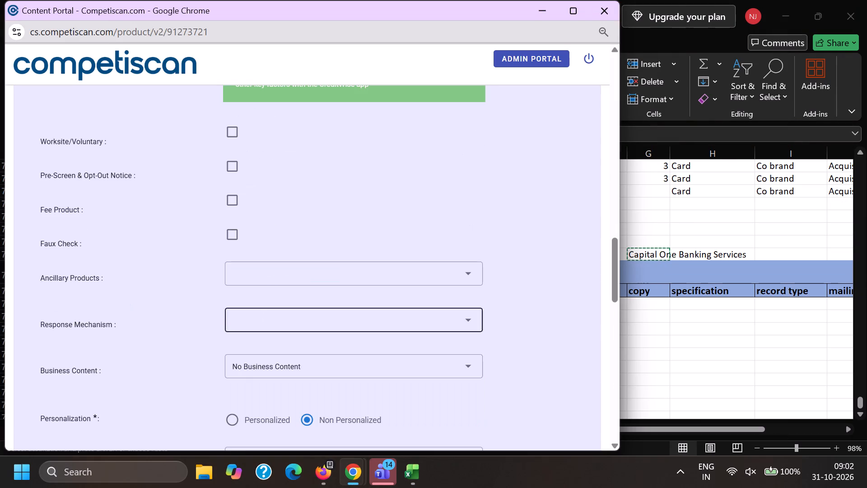
pyautogui.scroll(-7, 264, 228)
pyautogui.click(290, 354)
pyautogui.click(279, 333)
pyautogui.moveTo(167, 319); pyautogui.dragTo(173, 311)
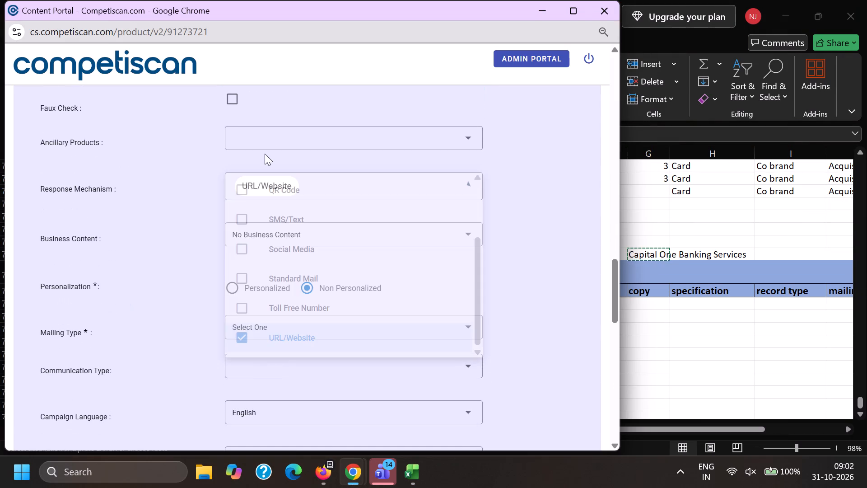
# Choose an option for Ancillary Products.
pyautogui.click(258, 139)
pyautogui.click(298, 196)
pyautogui.click(169, 217)
# Set the Mailing Type to Loyalty/Retention and Personalization to Non Personalized.
pyautogui.scroll(-2, 228, 208)
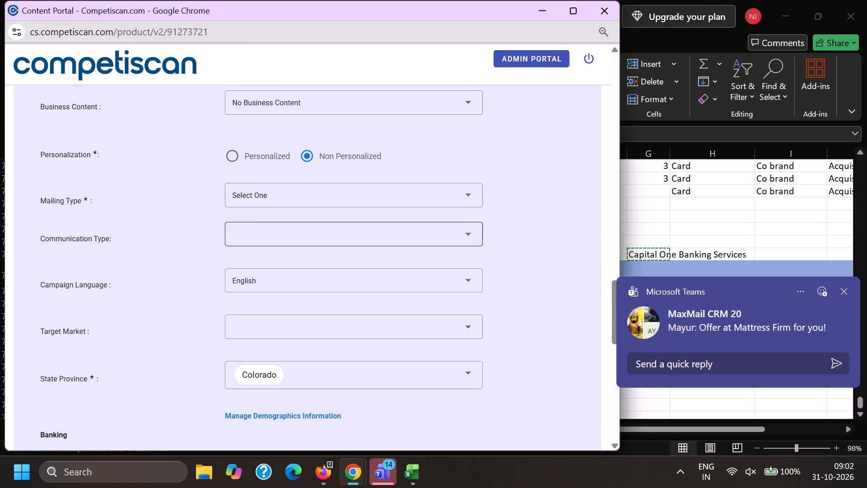
pyautogui.click(233, 155)
pyautogui.click(246, 187)
pyautogui.click(262, 277)
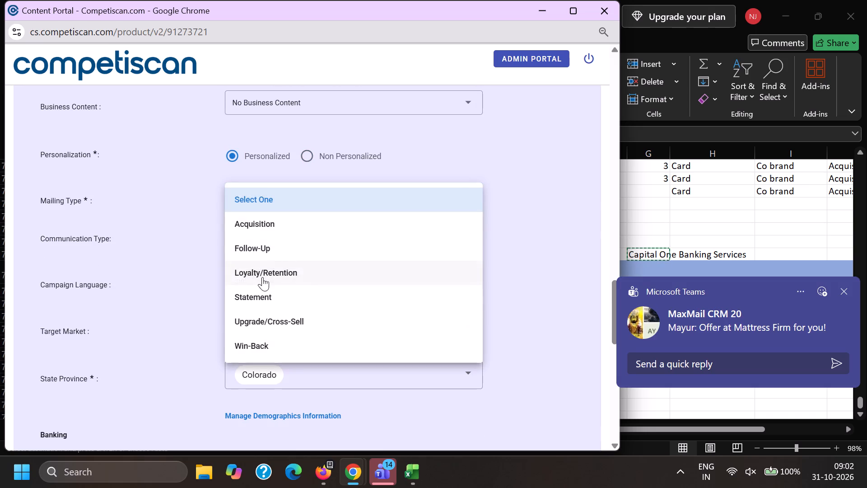
pyautogui.moveTo(201, 255); pyautogui.dragTo(214, 246)
pyautogui.click(305, 157)
# Select the Communication Type options, including Online Web Tools/Software.
pyautogui.click(263, 234)
pyautogui.scroll(-8, 281, 180)
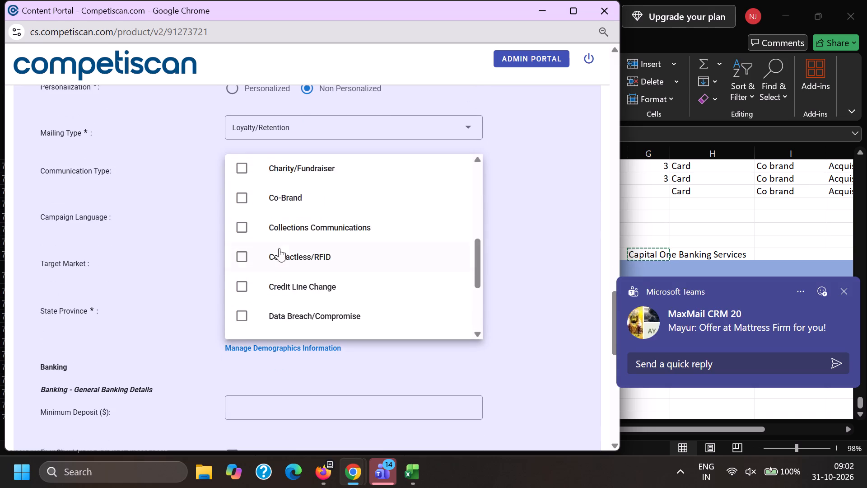
pyautogui.scroll(-5, 279, 248)
pyautogui.click(299, 282)
pyautogui.scroll(-11, 299, 281)
pyautogui.scroll(3, 302, 280)
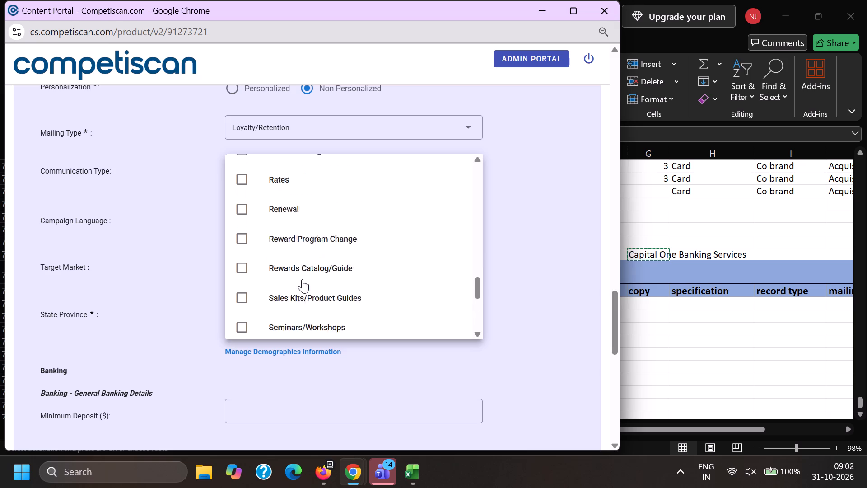
pyautogui.scroll(4, 302, 279)
pyautogui.click(312, 316)
pyautogui.click(134, 310)
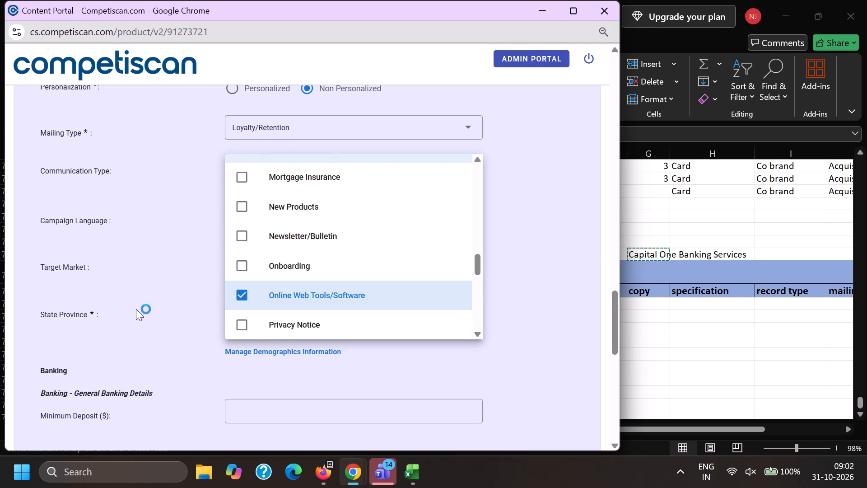
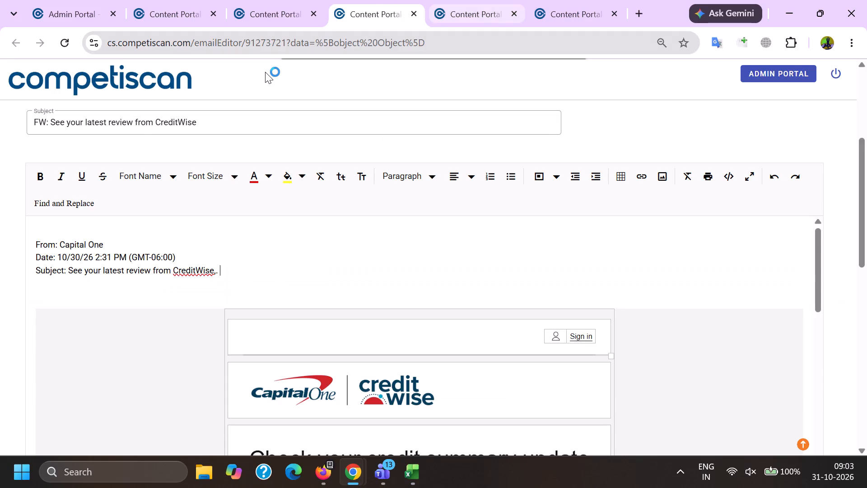
# Log email ID 91269201 in the TEMP ID column at row 7206 of the Excel may 26 sheet.
pyautogui.doubleClick(265, 40)
pyautogui.hotkey('ctrl', 'c')
pyautogui.click(409, 473)
pyautogui.click(541, 428)
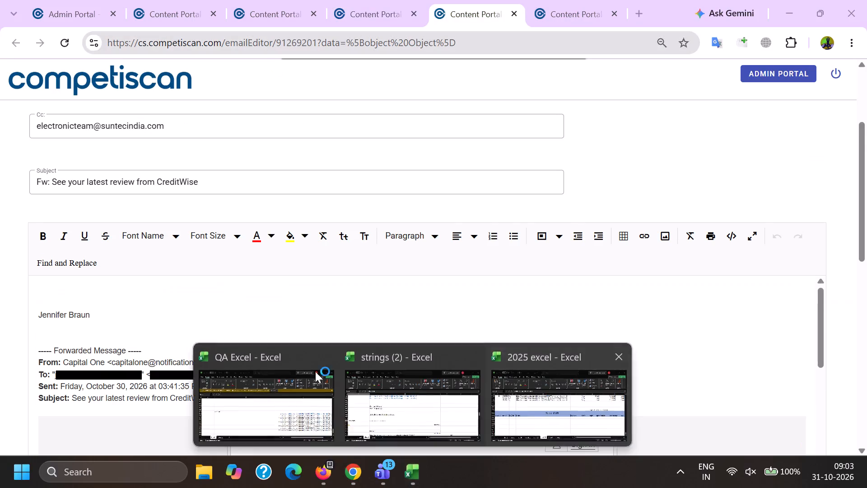
pyautogui.click(69, 318)
pyautogui.hotkey('ctrl', 'v')
pyautogui.click(117, 317)
# Copy email ID 91273721 from its portal page into the TEMP ID column at row 7205.
pyautogui.hotkey('alt', 'Tab')
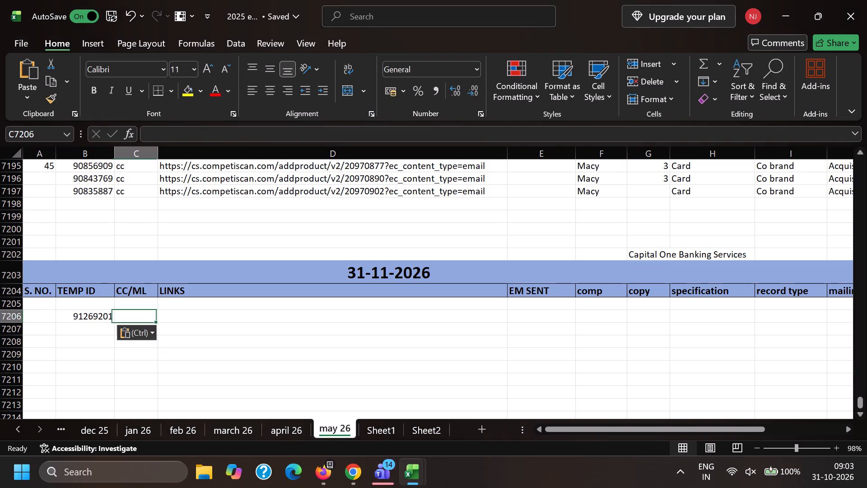
pyautogui.click(378, 0)
pyautogui.doubleClick(268, 39)
pyautogui.hotkey('ctrl', 'c')
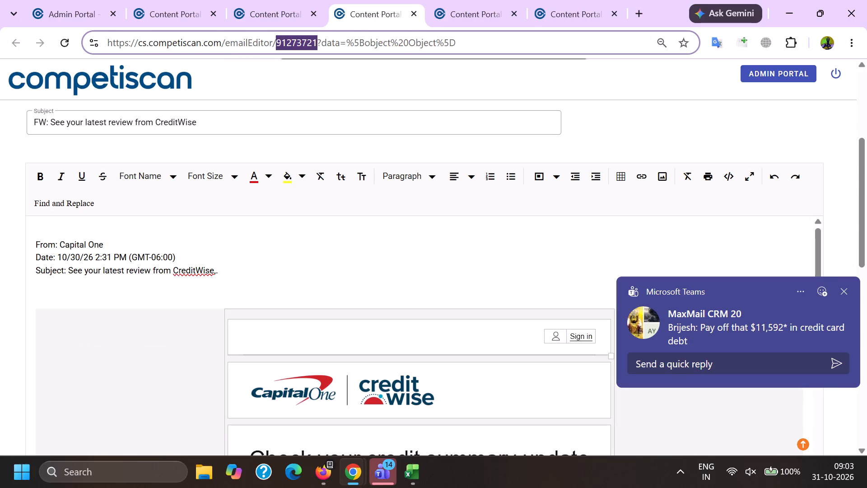
pyautogui.hotkey('alt', 'Tab')
pyautogui.click(84, 306)
pyautogui.hotkey('ctrl', 'v')
# Enter ml in the CC/ML column for rows 7205 and 7206.
pyautogui.click(129, 310)
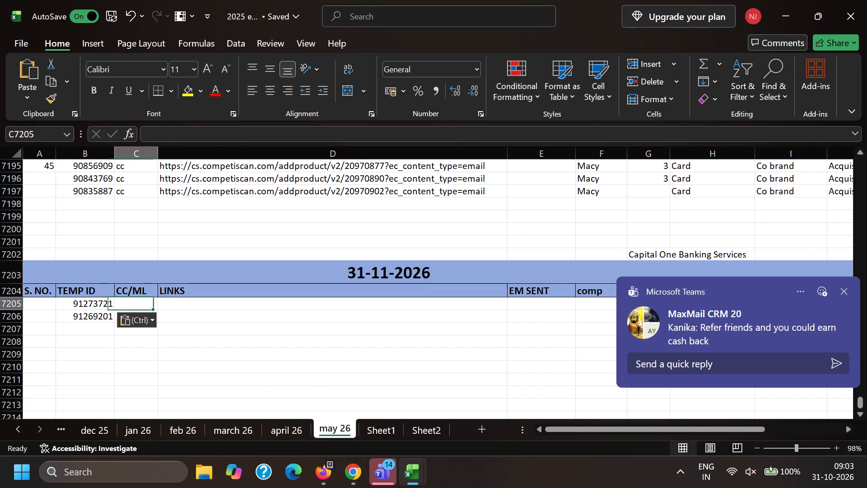
pyautogui.write('mnl')
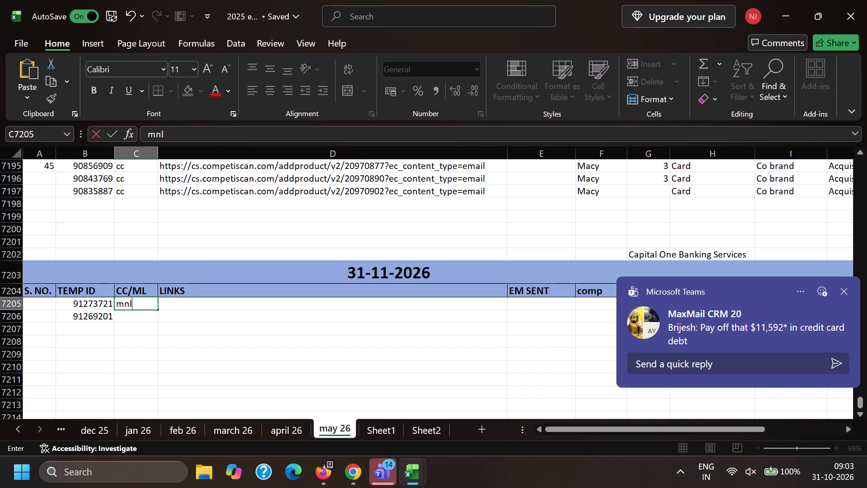
pyautogui.press('BackSpace')
pyautogui.press('BackSpace')
pyautogui.press('l')
pyautogui.press('Return')
pyautogui.write('ml')
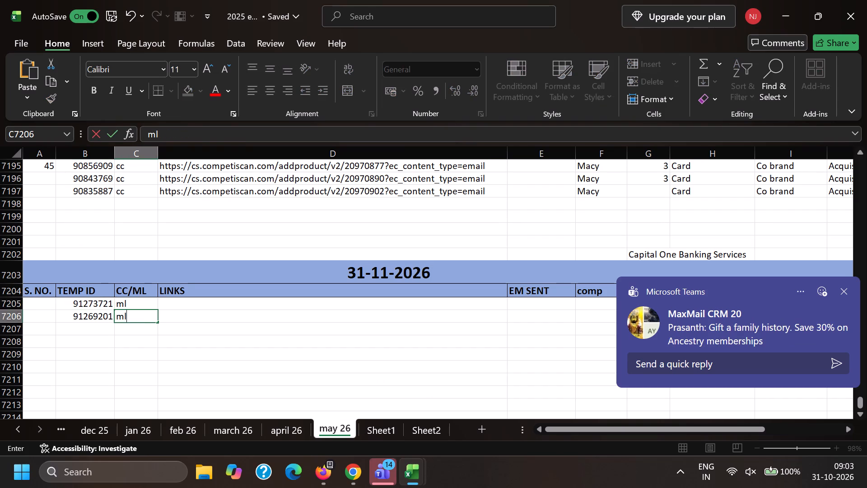
pyautogui.press('Right')
# Copy the specification, record type and mailing type values bk, NC and Loyalty from row 7187 into row 7205.
pyautogui.press('Right')
pyautogui.press('Right')
pyautogui.press('Right')
pyautogui.press('Up')
pyautogui.press('Up')
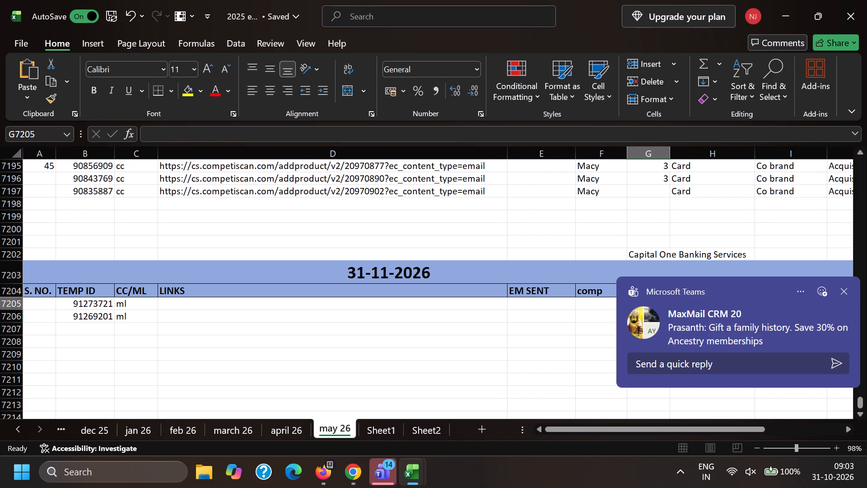
pyautogui.press('Right')
pyautogui.scroll(4, 541, 258)
pyautogui.scroll(1, 695, 262)
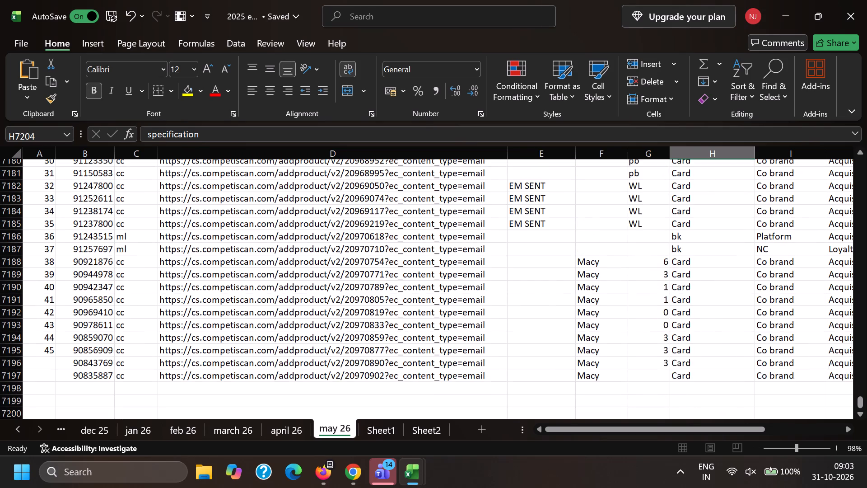
pyautogui.click(682, 240)
pyautogui.click(687, 256)
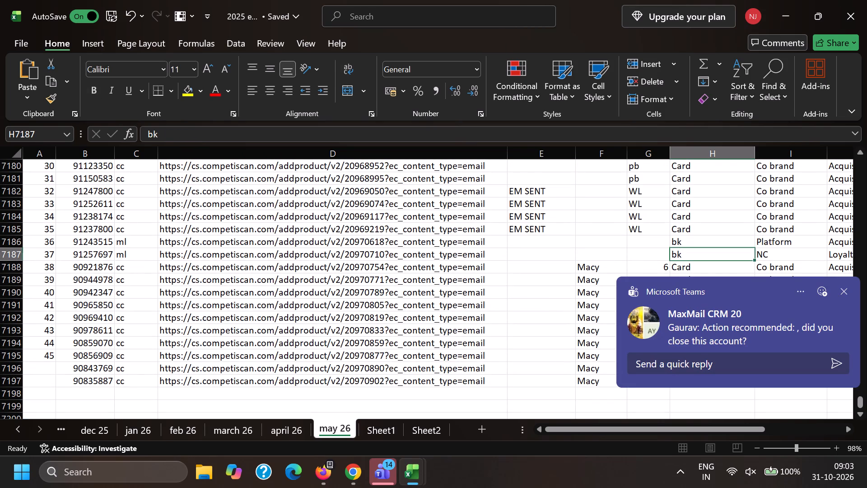
pyautogui.hotkey('shift', 'Right')
pyautogui.hotkey('shift', 'Right')
pyautogui.hotkey('ctrl', 'c')
pyautogui.scroll(-5, 682, 254)
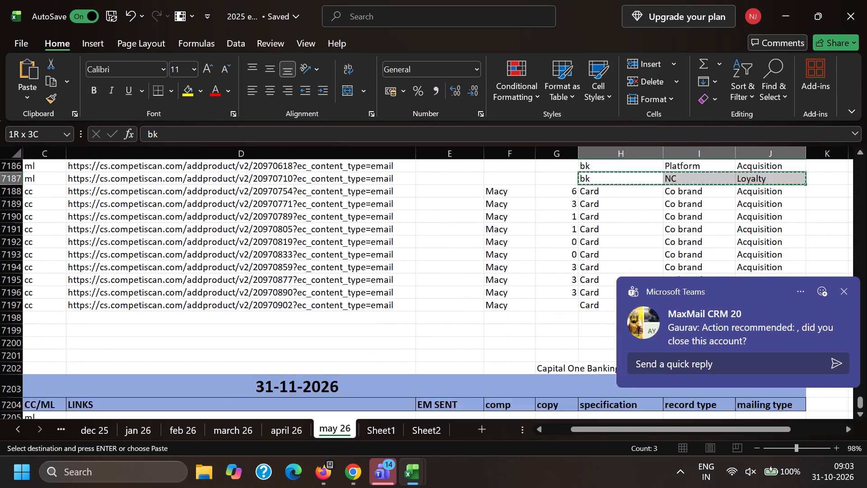
pyautogui.scroll(-3, 656, 254)
pyautogui.click(587, 177)
pyautogui.hotkey('ctrl', 'v')
# Paste the same bk, NC and Loyalty values into rows 7206 and 7207.
pyautogui.click(588, 190)
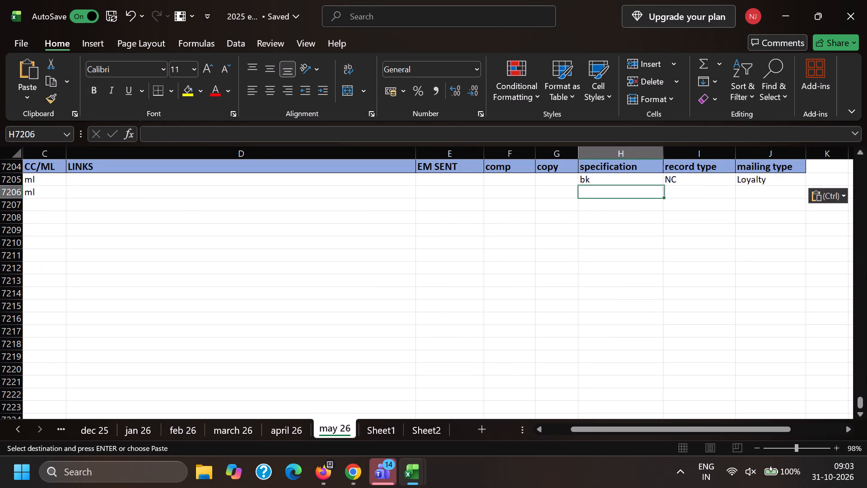
pyautogui.hotkey('ctrl', 'v')
pyautogui.click(591, 204)
pyautogui.hotkey('ctrl', 'v')
pyautogui.click(558, 261)
# In Chrome, strip the forwarder's name, Forwarded Message line, sender address and To line from the header of email 91269201.
pyautogui.hotkey('alt', 'Tab')
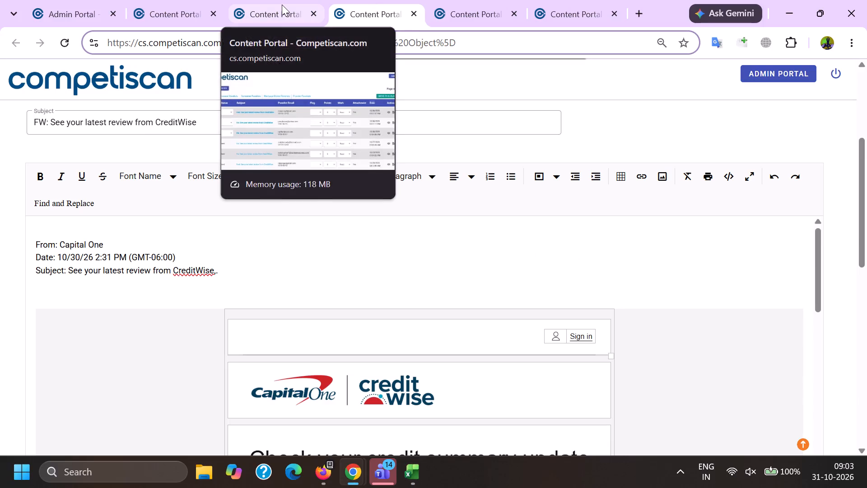
pyautogui.scroll(5, 269, 320)
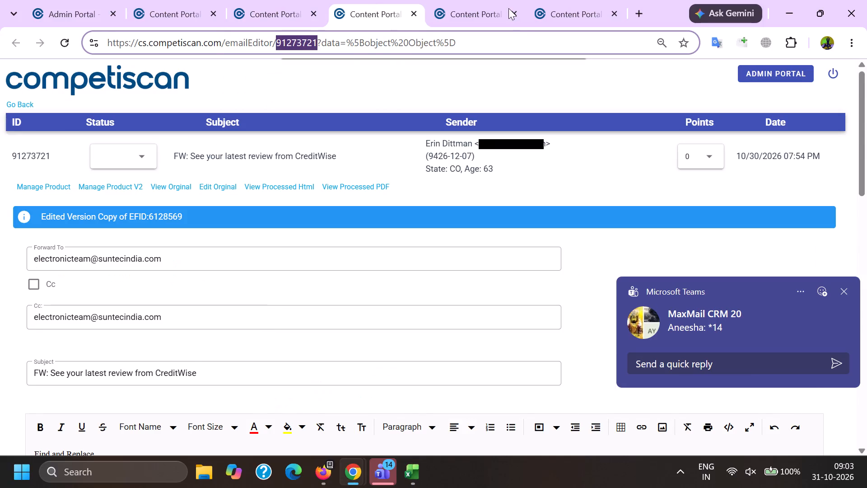
pyautogui.click(487, 0)
pyautogui.scroll(-1, 169, 166)
pyautogui.moveTo(158, 272); pyautogui.dragTo(0, 224)
pyautogui.press('BackSpace')
pyautogui.moveTo(103, 225); pyautogui.dragTo(135, 227)
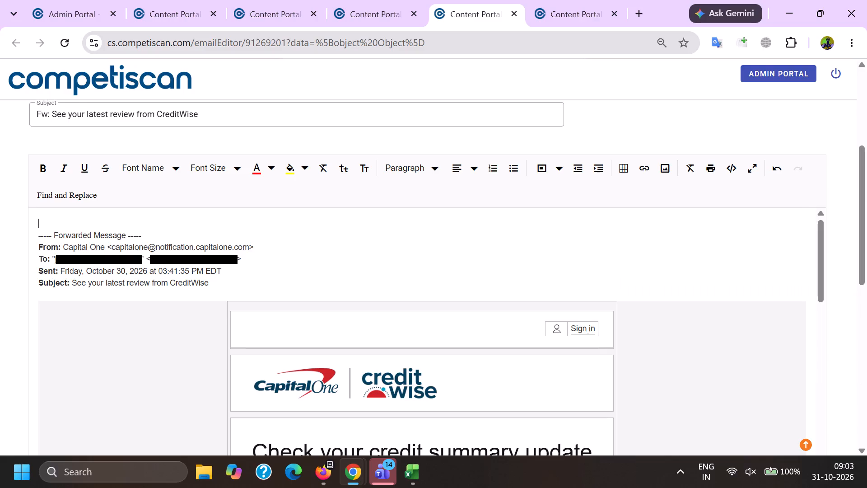
pyautogui.moveTo(135, 227); pyautogui.dragTo(157, 236)
pyautogui.press('BackSpace')
pyautogui.moveTo(108, 234); pyautogui.dragTo(263, 246)
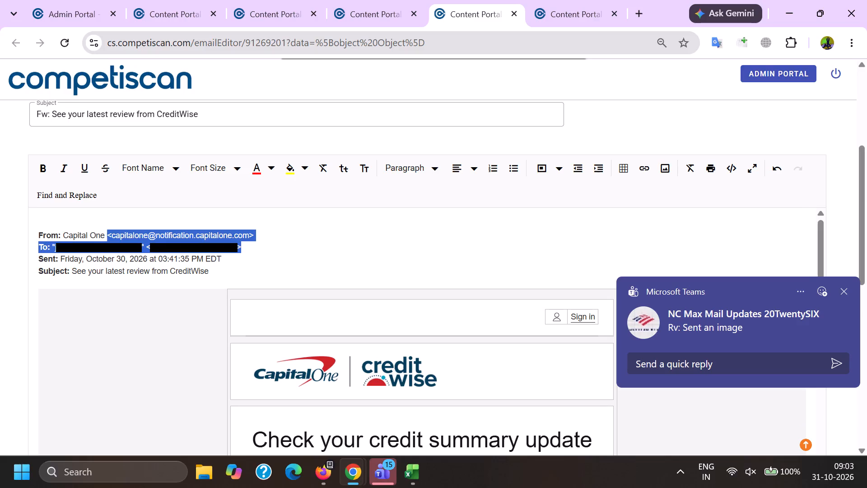
pyautogui.moveTo(263, 246); pyautogui.dragTo(271, 246)
pyautogui.press('BackSpace')
# Copy the address of the footer's Privacy link, and remove the links from the email body.
pyautogui.scroll(-2, 256, 149)
pyautogui.scroll(-4, 433, 301)
pyautogui.scroll(-9, 366, 309)
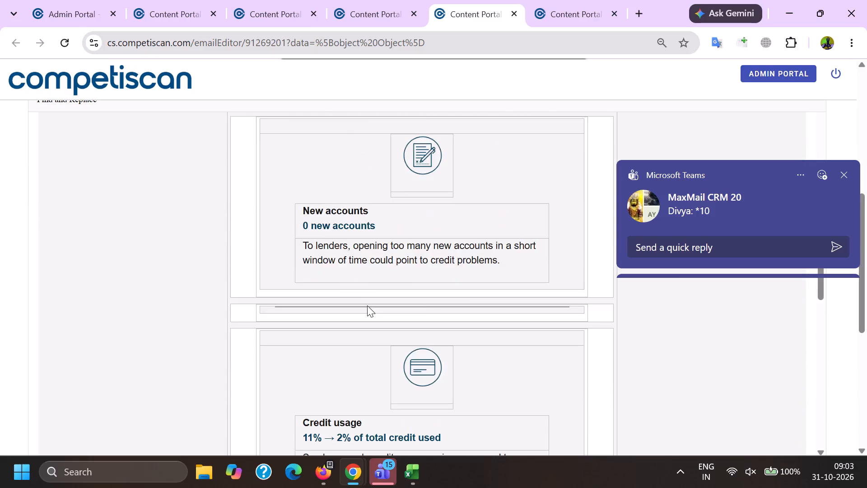
pyautogui.scroll(-4, 367, 305)
pyautogui.rightClick(293, 252)
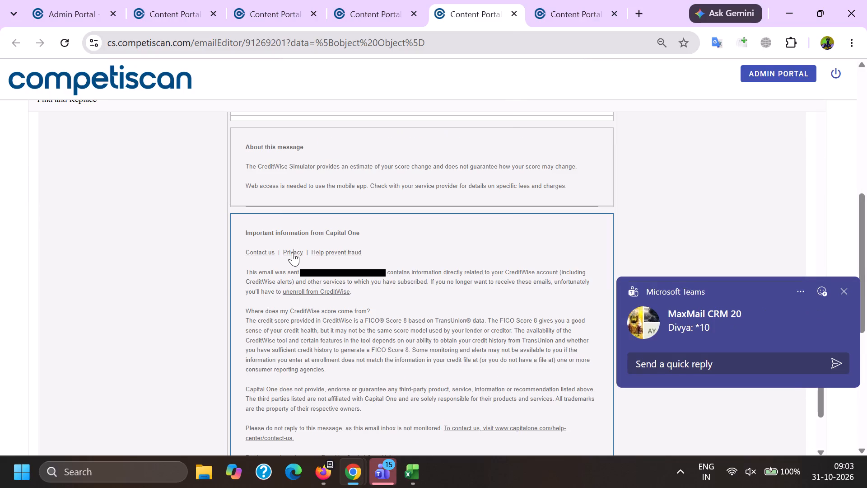
pyautogui.click(355, 141)
pyautogui.scroll(-3, 0, 192)
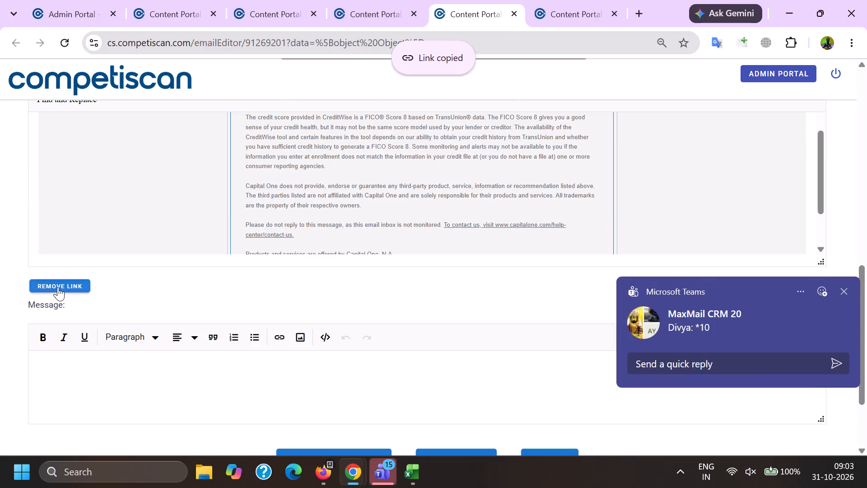
pyautogui.click(58, 287)
pyautogui.click(494, 127)
# Insert the copied address as a link at the word Privacy in the footer.
pyautogui.scroll(2, 390, 310)
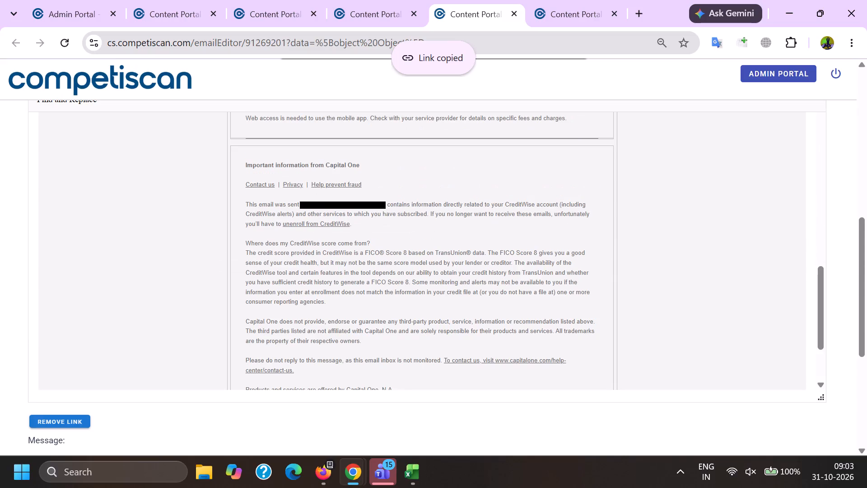
pyautogui.click(289, 182)
pyautogui.hotkey('ctrl', 'k')
pyautogui.hotkey('ctrl', 'v')
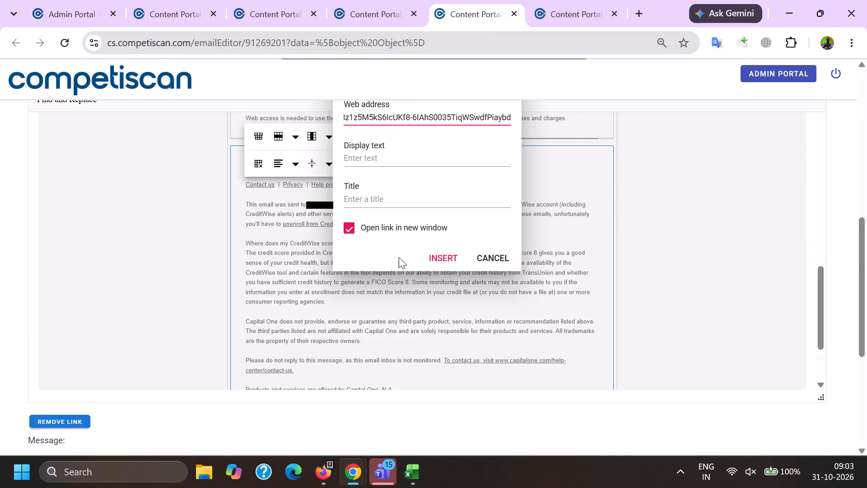
pyautogui.click(438, 261)
# Delete the recipient's email address from the "This email was sent to" sentence in the footer, leaving a space.
pyautogui.scroll(-20, 401, 168)
pyautogui.scroll(-1, 401, 168)
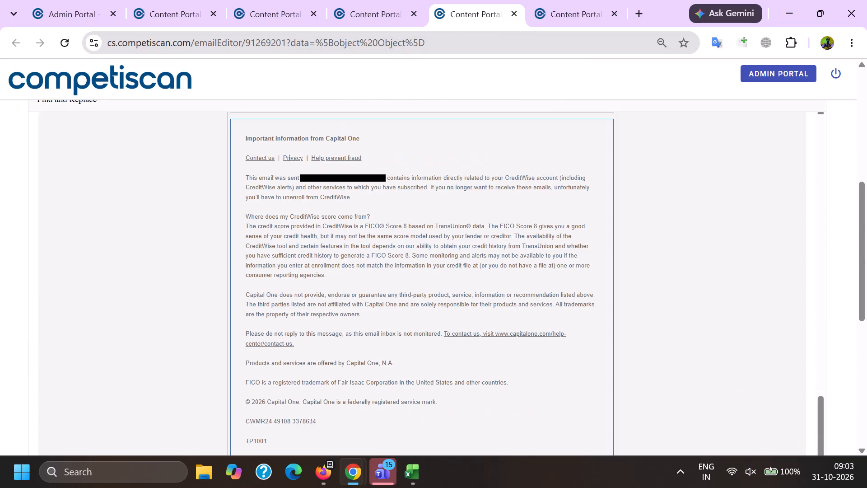
pyautogui.moveTo(305, 177); pyautogui.dragTo(342, 177)
pyautogui.moveTo(342, 177); pyautogui.dragTo(377, 177)
pyautogui.press('BackSpace')
pyautogui.press('space')
# Delete the reference code starting with CWMR24 near the end of the email footer.
pyautogui.scroll(-3, 321, 182)
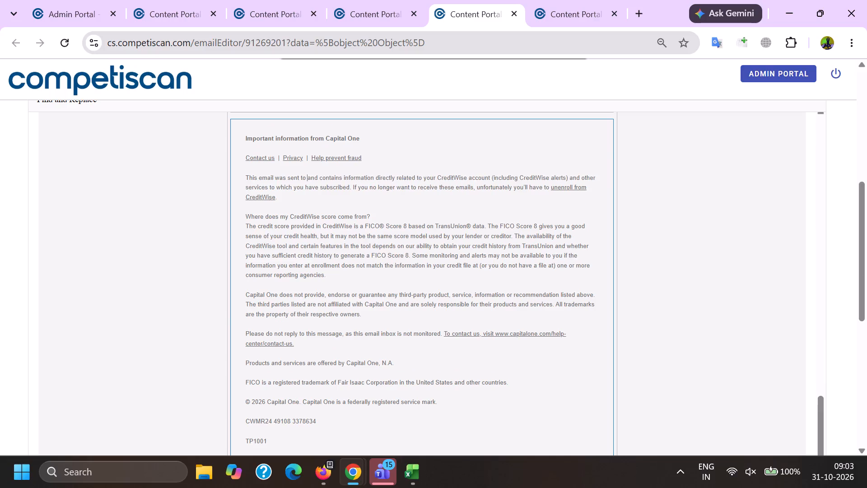
pyautogui.scroll(-2, 320, 186)
pyautogui.scroll(2, 218, 270)
pyautogui.moveTo(241, 204); pyautogui.dragTo(293, 221)
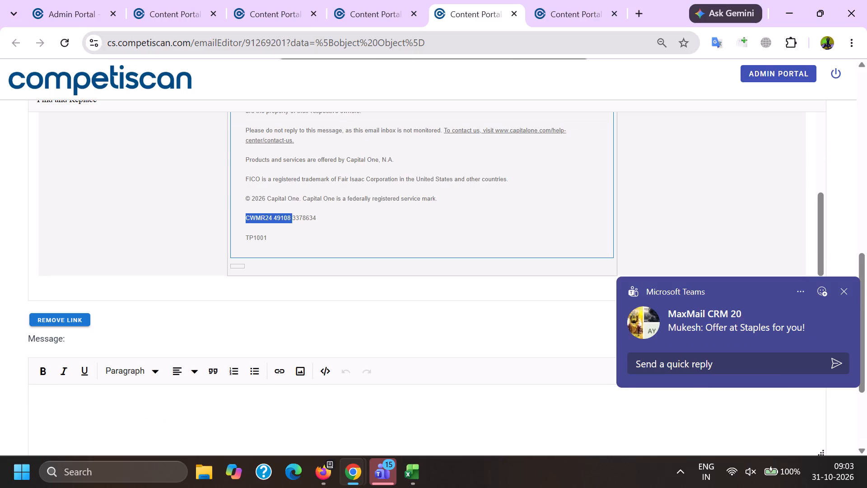
pyautogui.moveTo(293, 221); pyautogui.dragTo(323, 234)
pyautogui.press('BackSpace')
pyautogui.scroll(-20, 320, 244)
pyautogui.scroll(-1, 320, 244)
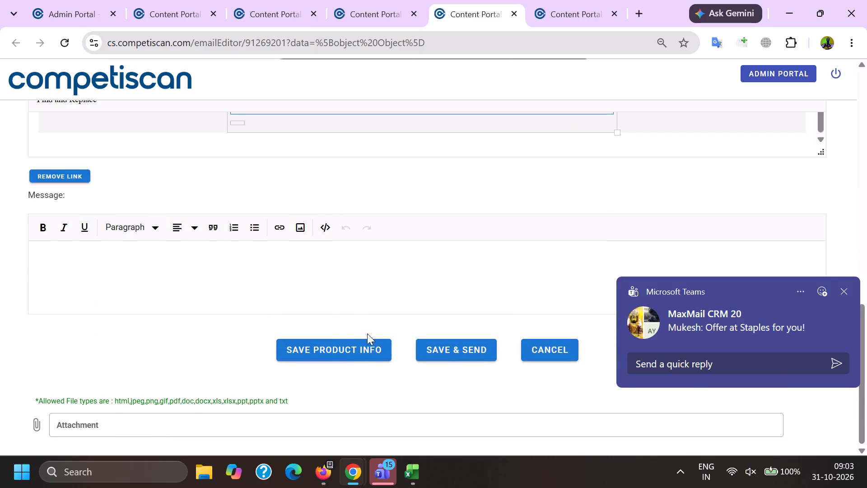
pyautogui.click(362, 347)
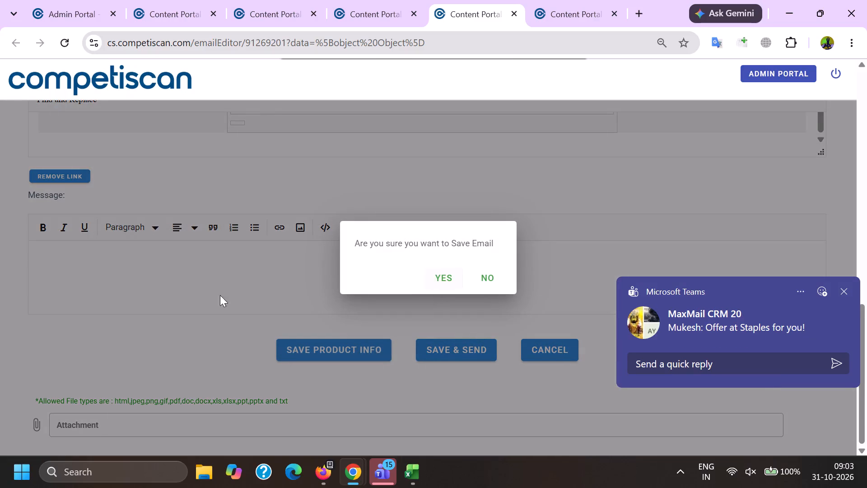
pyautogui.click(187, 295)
# Insert the copied link address at the word Privacy in the footer again.
pyautogui.scroll(7, 247, 288)
pyautogui.click(294, 301)
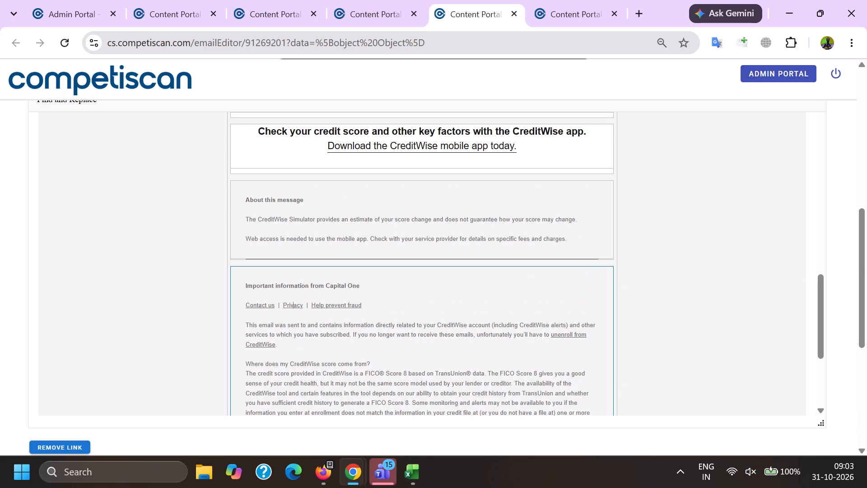
pyautogui.hotkey('ctrl', 'k')
pyautogui.hotkey('ctrl', 'v')
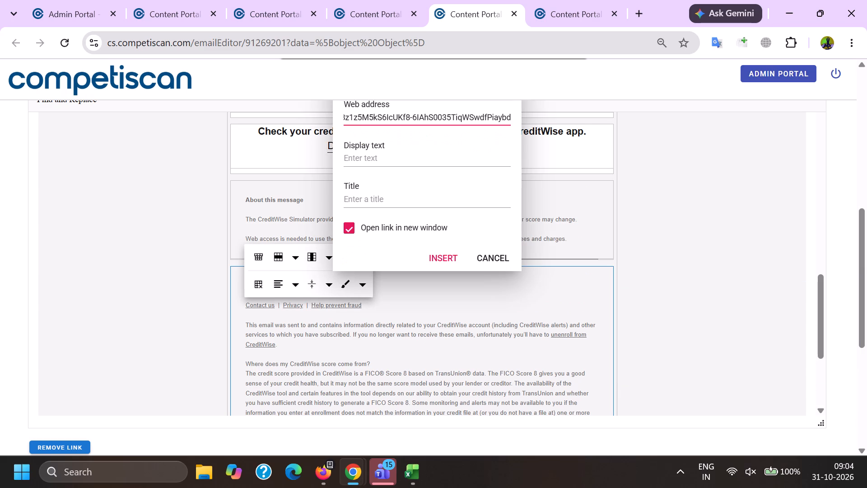
pyautogui.click(439, 253)
# Save the product info for email 91269201.
pyautogui.scroll(-17, 0, 309)
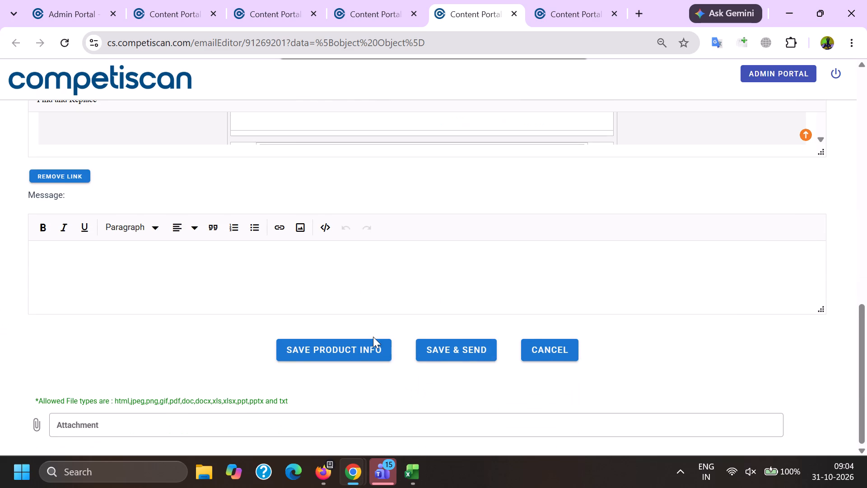
pyautogui.click(353, 361)
pyautogui.click(356, 351)
pyautogui.click(443, 284)
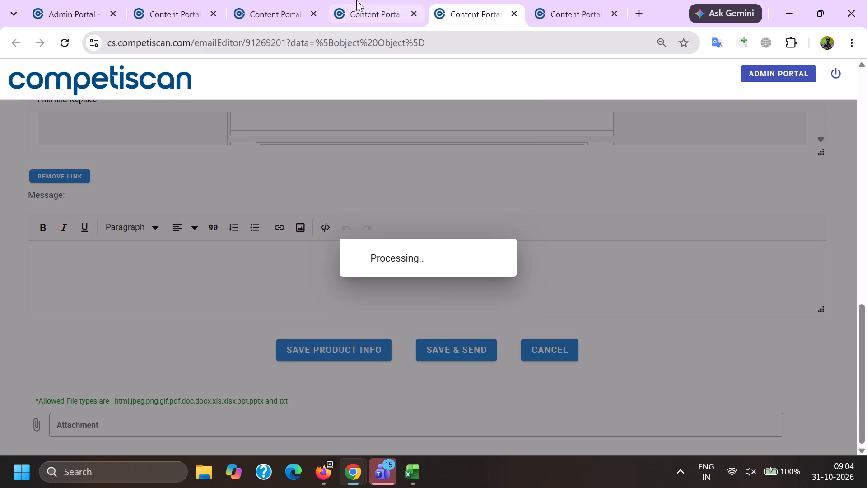
pyautogui.click(356, 0)
pyautogui.click(442, 0)
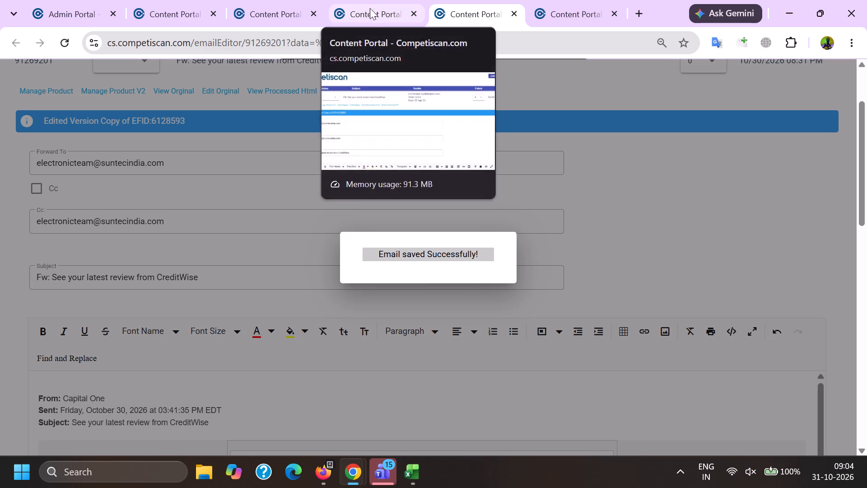
pyautogui.click(0, 258)
# Open Manage Product for email 91269201.
pyautogui.click(32, 90)
pyautogui.click(686, 185)
# Copy the sentence "Check your credit score and other key factors with the CreditWise app." from near the end of the email body.
pyautogui.scroll(-4, 417, 209)
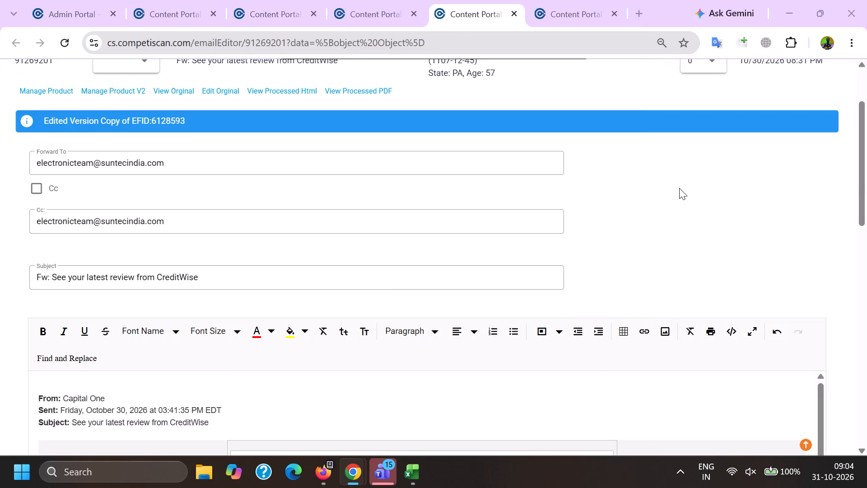
pyautogui.scroll(3, 257, 267)
pyautogui.scroll(-7, 271, 263)
pyautogui.scroll(-2, 331, 214)
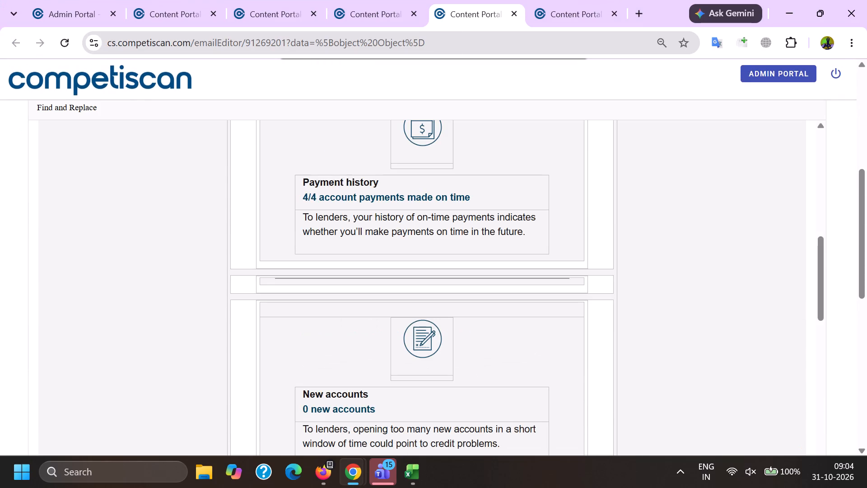
pyautogui.scroll(-9, 323, 289)
pyautogui.tripleClick(279, 196)
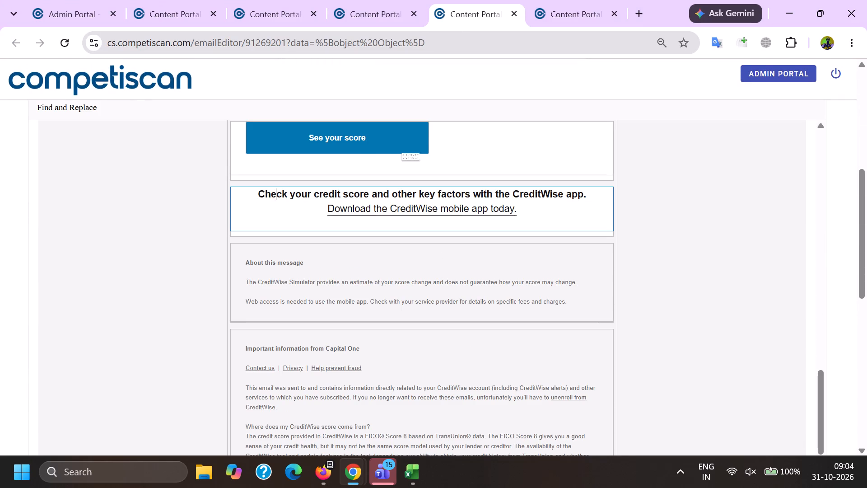
pyautogui.click(260, 196)
pyautogui.click(252, 197)
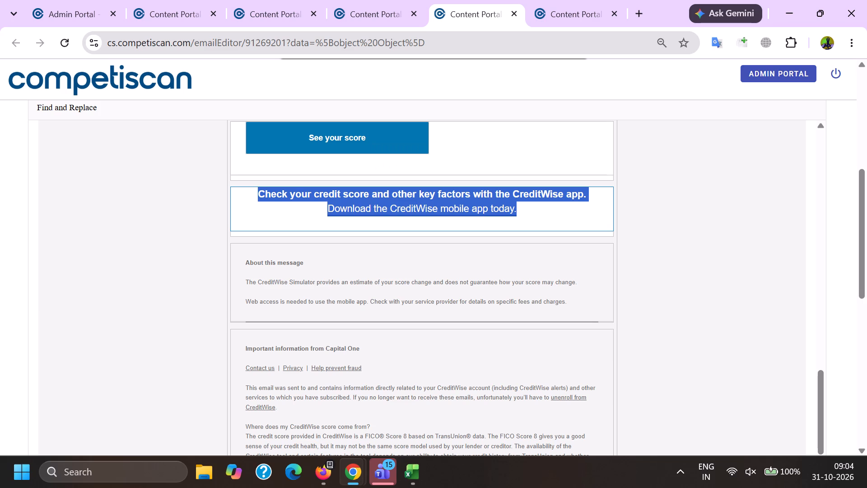
pyautogui.click(252, 196)
pyautogui.click(249, 238)
pyautogui.moveTo(253, 194); pyautogui.dragTo(586, 195)
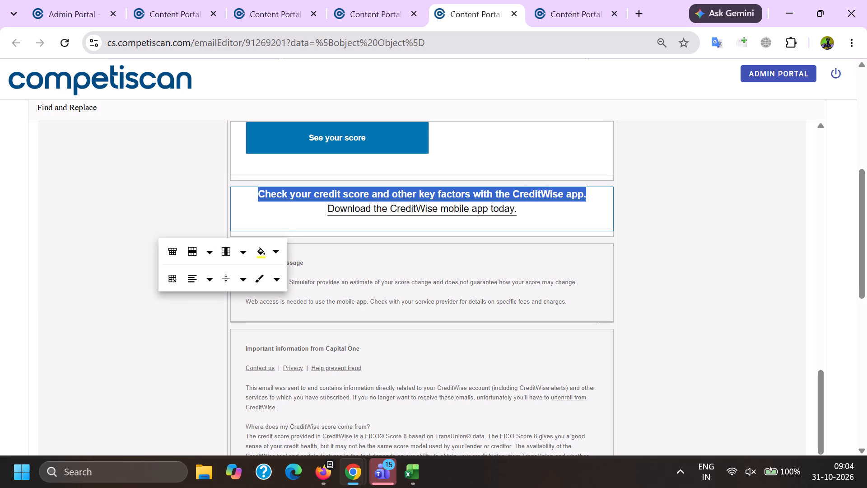
pyautogui.moveTo(586, 195); pyautogui.dragTo(587, 195)
pyautogui.hotkey('ctrl', 'c')
# Append a period, a space and the copied sentence to the Subject line at the start of the email body.
pyautogui.scroll(18, 322, 252)
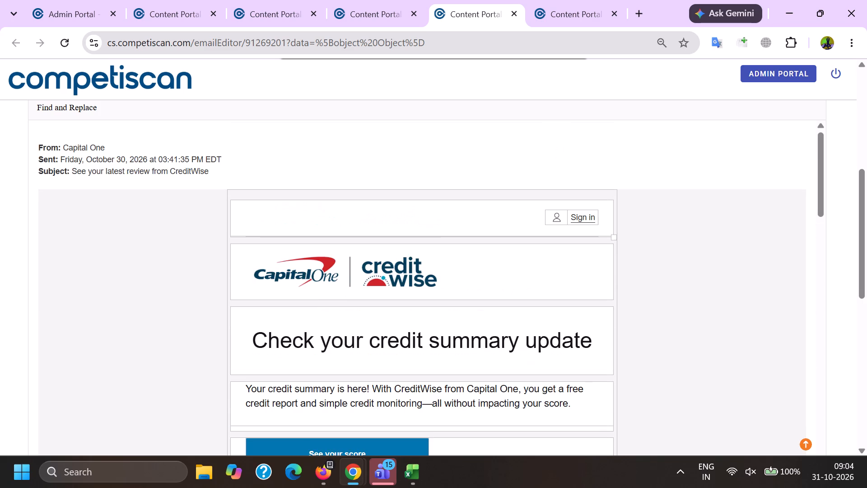
pyautogui.click(280, 191)
pyautogui.click(362, 167)
pyautogui.press('.')
pyautogui.press('space')
pyautogui.hotkey('ctrl', 'v')
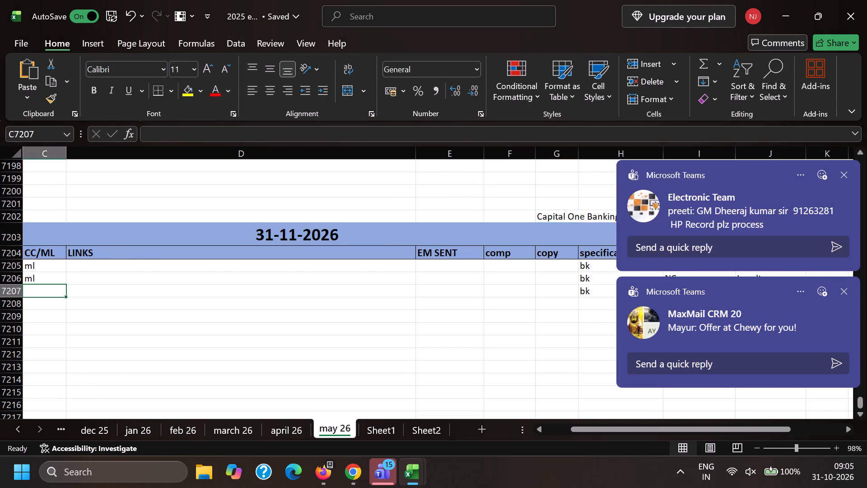
pyautogui.press('Left')
pyautogui.hotkey('ctrl', 'v')
pyautogui.press('Right')
pyautogui.write('ml')
pyautogui.press('Right')
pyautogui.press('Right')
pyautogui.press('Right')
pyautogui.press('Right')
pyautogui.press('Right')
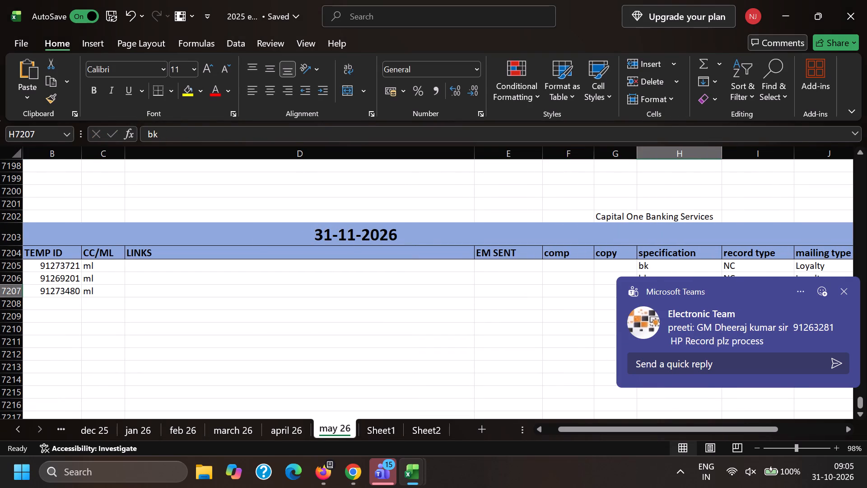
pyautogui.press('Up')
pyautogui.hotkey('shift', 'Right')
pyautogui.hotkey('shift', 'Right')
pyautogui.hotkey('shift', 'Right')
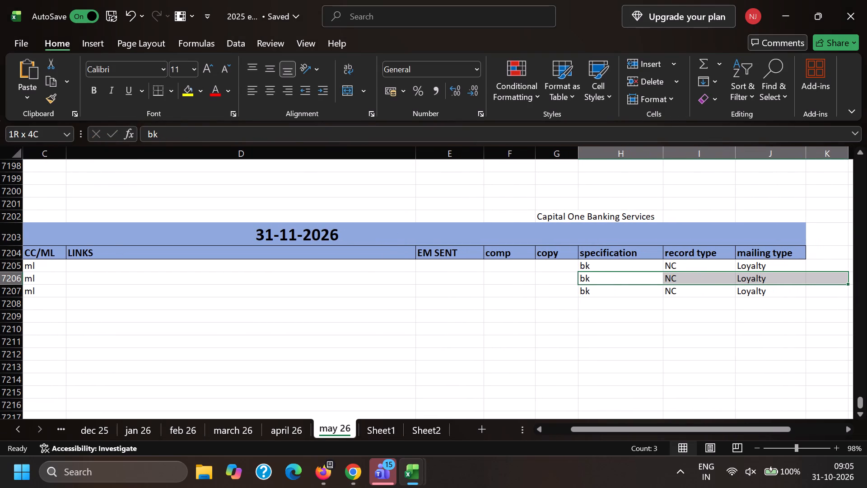
# In the portal, find "from" in email 91273480's source code and delete all code preceding the From: line, returning to the preview.
pyautogui.hotkey('alt', 'Tab')
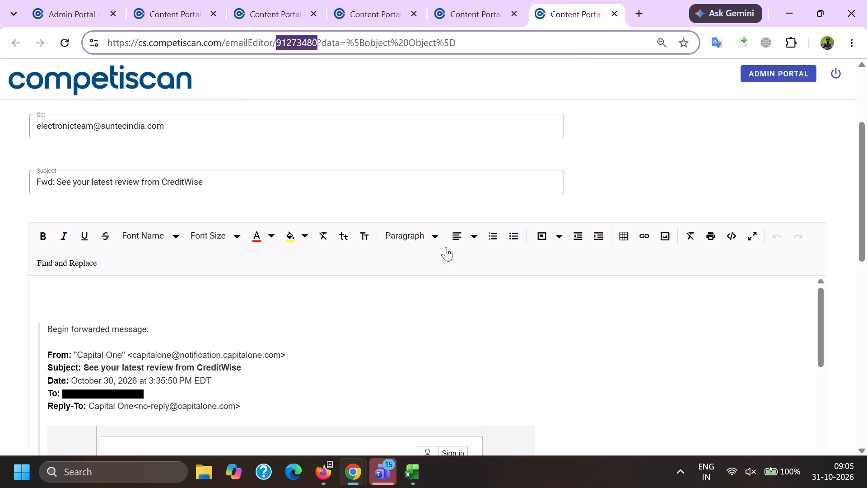
pyautogui.click(733, 232)
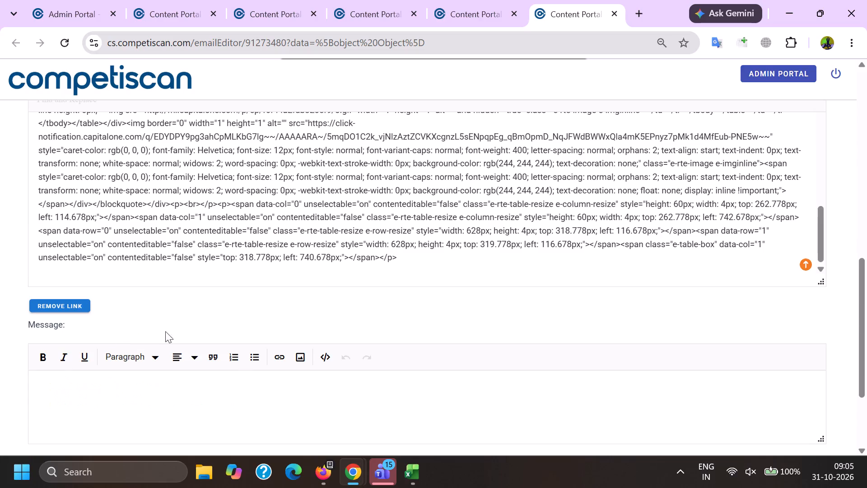
pyautogui.scroll(1, 243, 352)
pyautogui.moveTo(820, 288); pyautogui.dragTo(802, 90)
pyautogui.scroll(3, 783, 367)
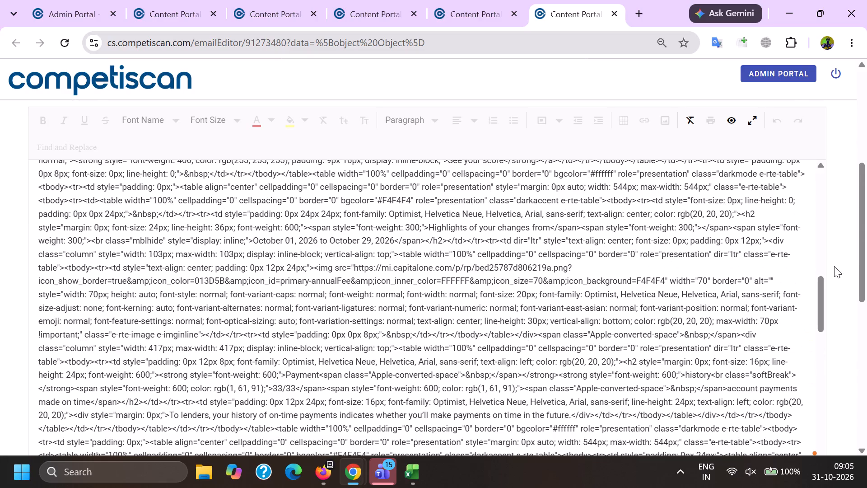
pyautogui.moveTo(822, 312); pyautogui.dragTo(812, 138)
pyautogui.hotkey('ctrl', 'f')
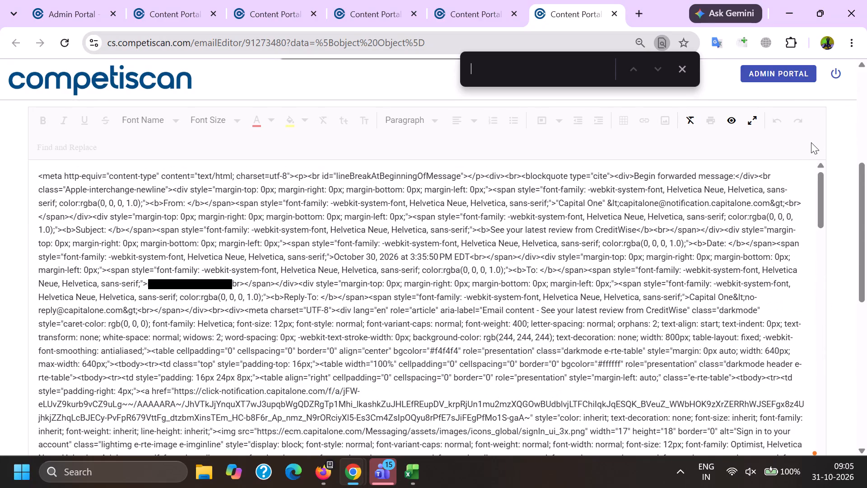
pyautogui.write('from')
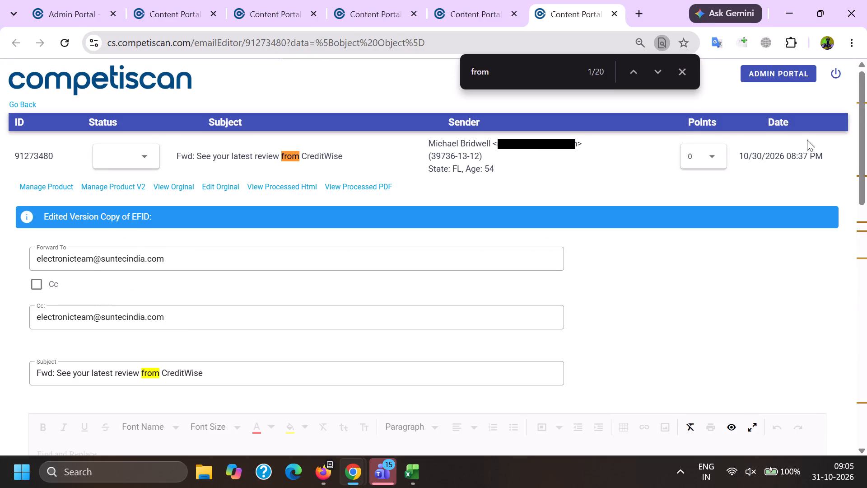
pyautogui.scroll(-1, 126, 172)
pyautogui.scroll(-1, 175, 202)
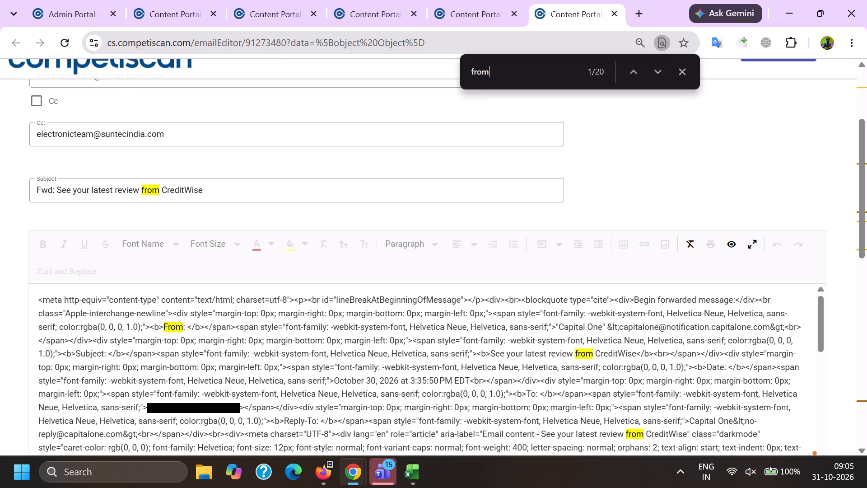
pyautogui.moveTo(163, 331); pyautogui.dragTo(0, 248)
pyautogui.press('BackSpace')
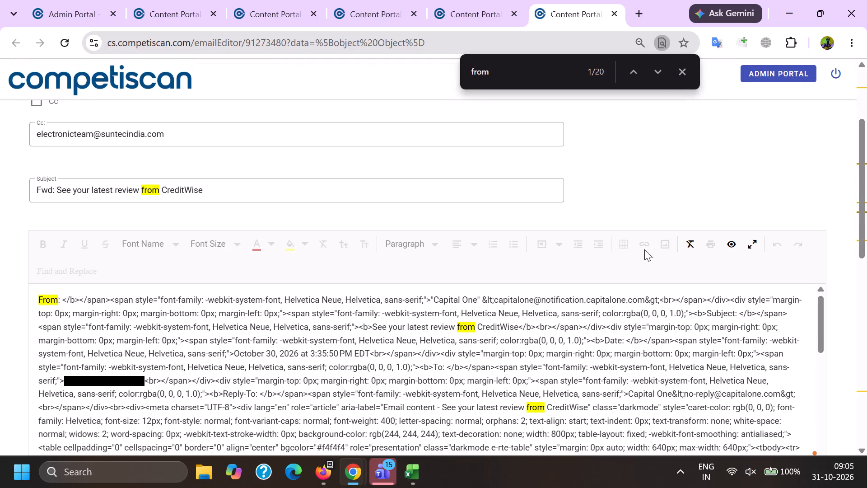
pyautogui.click(741, 243)
pyautogui.click(730, 245)
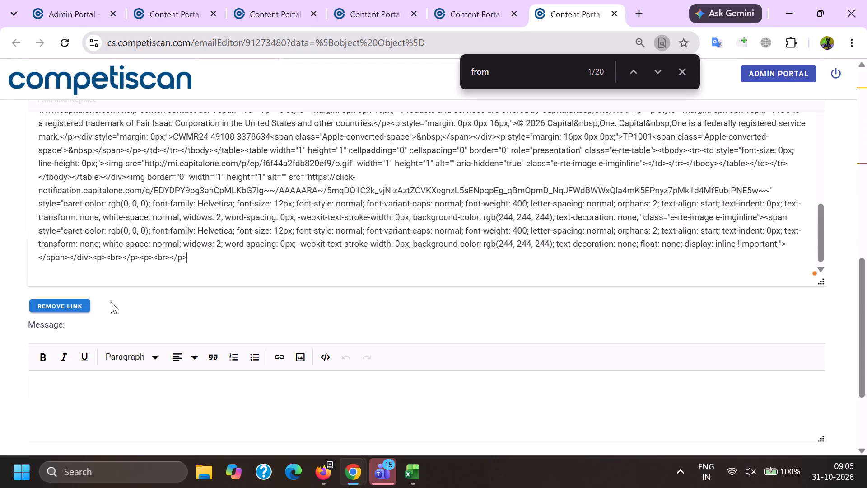
pyautogui.scroll(10, 0, 247)
pyautogui.scroll(-1, 782, 301)
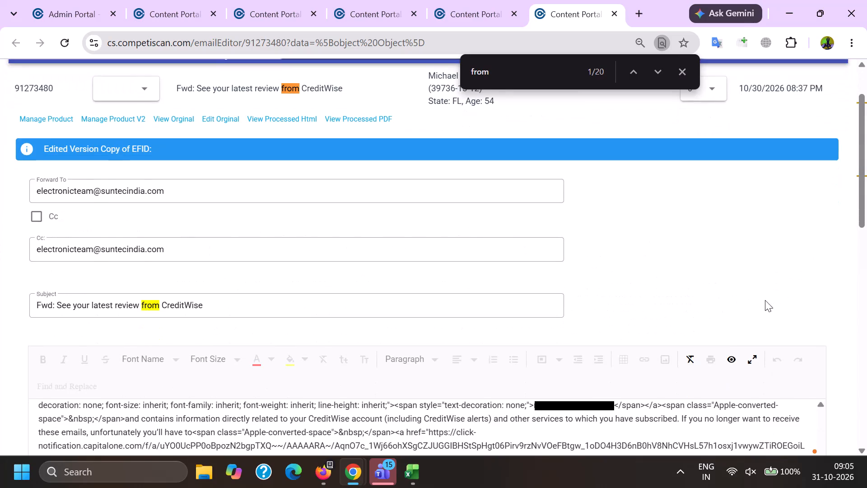
pyautogui.click(730, 352)
# Delete the To and Reply-To lines and the sender's address and quotation mark, leaving the sender line as From: Capital One.
pyautogui.scroll(-2, 417, 178)
pyautogui.moveTo(42, 277); pyautogui.dragTo(393, 298)
pyautogui.press('BackSpace')
pyautogui.press('BackSpace')
pyautogui.moveTo(112, 223); pyautogui.dragTo(465, 216)
pyautogui.press('BackSpace')
pyautogui.press('BackSpace')
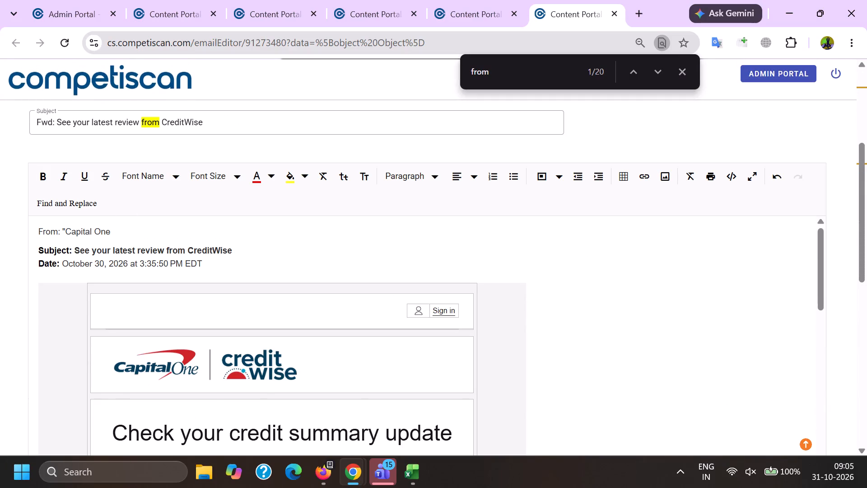
pyautogui.click(65, 231)
pyautogui.press('BackSpace')
# Move the Subject line below the Date line and close the gaps so From, Date and Subject sit on consecutive lines.
pyautogui.moveTo(37, 253); pyautogui.dragTo(262, 248)
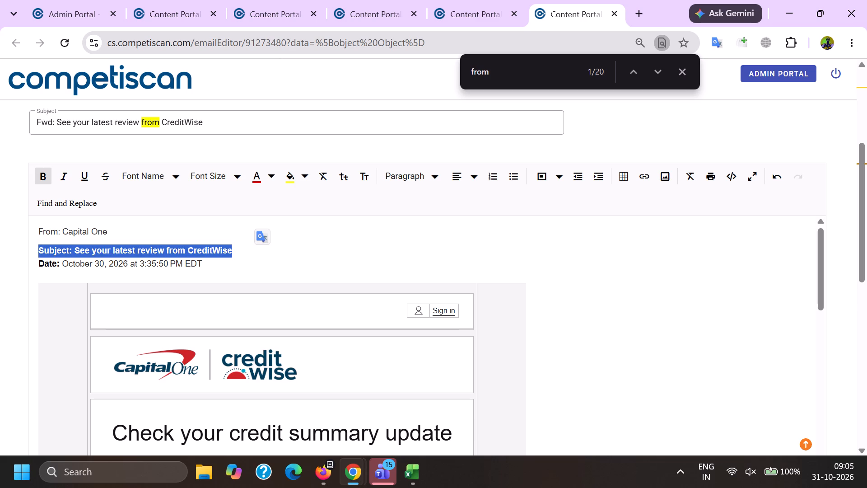
pyautogui.hotkey('ctrl', 'x')
pyautogui.click(165, 273)
pyautogui.hotkey('ctrl', 'v')
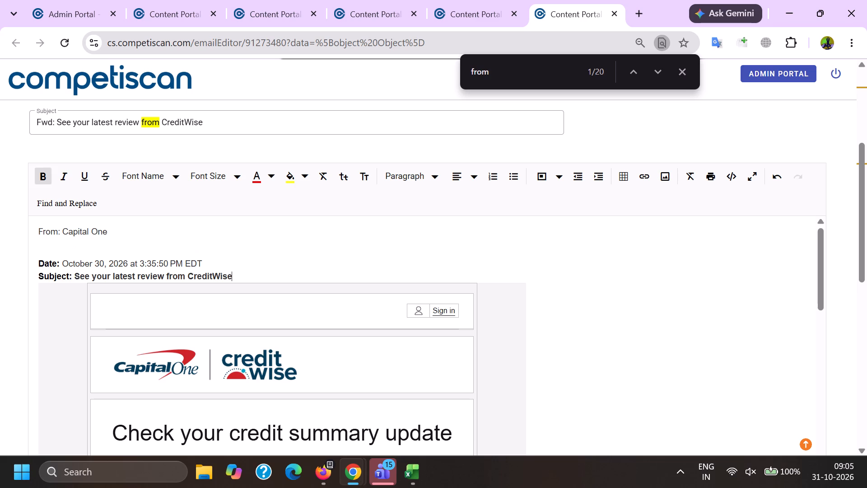
pyautogui.click(58, 245)
pyautogui.press('BackSpace')
pyautogui.click(37, 246)
pyautogui.press('BackSpace')
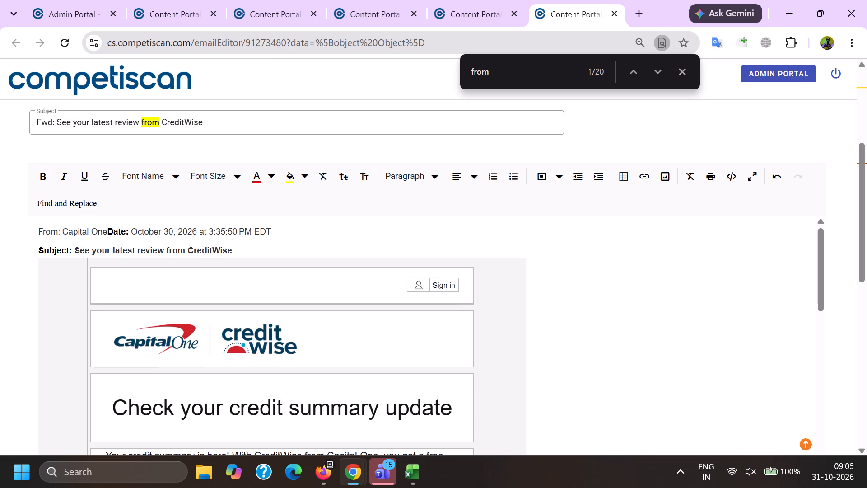
pyautogui.hotkey('shift', 'Return')
pyautogui.press('BackSpace')
pyautogui.click(31, 264)
pyautogui.press('BackSpace')
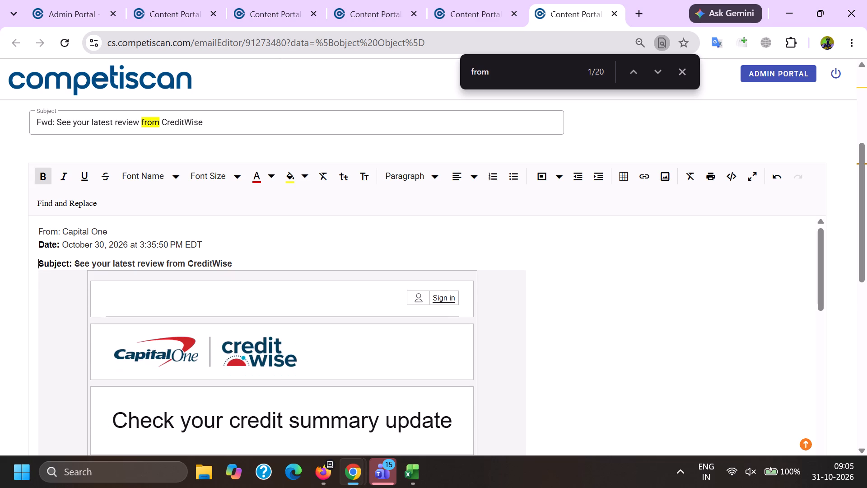
# Copy the address of the Privacy link in the email footer, and remove the links from the email.
pyautogui.scroll(-12, 136, 237)
pyautogui.scroll(-6, 185, 293)
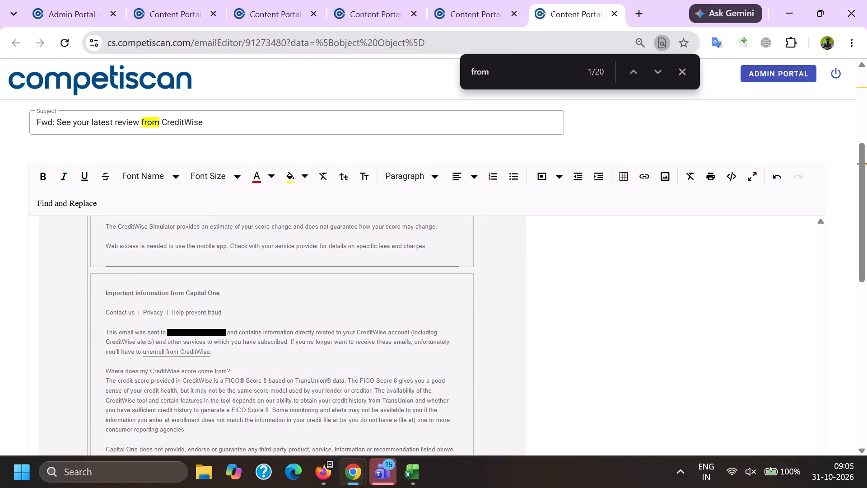
pyautogui.rightClick(149, 314)
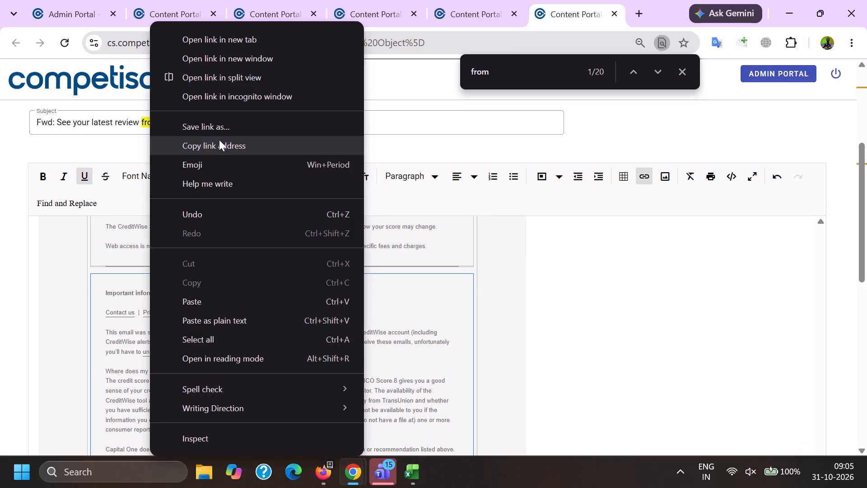
pyautogui.click(219, 140)
pyautogui.scroll(-3, 0, 252)
pyautogui.click(59, 421)
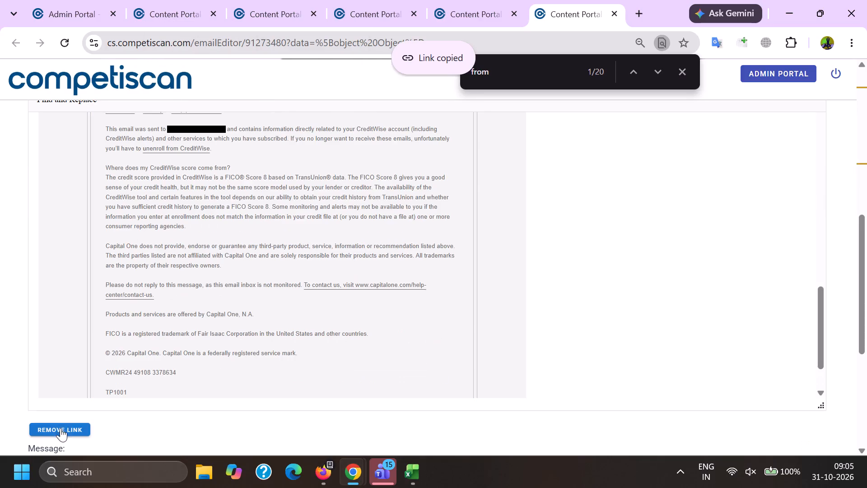
pyautogui.click(61, 428)
pyautogui.click(492, 129)
# Insert the copied web address as a link on the footer's Privacy text, set to open in a new window.
pyautogui.scroll(1, 246, 352)
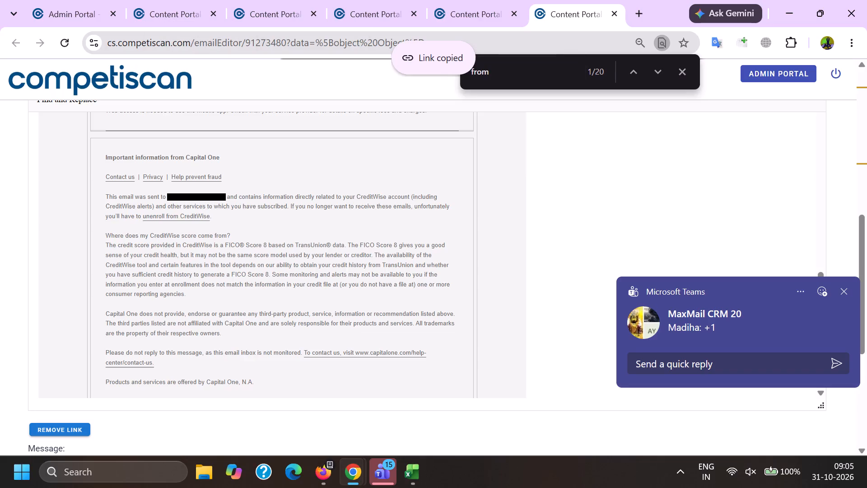
pyautogui.click(150, 177)
pyautogui.hotkey('ctrl', 'k')
pyautogui.hotkey('ctrl', 'v')
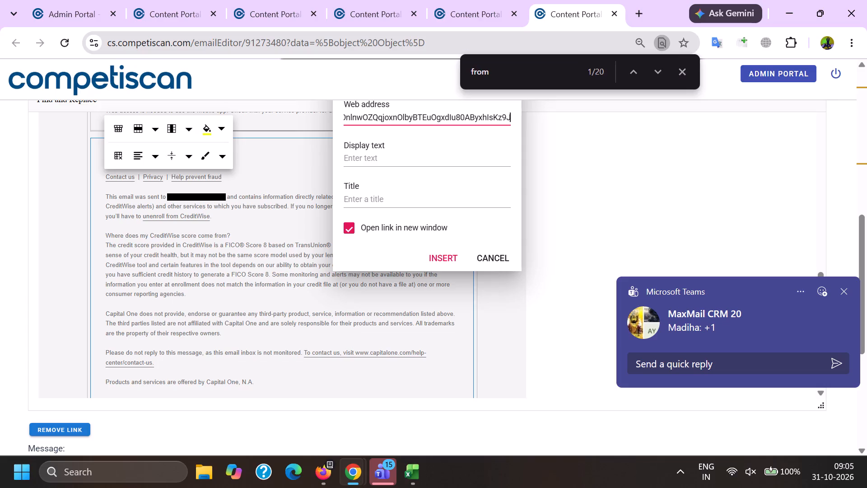
pyautogui.click(439, 257)
pyautogui.scroll(-3, 275, 148)
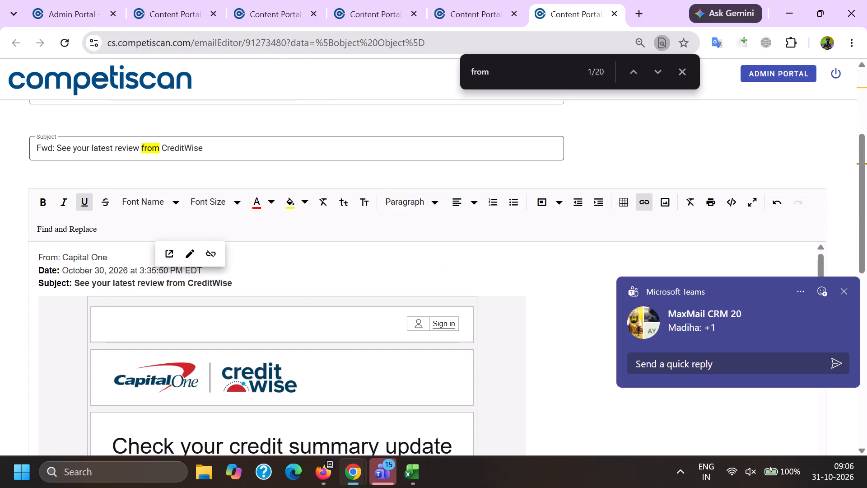
pyautogui.scroll(-12, 275, 148)
pyautogui.scroll(1, 112, 277)
pyautogui.scroll(-9, 112, 278)
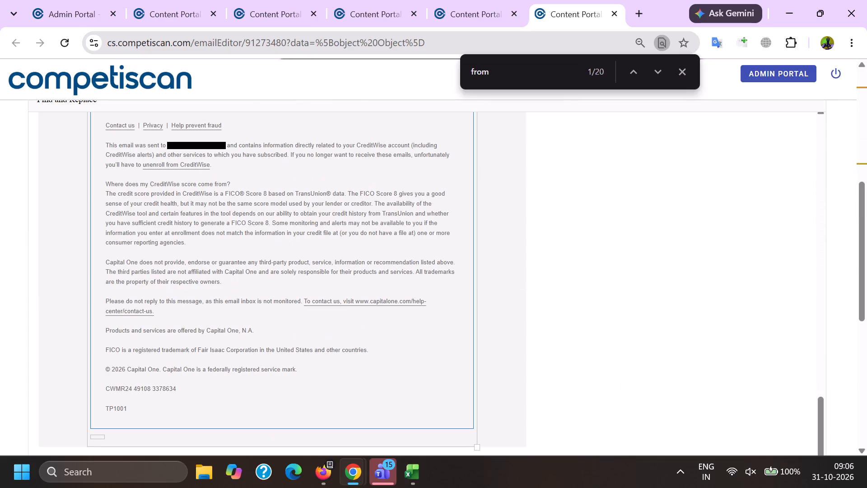
pyautogui.moveTo(106, 387); pyautogui.dragTo(168, 399)
pyautogui.press('BackSpace')
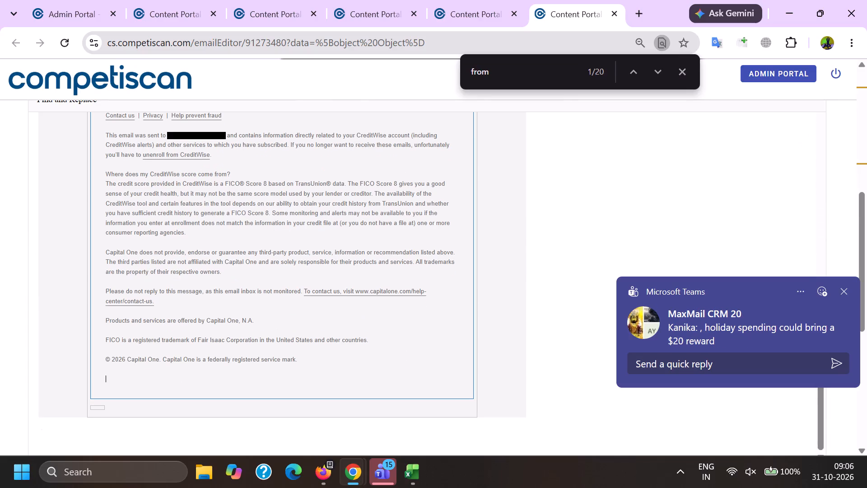
pyautogui.press('BackSpace')
# Save the cleaned email 91273480.
pyautogui.scroll(-11, 183, 301)
pyautogui.click(296, 350)
pyautogui.click(428, 280)
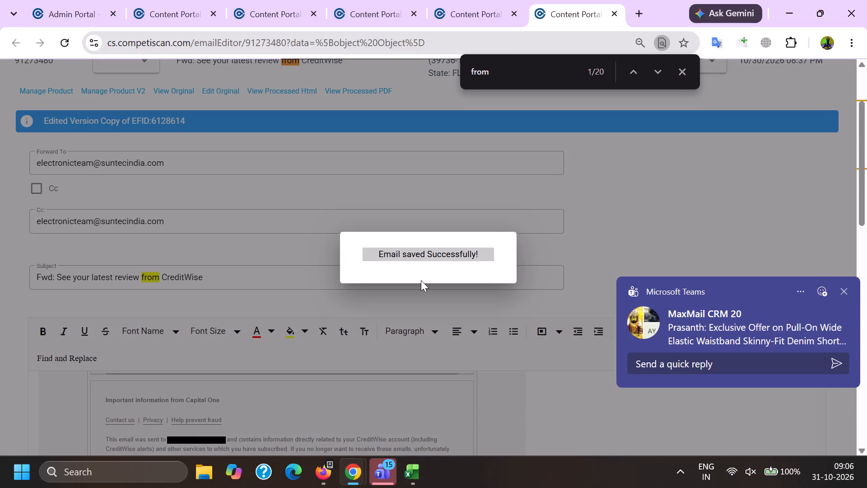
pyautogui.click(0, 121)
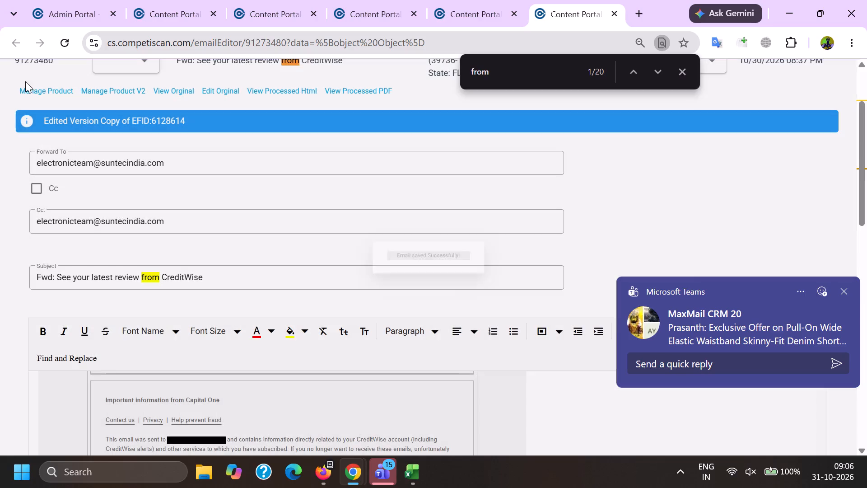
# Open the product form for email 91273480 and copy the email's line "Check your credit score and other key factors with the CreditWise app".
pyautogui.click(29, 94)
pyautogui.click(654, 203)
pyautogui.scroll(-5, 340, 281)
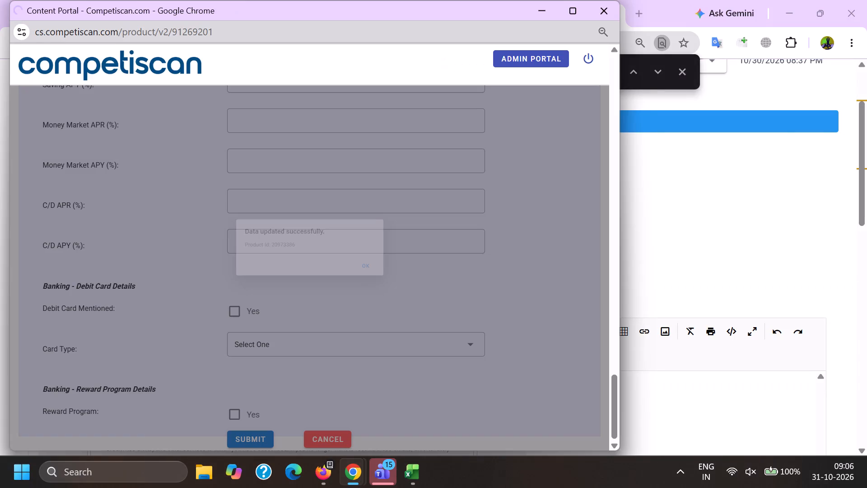
pyautogui.scroll(5, 165, 206)
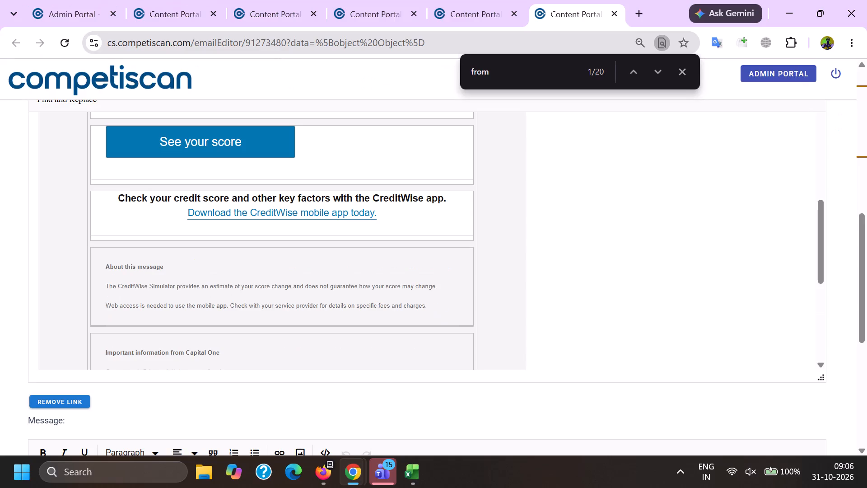
pyautogui.moveTo(120, 207); pyautogui.dragTo(274, 206)
pyautogui.moveTo(106, 202); pyautogui.dragTo(443, 200)
pyautogui.hotkey('ctrl', 'c')
pyautogui.scroll(5, 248, 315)
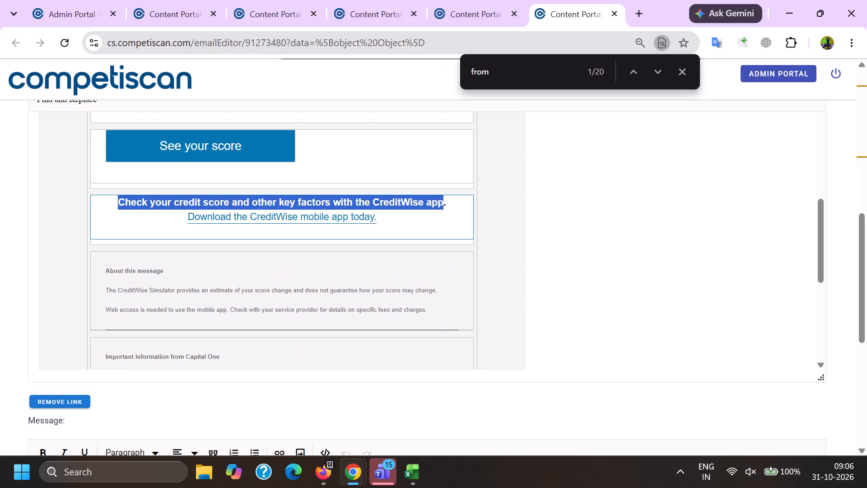
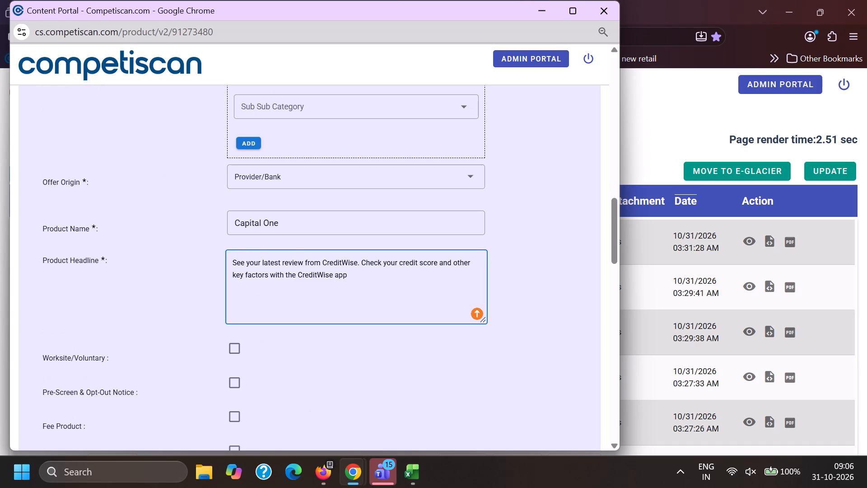
# Replace the product name with "Capital One Banking Services", copied from the may 26 sheet of the 2025 excel workbook.
pyautogui.press('BackSpace')
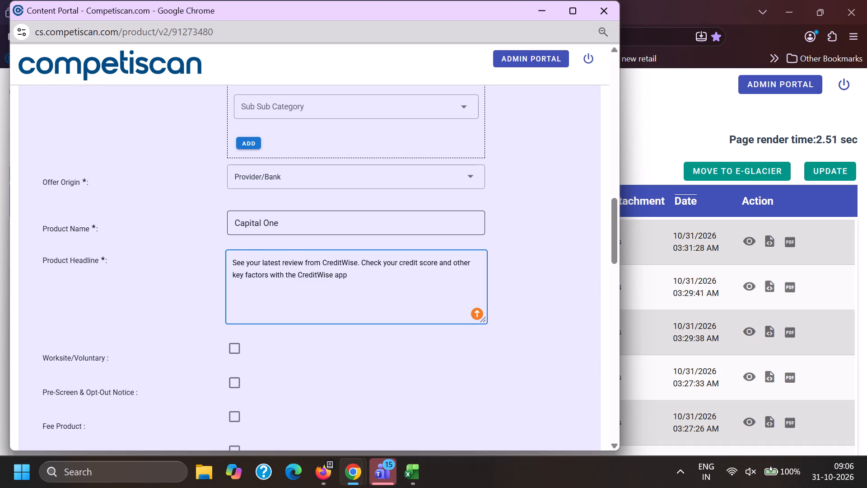
pyautogui.click(414, 478)
pyautogui.click(529, 418)
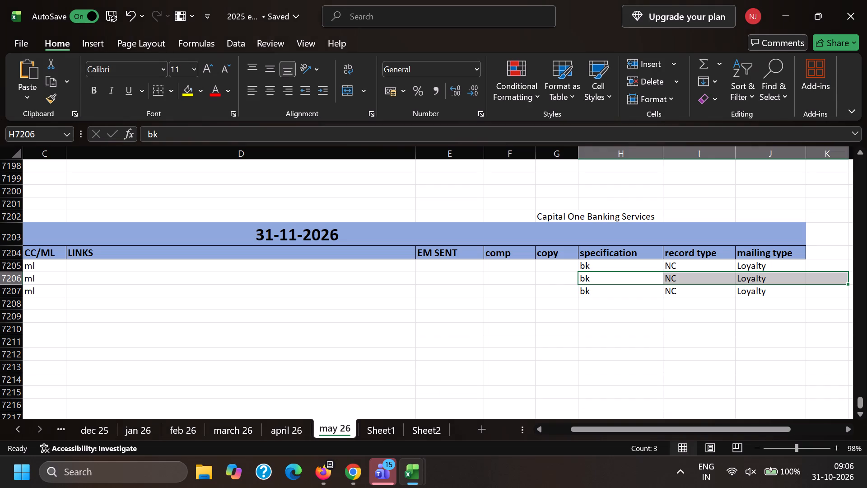
pyautogui.click(577, 219)
pyautogui.hotkey('ctrl', 'c')
pyautogui.hotkey('alt', 'Tab')
pyautogui.click(337, 196)
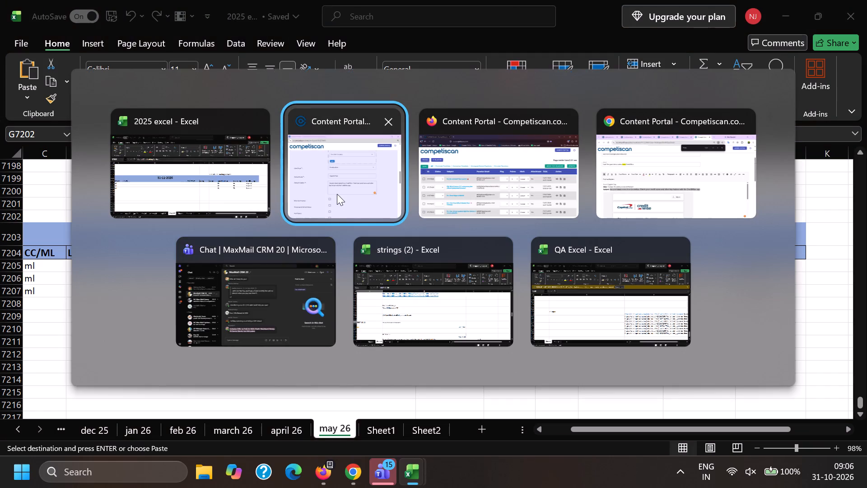
pyautogui.moveTo(307, 221); pyautogui.dragTo(9, 233)
pyautogui.hotkey('ctrl', 'v')
# Select the response mechanisms for the product, including Toll Free Number.
pyautogui.scroll(-5, 222, 249)
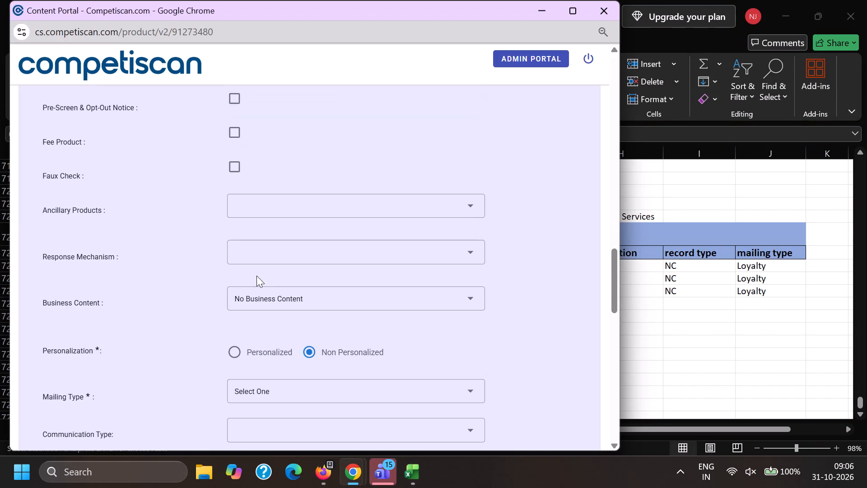
pyautogui.click(252, 253)
pyautogui.scroll(-8, 261, 153)
pyautogui.click(294, 254)
pyautogui.moveTo(201, 253); pyautogui.dragTo(208, 253)
pyautogui.scroll(1, 274, 256)
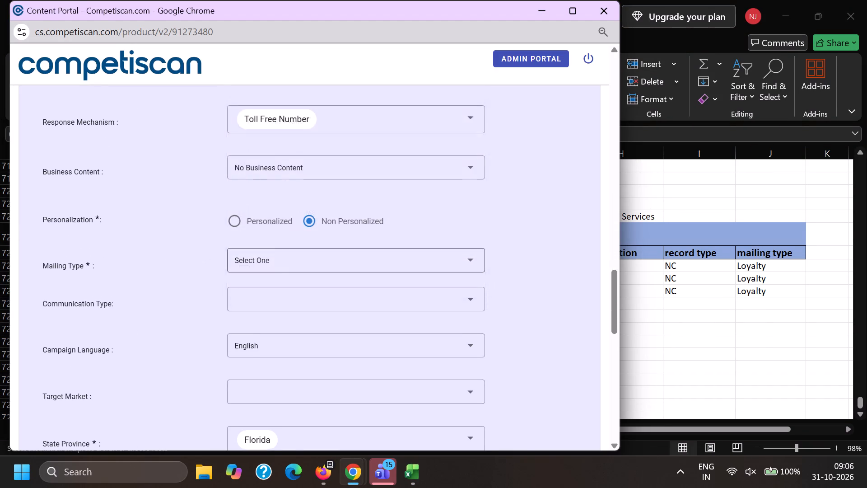
pyautogui.scroll(1, 273, 258)
pyautogui.click(350, 250)
pyautogui.scroll(-1, 331, 211)
pyautogui.click(293, 332)
pyautogui.click(275, 313)
pyautogui.moveTo(107, 304); pyautogui.dragTo(112, 302)
# Select Savings/Discount Member Programs as the ancillary product.
pyautogui.scroll(1, 201, 254)
pyautogui.click(241, 201)
pyautogui.scroll(-7, 262, 168)
pyautogui.click(317, 241)
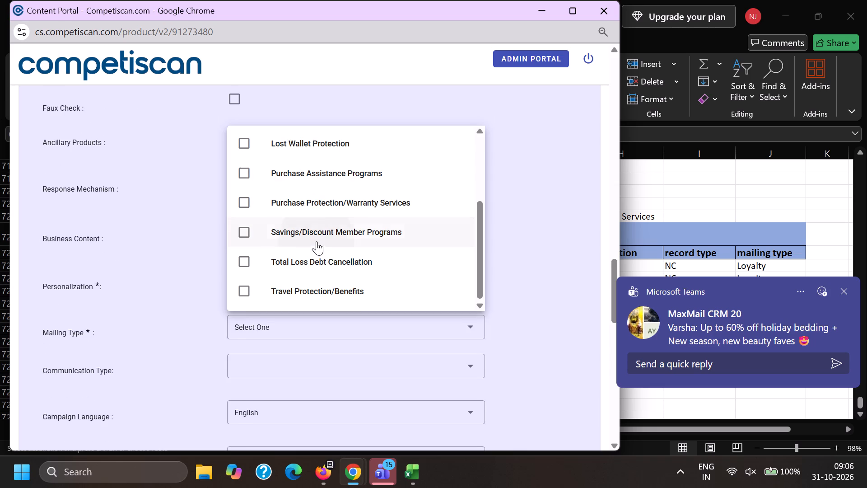
pyautogui.moveTo(156, 240); pyautogui.dragTo(164, 240)
# Set the mailing type to Loyalty/Retention.
pyautogui.scroll(-2, 263, 196)
pyautogui.click(256, 198)
pyautogui.click(278, 260)
pyautogui.moveTo(232, 260); pyautogui.dragTo(249, 260)
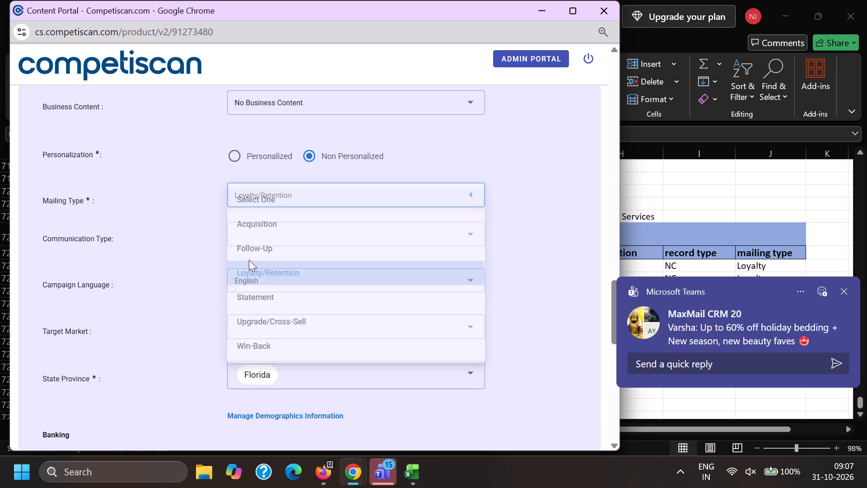
pyautogui.moveTo(249, 260); pyautogui.dragTo(242, 260)
# Select Online Web Tools/Software as the communication type.
pyautogui.click(261, 241)
pyautogui.scroll(-10, 273, 202)
pyautogui.scroll(-2, 288, 262)
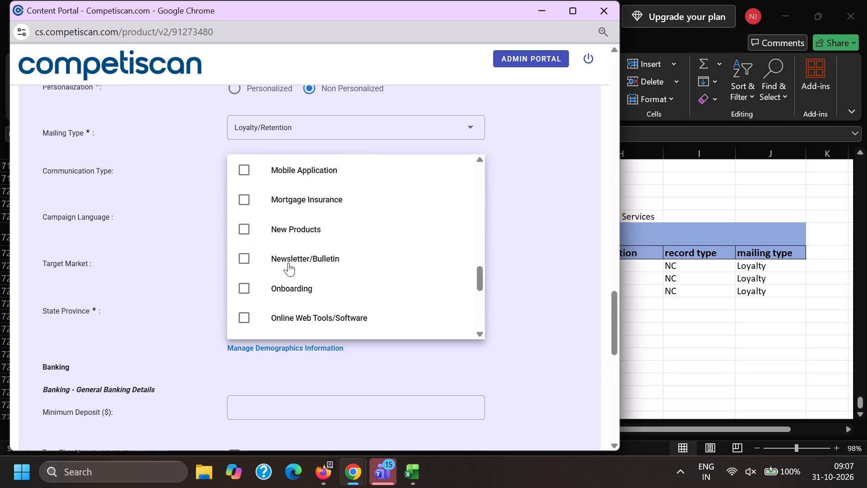
pyautogui.click(293, 309)
pyautogui.click(112, 299)
# Submit the completed product form for email 91273480.
pyautogui.scroll(-16, 151, 298)
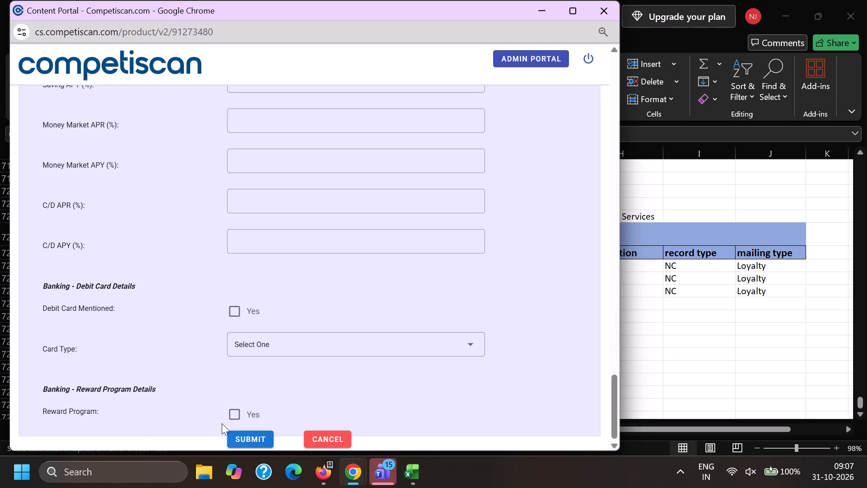
pyautogui.click(252, 443)
# In the Firefox content portal, search email subjects and bodies for "Capital one" in quotation marks, showing 50 results per page.
pyautogui.click(323, 472)
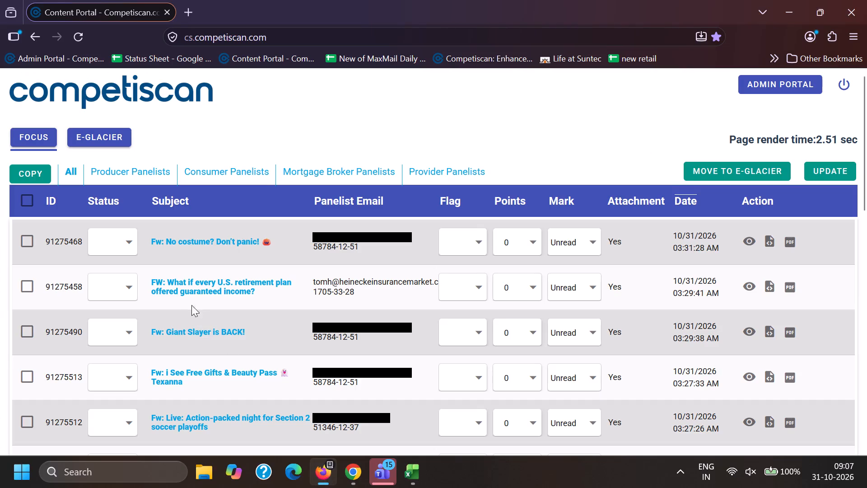
pyautogui.scroll(-5, 186, 297)
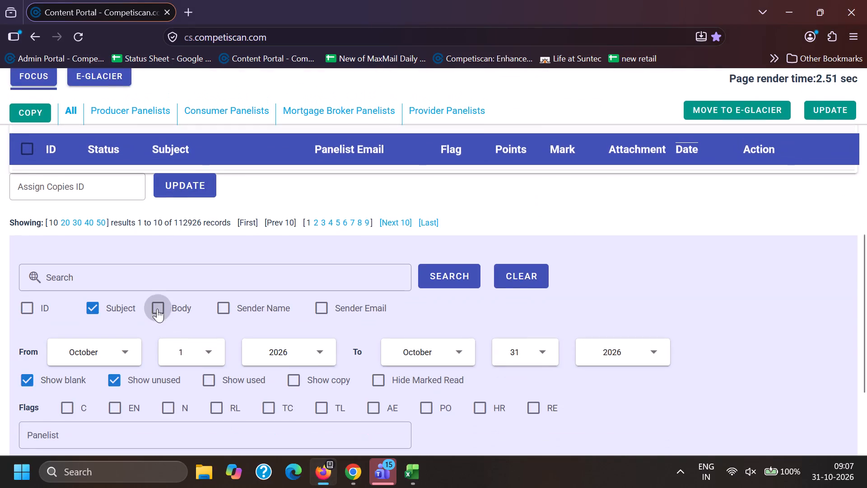
pyautogui.click(157, 308)
pyautogui.scroll(-4, 157, 308)
pyautogui.click(162, 356)
pyautogui.scroll(1, 168, 358)
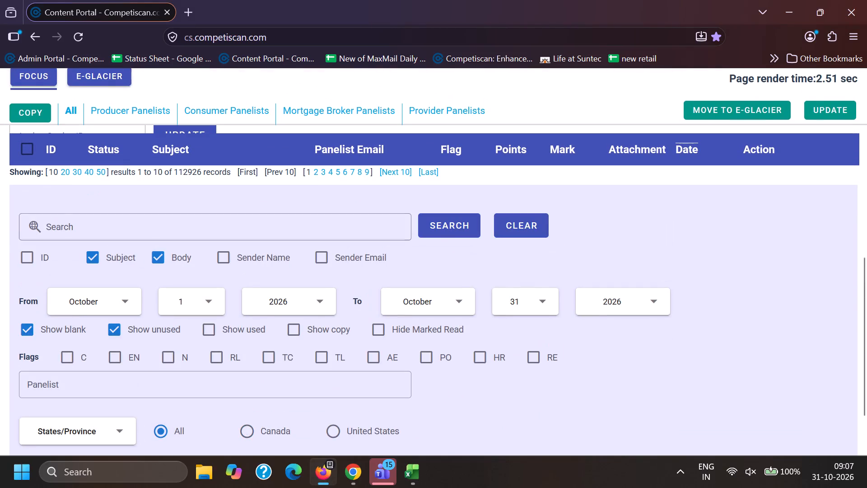
pyautogui.click(157, 230)
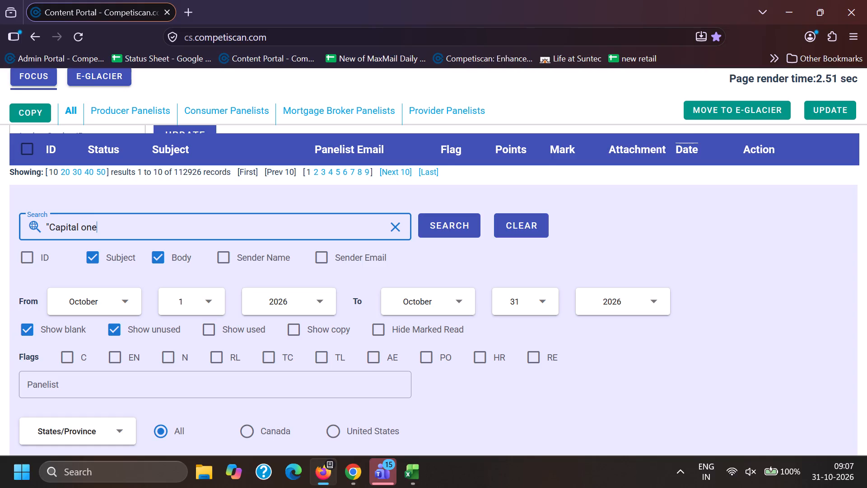
pyautogui.press('Return')
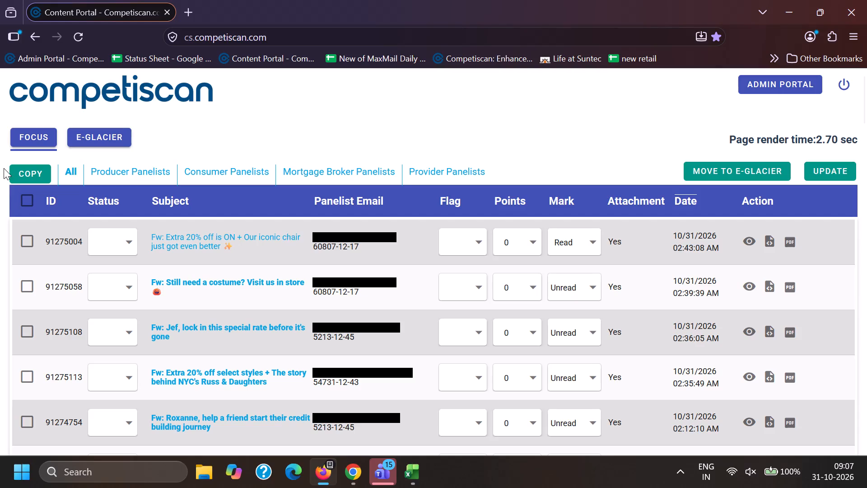
# Examine the subjects on the first page of "Capital one" results, and open the second page.
pyautogui.scroll(-2, 246, 327)
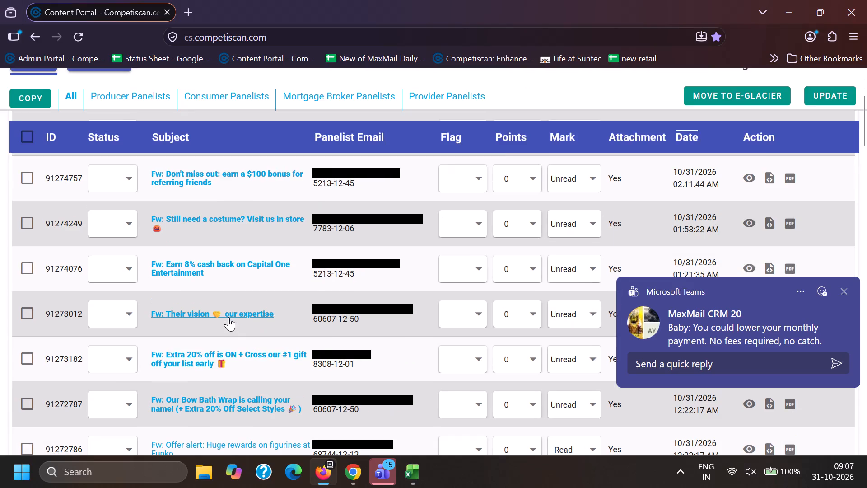
pyautogui.scroll(-3, 228, 317)
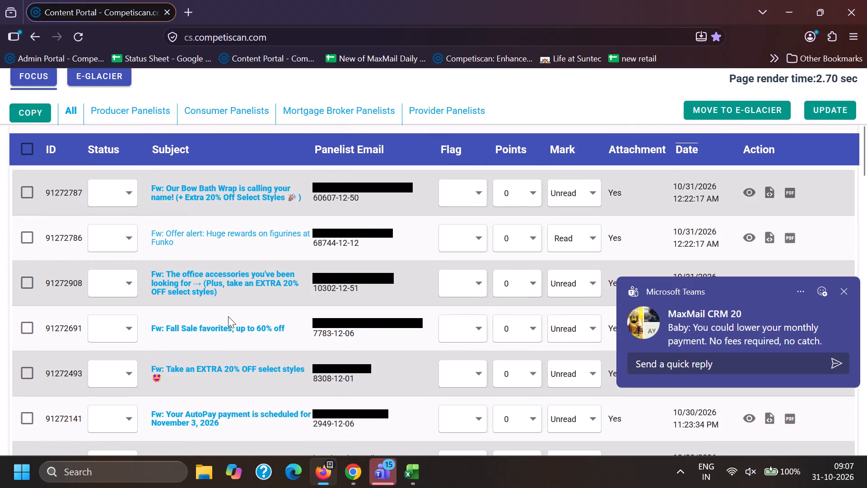
pyautogui.scroll(-6, 228, 316)
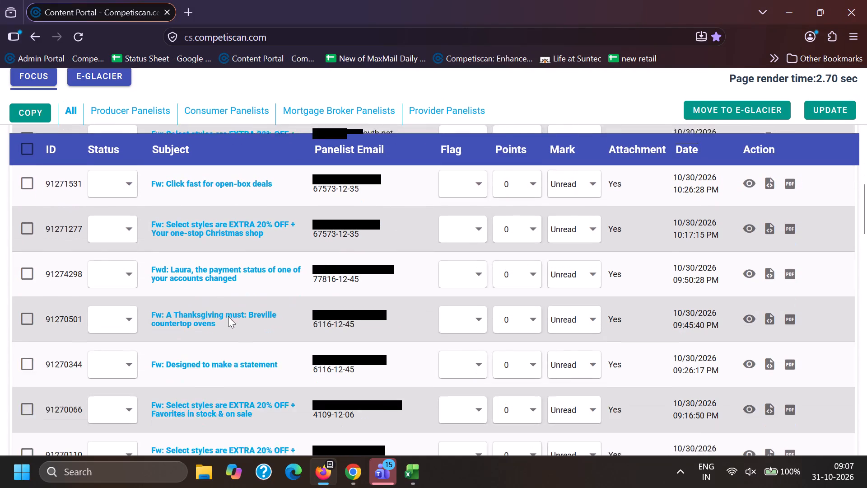
pyautogui.scroll(-3, 230, 315)
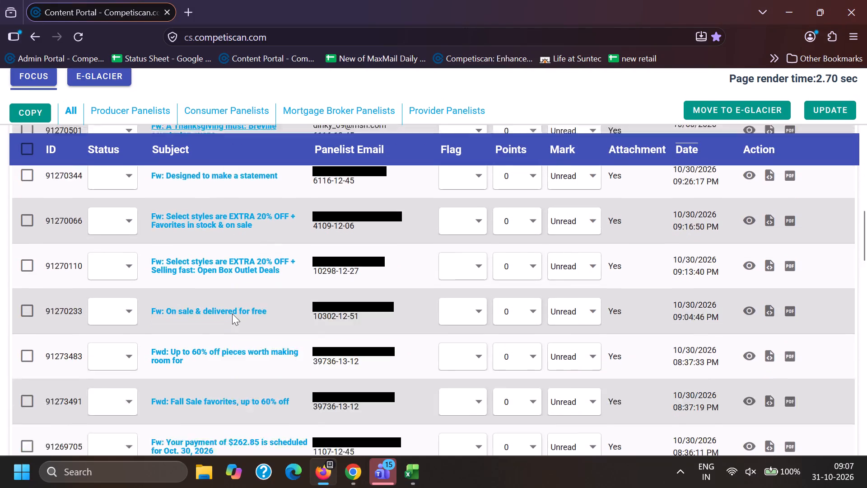
pyautogui.scroll(-4, 233, 313)
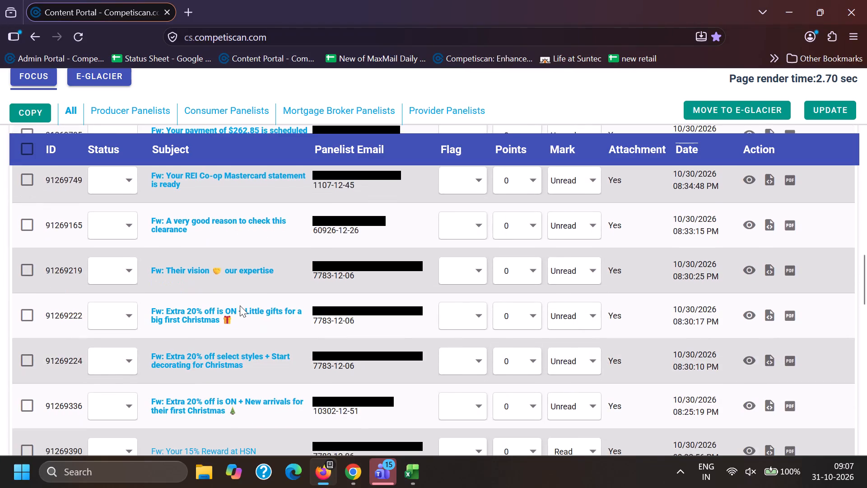
pyautogui.scroll(-3, 240, 305)
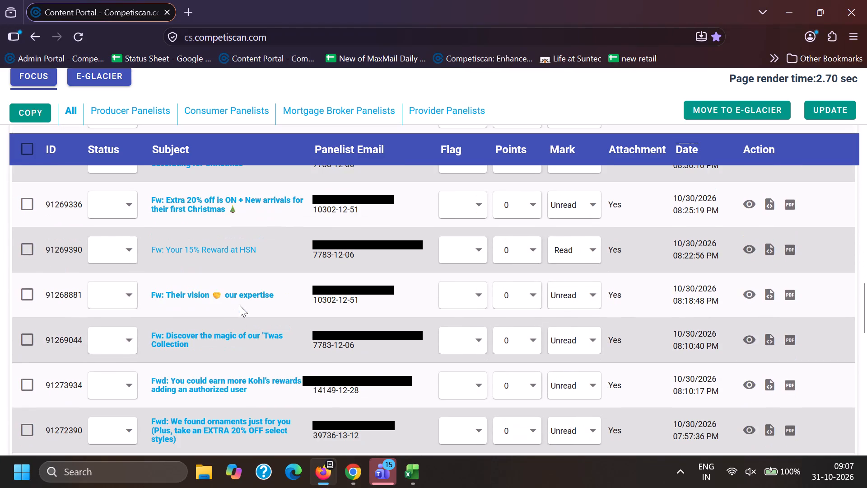
pyautogui.scroll(-4, 240, 305)
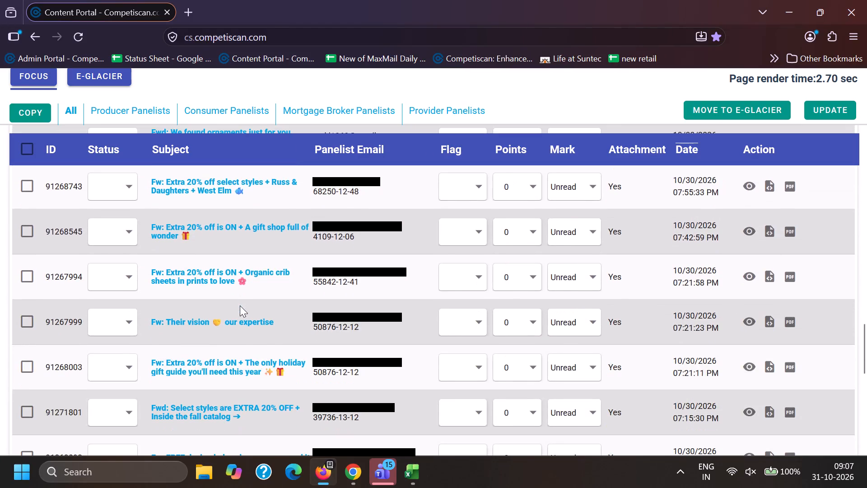
pyautogui.scroll(-3, 240, 305)
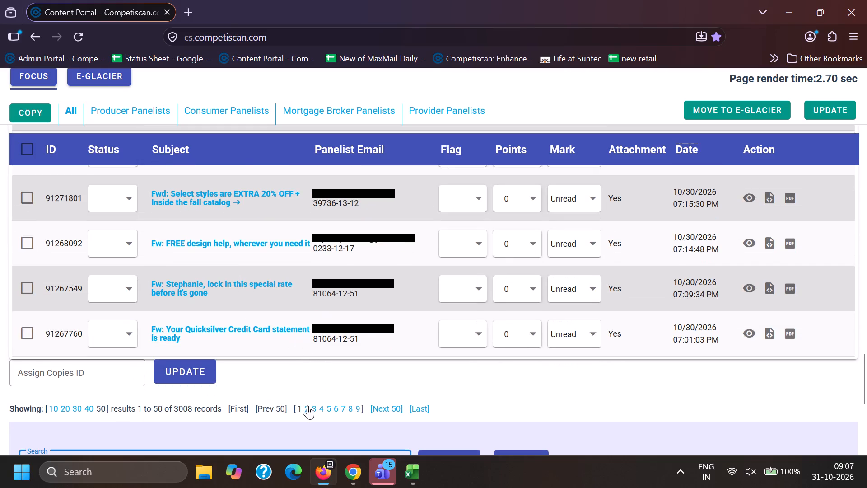
pyautogui.click(308, 405)
# Open the bookmarked content portal in four additional browser tabs and return to the "Capital one" results tab.
pyautogui.click(190, 3)
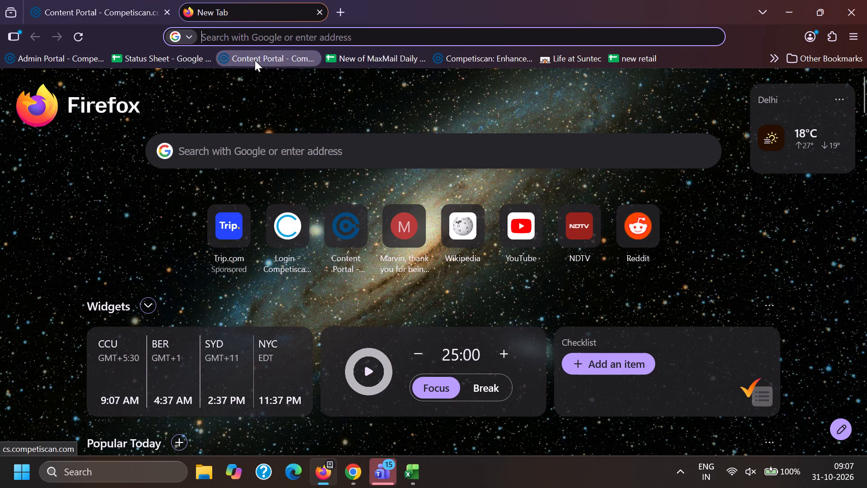
pyautogui.click(255, 60)
pyautogui.click(331, 3)
pyautogui.click(272, 61)
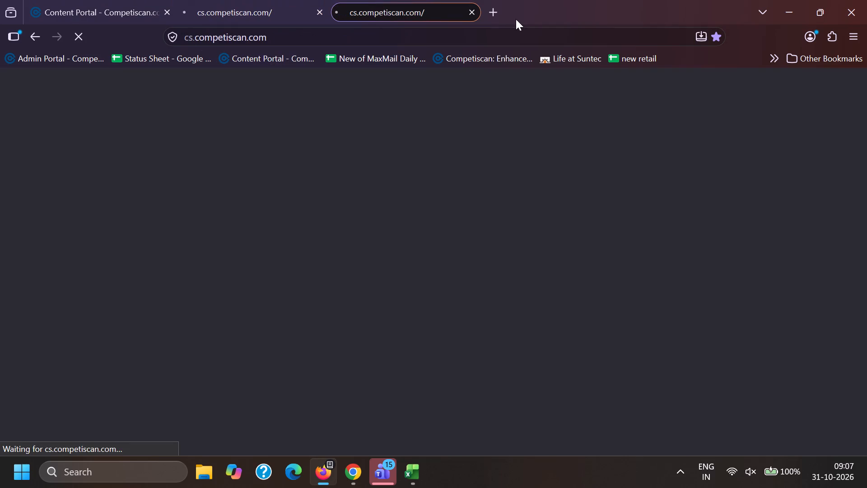
pyautogui.click(494, 14)
pyautogui.click(271, 56)
pyautogui.click(642, 4)
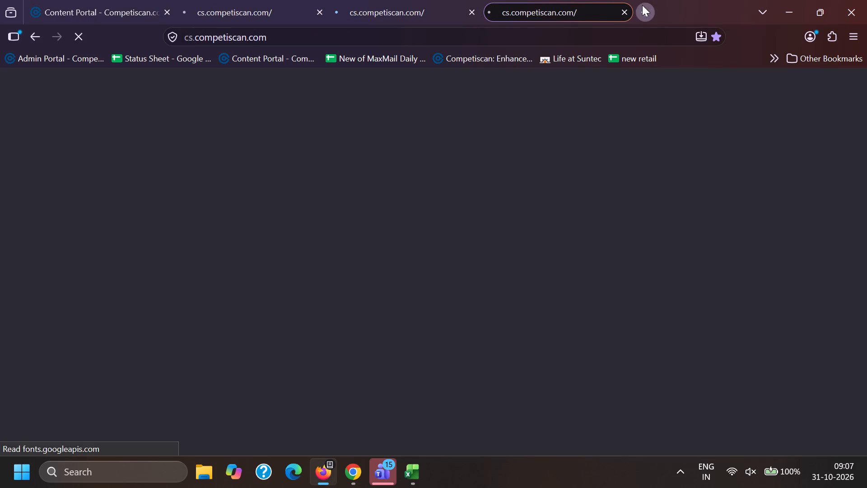
pyautogui.click(294, 60)
pyautogui.click(218, 0)
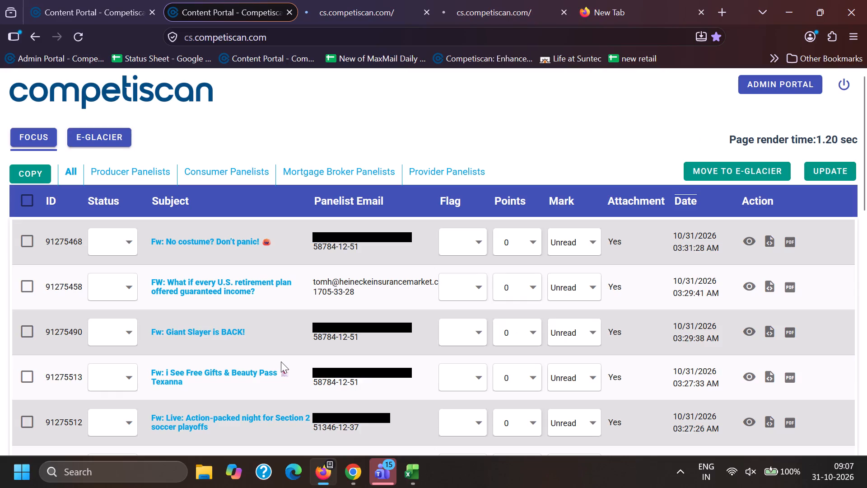
pyautogui.click(137, 0)
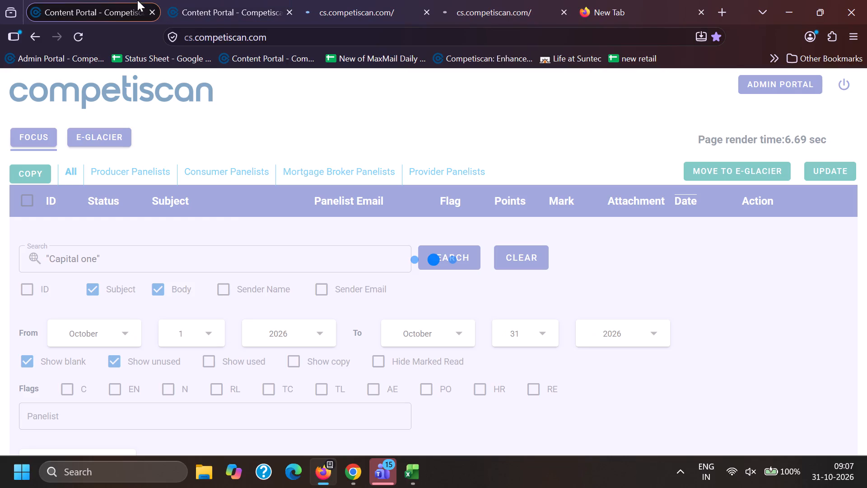
# Copy the red Chase sender address beside "new one" from Sheet1 of the strings (2) workbook.
pyautogui.click(414, 484)
pyautogui.click(415, 427)
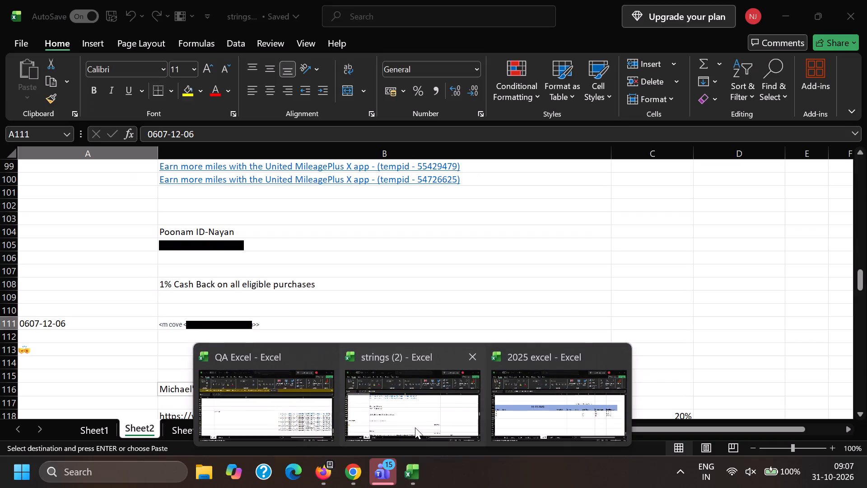
pyautogui.click(98, 427)
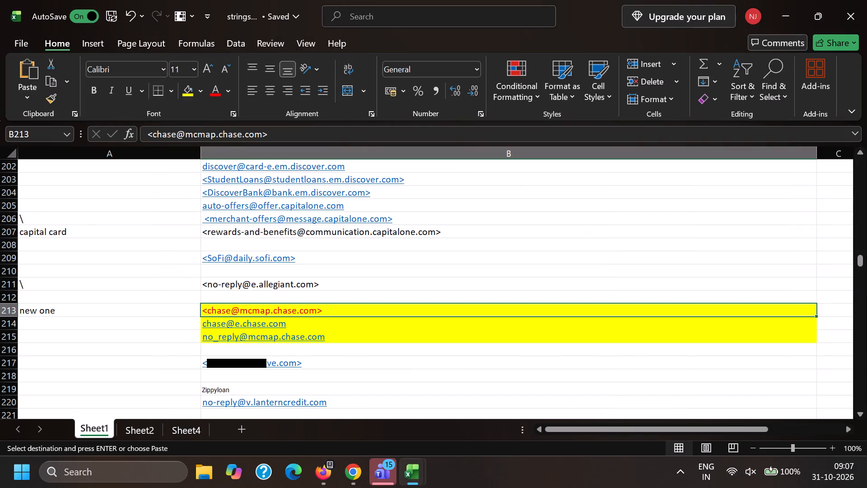
pyautogui.hotkey('ctrl', 'c')
pyautogui.hotkey('alt', 'Tab')
# In the fourth portal tab, search email subjects and bodies for the copied Chase sender address in quotation marks.
pyautogui.click(506, 0)
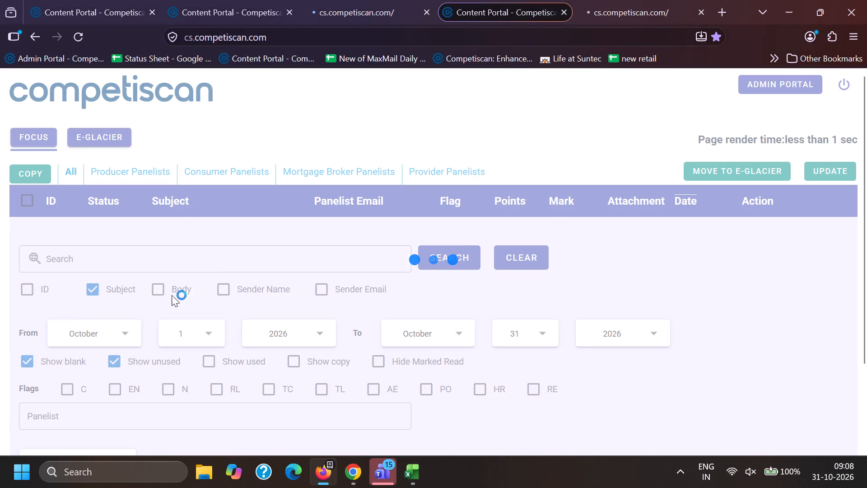
pyautogui.scroll(-5, 161, 295)
pyautogui.click(162, 309)
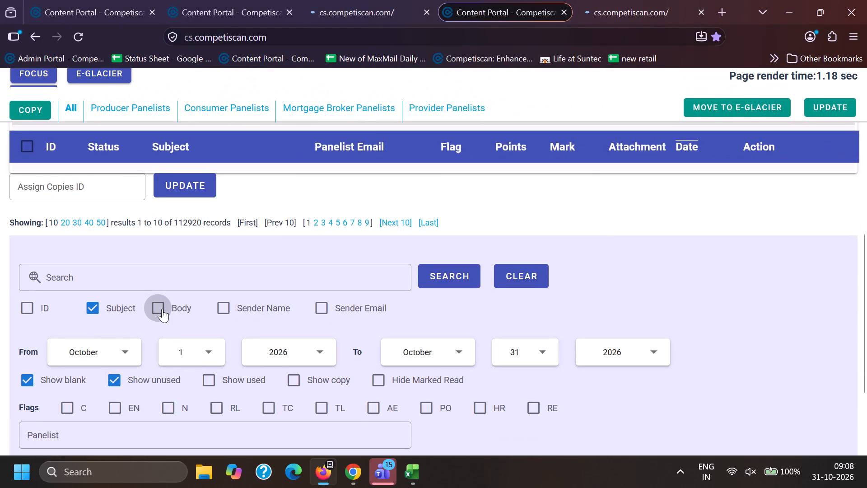
pyautogui.scroll(-4, 162, 315)
pyautogui.moveTo(159, 357); pyautogui.dragTo(165, 357)
pyautogui.scroll(2, 165, 357)
pyautogui.click(184, 288)
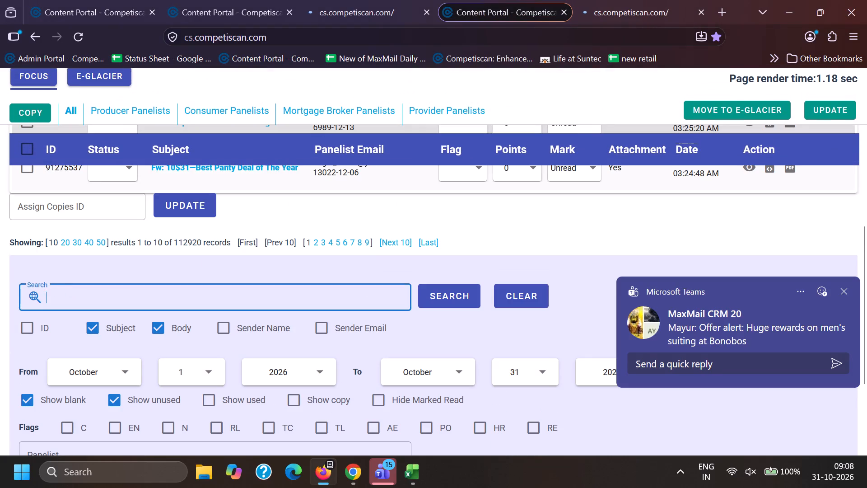
pyautogui.hotkey('shift', '"')
pyautogui.hotkey('ctrl', 'v')
pyautogui.hotkey('shift', '"')
pyautogui.press('Return')
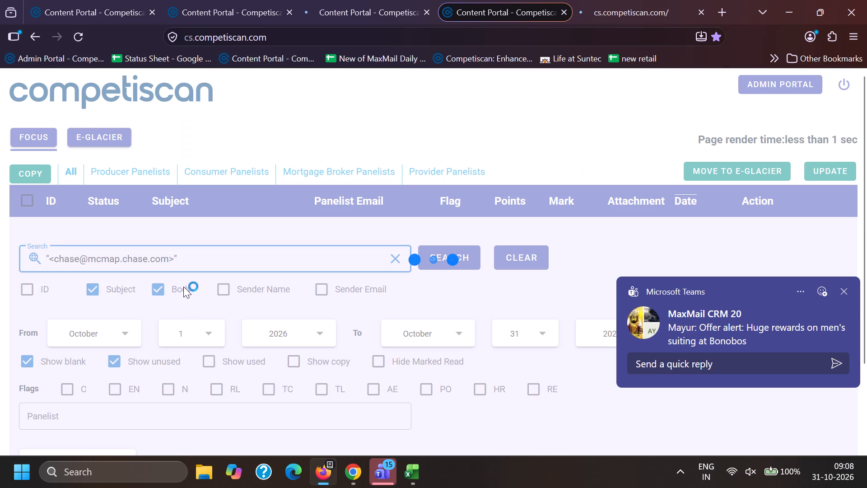
# Copy the Capital One Shopping sender address from Sheet1 of the strings (2) workbook.
pyautogui.press('Tab')
pyautogui.hotkey('alt', 'Tab')
pyautogui.hotkey('alt', 'Tab')
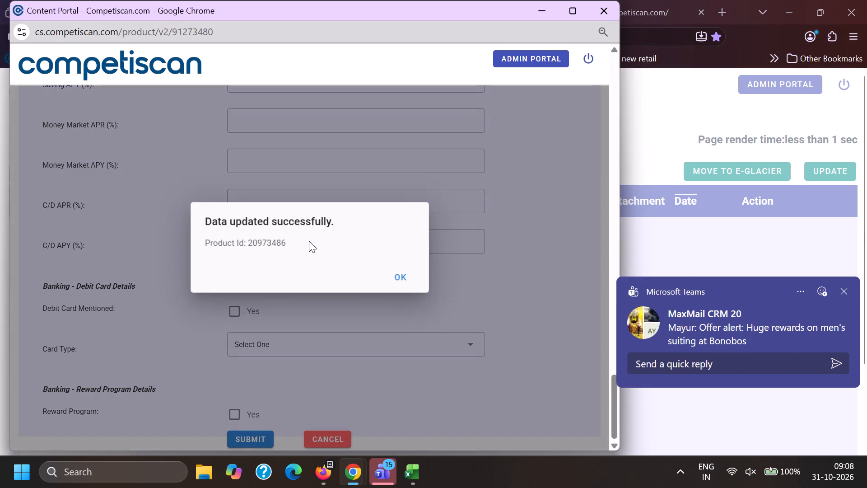
pyautogui.hotkey('alt', 'Tab')
pyautogui.hotkey('alt', 'Tab')
pyautogui.scroll(2, 376, 226)
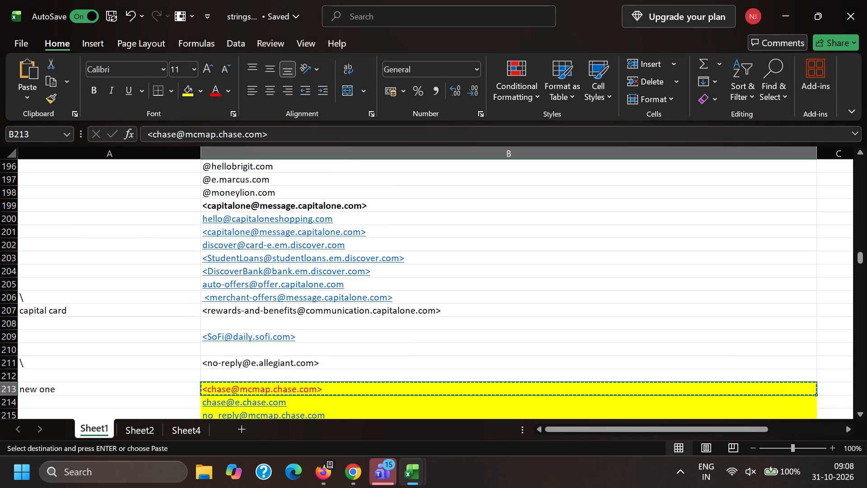
pyautogui.click(357, 223)
pyautogui.hotkey('ctrl', 'c')
# In the second portal tab, search subjects and bodies across all regions for the copied Capital One Shopping address in quotation marks.
pyautogui.hotkey('alt', 'Tab')
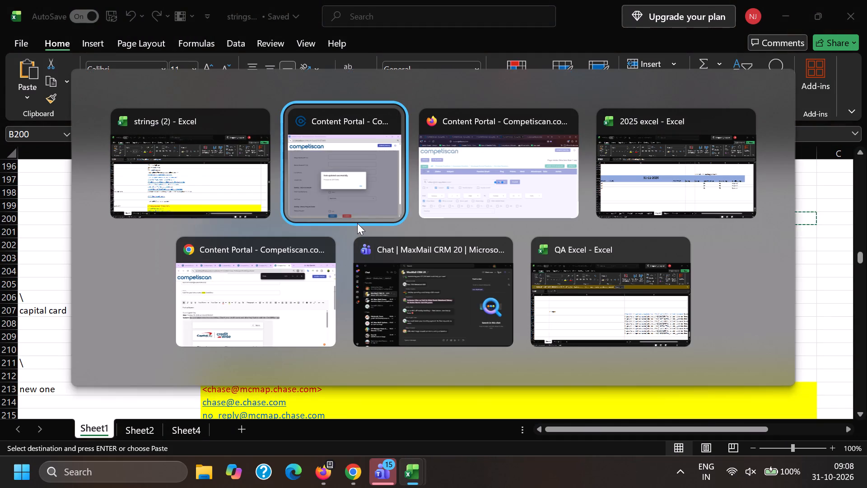
pyautogui.hotkey('alt', 'Tab')
pyautogui.click(225, 0)
pyautogui.scroll(-5, 174, 277)
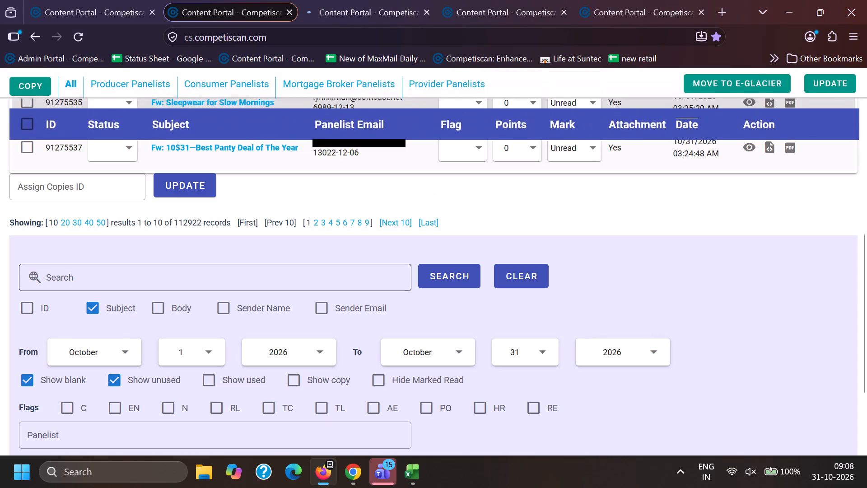
pyautogui.click(158, 304)
pyautogui.scroll(-5, 158, 304)
pyautogui.click(161, 356)
pyautogui.scroll(1, 163, 356)
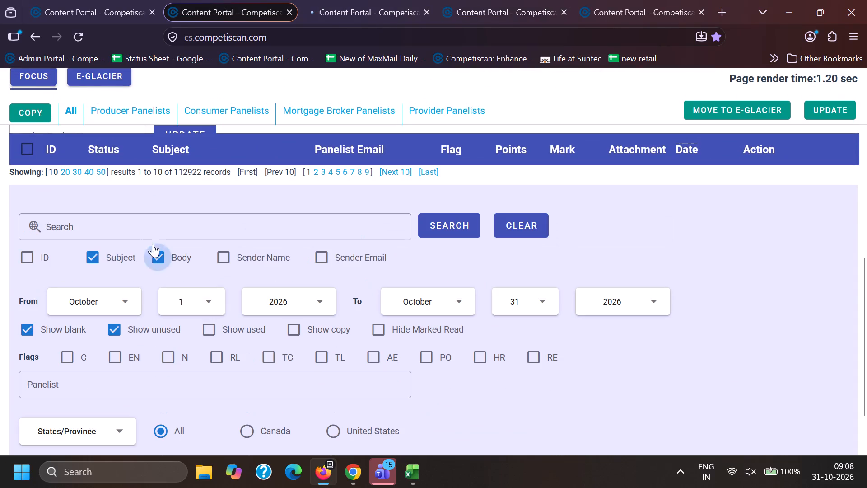
pyautogui.click(146, 232)
pyautogui.hotkey('shift', '"')
pyautogui.hotkey('ctrl', 'v')
pyautogui.hotkey('shift', '"')
pyautogui.press('Return')
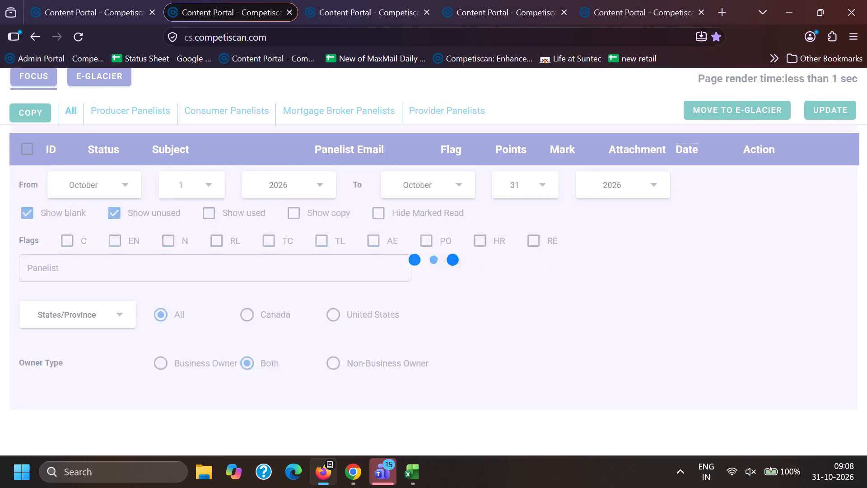
# Copy the Capital One merchant-offers sender address above the "capital card" row in Sheet1 of the strings (2) workbook.
pyautogui.click(387, 0)
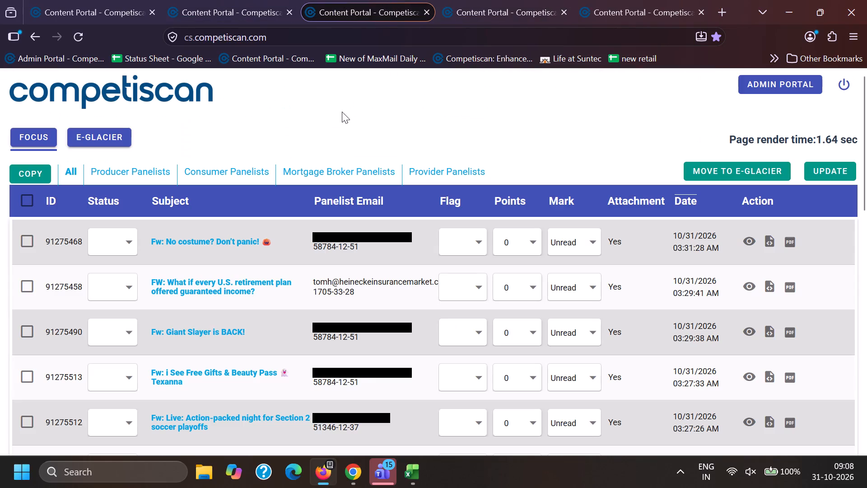
pyautogui.click(499, 0)
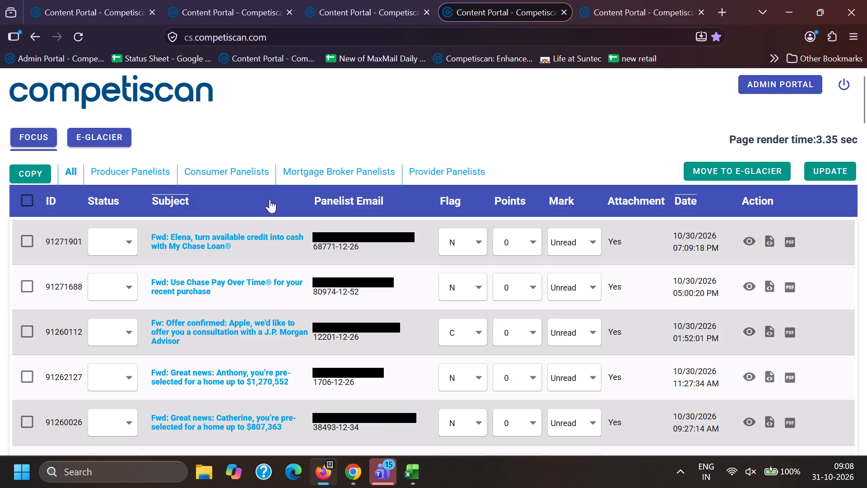
pyautogui.hotkey('alt', 'Tab')
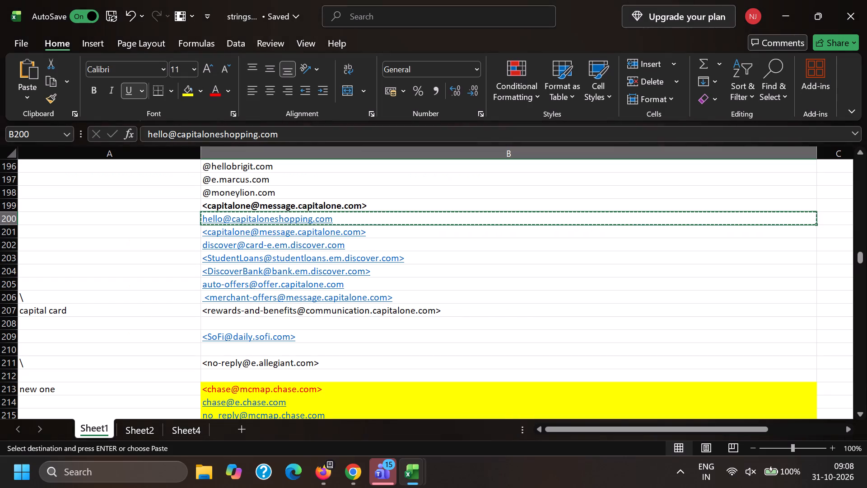
pyautogui.click(359, 247)
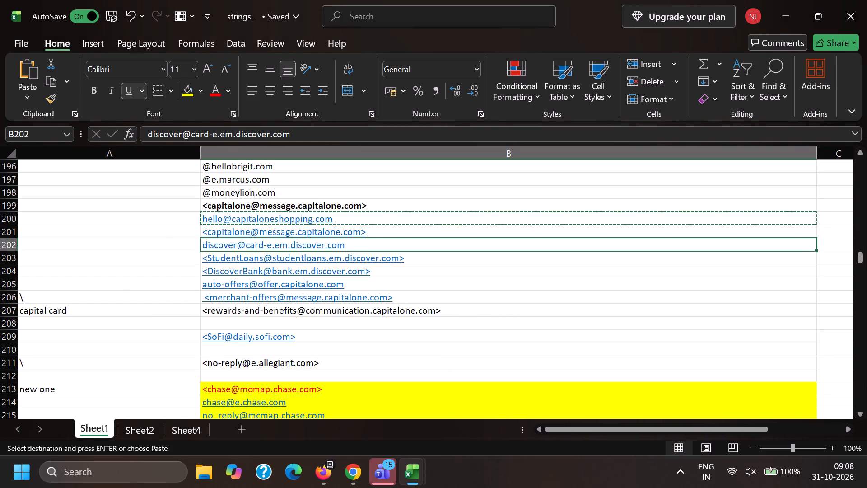
pyautogui.hotkey('ctrl', 'c')
pyautogui.click(351, 287)
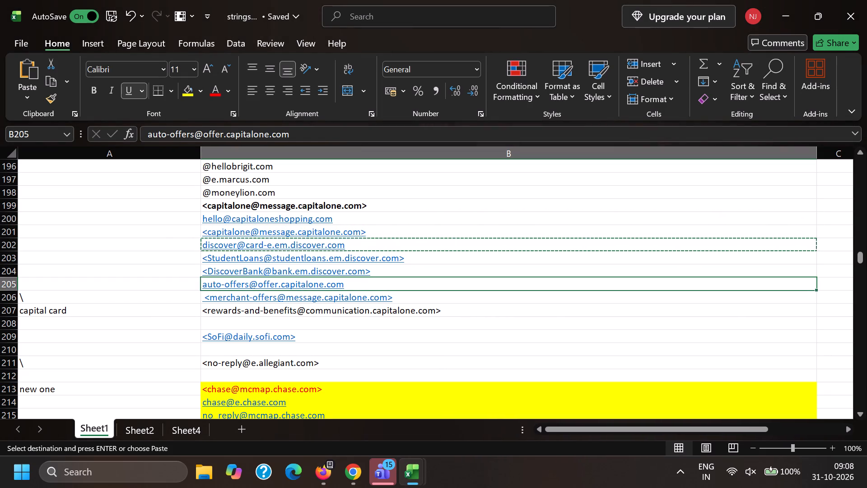
pyautogui.click(414, 294)
pyautogui.hotkey('ctrl', 'c')
# In the third portal tab, search subjects and bodies across all regions for the copied merchant-offers address in quotation marks.
pyautogui.hotkey('alt', 'Tab')
pyautogui.scroll(-5, 234, 316)
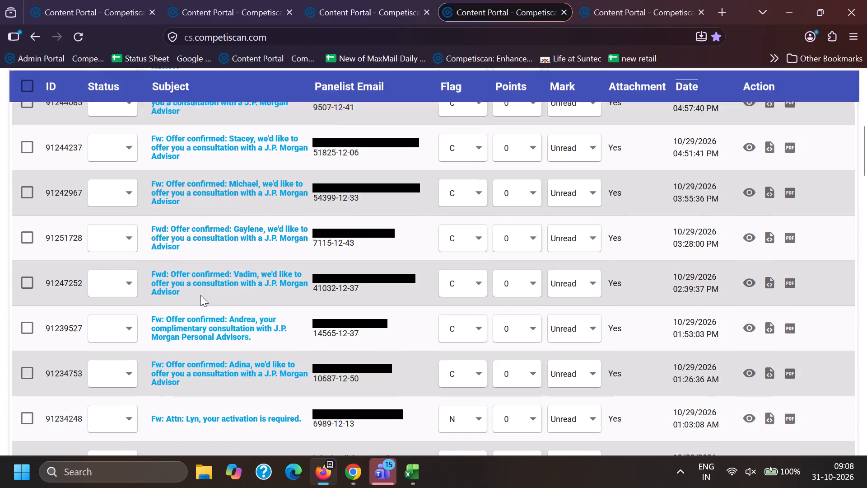
pyautogui.click(367, 0)
pyautogui.scroll(-5, 238, 322)
pyautogui.click(161, 301)
pyautogui.scroll(-4, 161, 304)
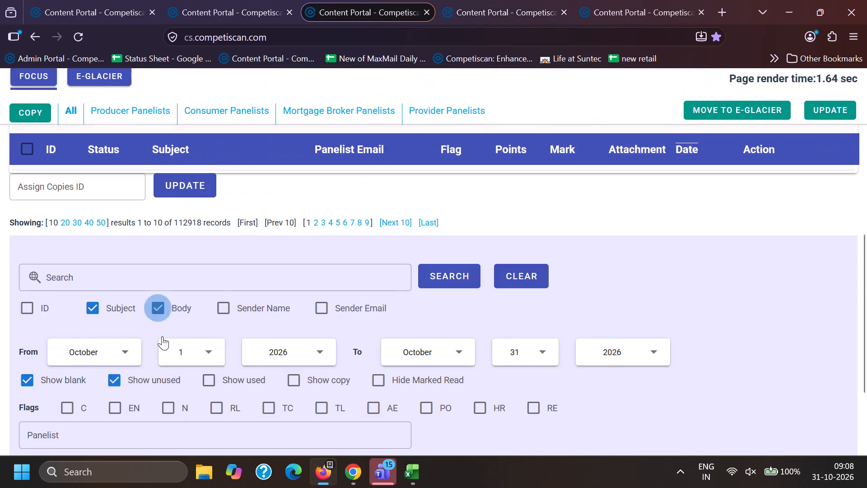
pyautogui.click(157, 354)
pyautogui.scroll(2, 158, 353)
pyautogui.click(171, 302)
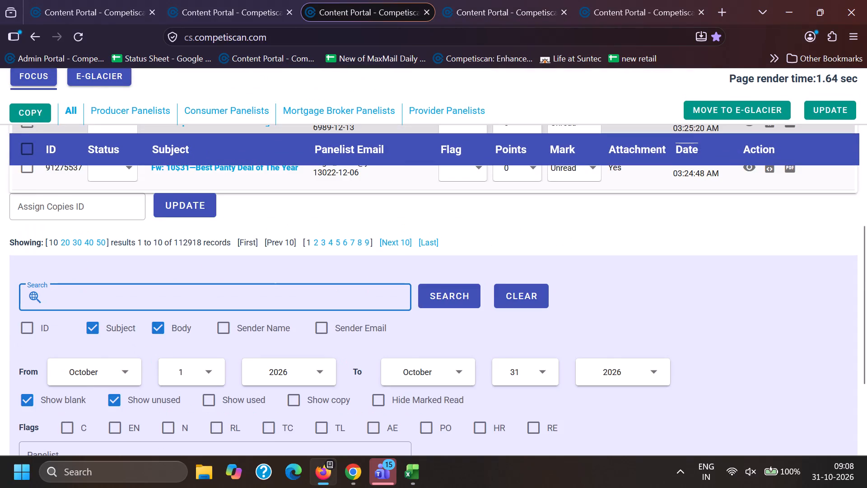
pyautogui.hotkey('shift', '"')
pyautogui.hotkey('ctrl', 'v')
pyautogui.hotkey('ctrl', 'shift', "'")
pyautogui.press('Return')
pyautogui.hotkey('shift', '"')
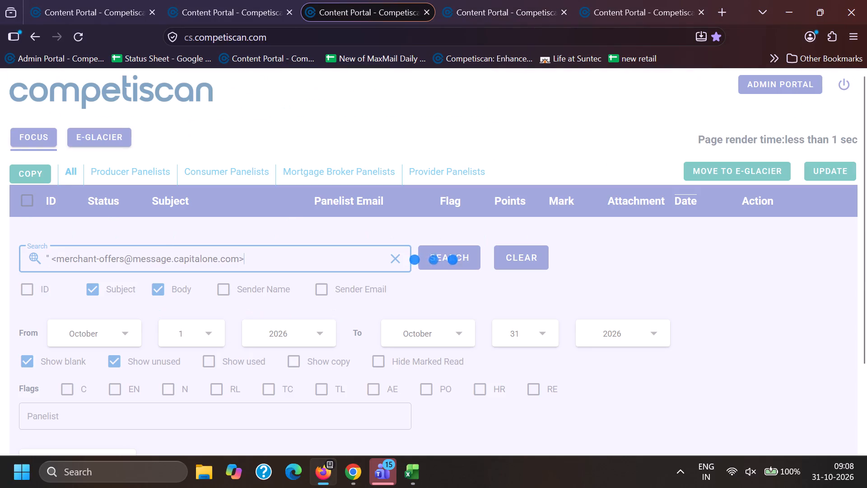
pyautogui.press('Return')
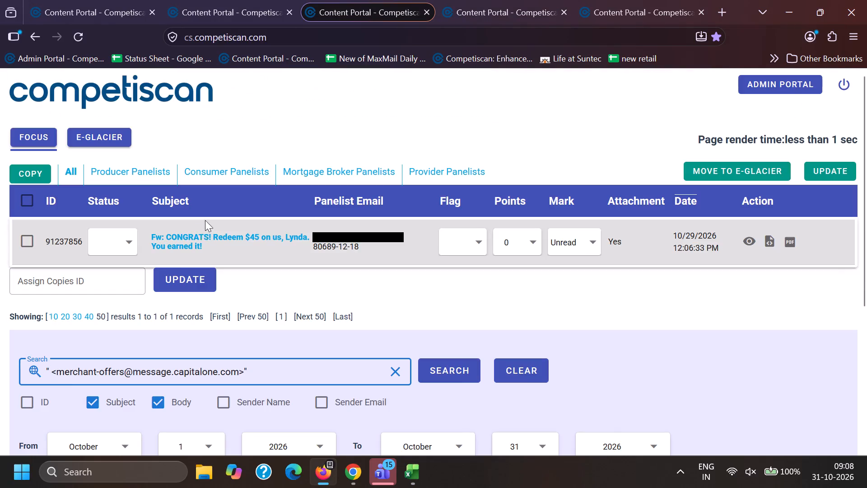
# Examine the Capital One Shopping search results in the second portal tab.
pyautogui.click(259, 0)
pyautogui.scroll(-3, 208, 291)
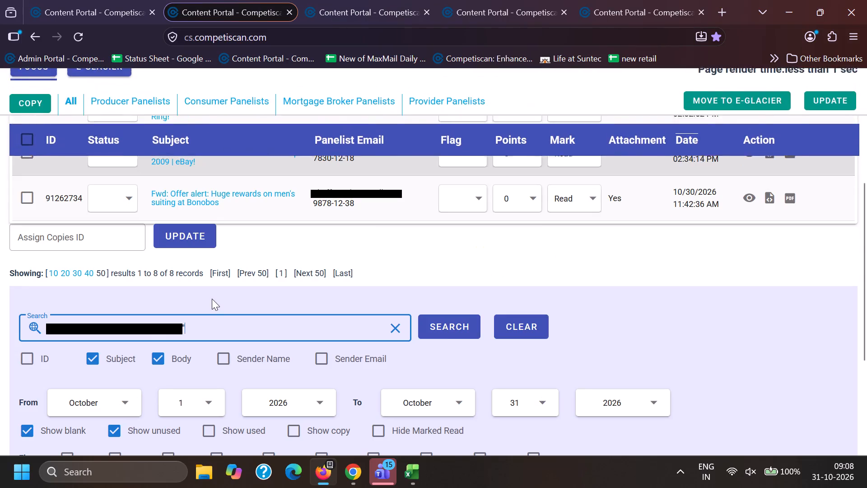
pyautogui.scroll(1, 212, 299)
# Preview the auto financing pre-qualification email, ID 91267353, from the "Capital one" results and examine its content.
pyautogui.click(107, 0)
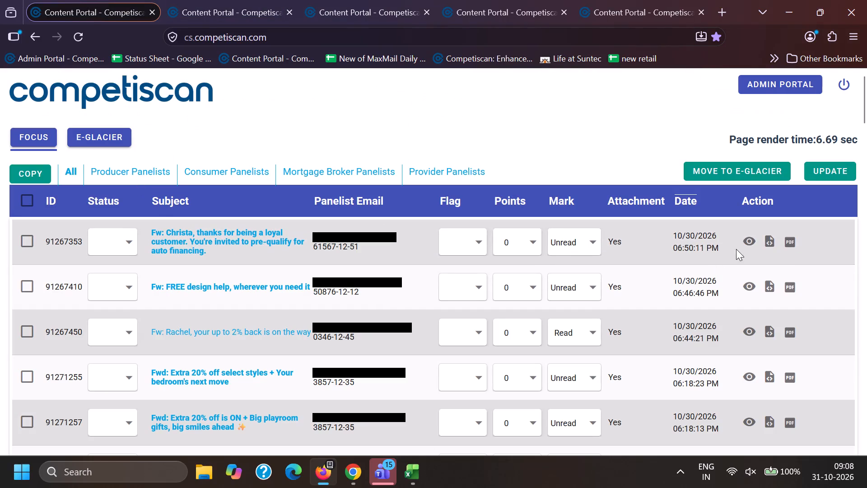
pyautogui.click(746, 236)
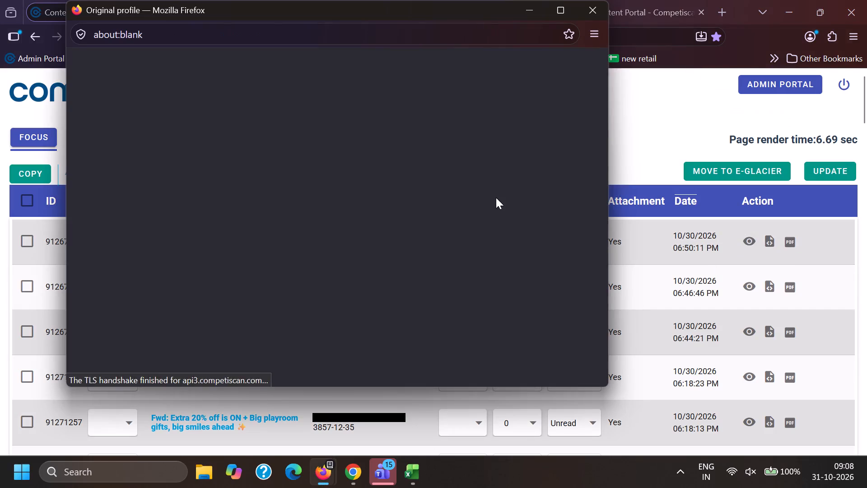
pyautogui.scroll(-12, 445, 190)
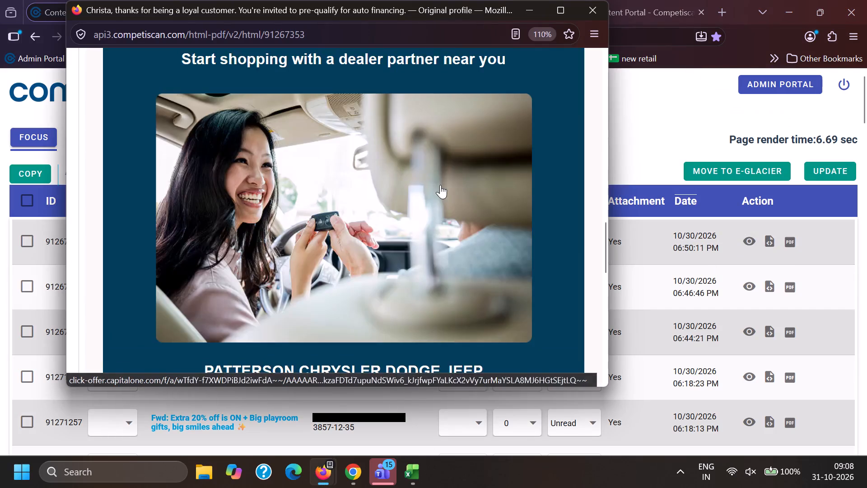
pyautogui.scroll(-6, 439, 185)
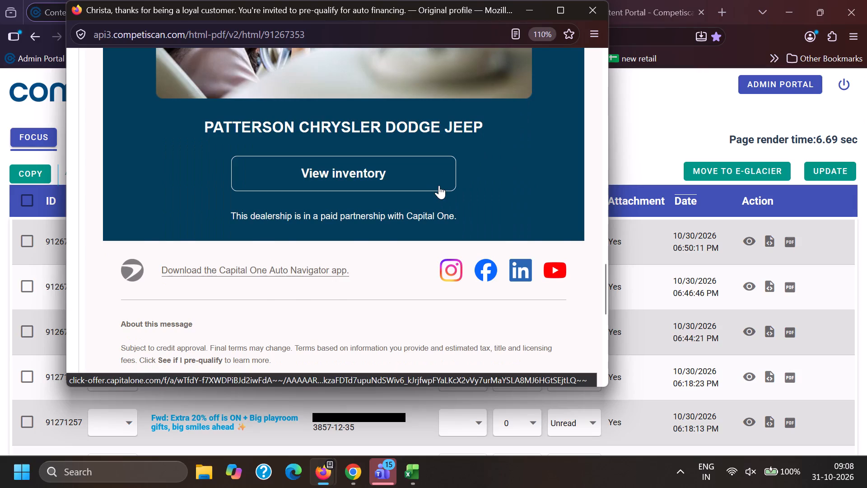
pyautogui.scroll(-2, 439, 185)
pyautogui.hotkey('alt', 'Tab')
# Examine the email subjects further down the "Capital one" results list.
pyautogui.scroll(-2, 370, 254)
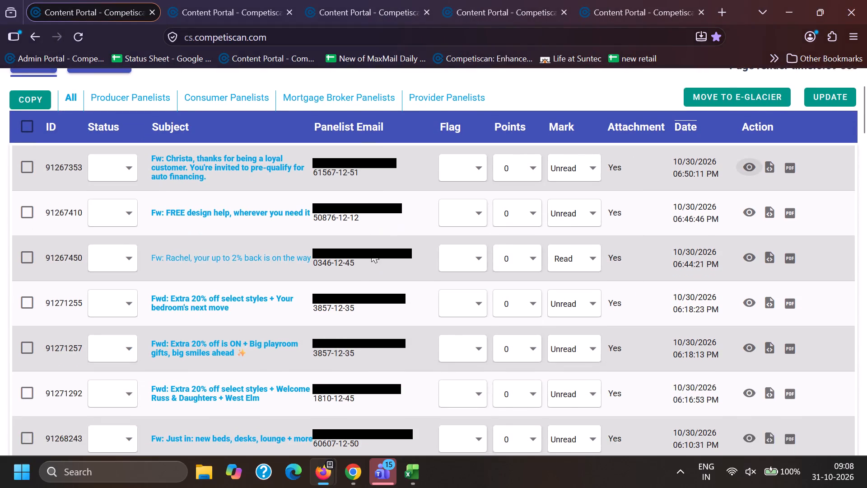
pyautogui.scroll(-1, 371, 251)
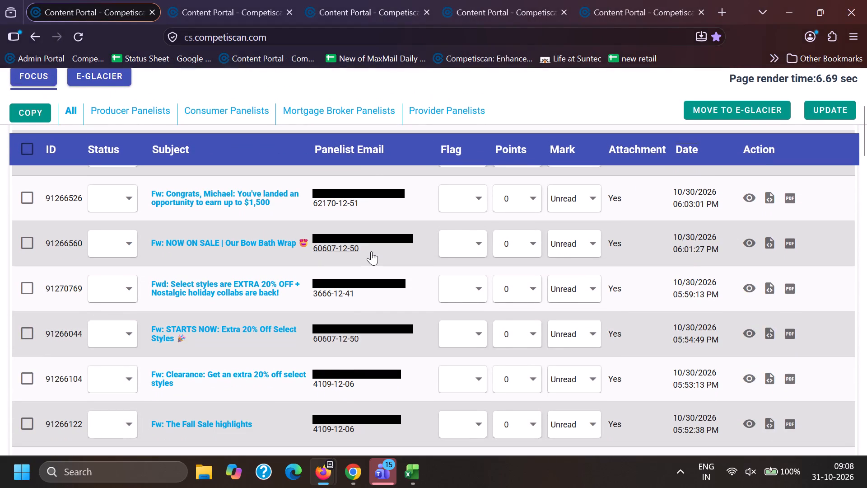
pyautogui.scroll(-6, 371, 251)
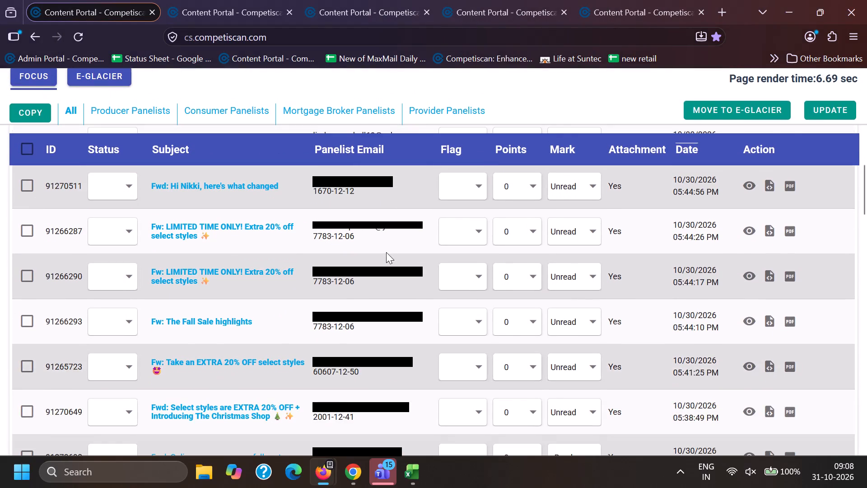
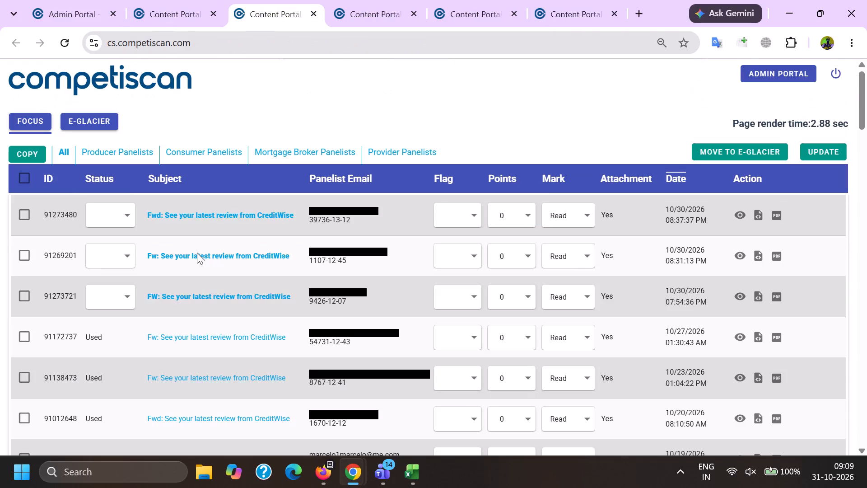
# Search email subjects for the copied line "Hi Nikki, here's what changed" in quotation marks in the CreditWise results tab.
pyautogui.scroll(-15, 204, 233)
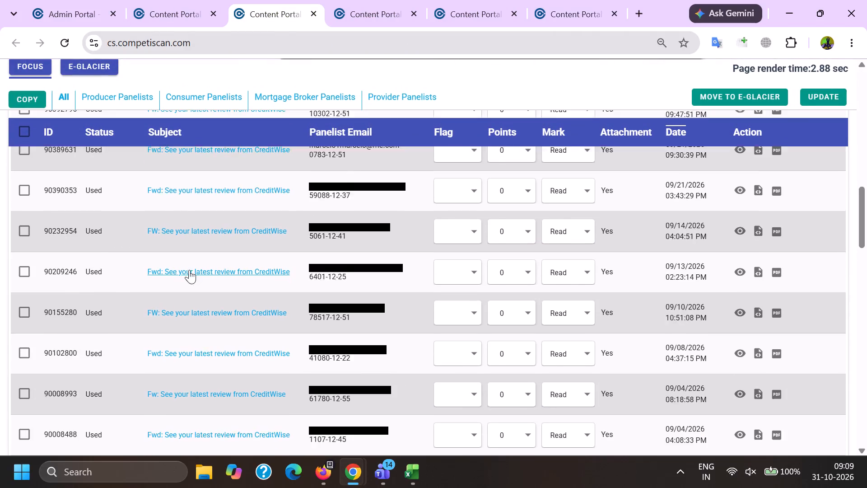
pyautogui.scroll(-9, 189, 270)
pyautogui.scroll(-7, 210, 341)
pyautogui.moveTo(251, 193); pyautogui.dragTo(0, 171)
pyautogui.press('BackSpace')
pyautogui.hotkey('shift', '"')
pyautogui.hotkey('ctrl', 'v')
pyautogui.hotkey('shift', '"')
pyautogui.press('Return')
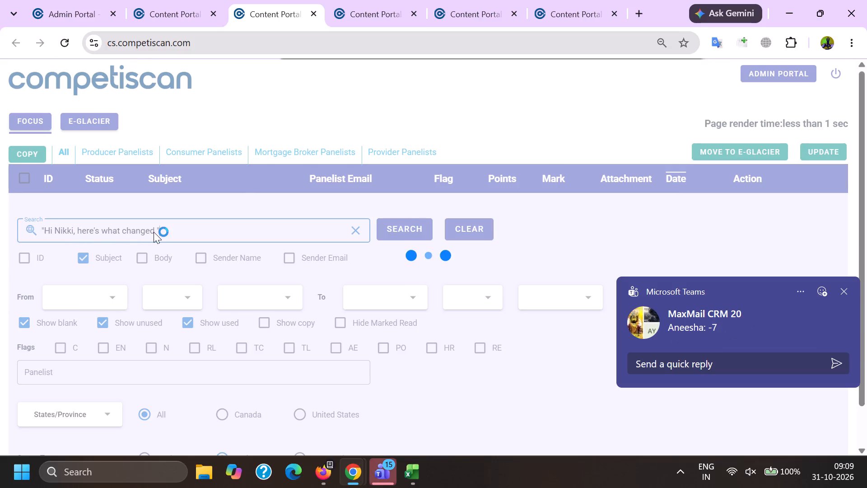
# Open the 10/30/2026 email with blank status, "Fwd: Hi Nikki, here's what changed", in the email editor.
pyautogui.keyDown('ctrl'); pyautogui.click(165, 213); pyautogui.keyUp('ctrl')
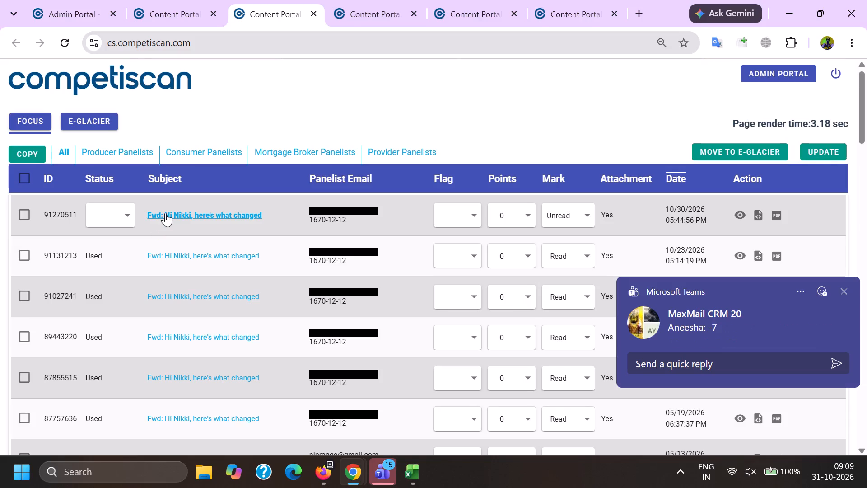
# Drop the greeting and name from the query and search email subjects for "here's what changed" in quotation marks.
pyautogui.scroll(-20, 136, 246)
pyautogui.scroll(-5, 136, 246)
pyautogui.scroll(1, 117, 310)
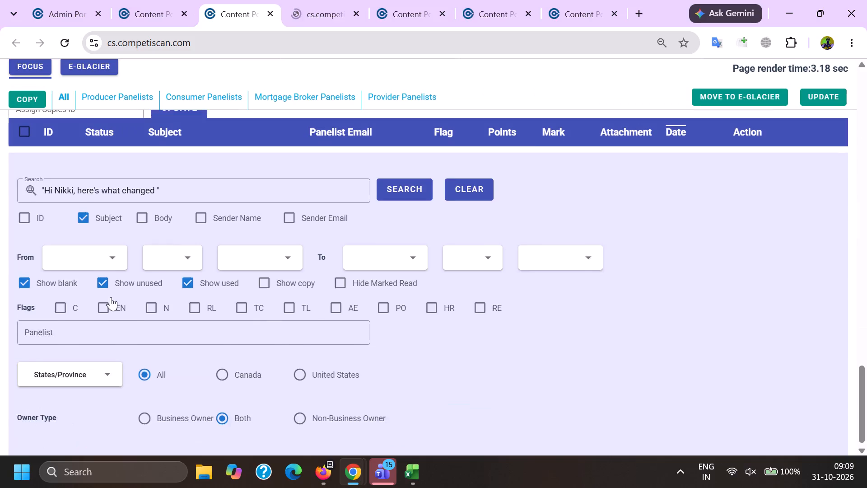
pyautogui.moveTo(77, 253); pyautogui.dragTo(23, 254)
pyautogui.press('BackSpace')
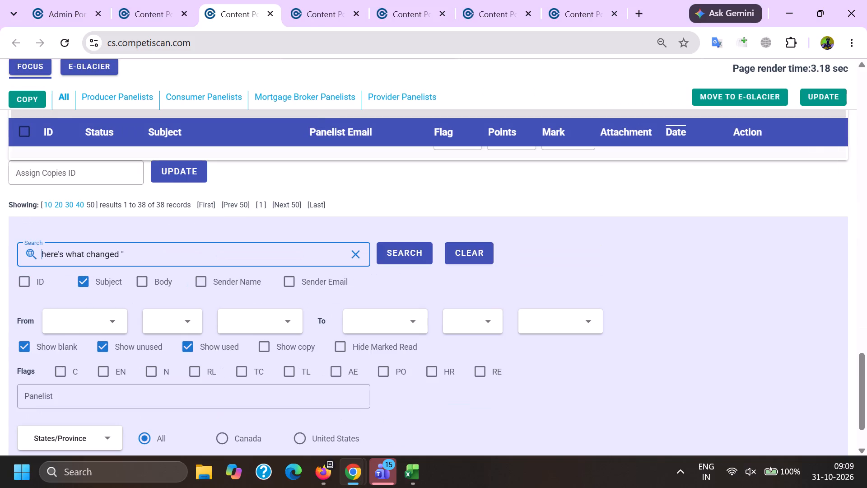
pyautogui.hotkey('shift', '"')
pyautogui.press('Return')
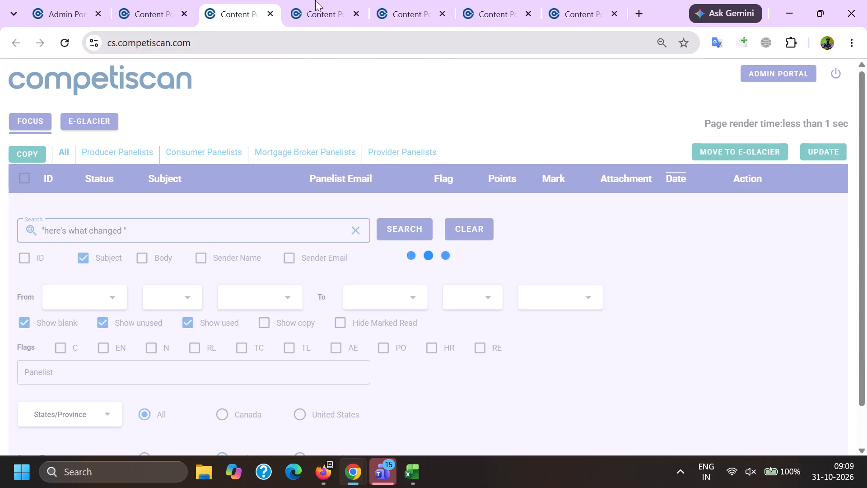
pyautogui.click(321, 0)
pyautogui.doubleClick(255, 47)
pyautogui.hotkey('ctrl', 'c')
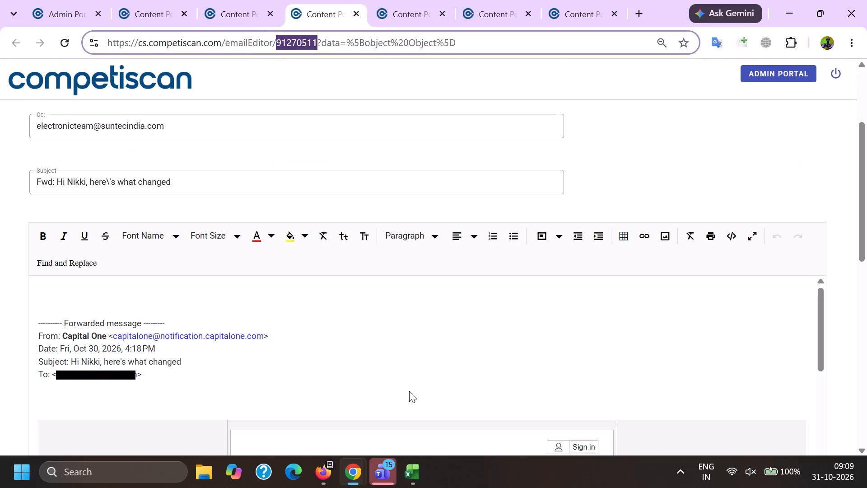
pyautogui.click(406, 468)
pyautogui.click(540, 423)
pyautogui.click(56, 305)
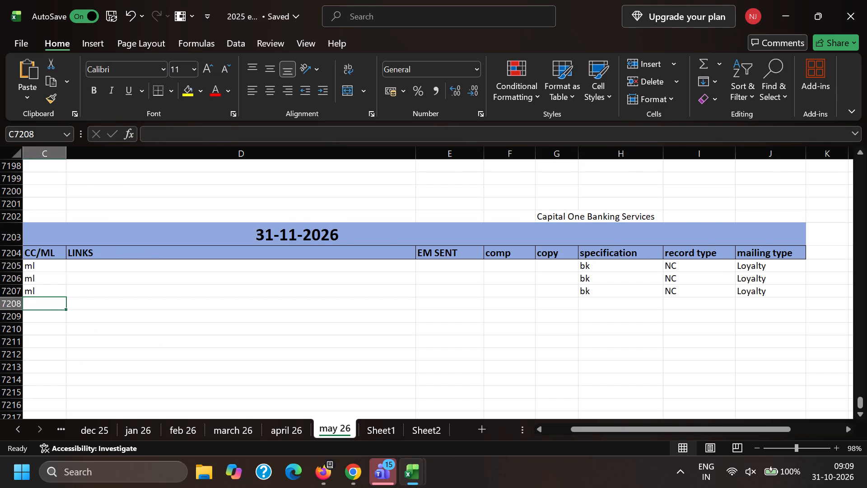
pyautogui.press('Left')
pyautogui.hotkey('ctrl', 'v')
pyautogui.press('0')
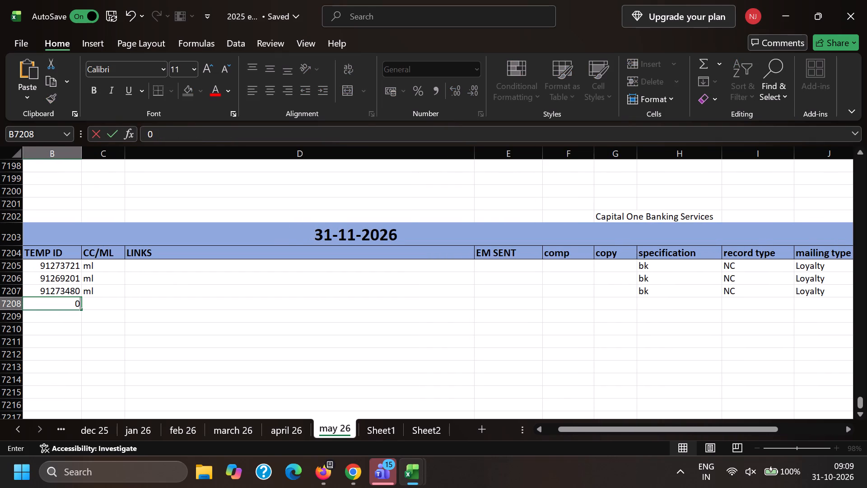
pyautogui.hotkey('ctrl', 'z')
# Enter ml as CC/ML in row 7208 and copy bk, NC and Loyalty from the row above.
pyautogui.press('Right')
pyautogui.write('ml')
pyautogui.press('Right')
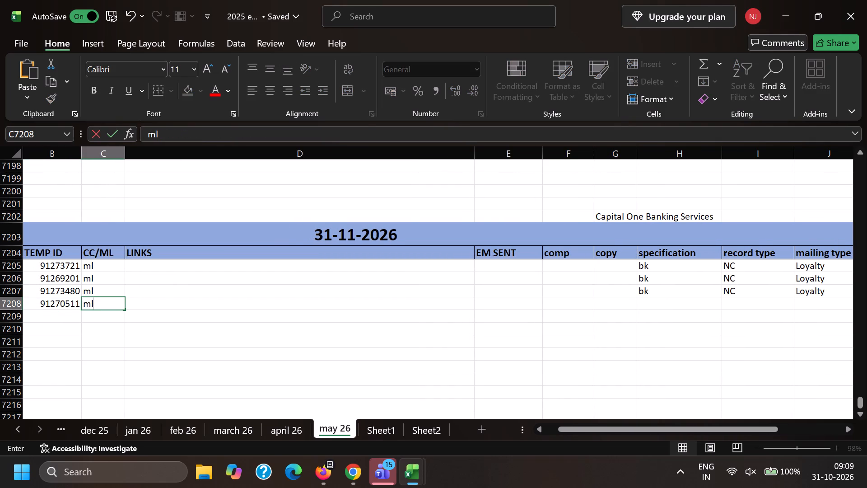
pyautogui.press('Right')
pyautogui.press('Right')
pyautogui.press('Right')
pyautogui.press('Right')
pyautogui.press('Up')
pyautogui.hotkey('shift', 'Right')
pyautogui.hotkey('shift', 'Right')
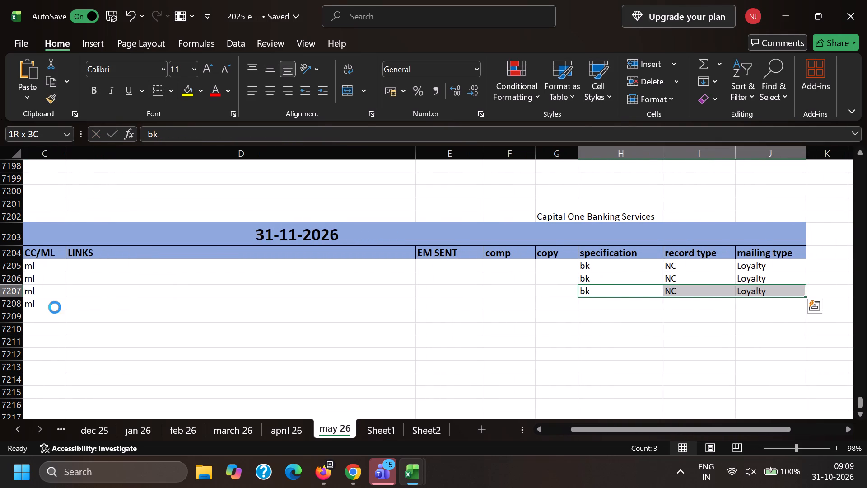
pyautogui.hotkey('ctrl', 'c')
pyautogui.press('Down')
pyautogui.hotkey('ctrl', 'v')
pyautogui.press('Left')
pyautogui.press('Left')
pyautogui.press('Left')
pyautogui.press('Left')
pyautogui.press('Left')
pyautogui.press('Left')
pyautogui.press('Left')
pyautogui.press('Left')
pyautogui.press('Left')
pyautogui.press('Left')
pyautogui.press('Left')
pyautogui.press('Left')
pyautogui.press('Left')
# Back in Chrome, delete the forwarded-message line, the Capital One sender address and the To line from the email header.
pyautogui.hotkey('alt', 'Tab')
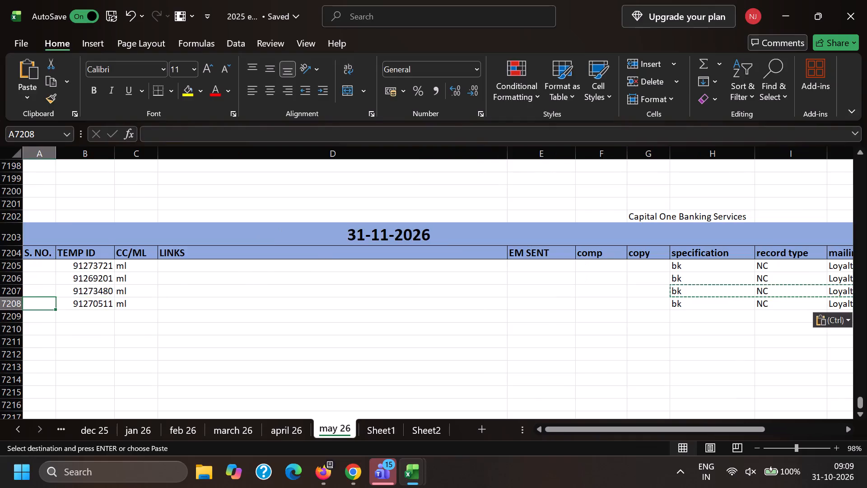
pyautogui.scroll(-1, 92, 267)
pyautogui.moveTo(211, 250); pyautogui.dragTo(0, 197)
pyautogui.press('BackSpace')
pyautogui.moveTo(110, 235); pyautogui.dragTo(245, 237)
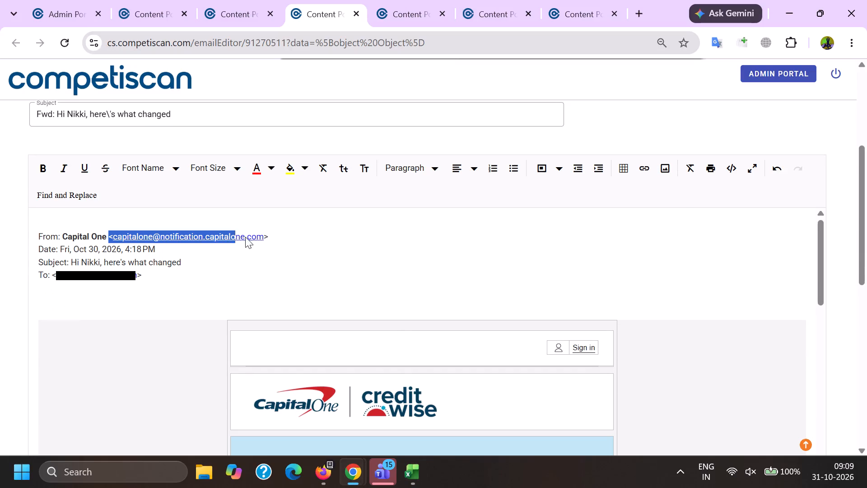
pyautogui.moveTo(245, 237); pyautogui.dragTo(278, 232)
pyautogui.press('BackSpace')
pyautogui.moveTo(214, 286); pyautogui.dragTo(19, 281)
pyautogui.press('BackSpace')
# Remove the recipient's first name from the email body's Subject line and find and delete it in the greeting.
pyautogui.doubleClick(91, 266)
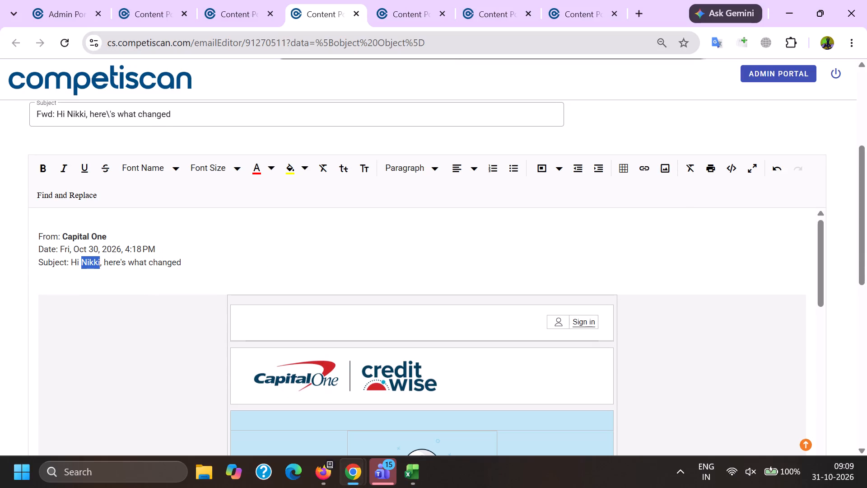
pyautogui.hotkey('ctrl', 'c')
pyautogui.press('BackSpace')
pyautogui.hotkey('ctrl', 'f')
pyautogui.hotkey('ctrl', 'v')
pyautogui.press('Return')
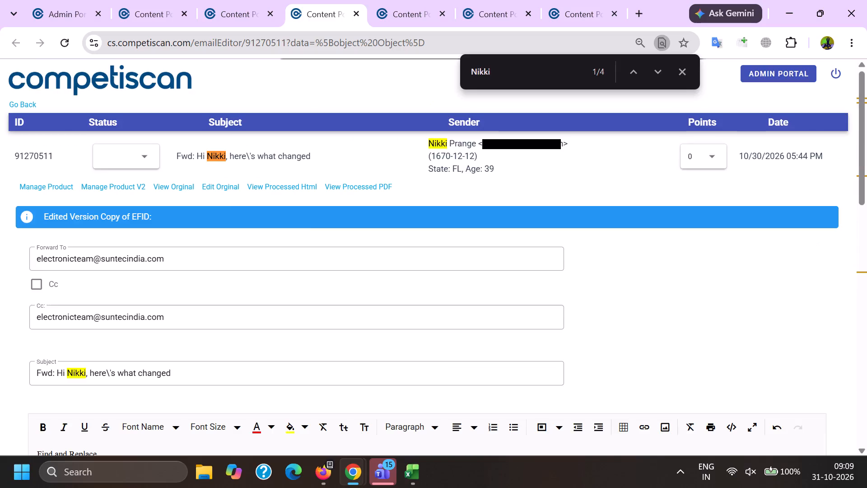
pyautogui.press('Return')
pyautogui.press('Return')
pyautogui.press('Return')
pyautogui.press('Return')
pyautogui.press('Return')
pyautogui.press('Return')
pyautogui.press('Return')
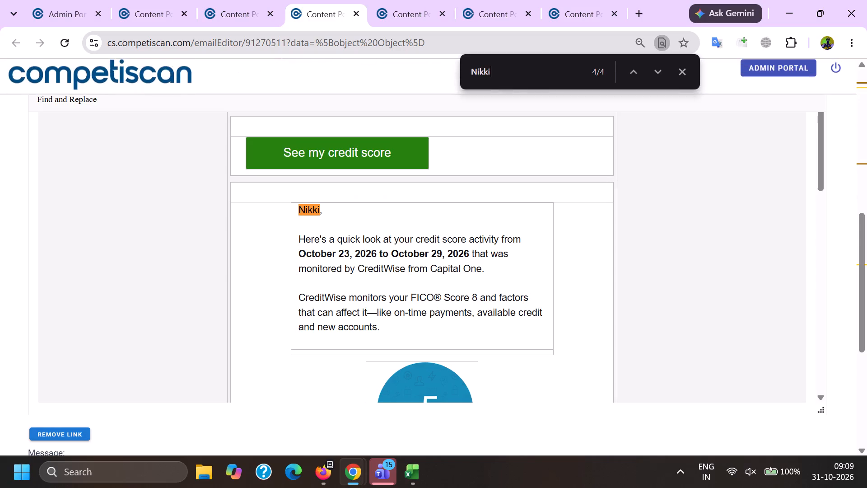
pyautogui.doubleClick(304, 210)
pyautogui.press('BackSpace')
# Copy the footer's Privacy link address, remove all links from the email, and reinsert the copied link on Privacy.
pyautogui.scroll(-11, 326, 277)
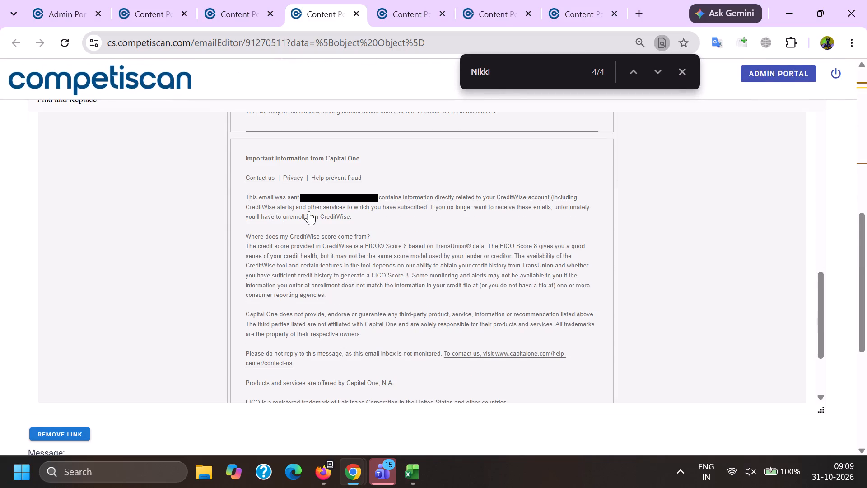
pyautogui.rightClick(292, 173)
pyautogui.rightClick(288, 176)
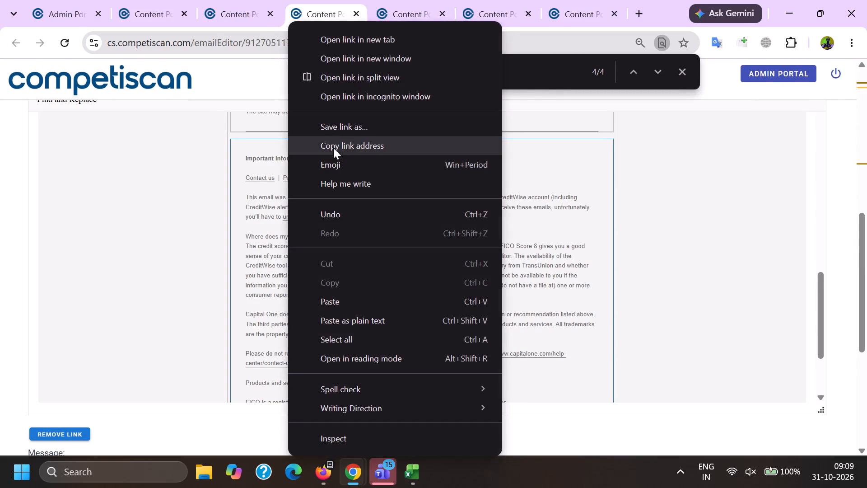
pyautogui.click(333, 148)
pyautogui.scroll(-3, 123, 341)
pyautogui.click(72, 431)
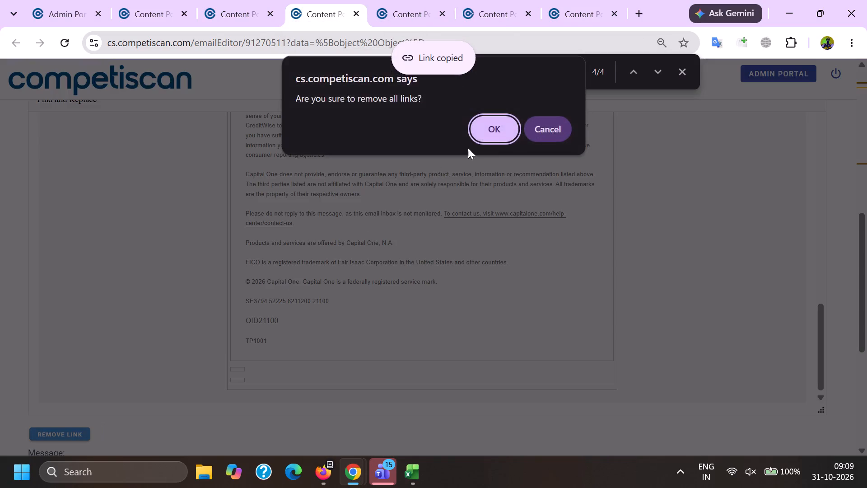
pyautogui.click(494, 127)
pyautogui.scroll(3, 365, 273)
pyautogui.click(293, 245)
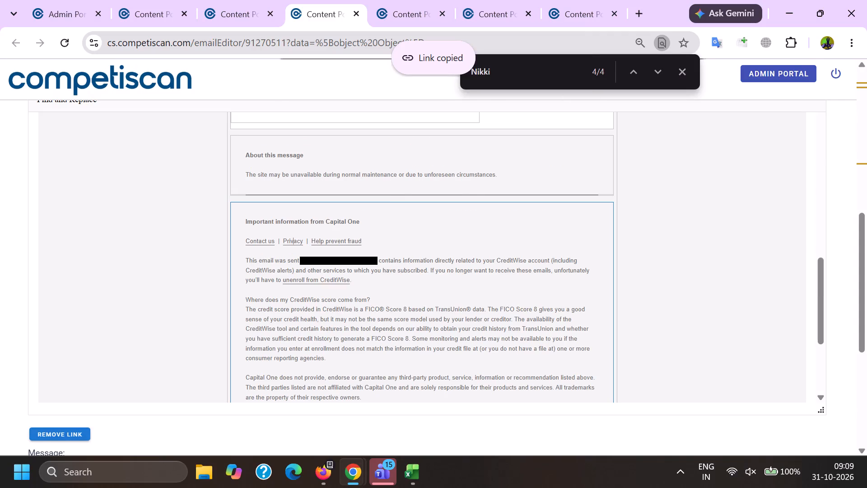
pyautogui.hotkey('ctrl', 'k')
pyautogui.hotkey('ctrl', 'v')
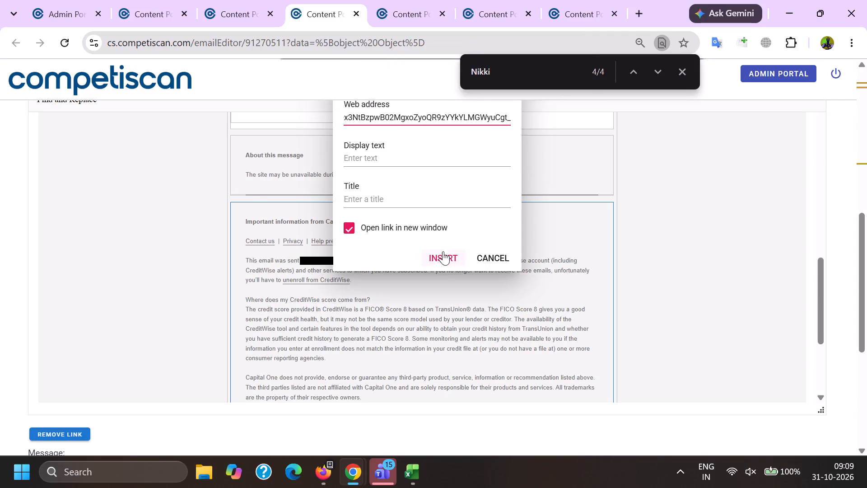
pyautogui.click(438, 254)
# Delete the recipient's email address, the OID21100 code and the SE3794 code line from the email footer.
pyautogui.scroll(-20, 260, 54)
pyautogui.scroll(-1, 260, 54)
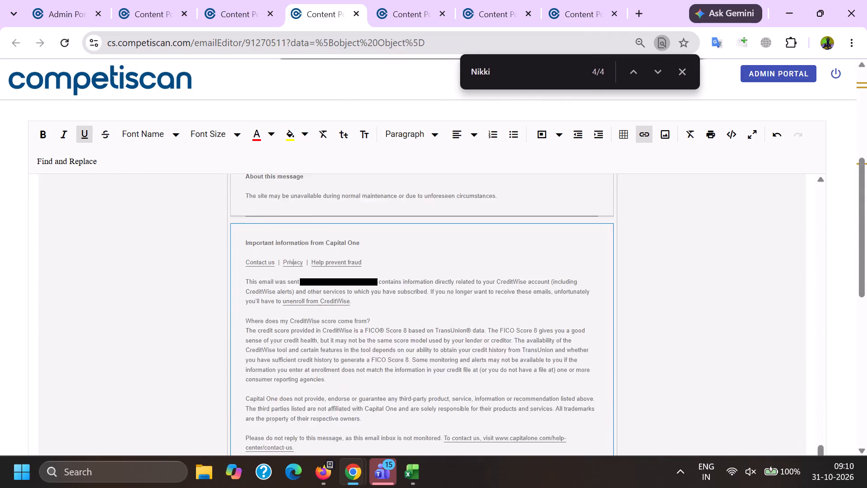
pyautogui.scroll(-2, 244, 254)
pyautogui.moveTo(308, 211); pyautogui.dragTo(360, 208)
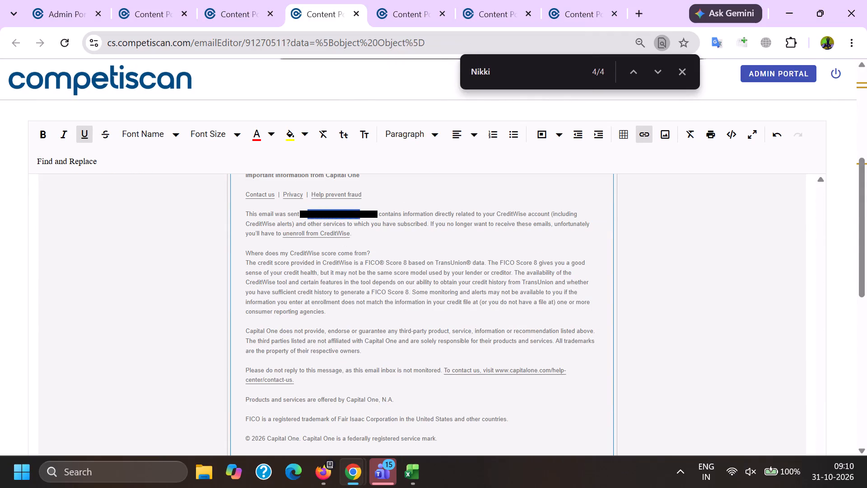
pyautogui.moveTo(360, 208); pyautogui.dragTo(366, 208)
pyautogui.press('BackSpace')
pyautogui.scroll(-2, 272, 264)
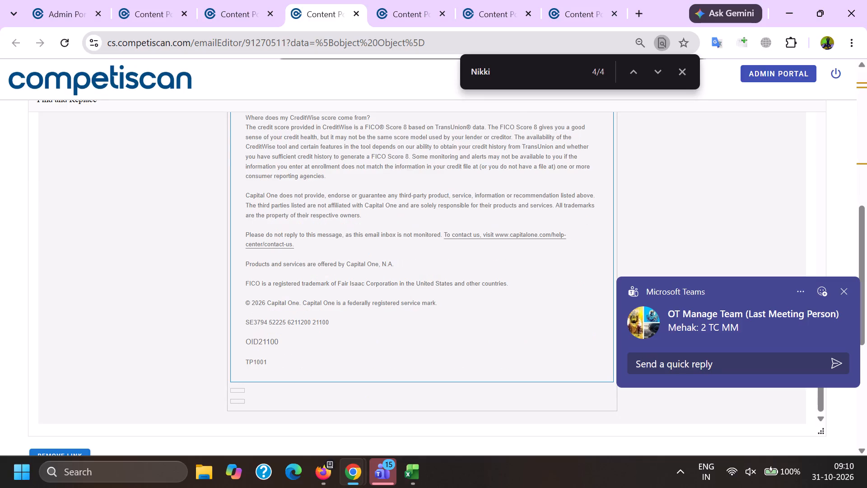
pyautogui.moveTo(236, 332); pyautogui.dragTo(291, 349)
pyautogui.press('BackSpace')
pyautogui.moveTo(243, 317); pyautogui.dragTo(381, 313)
pyautogui.press('BackSpace')
# Save the cleaned email's product info.
pyautogui.scroll(-12, 390, 247)
pyautogui.scroll(-5, 336, 333)
pyautogui.click(332, 345)
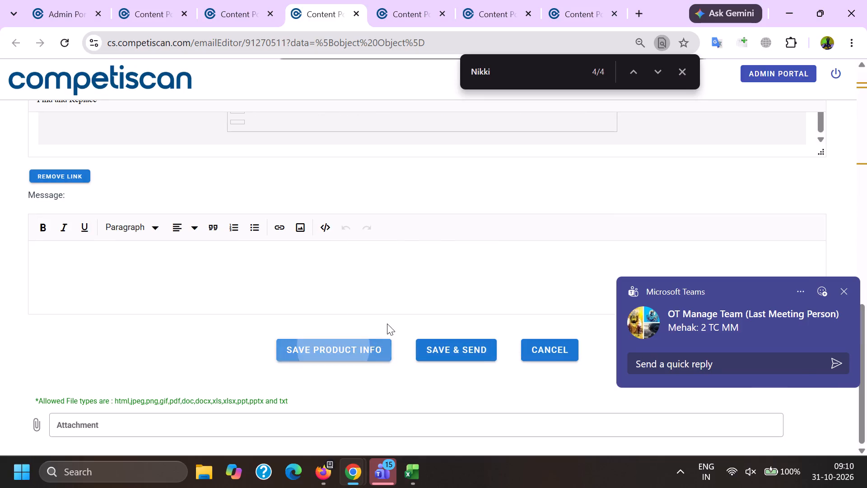
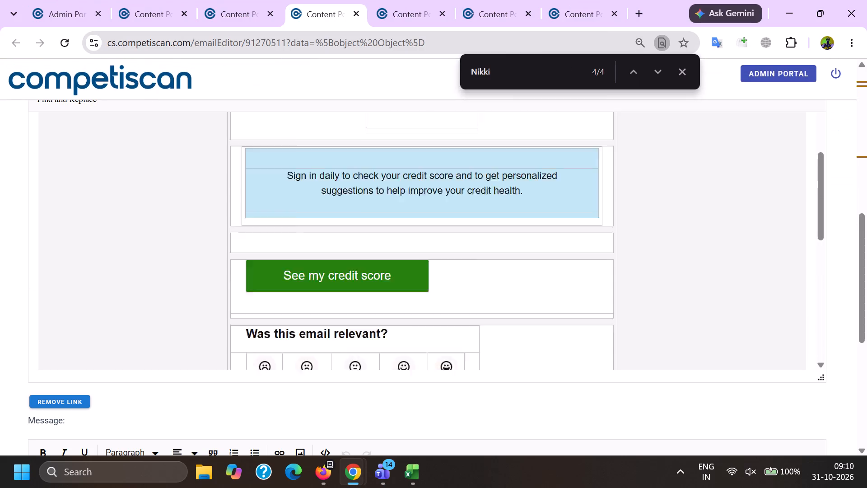
# Copy the email's "Sign in daily to check your credit score..." sentence and append it, after a period, to the body's Subject line.
pyautogui.scroll(5, 172, 248)
pyautogui.scroll(-8, 237, 253)
pyautogui.moveTo(270, 274); pyautogui.dragTo(508, 292)
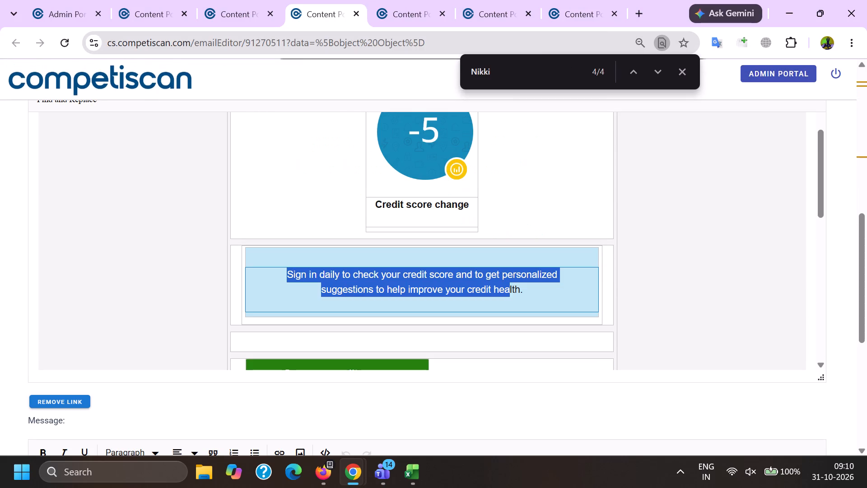
pyautogui.moveTo(508, 292); pyautogui.dragTo(523, 291)
pyautogui.hotkey('ctrl', 'c')
pyautogui.scroll(16, 254, 280)
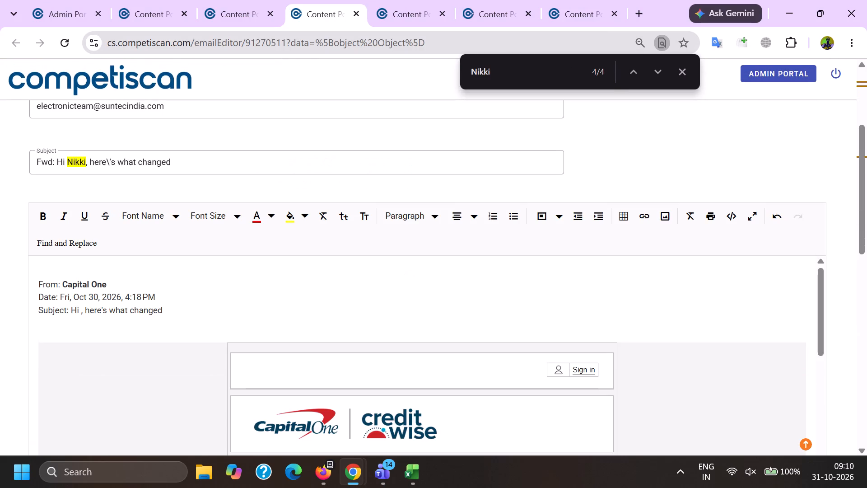
pyautogui.click(242, 293)
pyautogui.click(256, 308)
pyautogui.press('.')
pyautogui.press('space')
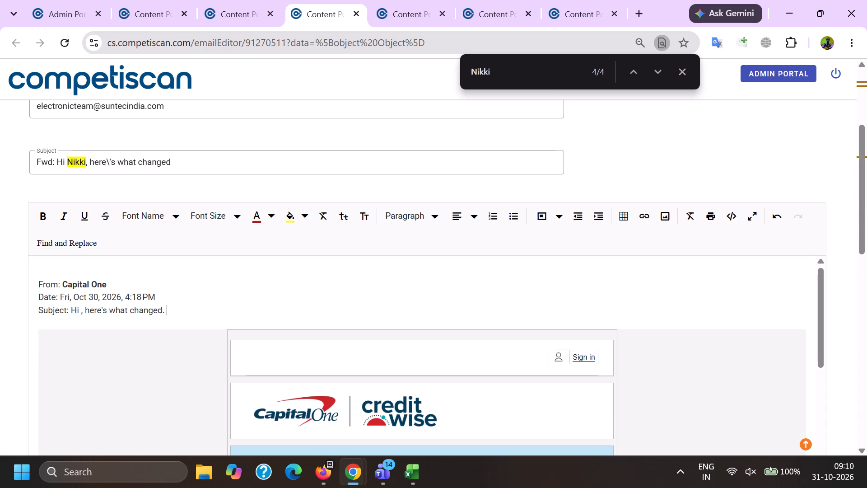
pyautogui.hotkey('ctrl', 'v')
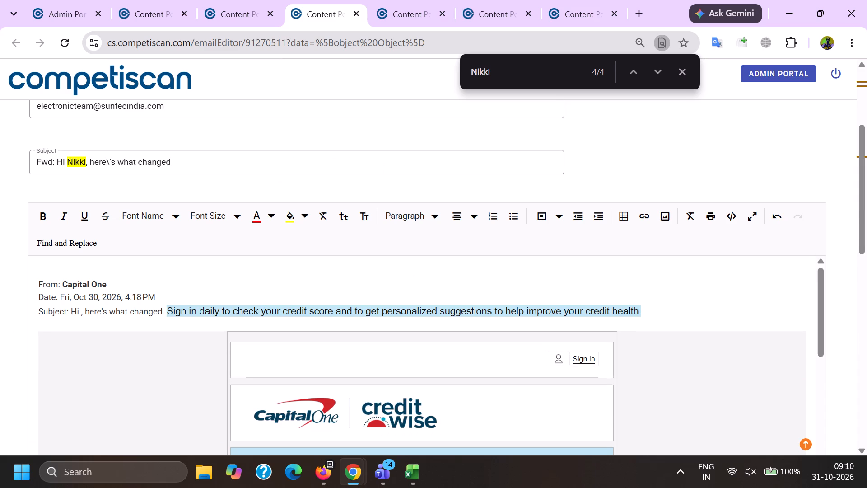
# Copy the combined subject text starting at "Hi", and undo the pasted sentence in the email body.
pyautogui.moveTo(73, 310); pyautogui.dragTo(657, 311)
pyautogui.hotkey('ctrl', 'c')
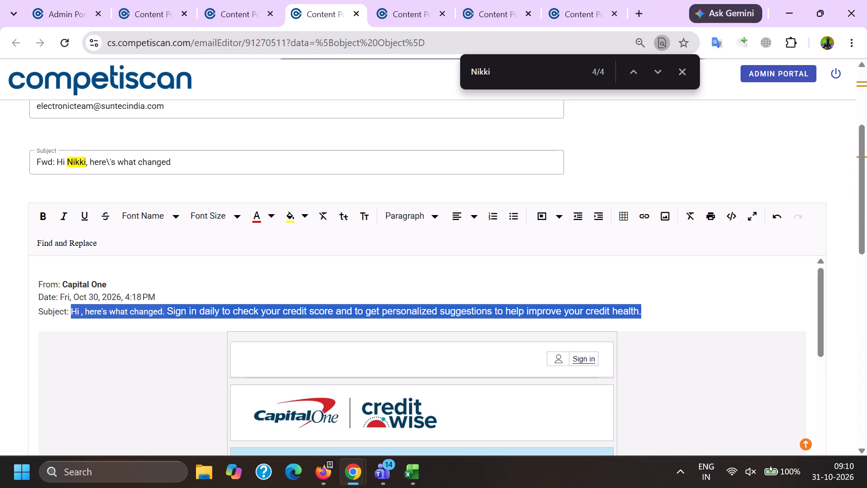
pyautogui.hotkey('ctrl', 'z')
# In the product form for 91270511, add the sector Banking with the category Banking Services.
pyautogui.hotkey('alt', 'Tab')
pyautogui.scroll(-5, 271, 227)
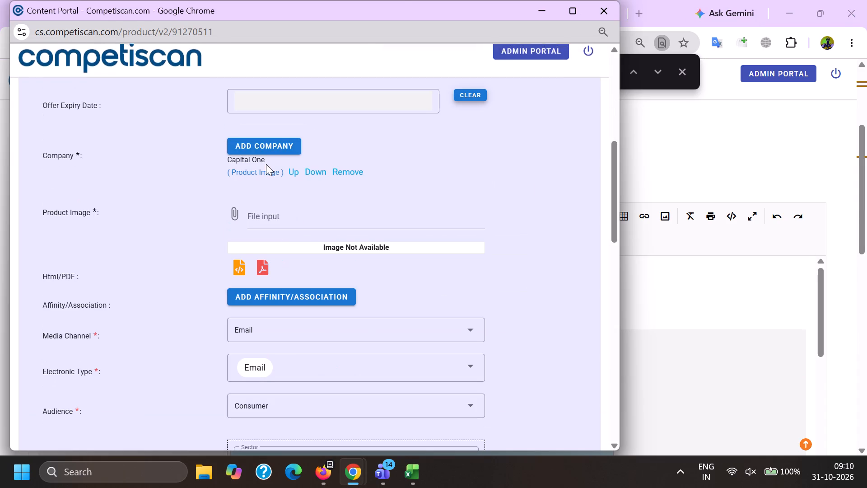
pyautogui.click(265, 164)
pyautogui.click(269, 174)
pyautogui.scroll(-5, 269, 173)
pyautogui.scroll(1, 262, 226)
pyautogui.click(272, 168)
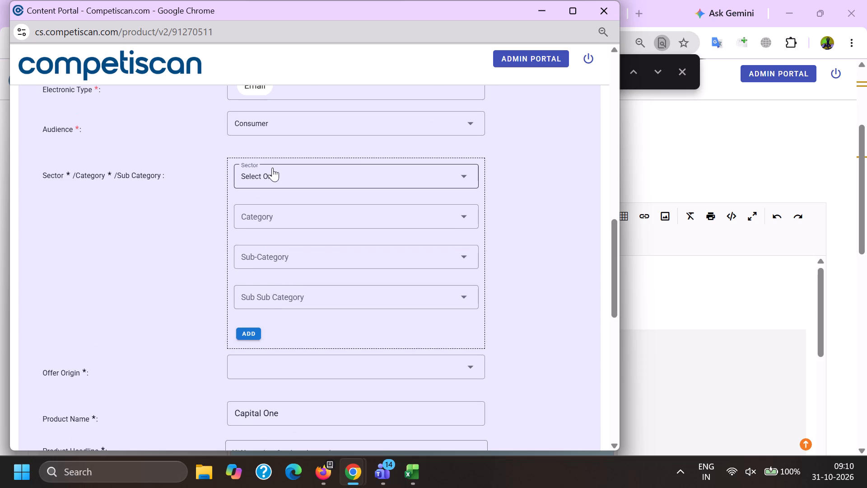
pyautogui.click(280, 258)
pyautogui.moveTo(131, 249); pyautogui.dragTo(159, 247)
pyautogui.click(277, 168)
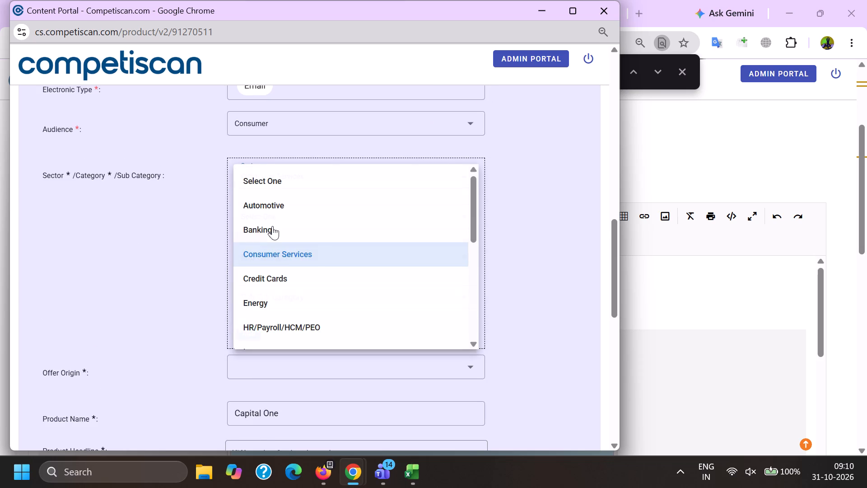
pyautogui.click(272, 225)
pyautogui.moveTo(190, 231); pyautogui.dragTo(209, 230)
pyautogui.click(273, 207)
pyautogui.click(302, 249)
pyautogui.moveTo(210, 266); pyautogui.dragTo(216, 272)
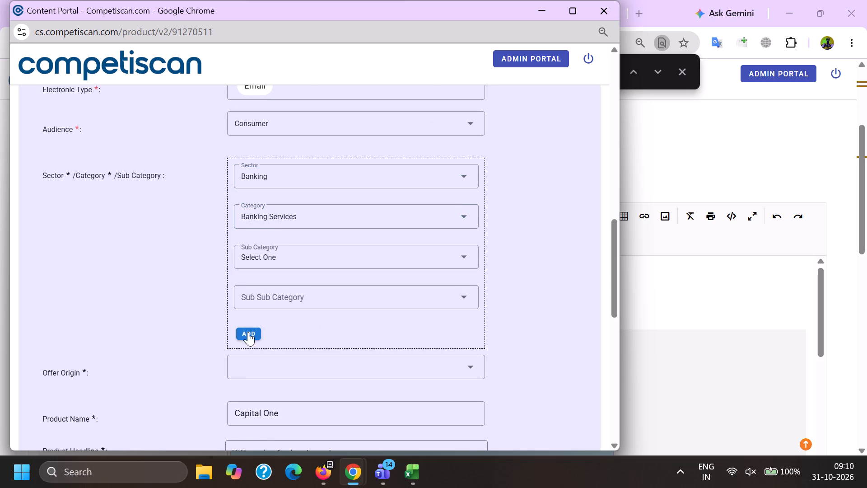
pyautogui.click(248, 331)
# Replace the Product Headline with the copied subject text, insert [Name] after "Hi", and remove the final period.
pyautogui.scroll(-2, 261, 254)
pyautogui.moveTo(354, 343); pyautogui.dragTo(166, 319)
pyautogui.hotkey('ctrl', 'v')
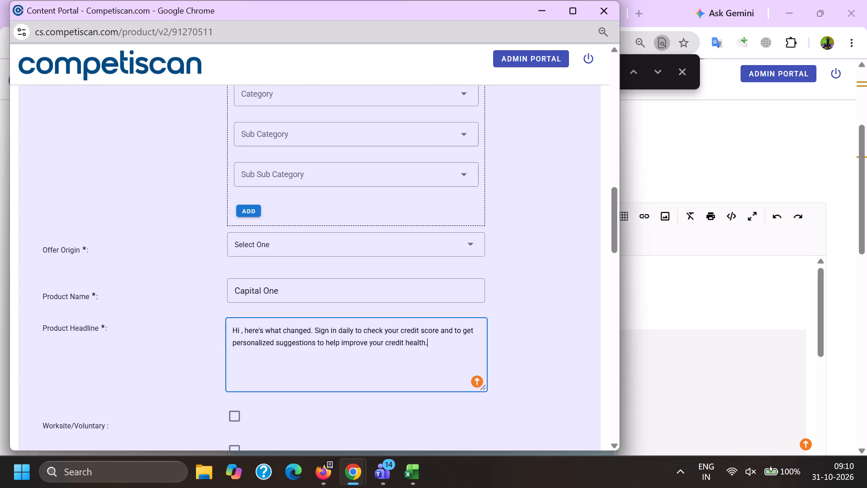
pyautogui.click(235, 323)
pyautogui.press('Right')
pyautogui.press('Right')
pyautogui.press('Right')
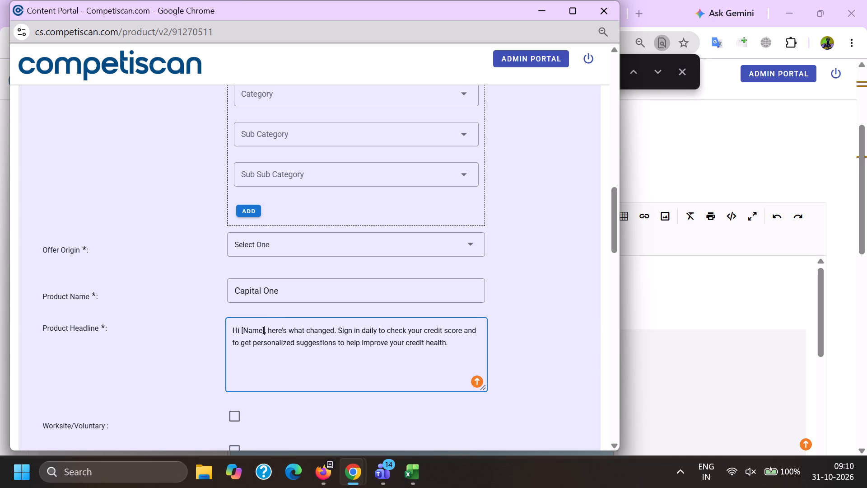
pyautogui.click(461, 347)
pyautogui.press('BackSpace')
# Switch to the Excel log and copy "Capital One Banking Services" from cell G7202.
pyautogui.click(416, 474)
pyautogui.click(560, 405)
pyautogui.click(645, 219)
pyautogui.hotkey('ctrl', 'c')
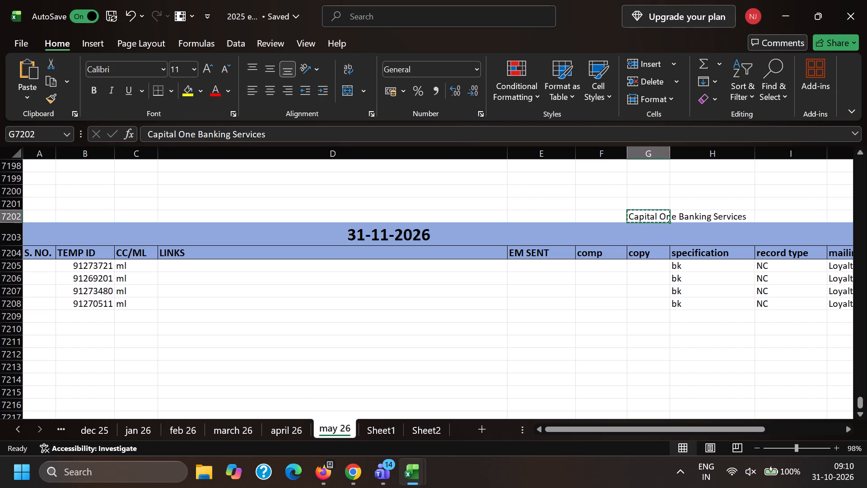
# In the Chrome product form, replace the product name with Capital One Banking Services and choose an Offer Origin.
pyautogui.hotkey('alt', 'Tab')
pyautogui.moveTo(362, 297); pyautogui.dragTo(144, 286)
pyautogui.hotkey('ctrl', 'v')
pyautogui.click(273, 235)
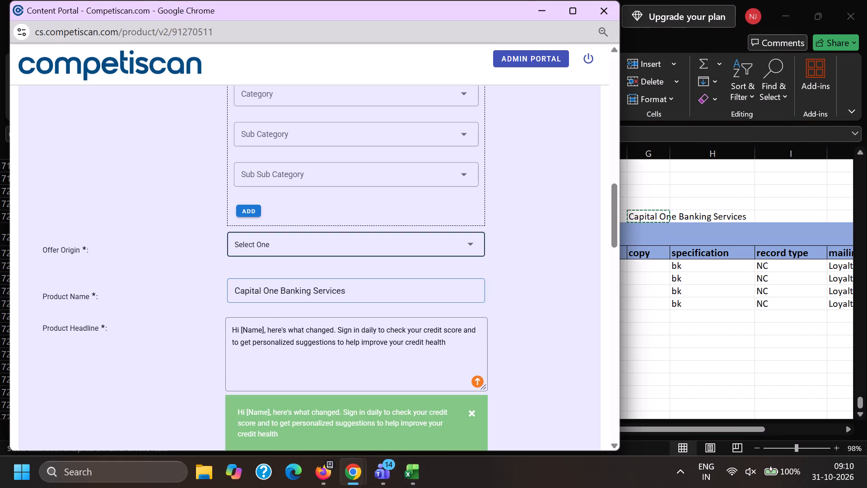
pyautogui.click(266, 306)
# Set Ancillary Products to ID Theft/Credit Monitoring and Response Mechanism to URL/Website.
pyautogui.scroll(-5, 267, 227)
pyautogui.click(259, 286)
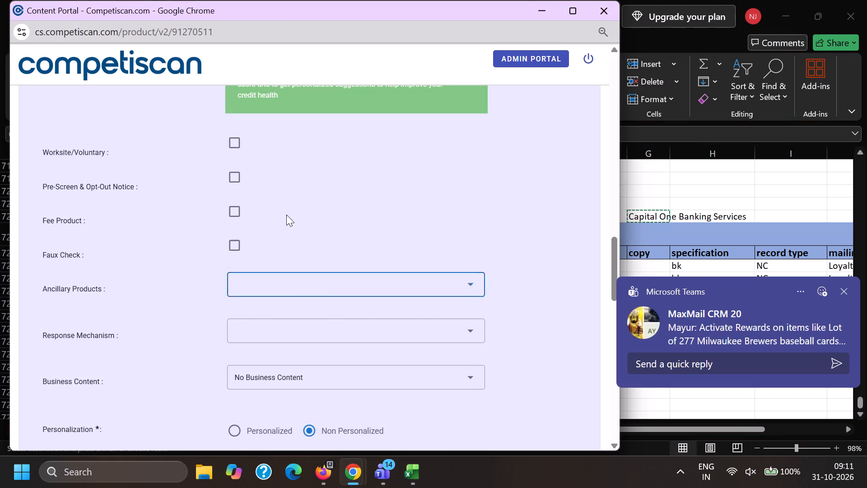
pyautogui.scroll(-2, 286, 215)
pyautogui.click(301, 208)
pyautogui.click(191, 208)
pyautogui.click(270, 188)
pyautogui.scroll(-1, 285, 145)
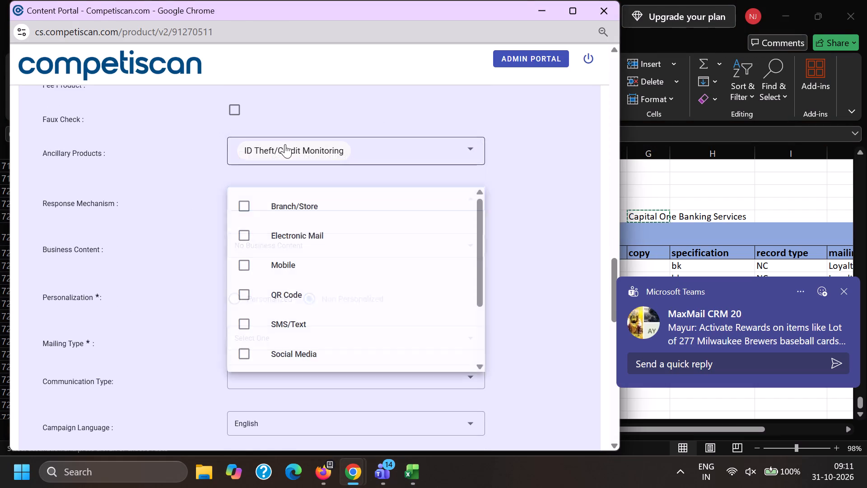
pyautogui.scroll(-6, 277, 263)
pyautogui.click(284, 286)
pyautogui.moveTo(228, 283); pyautogui.dragTo(234, 282)
pyautogui.click(280, 285)
pyautogui.click(196, 276)
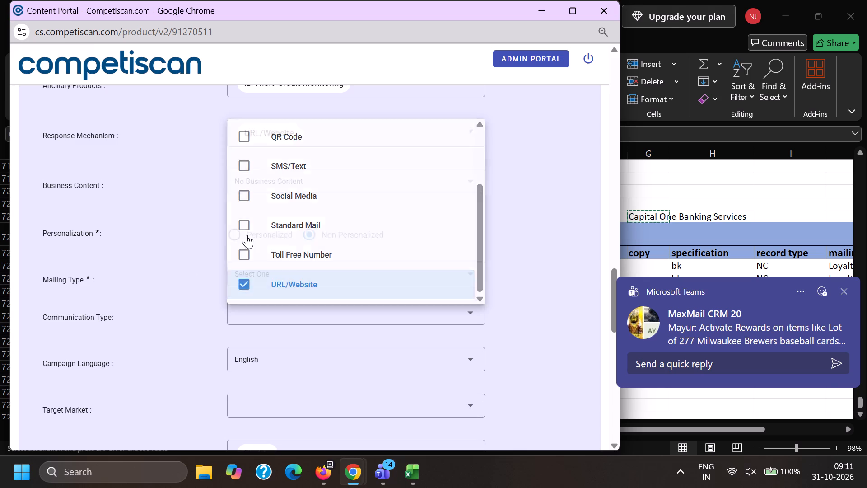
# Mark the product as Personalized and set its Mailing Type to Loyalty/Retention.
pyautogui.click(239, 232)
pyautogui.click(249, 277)
pyautogui.click(269, 349)
pyautogui.moveTo(200, 346); pyautogui.dragTo(214, 345)
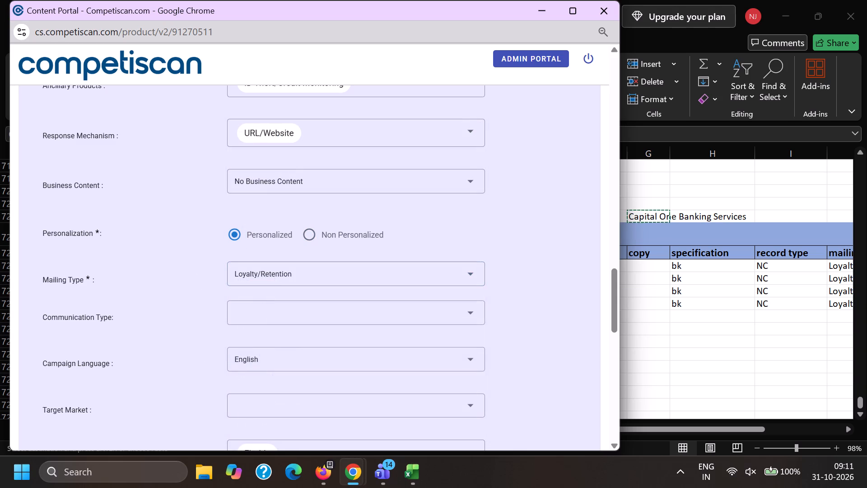
# Choose a Communication Type for the product and submit the completed form.
pyautogui.click(257, 309)
pyautogui.scroll(-12, 277, 242)
pyautogui.scroll(-4, 294, 279)
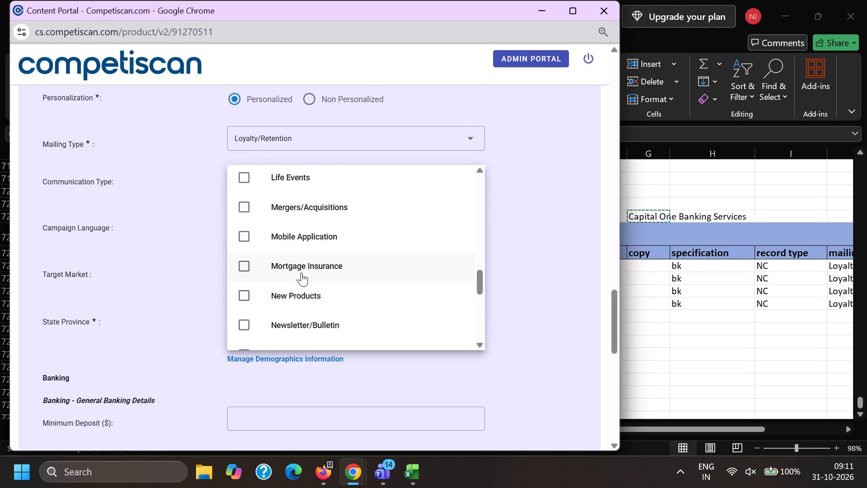
pyautogui.scroll(-2, 300, 270)
pyautogui.click(308, 256)
pyautogui.click(155, 265)
pyautogui.scroll(-17, 191, 284)
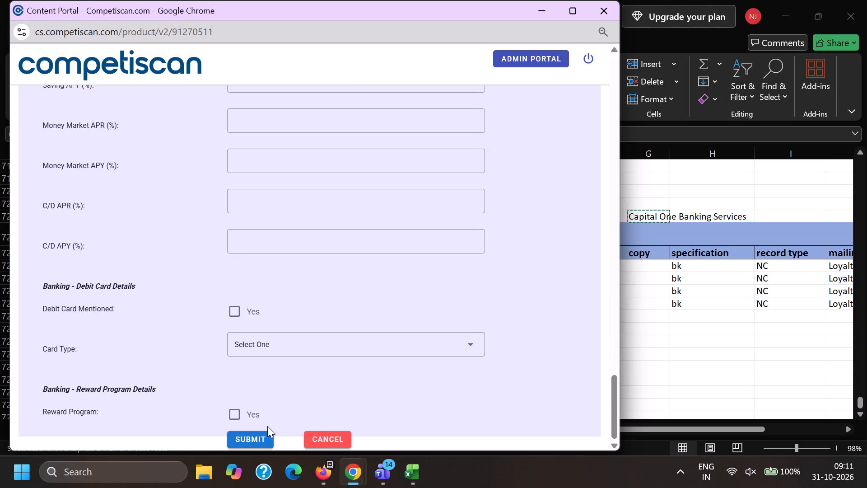
pyautogui.click(264, 439)
# Switch to the Firefox portal window and examine the email subjects on the second page of "Capital one" results.
pyautogui.click(316, 481)
pyautogui.click(238, 422)
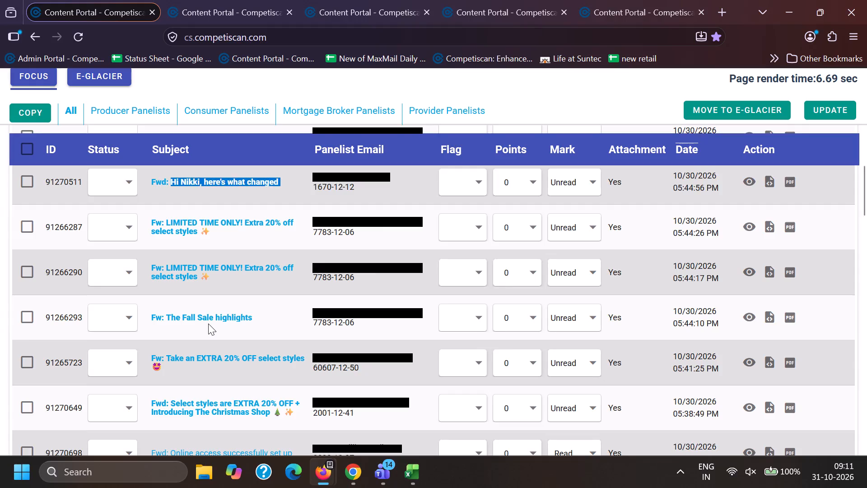
pyautogui.scroll(-4, 208, 324)
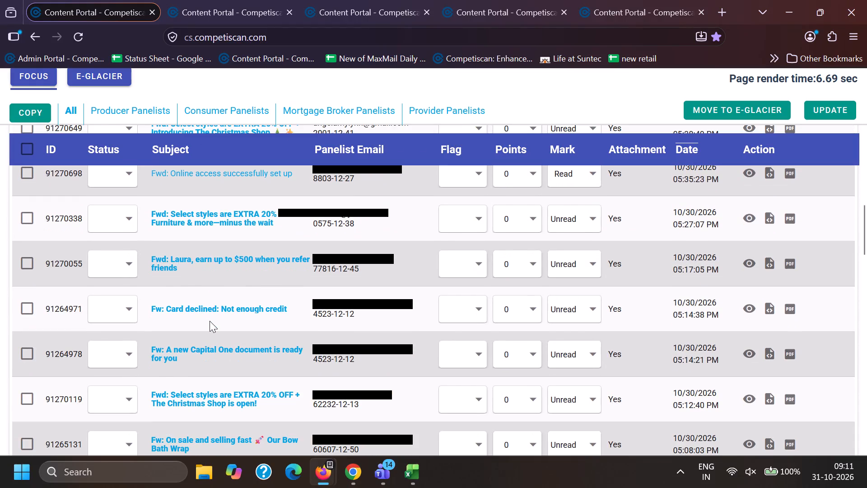
pyautogui.scroll(-5, 210, 321)
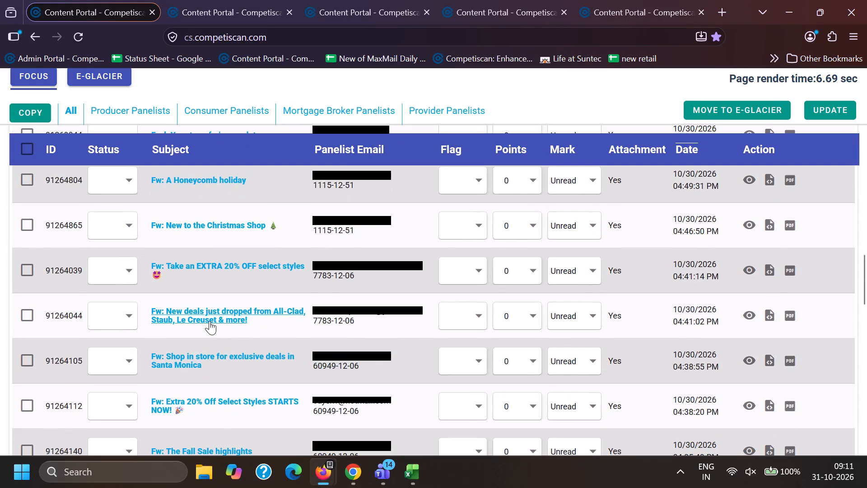
pyautogui.scroll(-5, 210, 321)
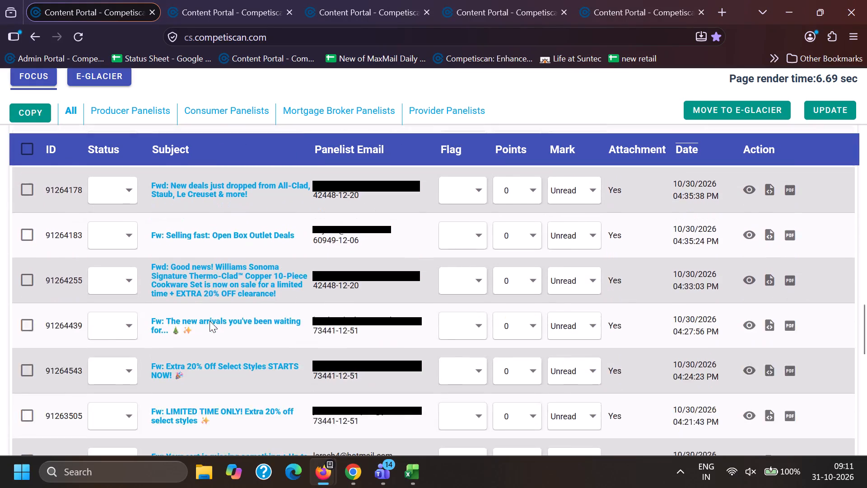
pyautogui.scroll(-4, 210, 321)
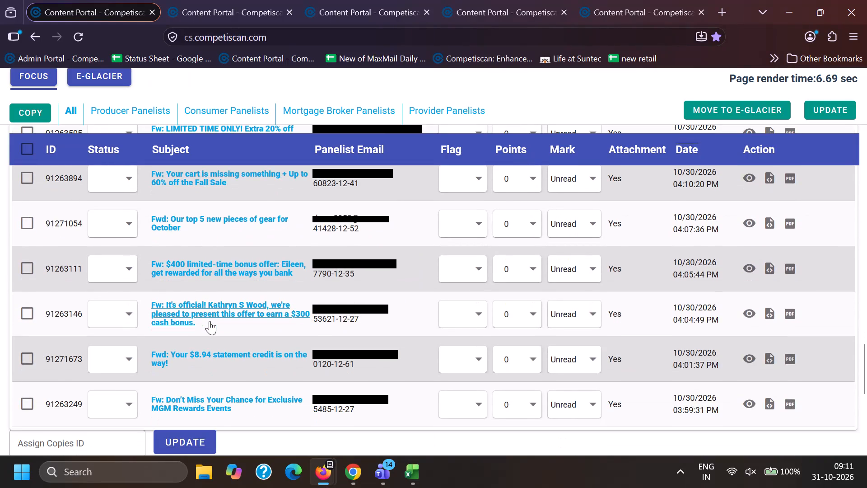
pyautogui.scroll(-3, 210, 321)
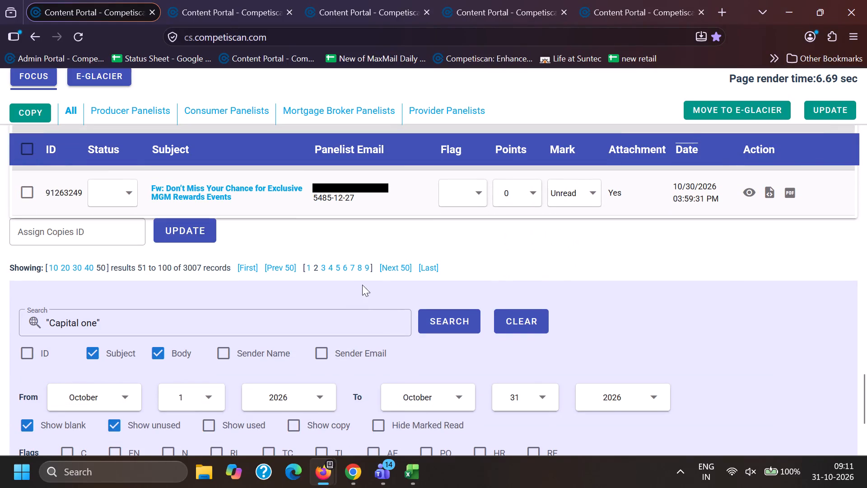
# Load the third page of "Capital one" results, refreshing the Focus list in the second portal tab meanwhile.
pyautogui.click(324, 266)
pyautogui.click(246, 0)
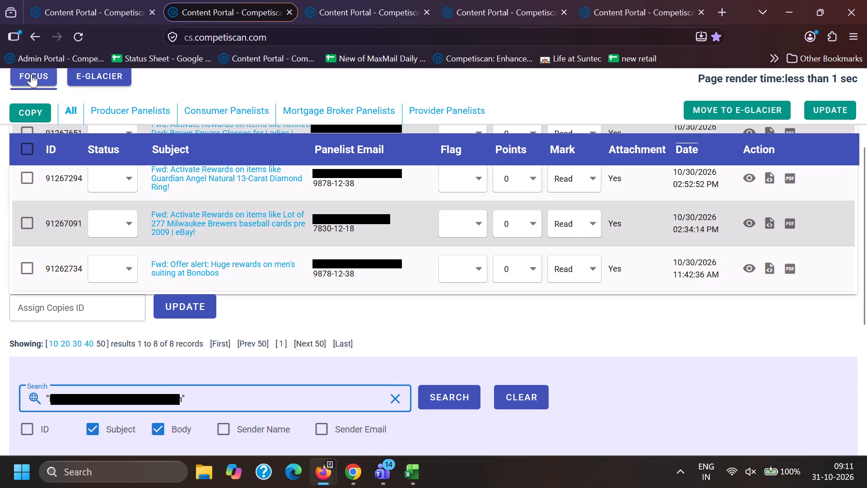
pyautogui.click(31, 74)
pyautogui.click(96, 0)
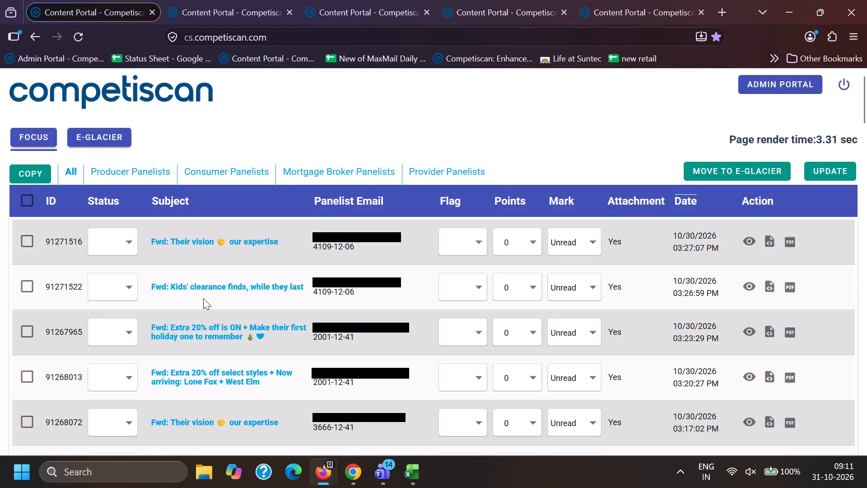
# Find email 91260259 about rewards from Capital One Offers in the results and read its preview.
pyautogui.scroll(-2, 203, 297)
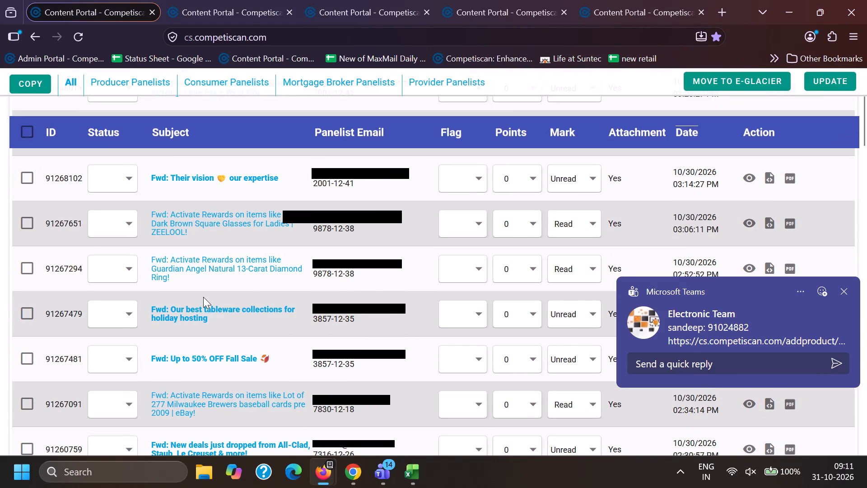
pyautogui.scroll(-4, 203, 297)
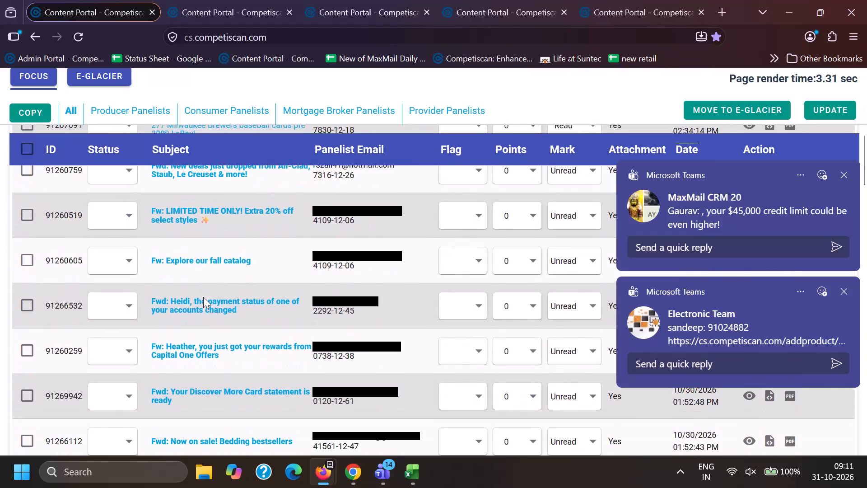
pyautogui.scroll(-1, 203, 297)
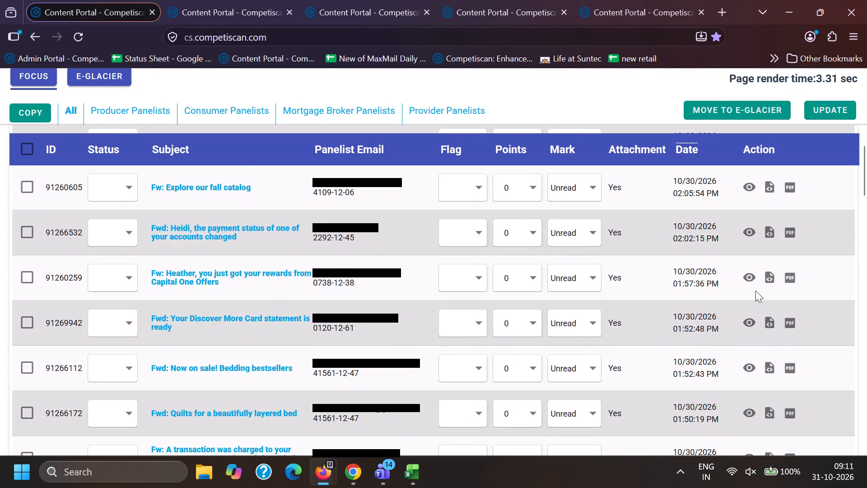
pyautogui.click(751, 280)
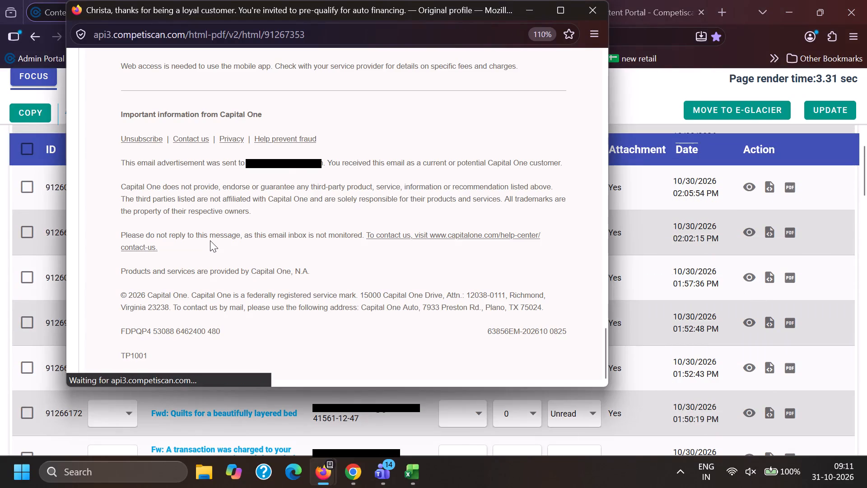
pyautogui.scroll(-6, 210, 240)
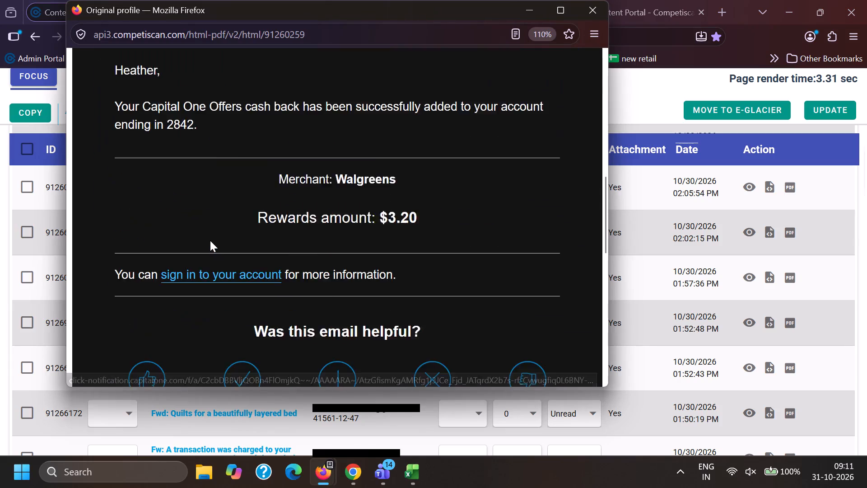
pyautogui.scroll(-5, 210, 240)
pyautogui.hotkey('alt', 'Tab')
# Examine the remaining email subjects on the third page of results for Capital One emails.
pyautogui.scroll(-2, 210, 240)
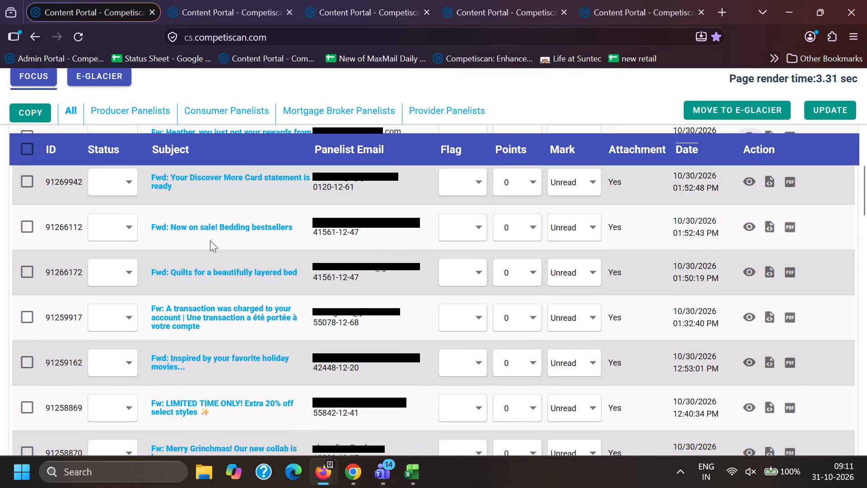
pyautogui.scroll(-2, 210, 240)
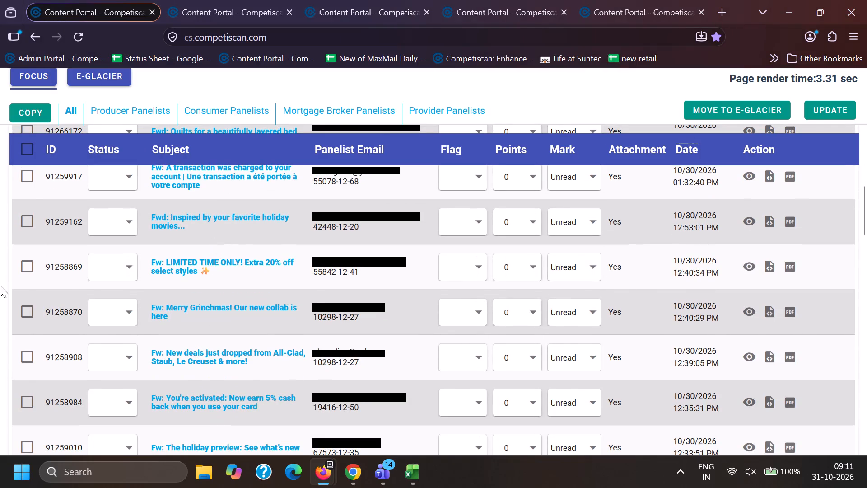
pyautogui.scroll(-3, 182, 304)
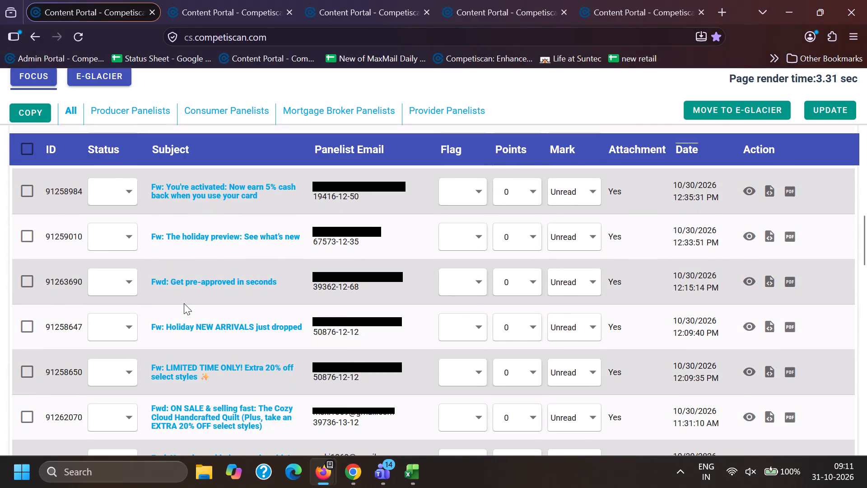
pyautogui.scroll(-6, 184, 303)
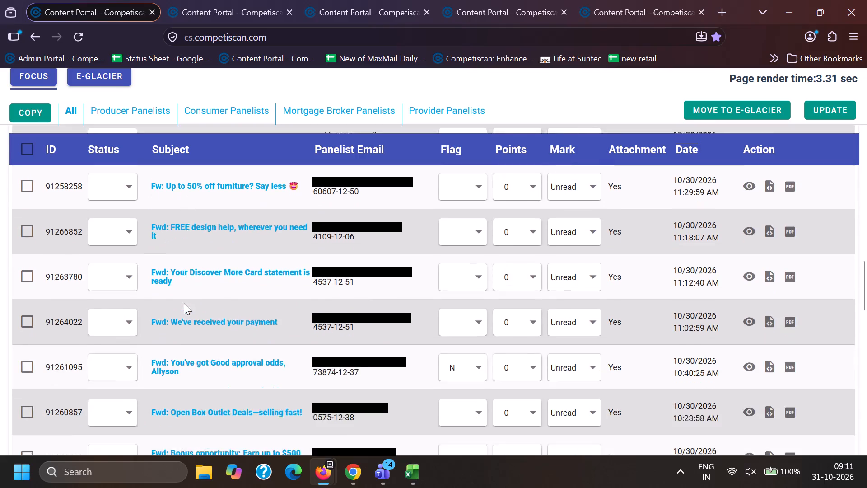
pyautogui.scroll(-2, 184, 303)
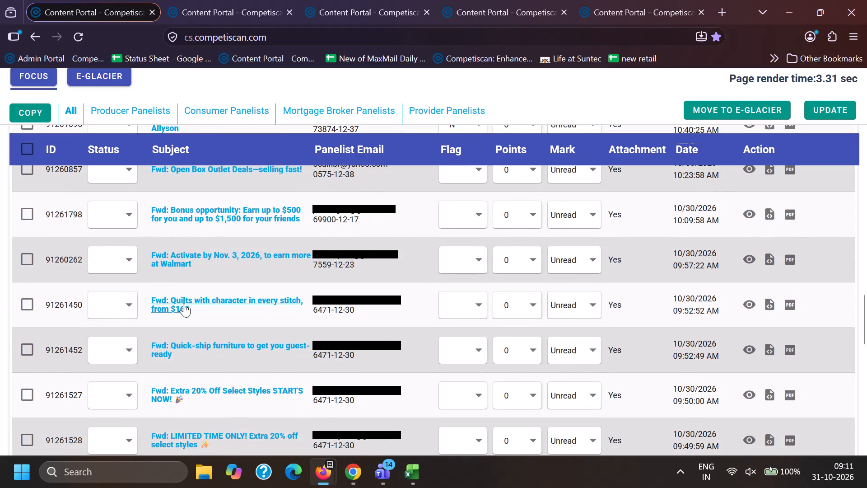
pyautogui.scroll(-1, 196, 275)
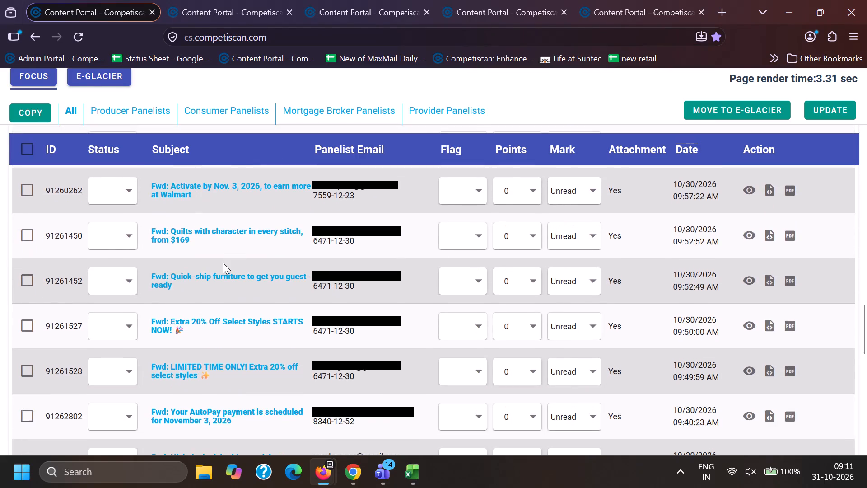
pyautogui.scroll(-4, 223, 263)
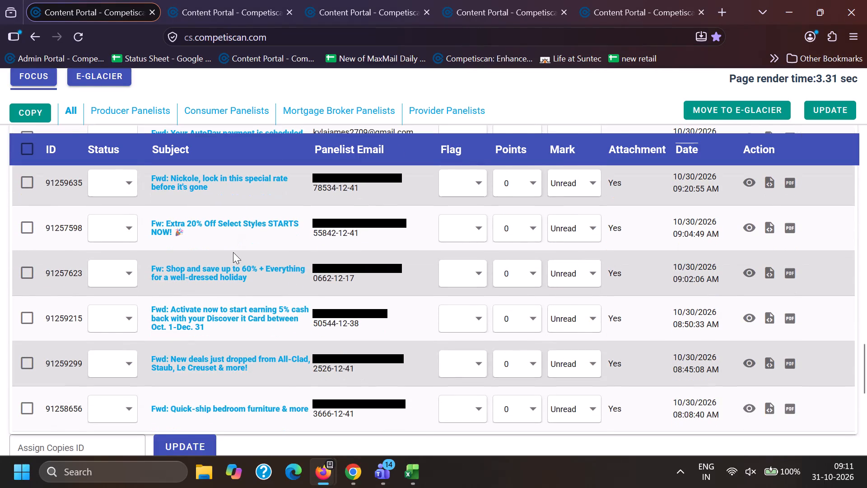
pyautogui.scroll(-3, 233, 252)
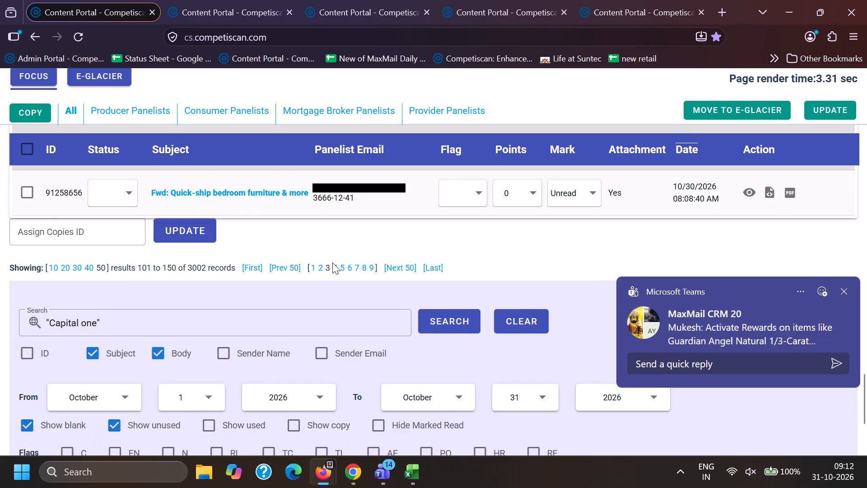
# Load the fourth page of "Capital one" results and check the Chase email list in the fourth portal tab.
pyautogui.click(335, 265)
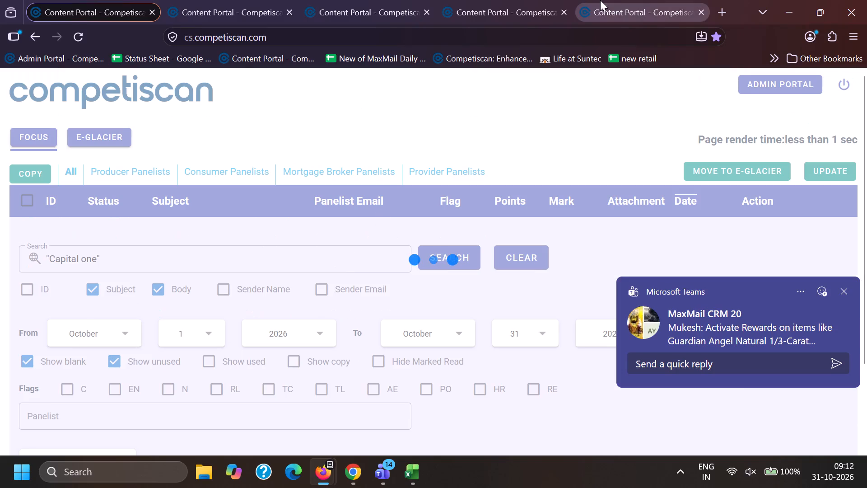
pyautogui.click(611, 0)
pyautogui.click(487, 0)
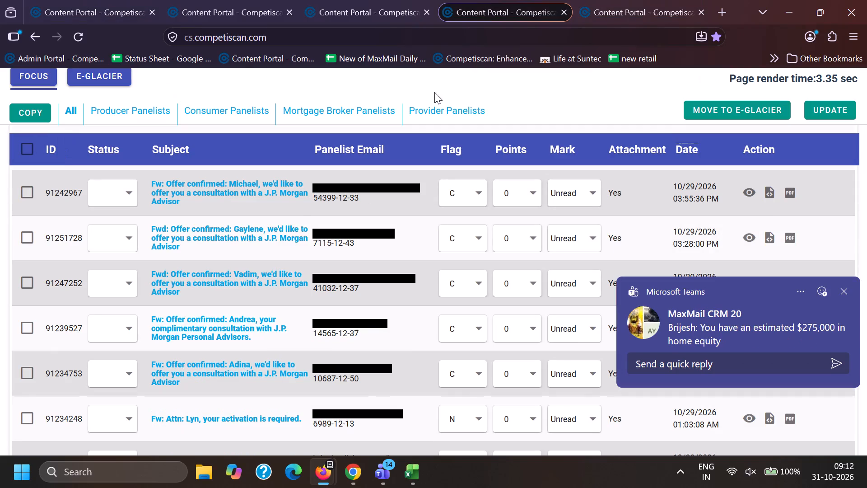
pyautogui.scroll(-2, 189, 277)
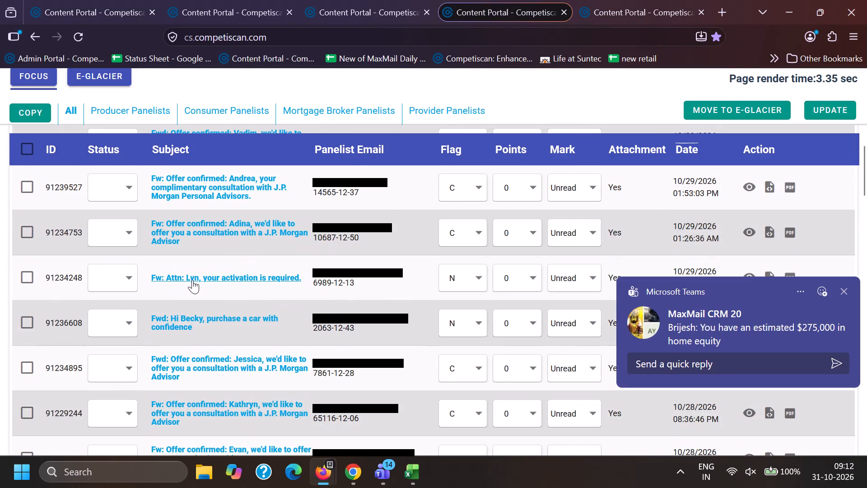
pyautogui.scroll(-3, 210, 300)
pyautogui.scroll(2, 210, 299)
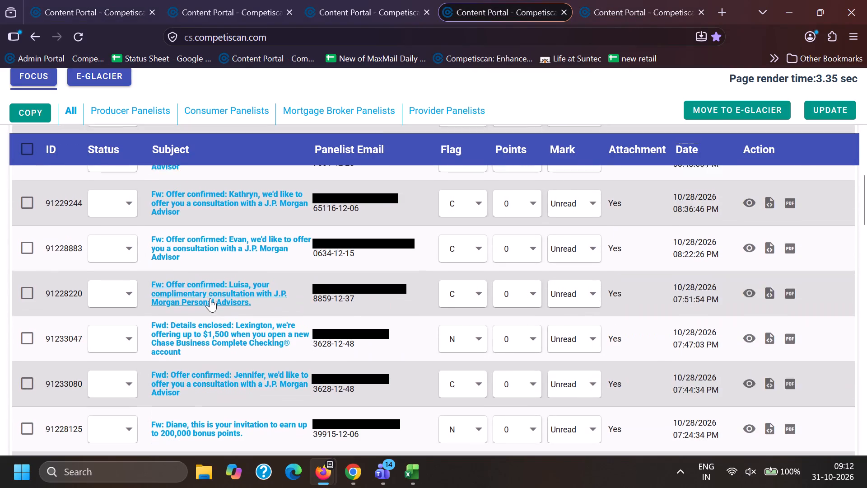
pyautogui.scroll(14, 210, 298)
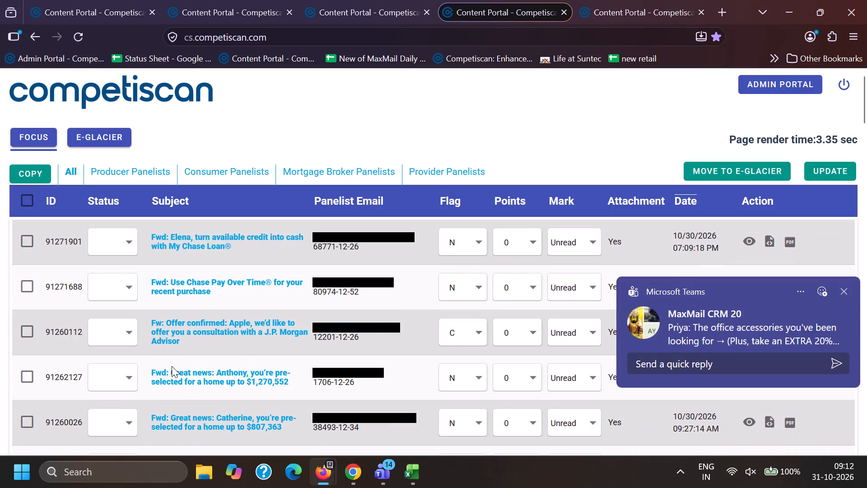
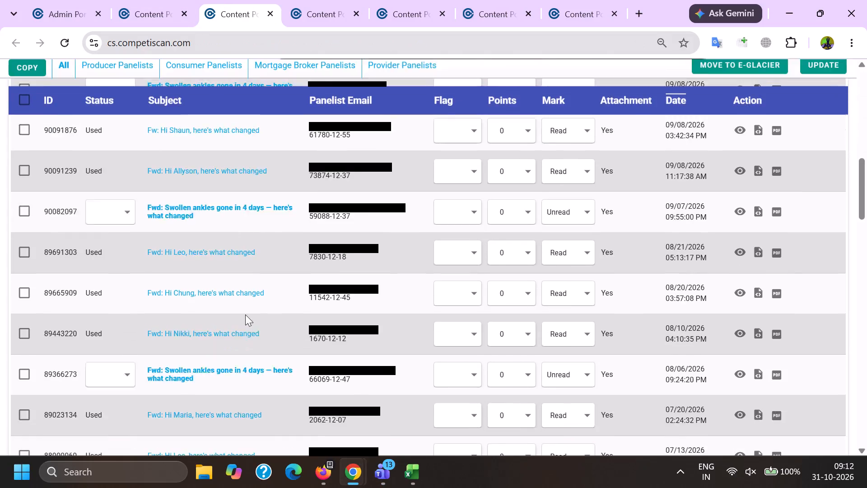
# Search email subjects for "Great news: Anthony, you're pre-selected for a home up to $1,270,552" and open email 91262127 for editing.
pyautogui.scroll(-18, 245, 314)
pyautogui.moveTo(226, 187); pyautogui.dragTo(0, 158)
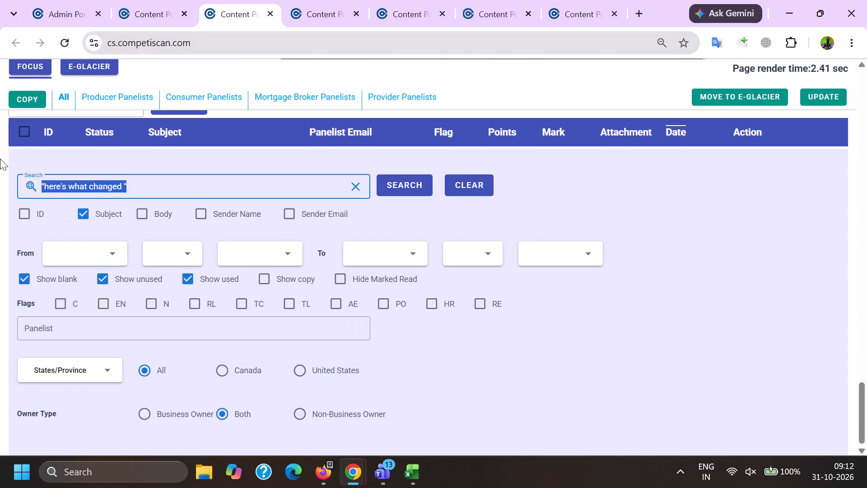
pyautogui.press('BackSpace')
pyautogui.hotkey('shift', '"')
pyautogui.hotkey('ctrl', 'v')
pyautogui.hotkey('shift', '"')
pyautogui.press('Return')
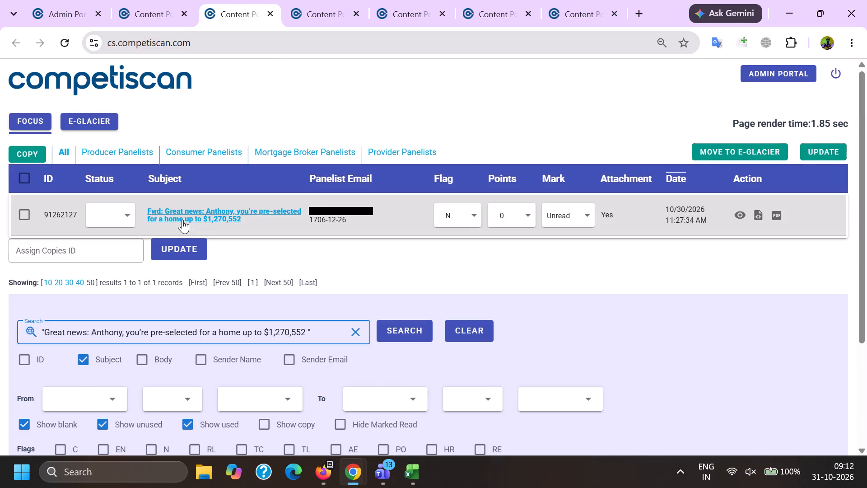
pyautogui.keyDown('ctrl'); pyautogui.click(182, 220); pyautogui.keyUp('ctrl')
# Broaden the subject search to "you're pre-selected for a home up to $1,270,552".
pyautogui.moveTo(126, 334); pyautogui.dragTo(0, 319)
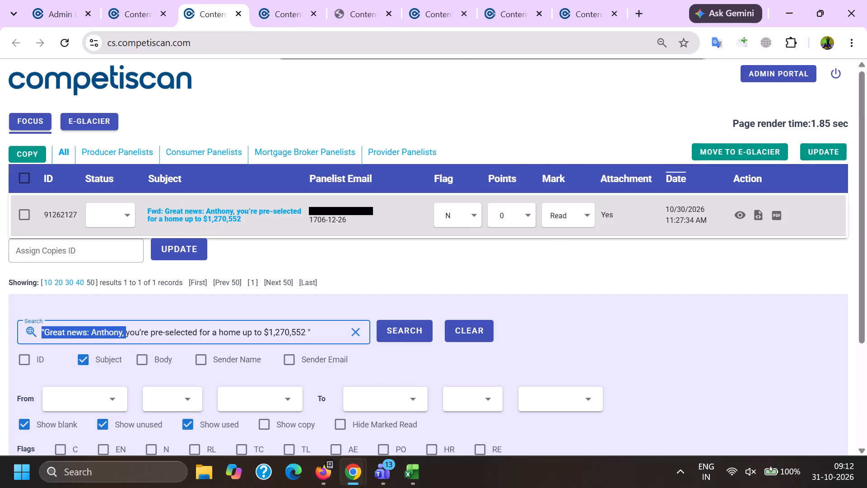
pyautogui.press('BackSpace')
pyautogui.hotkey('shift', '"')
pyautogui.press('Return')
# Copy email ID 91262127 from its page address into the TEMP ID column of row 7209 in the Excel log.
pyautogui.click(293, 0)
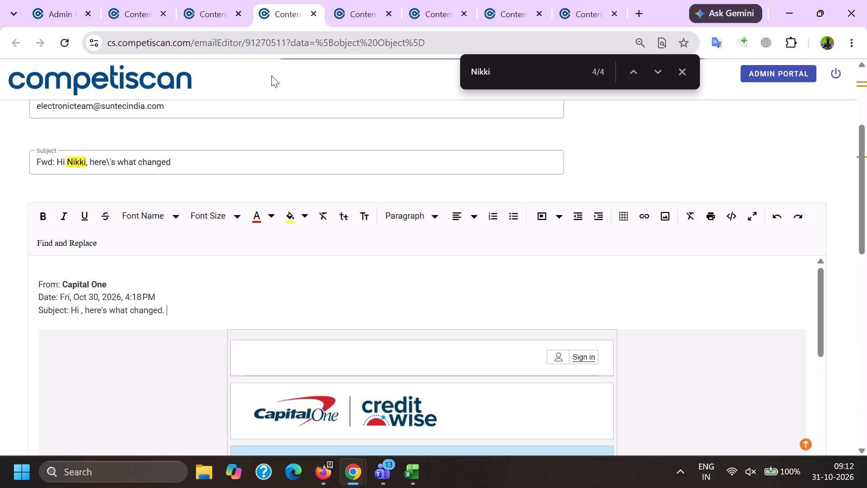
pyautogui.click(386, 0)
pyautogui.doubleClick(272, 46)
pyautogui.hotkey('ctrl', 'c')
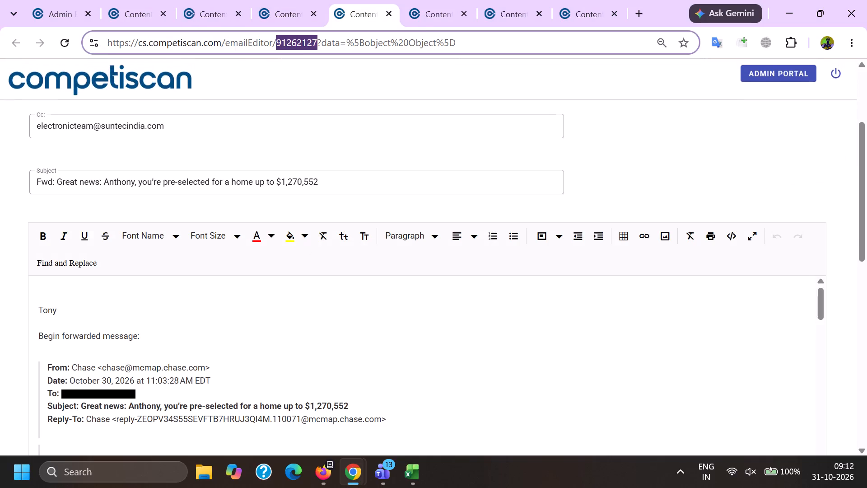
pyautogui.click(411, 481)
pyautogui.click(541, 423)
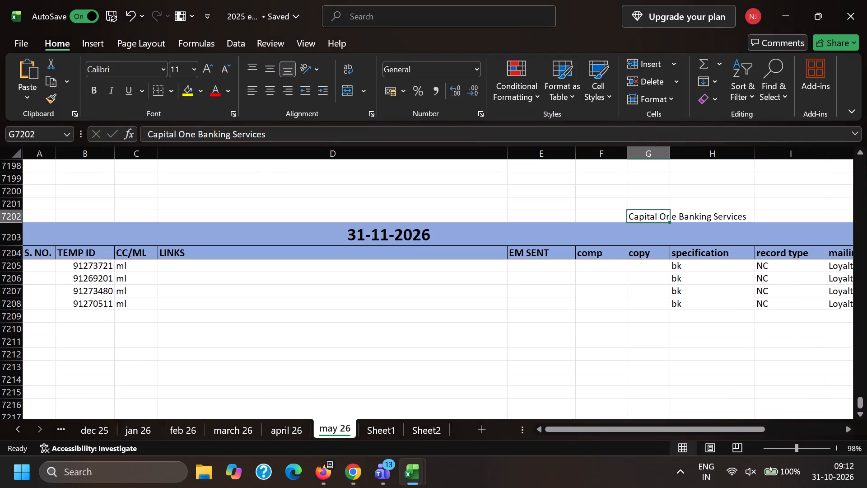
pyautogui.click(86, 322)
pyautogui.hotkey('ctrl', 'v')
pyautogui.click(463, 265)
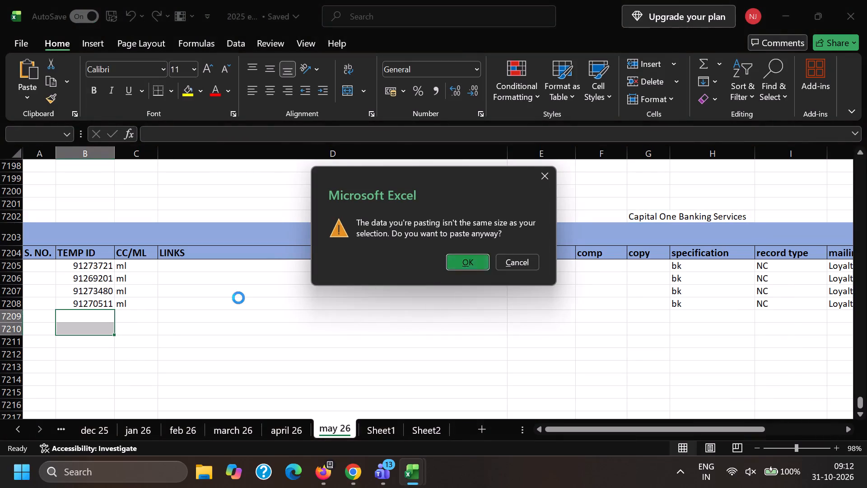
# Complete row 7209 with ml as CC/ML, loan as specification and NC as record type.
pyautogui.click(142, 312)
pyautogui.press('m')
pyautogui.press('l')
pyautogui.press('Right')
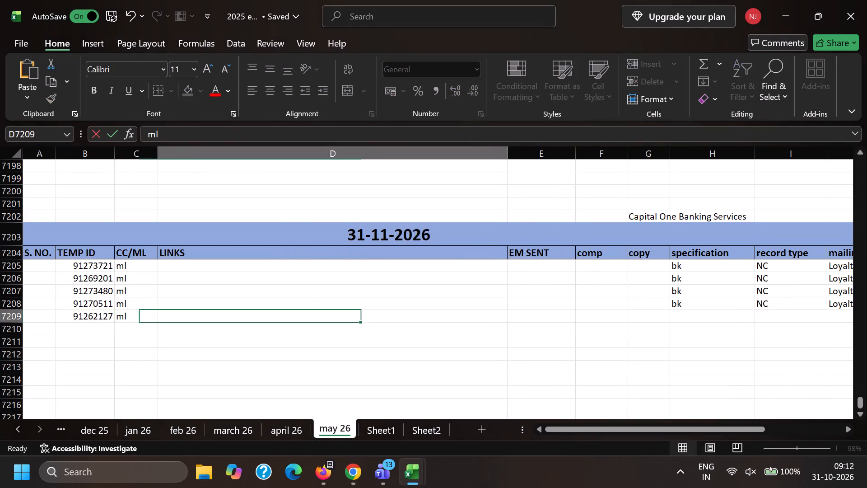
pyautogui.press('Right')
pyautogui.press('Right')
pyautogui.press('Right')
pyautogui.press('Right')
pyautogui.write('loan')
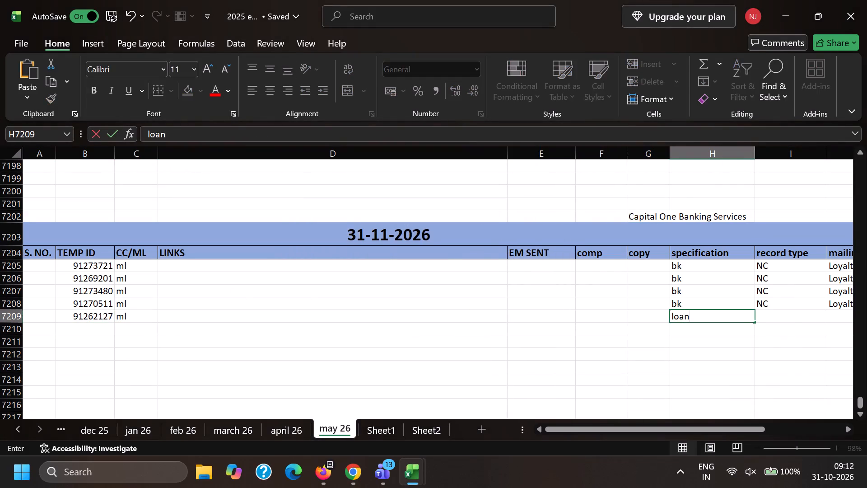
pyautogui.press('Right')
pyautogui.press('n')
# Back in Chrome, delete the panelist's signature and the "Begin forwarded message:" line from the start of the email body.
pyautogui.hotkey('alt', 'Tab')
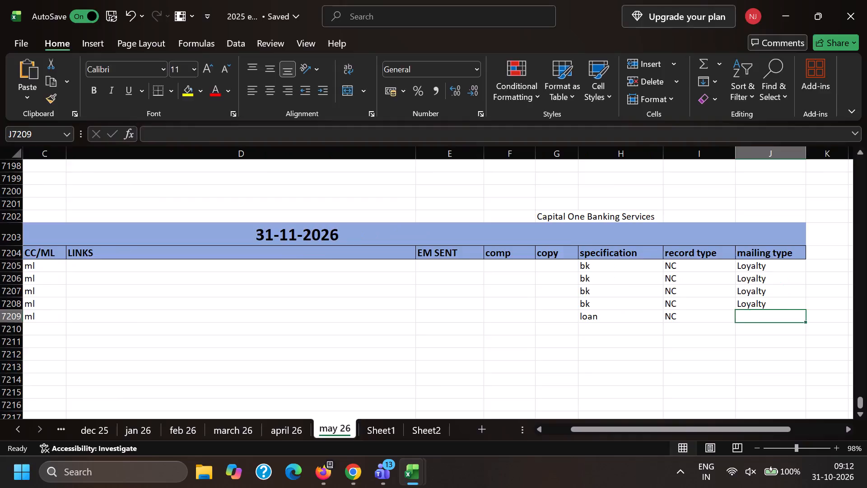
pyautogui.scroll(-2, 208, 182)
pyautogui.moveTo(165, 202); pyautogui.dragTo(0, 122)
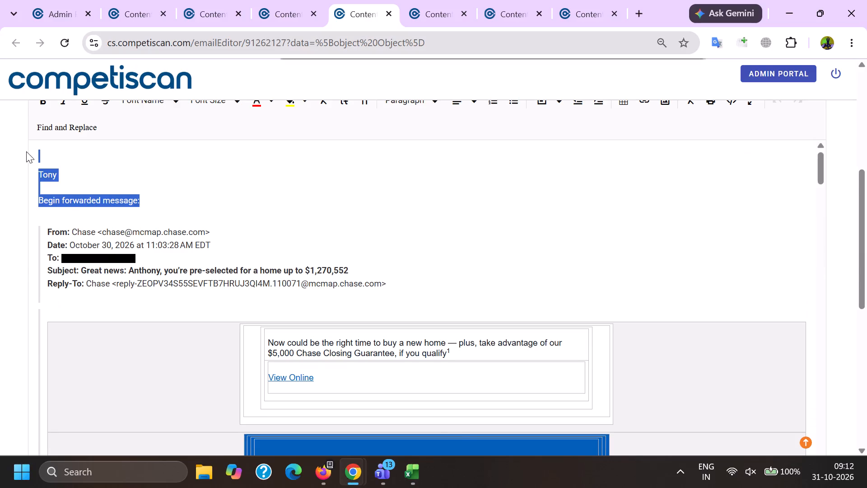
pyautogui.press('BackSpace')
# Close the editor tab of the Capital One email 91270511.
pyautogui.click(286, 0)
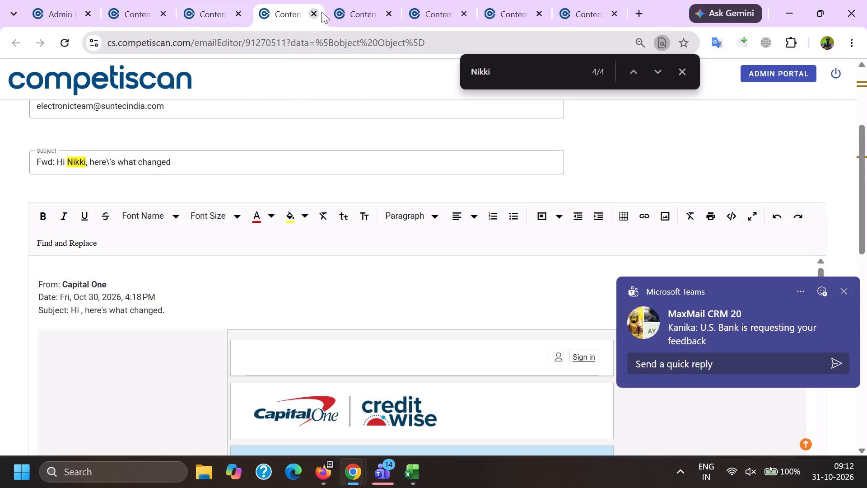
pyautogui.click(322, 11)
pyautogui.click(313, 14)
# Search email subjects for "you're pre-selected for a home up to" without the dollar amount.
pyautogui.click(224, 5)
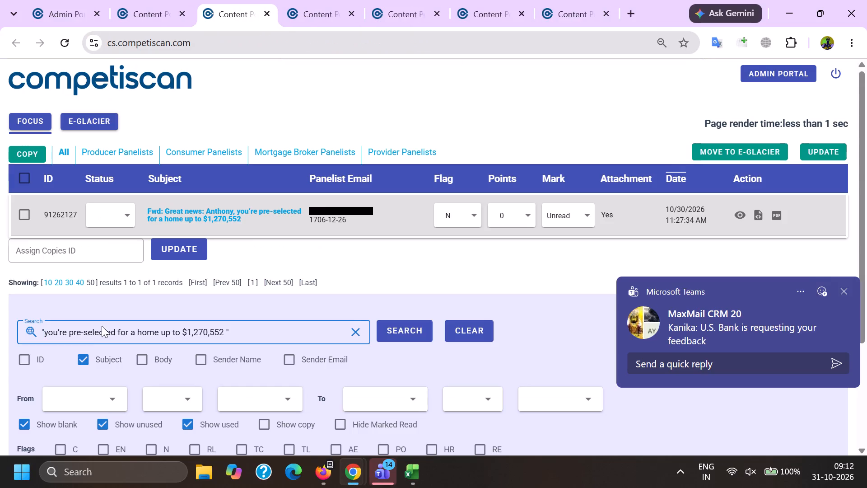
pyautogui.moveTo(182, 332); pyautogui.dragTo(259, 333)
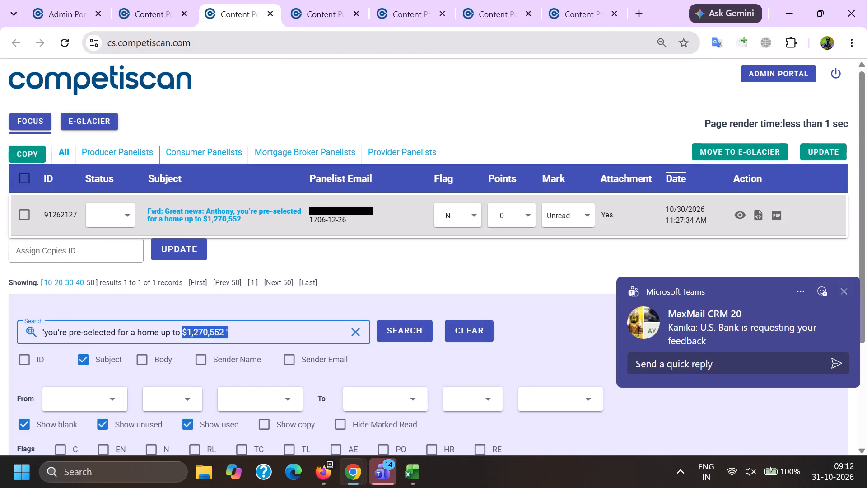
pyautogui.press('BackSpace')
pyautogui.hotkey('shift', '"')
pyautogui.press('Return')
pyautogui.scroll(1, 261, 333)
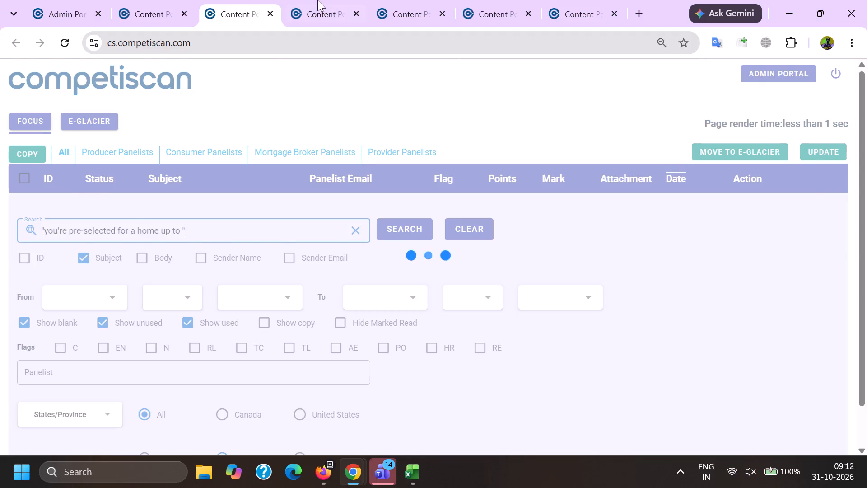
# Strip the quote indent, sender address, To line and Reply-To line from the forwarded header of email 91262127.
pyautogui.click(317, 0)
pyautogui.click(42, 196)
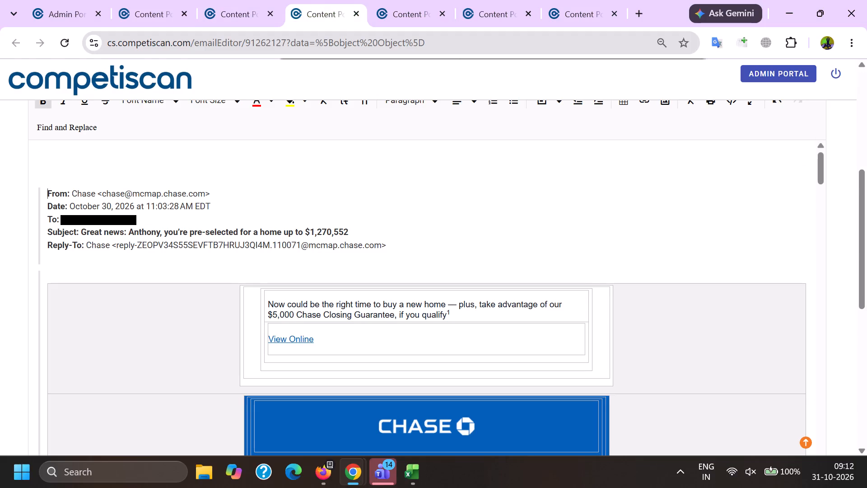
pyautogui.press('BackSpace')
pyautogui.press('Return')
pyautogui.moveTo(39, 203); pyautogui.dragTo(146, 197)
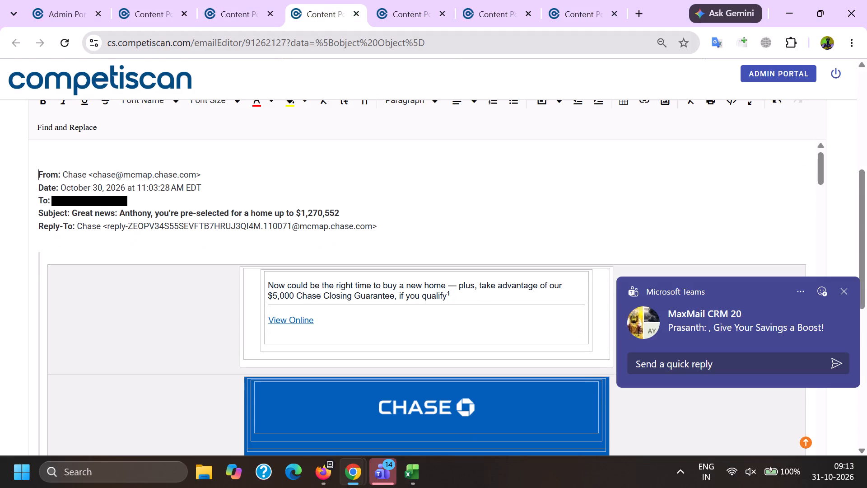
pyautogui.moveTo(146, 197); pyautogui.dragTo(146, 198)
pyautogui.moveTo(89, 192); pyautogui.dragTo(216, 188)
pyautogui.press('BackSpace')
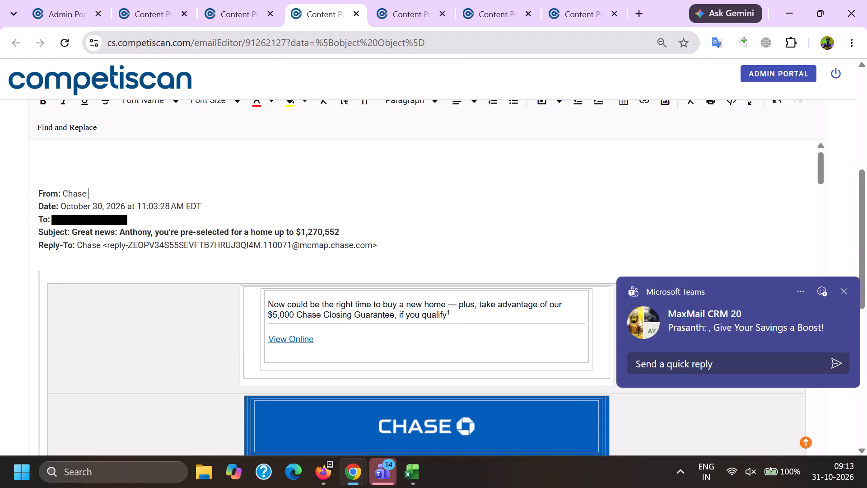
pyautogui.moveTo(132, 221); pyautogui.dragTo(0, 218)
pyautogui.press('BackSpace')
pyautogui.press('BackSpace')
pyautogui.moveTo(33, 231); pyautogui.dragTo(33, 231)
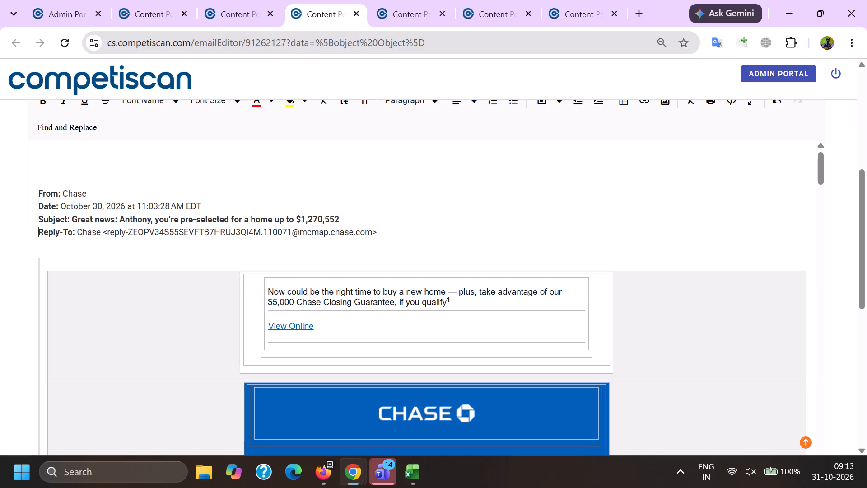
pyautogui.moveTo(33, 231); pyautogui.dragTo(376, 255)
pyautogui.press('BackSpace')
# Remove the recipient's name from the body's Subject line and from the "Email intended for:" line.
pyautogui.doubleClick(136, 222)
pyautogui.hotkey('ctrl', 'c')
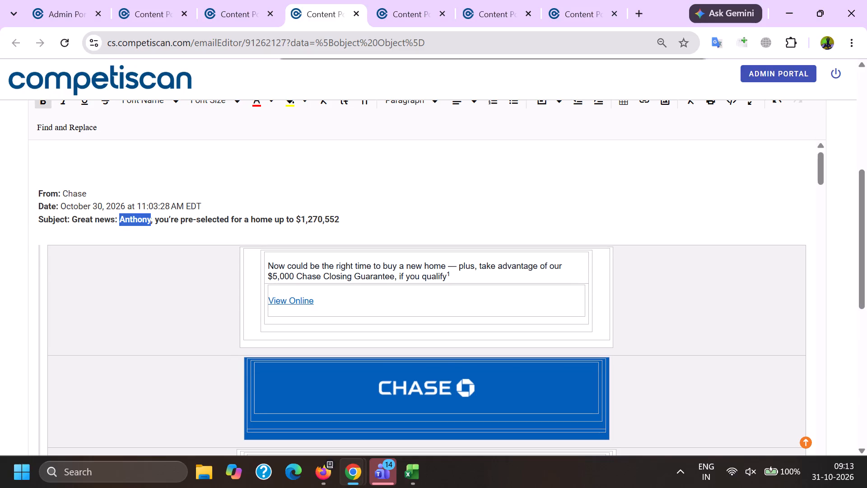
pyautogui.press('BackSpace')
pyautogui.hotkey('ctrl', 'f')
pyautogui.hotkey('ctrl', 'v')
pyautogui.press('Return')
pyautogui.press('Return')
pyautogui.press('Return')
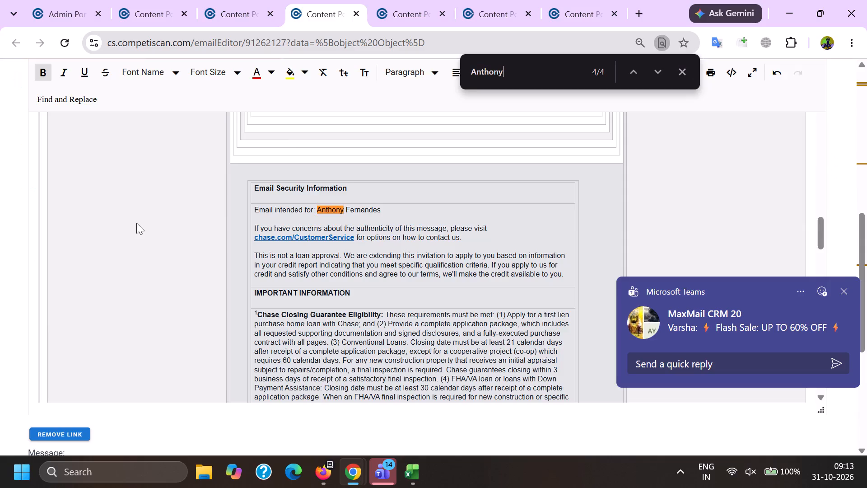
pyautogui.press('Return')
pyautogui.press('Return')
pyautogui.press('Return')
pyautogui.press('Return')
pyautogui.moveTo(316, 212); pyautogui.dragTo(400, 211)
pyautogui.press('BackSpace')
# Delete the tracking code line beneath the JPMorgan Chase copyright in the email footer.
pyautogui.scroll(-10, 348, 275)
pyautogui.scroll(-5, 348, 314)
pyautogui.scroll(-2, 390, 325)
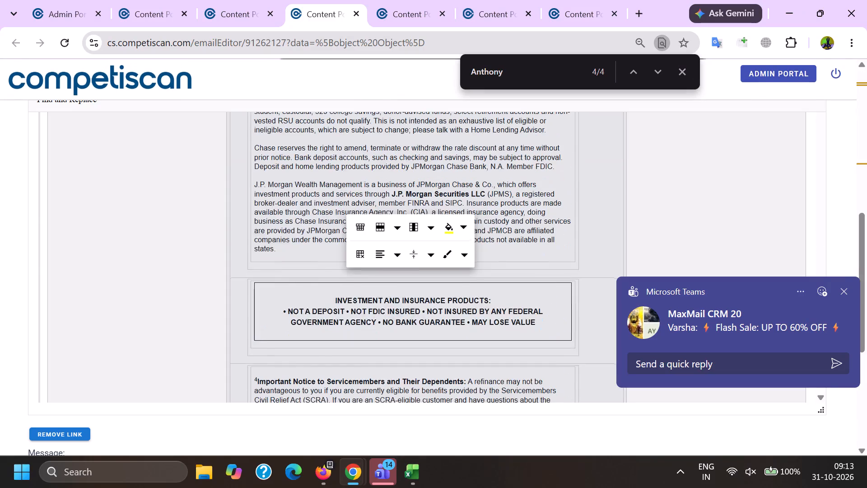
pyautogui.scroll(-9, 393, 331)
pyautogui.tripleClick(361, 329)
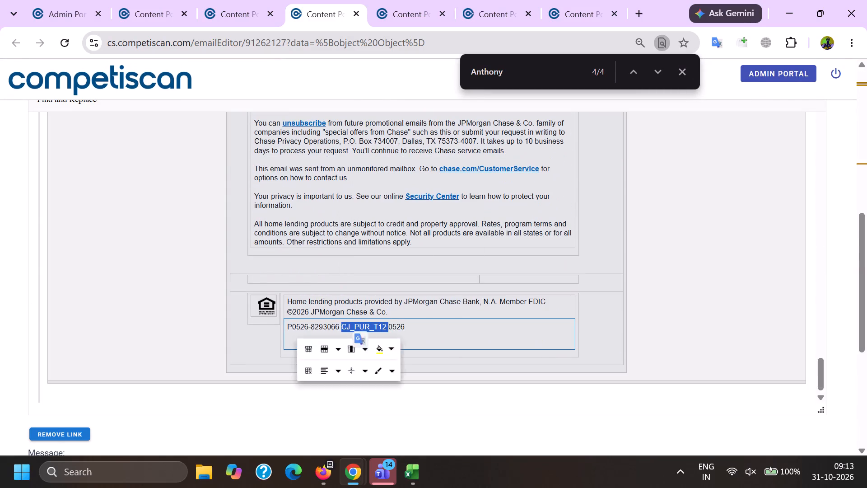
pyautogui.press('BackSpace')
# Copy the Security Center link address, remove all links from the email, and reinsert that link on the Security Center text.
pyautogui.rightClick(414, 195)
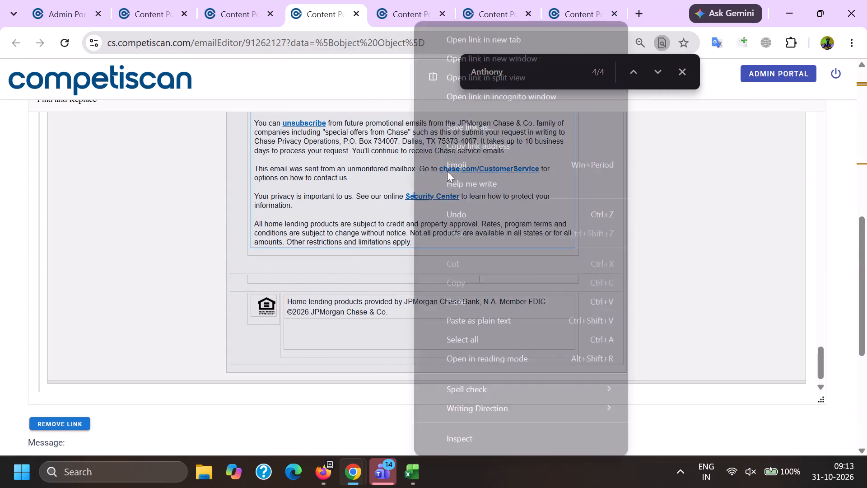
pyautogui.click(448, 150)
pyautogui.scroll(-3, 0, 221)
pyautogui.click(57, 212)
pyautogui.click(60, 218)
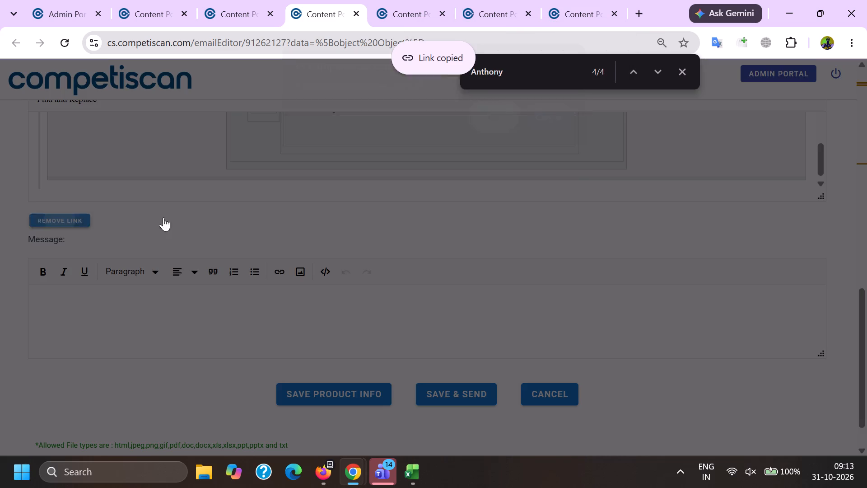
pyautogui.click(506, 133)
pyautogui.scroll(2, 362, 299)
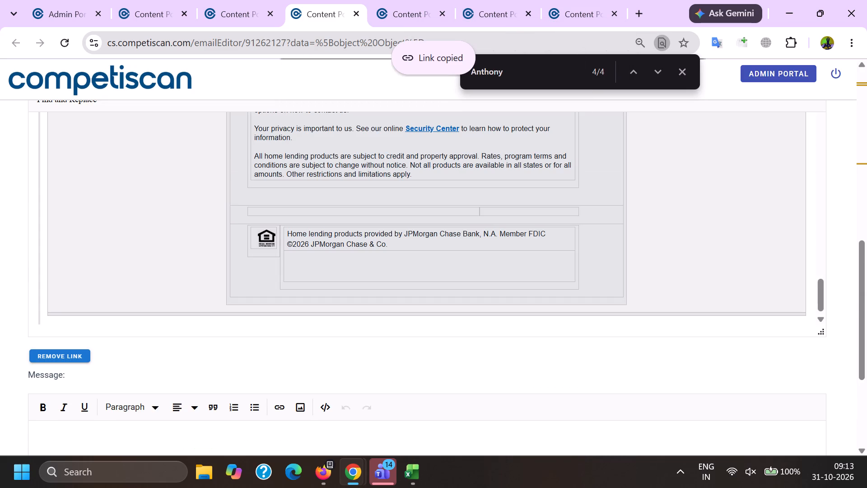
pyautogui.click(414, 128)
pyautogui.hotkey('ctrl', 'k')
pyautogui.hotkey('ctrl', 'v')
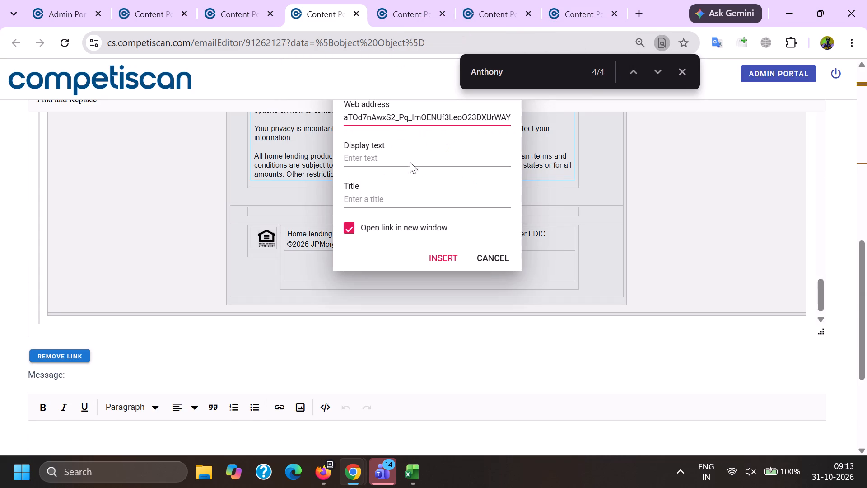
pyautogui.click(443, 244)
pyautogui.click(453, 258)
# Look through the cleaned email and open the original version of email 91262127.
pyautogui.scroll(-12, 346, 132)
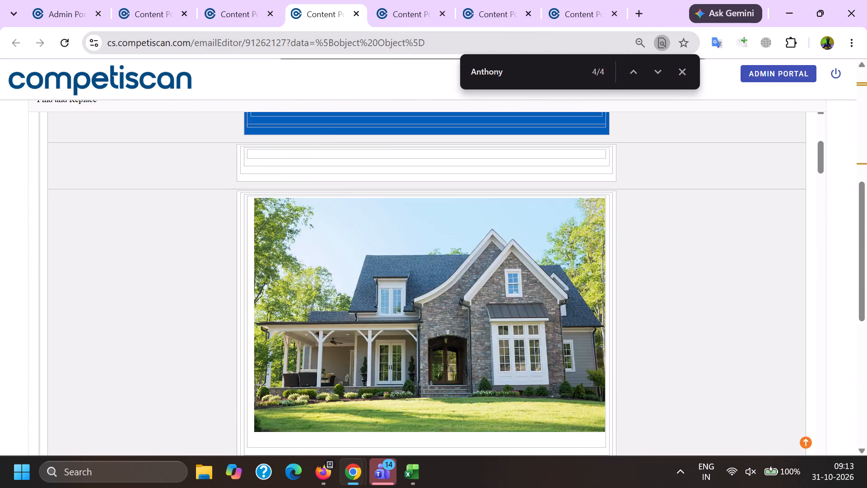
pyautogui.scroll(-18, 326, 300)
pyautogui.scroll(12, 0, 281)
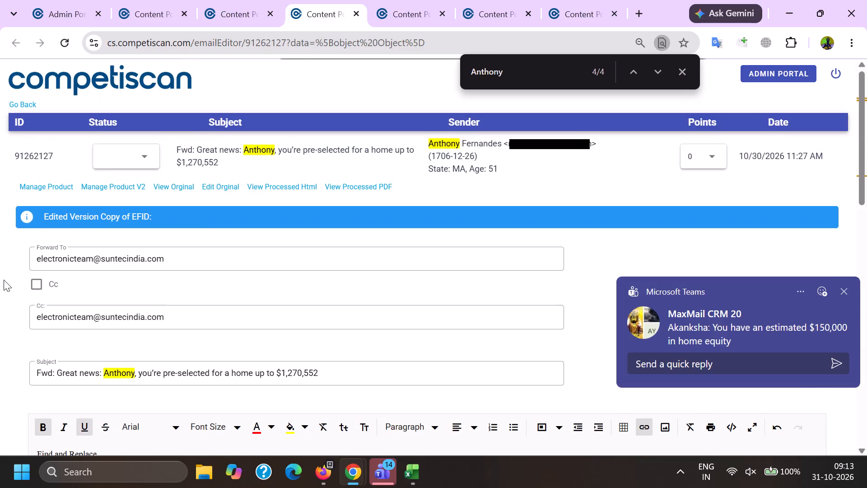
pyautogui.keyDown('ctrl'); pyautogui.click(174, 183); pyautogui.keyUp('ctrl')
pyautogui.click(198, 0)
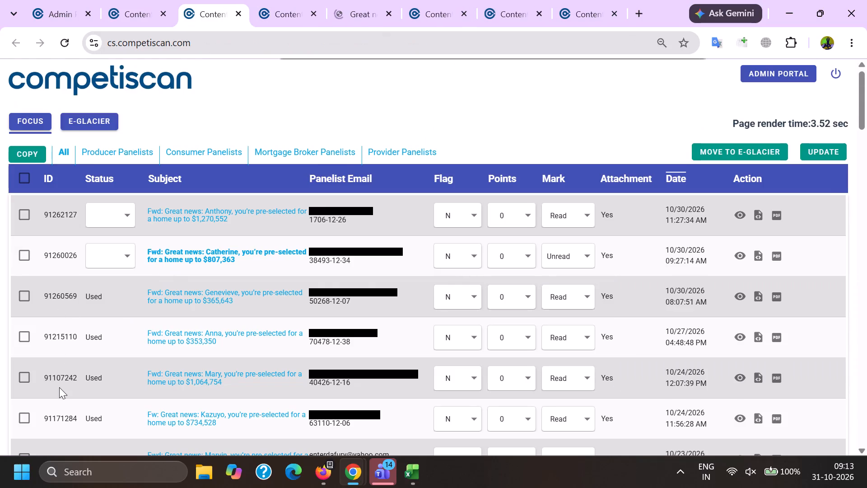
pyautogui.doubleClick(74, 337)
pyautogui.hotkey('ctrl', 'c')
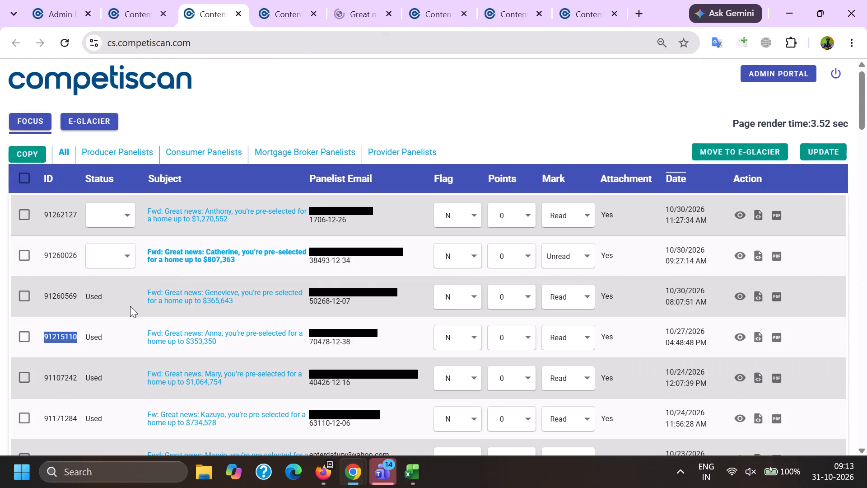
# Open the CompetiScan admin site in a new browser tab.
pyautogui.click(576, 0)
pyautogui.click(513, 0)
pyautogui.moveTo(568, 3); pyautogui.dragTo(572, 5)
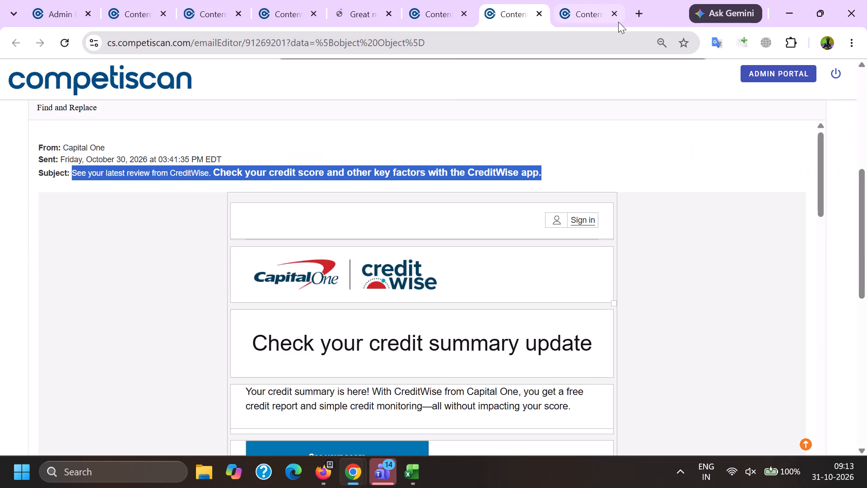
pyautogui.click(638, 9)
pyautogui.click(518, 71)
pyautogui.click(439, 0)
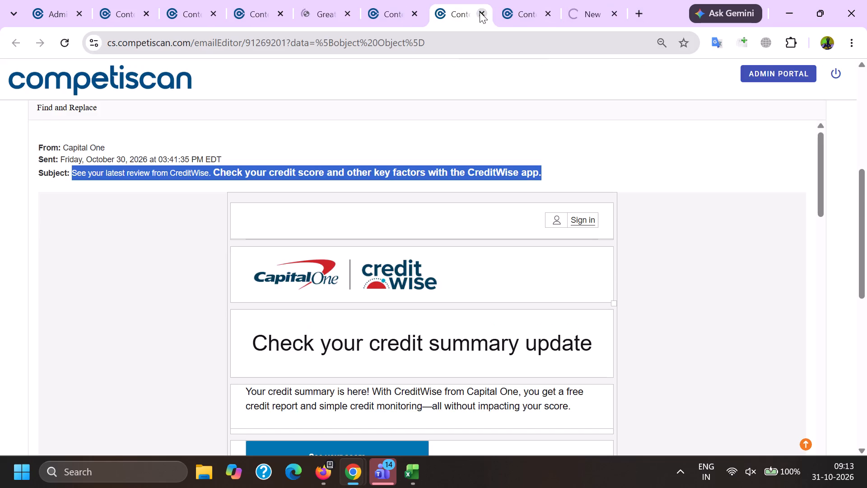
pyautogui.click(487, 14)
pyautogui.click(487, 15)
pyautogui.click(479, 15)
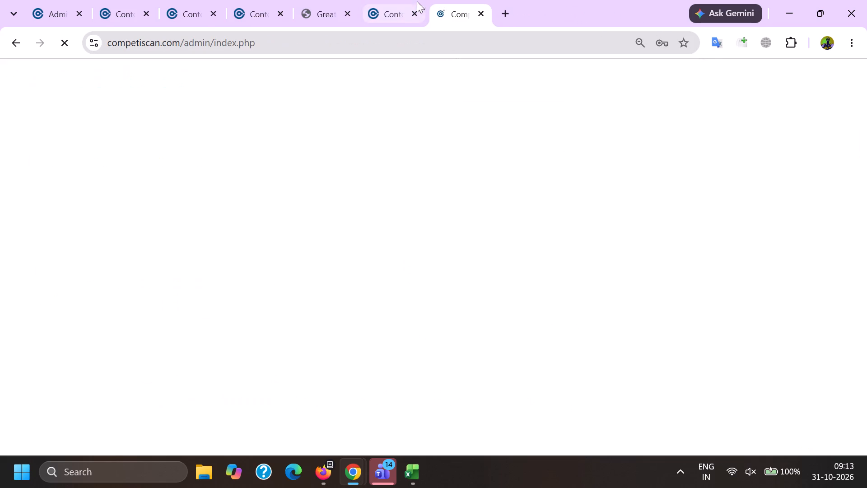
pyautogui.click(417, 1)
pyautogui.click(414, 14)
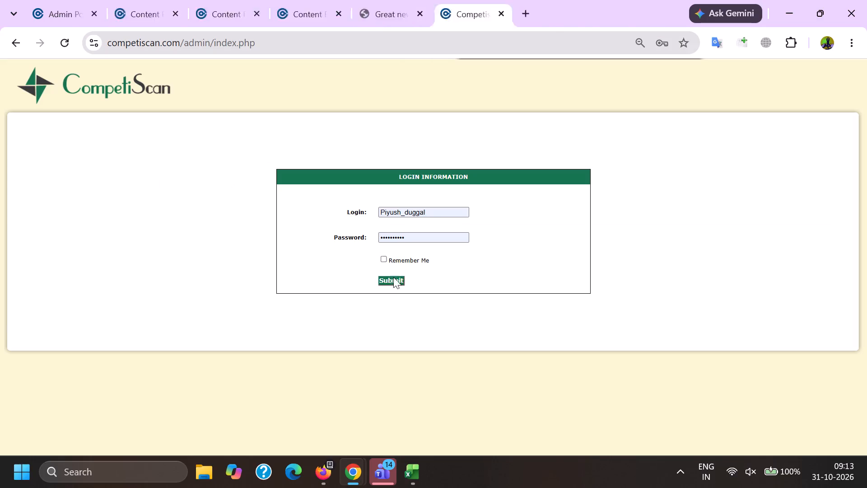
# Log in to the CompetiScan admin site with the filled-in credentials.
pyautogui.click(396, 282)
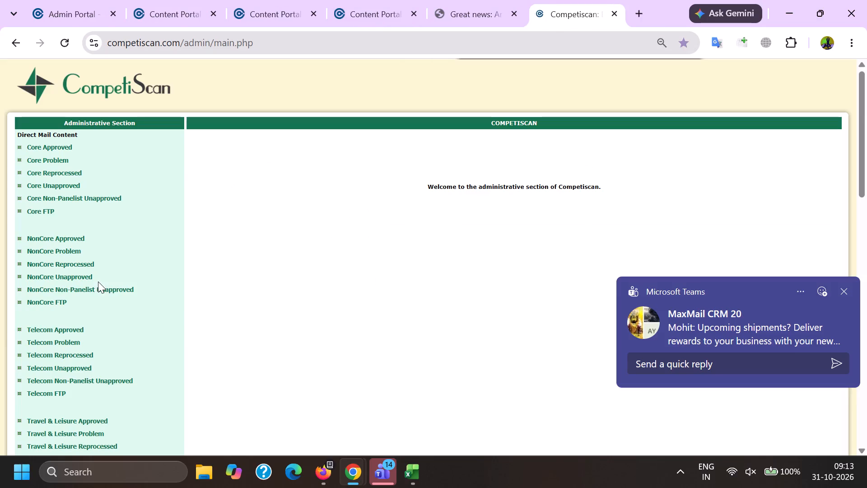
# Open the electronic content's Temp Products list and search it for temp ID 91215110.
pyautogui.scroll(-4, 38, 338)
pyautogui.scroll(-3, 46, 404)
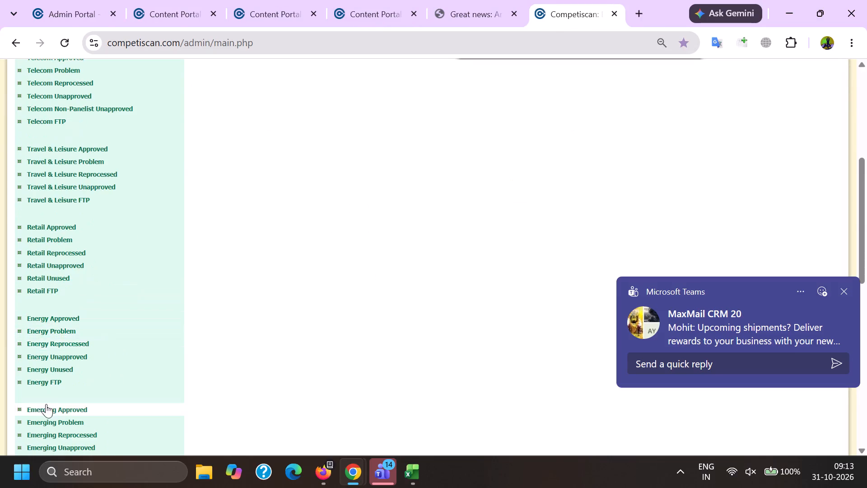
pyautogui.click(48, 295)
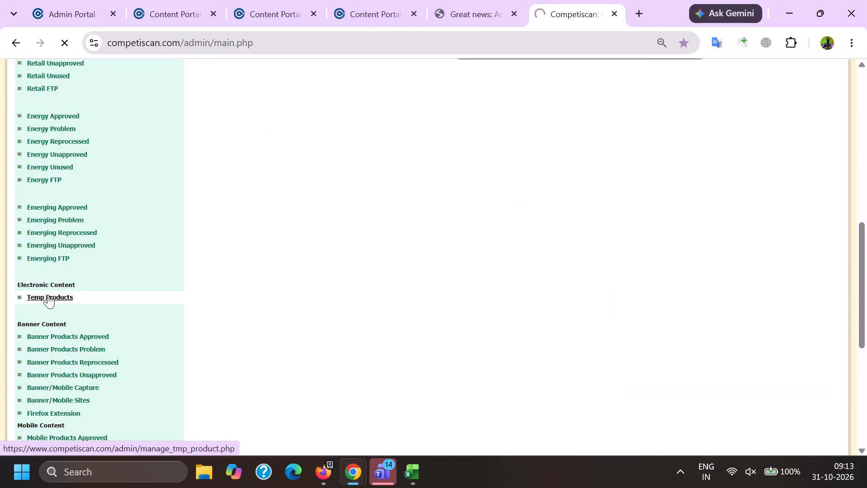
pyautogui.click(286, 136)
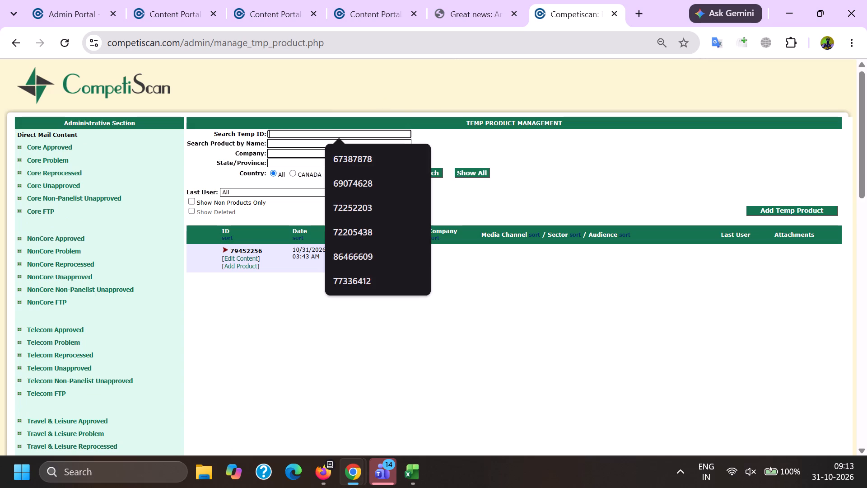
pyautogui.hotkey('ctrl', 'v')
pyautogui.press('Return')
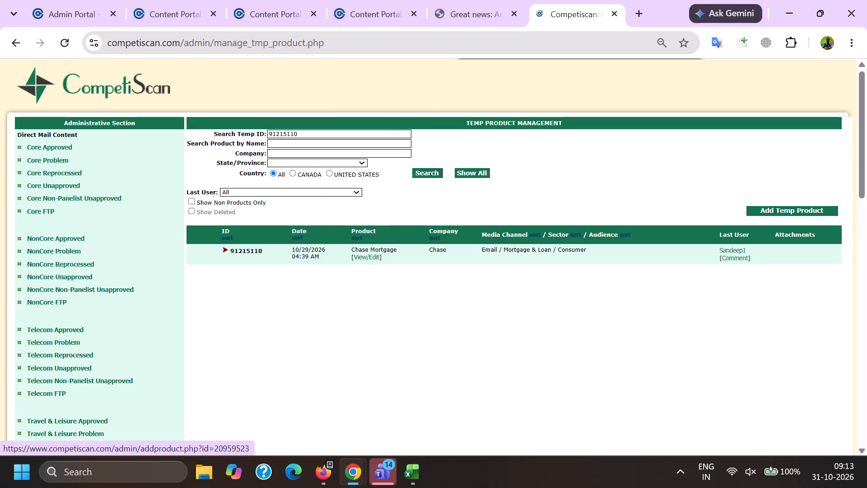
# Copy the product name "Chase Mortgage" from the entry for 91215110.
pyautogui.tripleClick(360, 249)
pyautogui.hotkey('ctrl', 'c')
pyautogui.hotkey('alt', 'Tab')
pyautogui.hotkey('alt', 'Tab')
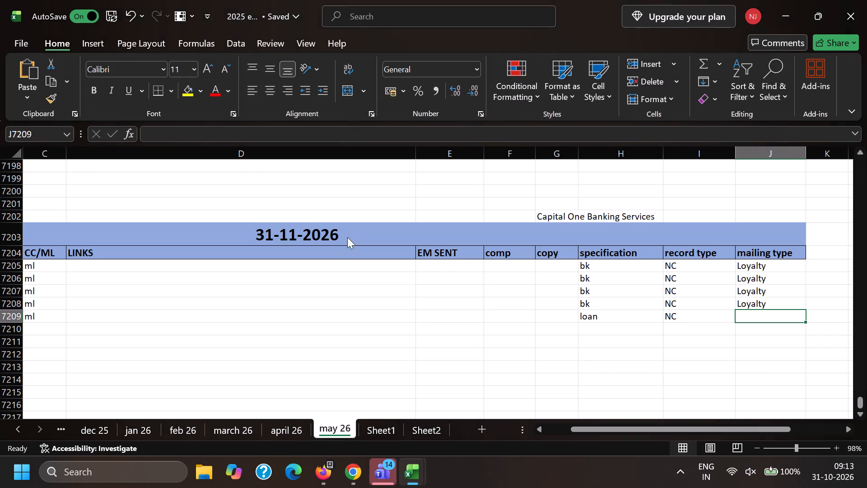
pyautogui.hotkey('alt', 'Tab')
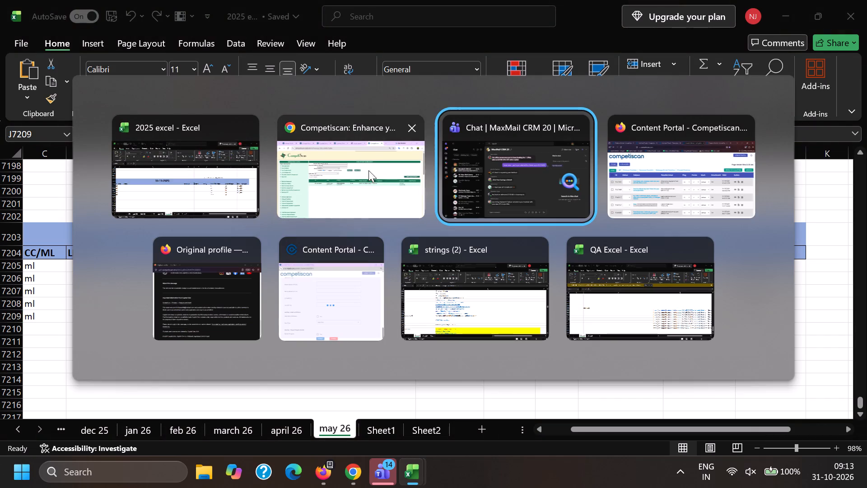
pyautogui.keyDown('alt'); pyautogui.click(372, 156); pyautogui.keyUp('alt')
# Link the on-time closing video image in the editor of email 91262127 to the address copied from the same image in the original email.
pyautogui.click(284, 0)
pyautogui.click(357, 0)
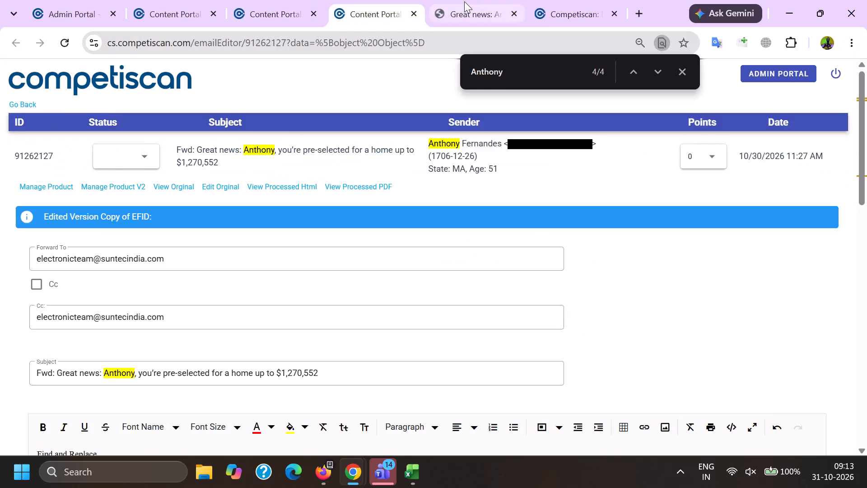
pyautogui.click(464, 0)
pyautogui.scroll(-19, 373, 230)
pyautogui.rightClick(401, 352)
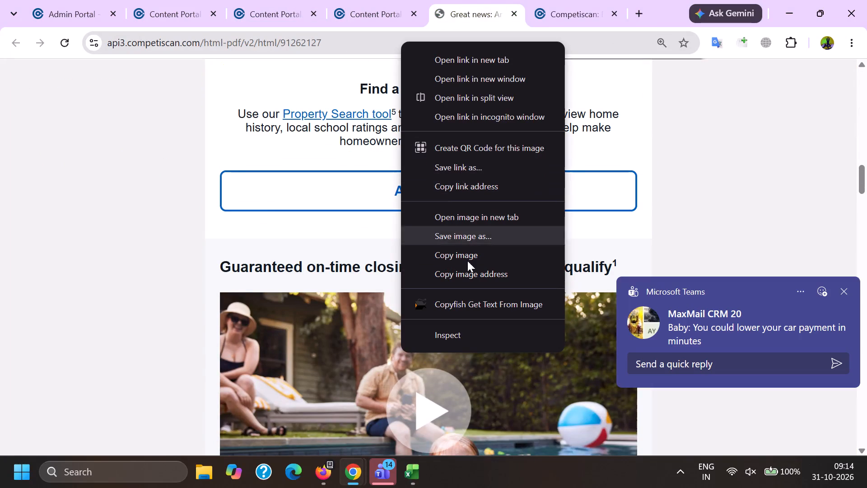
pyautogui.click(442, 183)
pyautogui.click(331, 0)
pyautogui.scroll(-11, 362, 224)
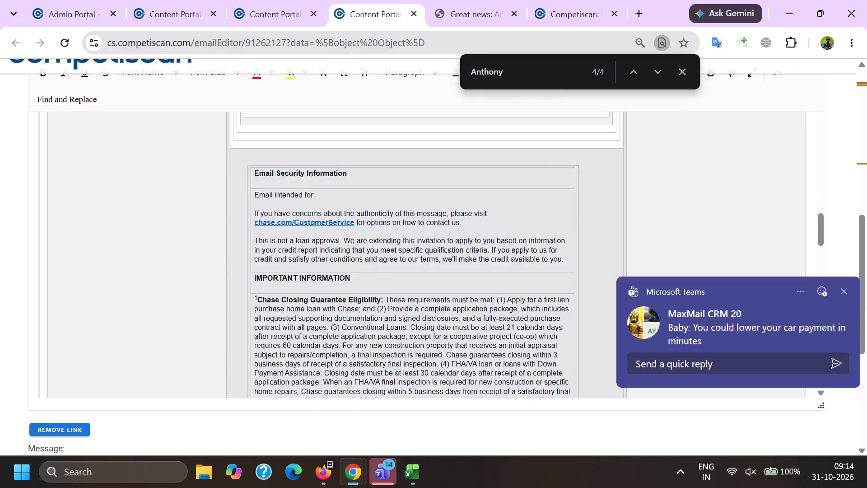
pyautogui.scroll(-3, 345, 300)
pyautogui.scroll(15, 340, 296)
pyautogui.scroll(1, 405, 294)
pyautogui.click(407, 291)
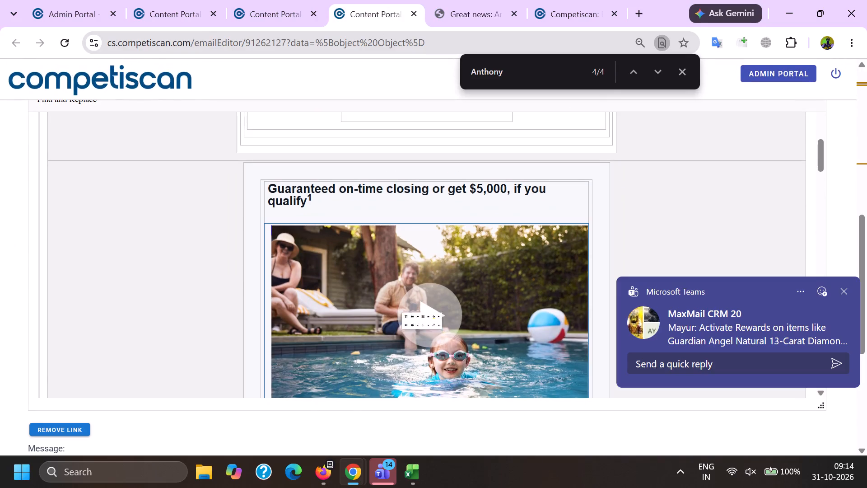
pyautogui.hotkey('ctrl', 'k')
pyautogui.hotkey('ctrl', 'v')
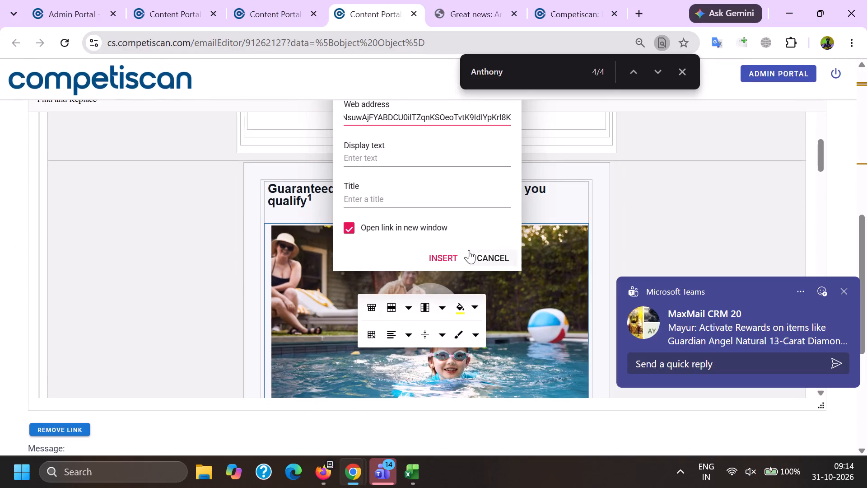
pyautogui.click(447, 254)
# Save the product info of the edited email 91262127.
pyautogui.scroll(-17, 0, 263)
pyautogui.click(346, 338)
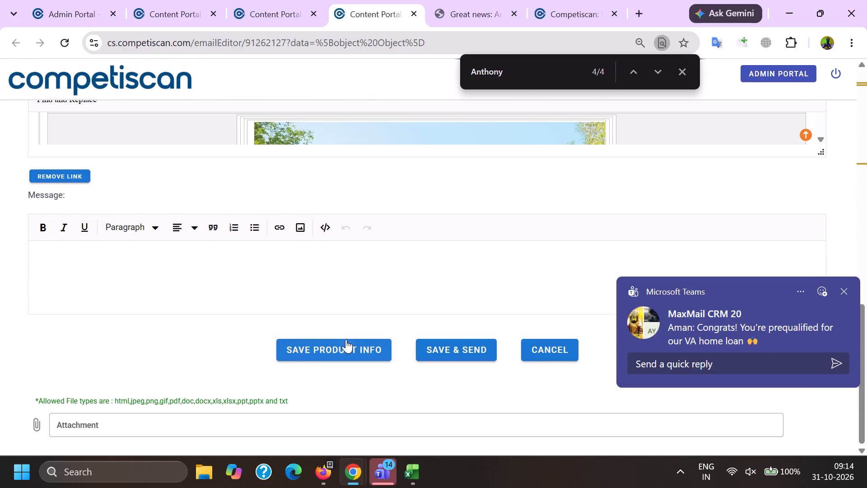
pyautogui.click(340, 353)
pyautogui.click(438, 270)
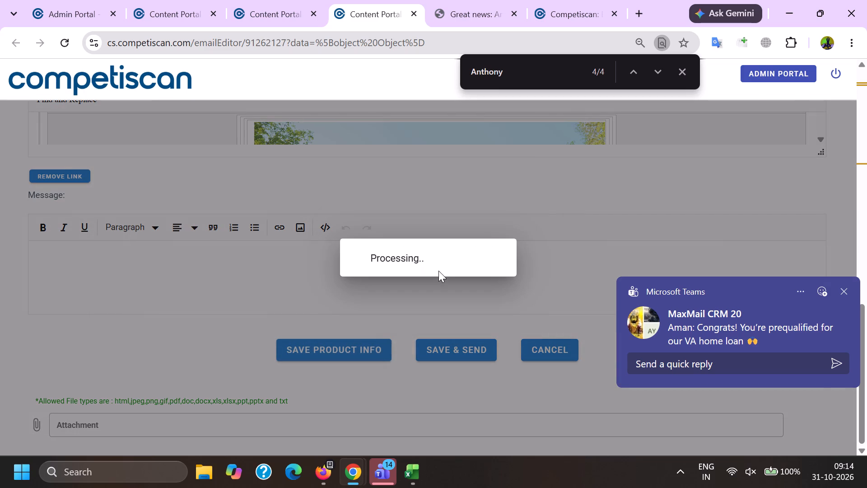
# Copy the product name "Chase Mortgage" again and open the product record of 91215110 as reference.
pyautogui.click(583, 0)
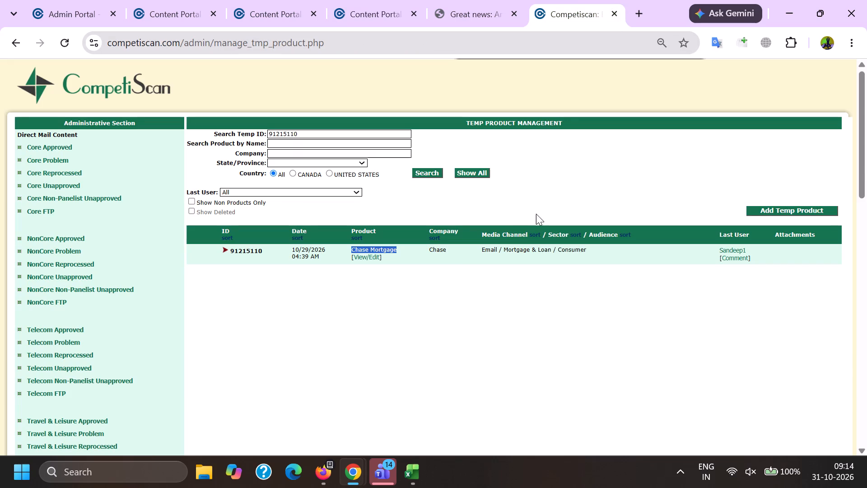
pyautogui.hotkey('ctrl', 'c')
pyautogui.keyDown('ctrl'); pyautogui.click(377, 255); pyautogui.keyUp('ctrl')
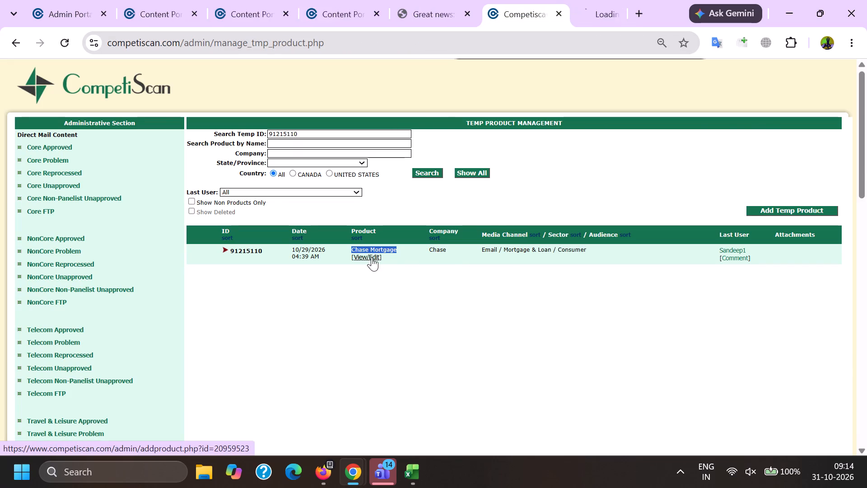
# Return to the editor of email 91262127 and bring up its product form.
pyautogui.hotkey('alt', 'Tab')
pyautogui.hotkey('alt', 'Tab')
pyautogui.click(418, 0)
pyautogui.click(354, 0)
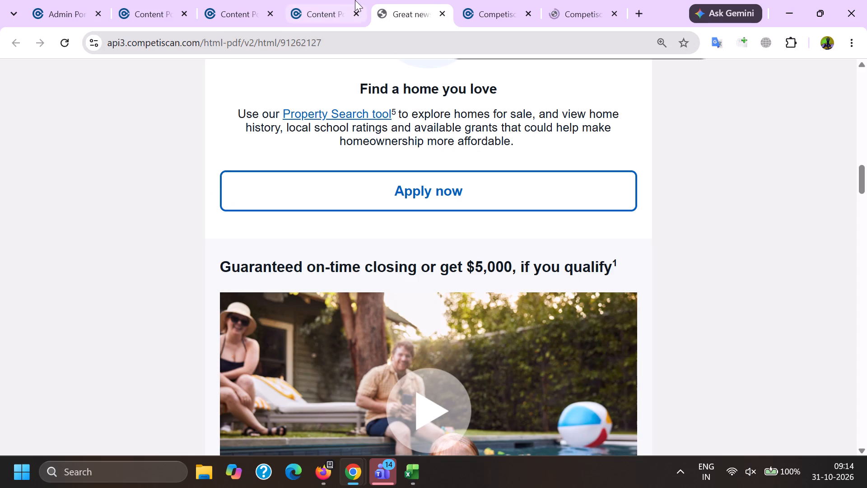
pyautogui.moveTo(0, 156); pyautogui.dragTo(4, 155)
pyautogui.click(53, 88)
pyautogui.hotkey('alt', 'Tab')
pyautogui.scroll(-4, 346, 221)
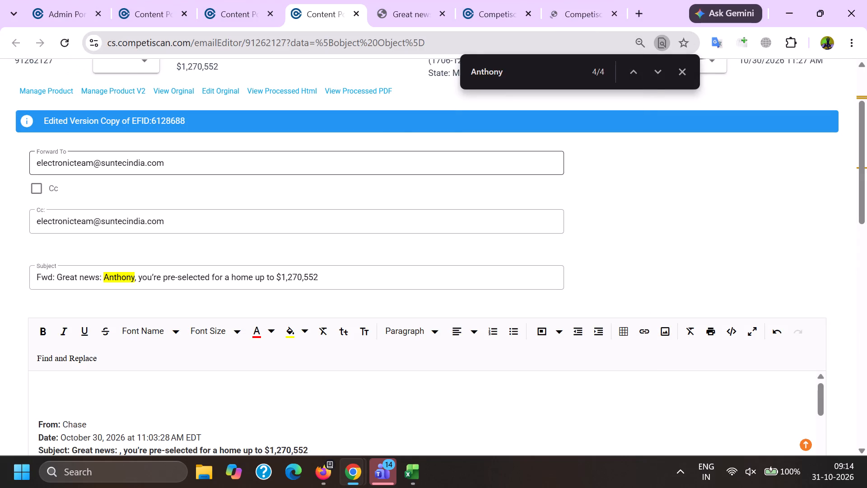
pyautogui.scroll(-20, 346, 151)
pyautogui.scroll(-20, 346, 151)
pyautogui.scroll(-10, 346, 151)
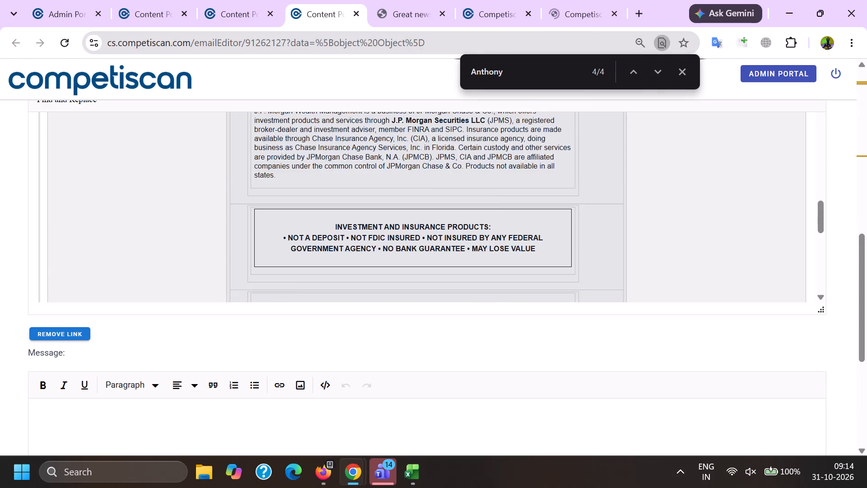
pyautogui.scroll(3, 352, 368)
pyautogui.scroll(-19, 339, 331)
pyautogui.hotkey('alt', 'Tab')
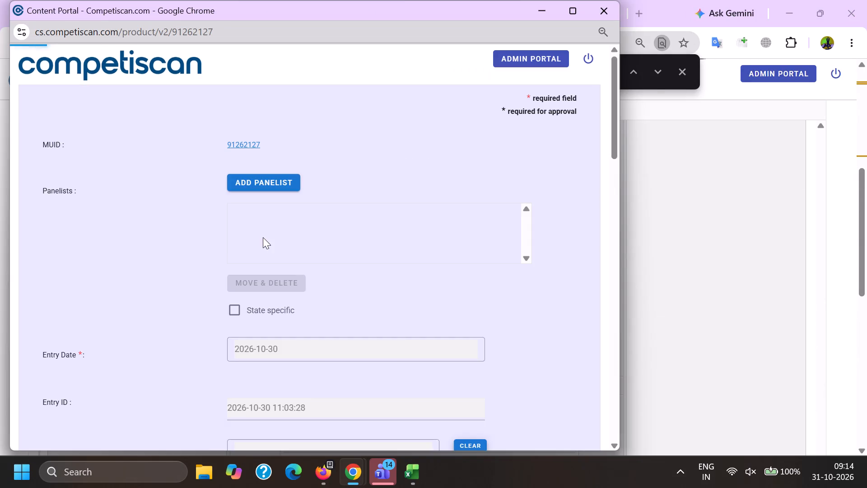
# Set the sector to Mortgage & Loan in the product form of email 91262127.
pyautogui.scroll(-5, 262, 234)
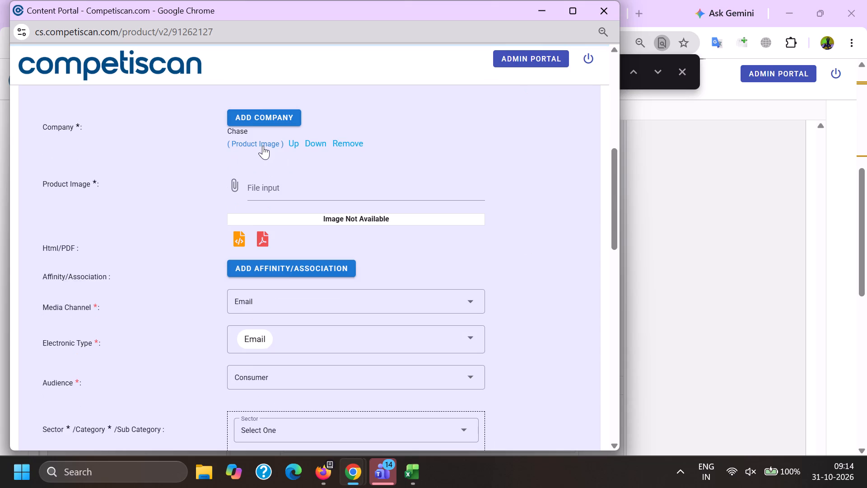
pyautogui.click(263, 145)
pyautogui.scroll(-3, 263, 150)
pyautogui.click(271, 219)
pyautogui.scroll(-2, 269, 263)
pyautogui.click(269, 250)
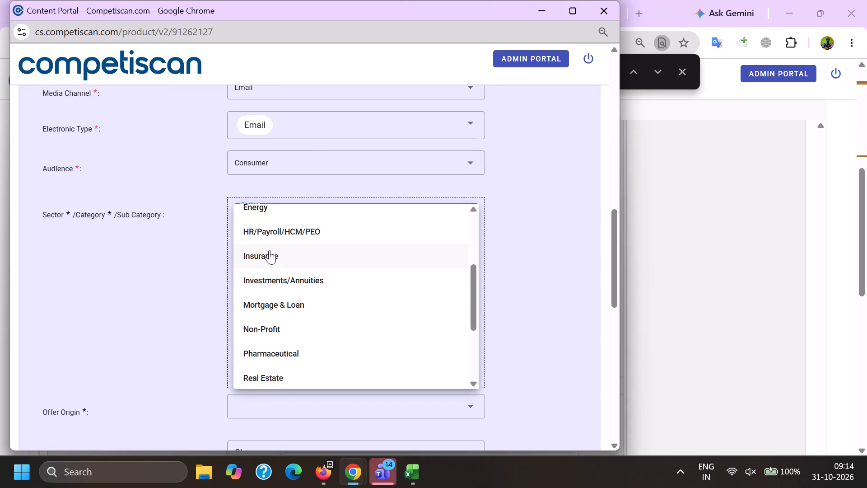
pyautogui.click(263, 214)
pyautogui.scroll(-2, 261, 293)
pyautogui.scroll(1, 268, 291)
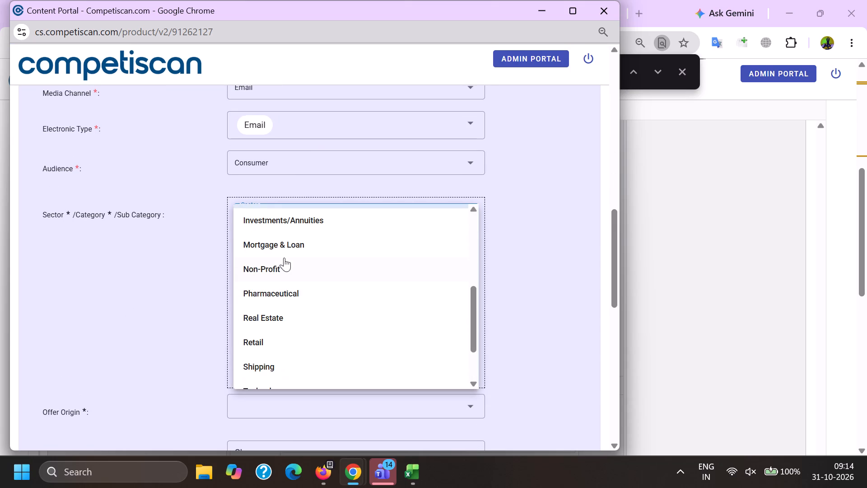
pyautogui.click(284, 242)
pyautogui.moveTo(178, 266); pyautogui.dragTo(189, 266)
# Set the category to Secured, choose the matching sub category and add the classification to the product.
pyautogui.click(262, 258)
pyautogui.scroll(-1, 292, 190)
pyautogui.click(290, 223)
pyautogui.moveTo(190, 227); pyautogui.dragTo(207, 230)
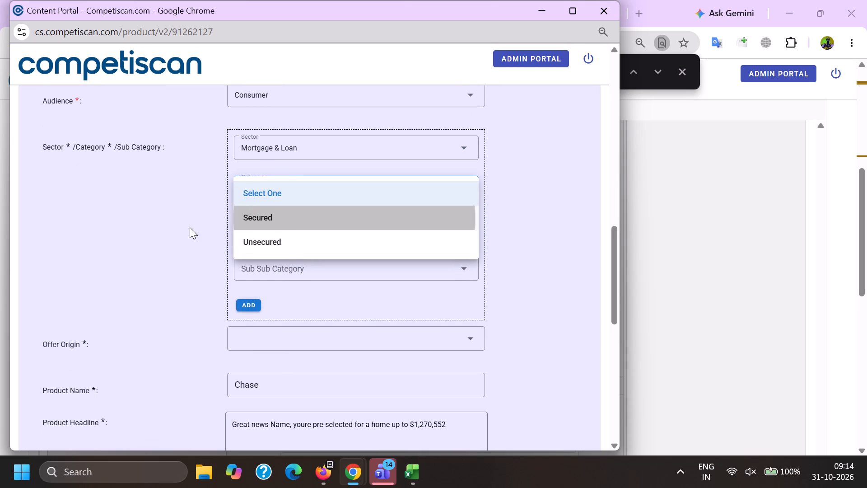
pyautogui.click(280, 225)
pyautogui.scroll(-1, 278, 185)
pyautogui.scroll(-3, 278, 252)
pyautogui.click(275, 221)
pyautogui.moveTo(203, 232); pyautogui.dragTo(211, 233)
pyautogui.click(249, 239)
pyautogui.scroll(-2, 261, 208)
# Replace the product name with "Chase Mortgage" and set the offer origin to Provider/Bank.
pyautogui.moveTo(272, 216); pyautogui.dragTo(144, 208)
pyautogui.hotkey('ctrl', 'v')
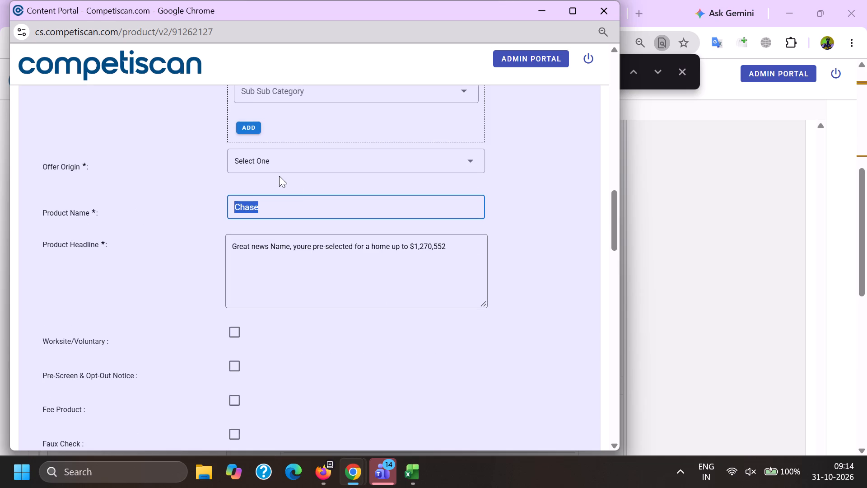
pyautogui.click(273, 166)
pyautogui.click(280, 207)
# Check the product headline in the Chase Mortgage reference record and return to the product form.
pyautogui.hotkey('alt', 'Tab')
pyautogui.click(587, 0)
pyautogui.scroll(-9, 570, 246)
pyautogui.scroll(3, 559, 262)
pyautogui.moveTo(569, 223); pyautogui.dragTo(289, 196)
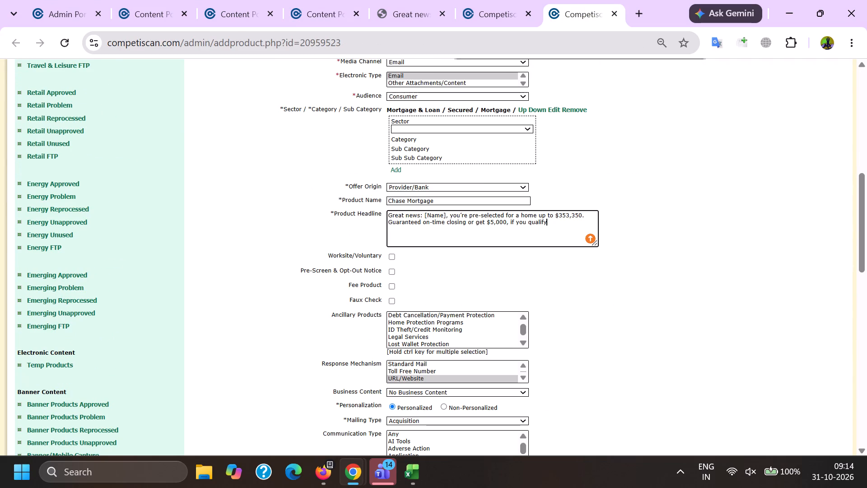
pyautogui.moveTo(289, 196); pyautogui.dragTo(288, 196)
pyautogui.hotkey('alt', 'Tab')
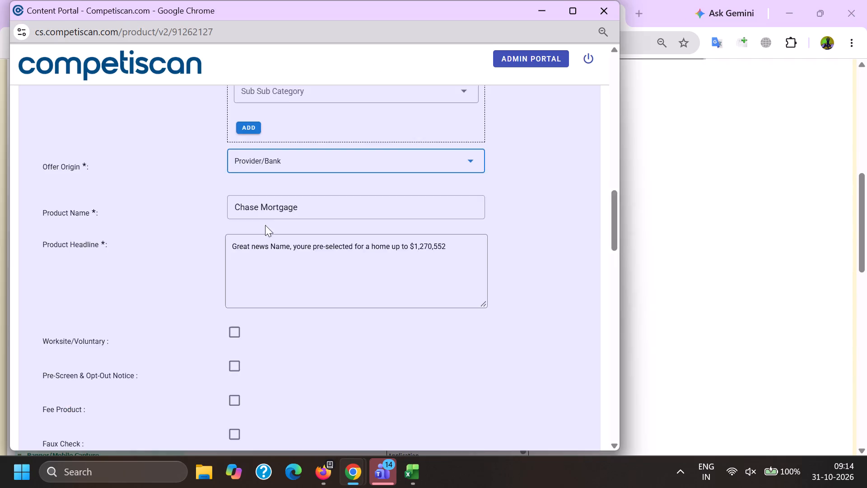
# Set the product's response mechanism to URL/Website.
pyautogui.scroll(-5, 259, 225)
pyautogui.scroll(4, 251, 237)
pyautogui.scroll(-4, 263, 225)
pyautogui.click(258, 184)
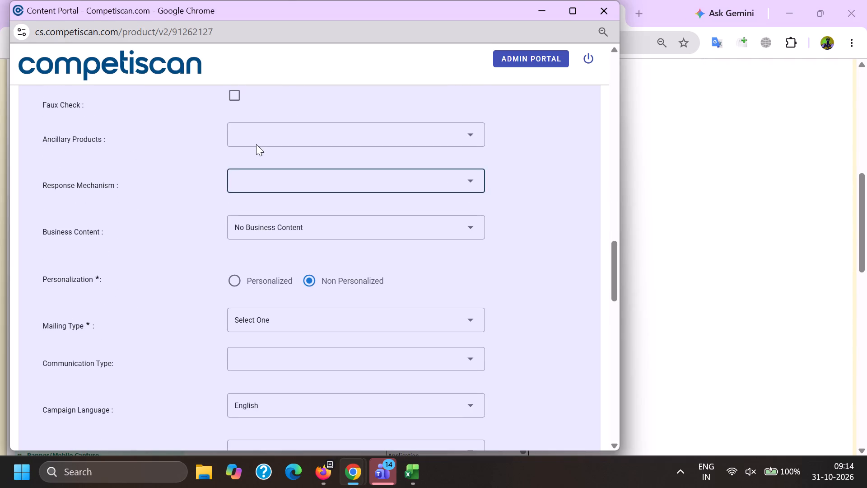
pyautogui.scroll(-7, 256, 149)
pyautogui.scroll(5, 259, 232)
pyautogui.scroll(-6, 277, 186)
pyautogui.click(281, 197)
pyautogui.moveTo(162, 190); pyautogui.dragTo(169, 188)
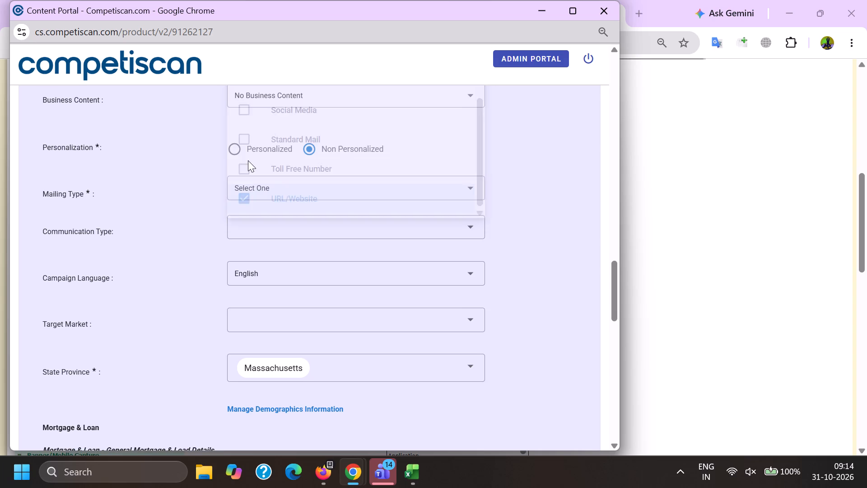
# Set the personalization to Personalized and, following the reference record, the mailing type to Acquisition.
pyautogui.click(237, 154)
pyautogui.click(246, 192)
pyautogui.hotkey('alt', 'Tab')
pyautogui.scroll(-4, 245, 192)
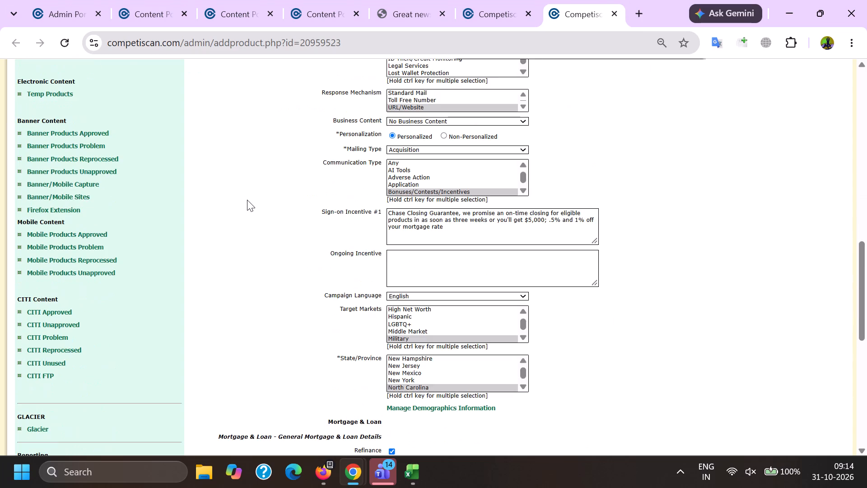
pyautogui.hotkey('alt', 'Tab')
pyautogui.click(263, 218)
pyautogui.click(187, 218)
# Select the communication types Bonuses/Contests/Incentives and Online Web Tools/Software, using the reference record as a guide.
pyautogui.hotkey('alt', 'Tab')
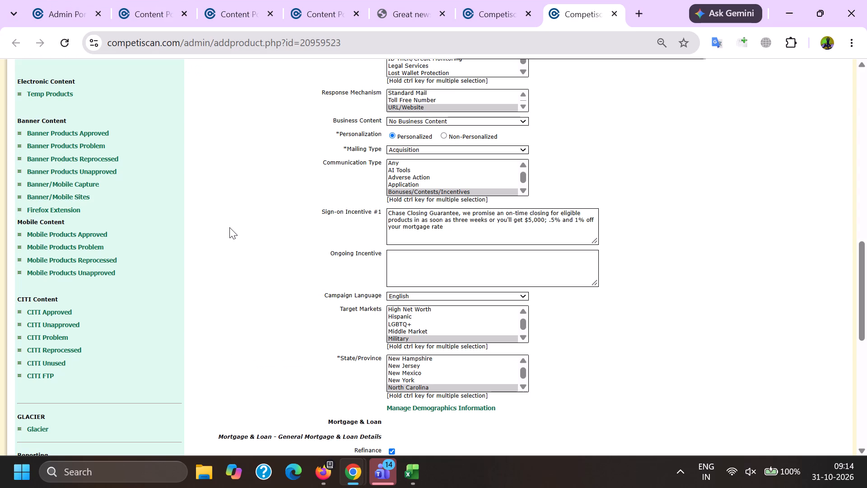
pyautogui.hotkey('alt', 'Tab')
pyautogui.click(268, 224)
pyautogui.scroll(-1, 268, 176)
pyautogui.scroll(-5, 270, 230)
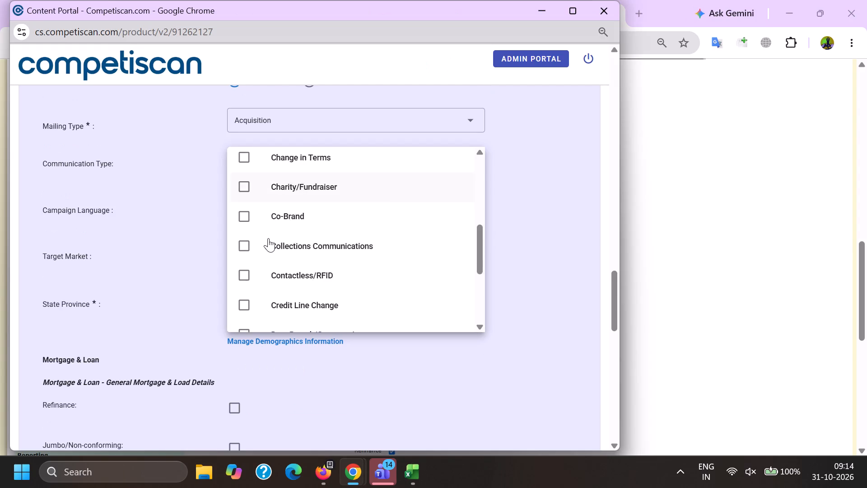
pyautogui.scroll(6, 270, 240)
pyautogui.click(301, 254)
pyautogui.scroll(-18, 302, 251)
pyautogui.scroll(4, 287, 267)
pyautogui.scroll(3, 287, 317)
pyautogui.click(313, 281)
pyautogui.click(182, 286)
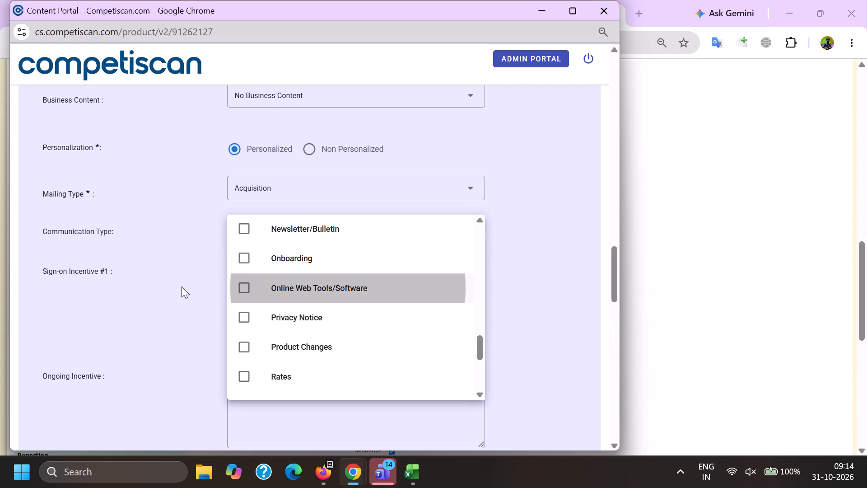
# Set the application type to Pre-Selected in the general mortgage details, consulting the reference record.
pyautogui.scroll(-15, 215, 234)
pyautogui.scroll(4, 259, 259)
pyautogui.click(258, 239)
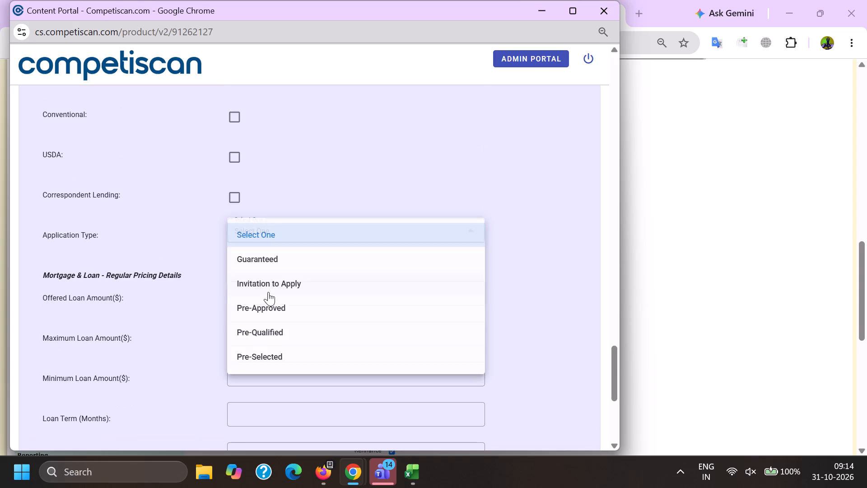
pyautogui.hotkey('alt', 'Tab')
pyautogui.scroll(-4, 265, 292)
pyautogui.hotkey('alt', 'Tab')
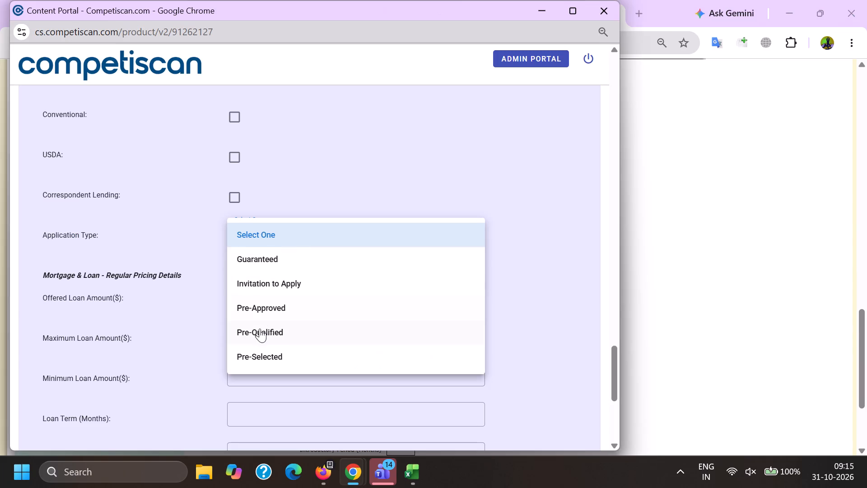
pyautogui.click(257, 350)
pyautogui.doubleClick(200, 352)
# Save the product form of email 91262127.
pyautogui.press('End')
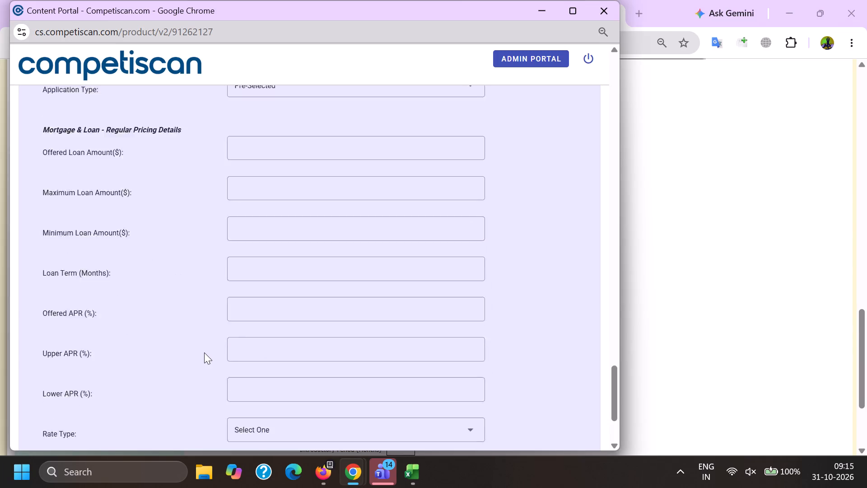
pyautogui.scroll(-6, 245, 399)
pyautogui.click(252, 445)
# Switch to the Firefox window holding the Content Portal email list.
pyautogui.click(318, 482)
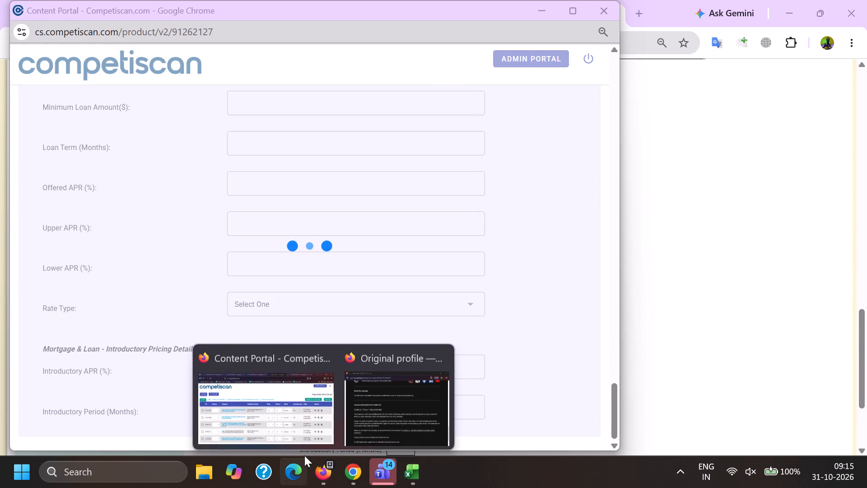
pyautogui.click(360, 468)
pyautogui.click(326, 466)
pyautogui.moveTo(265, 407); pyautogui.dragTo(263, 403)
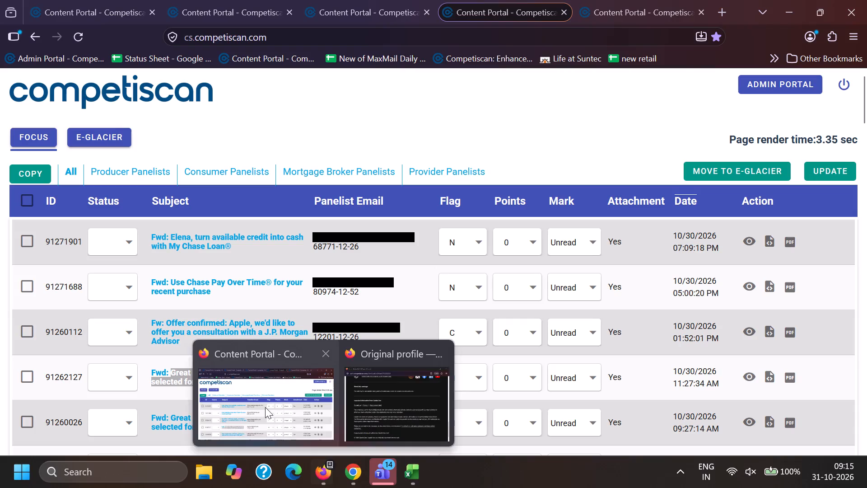
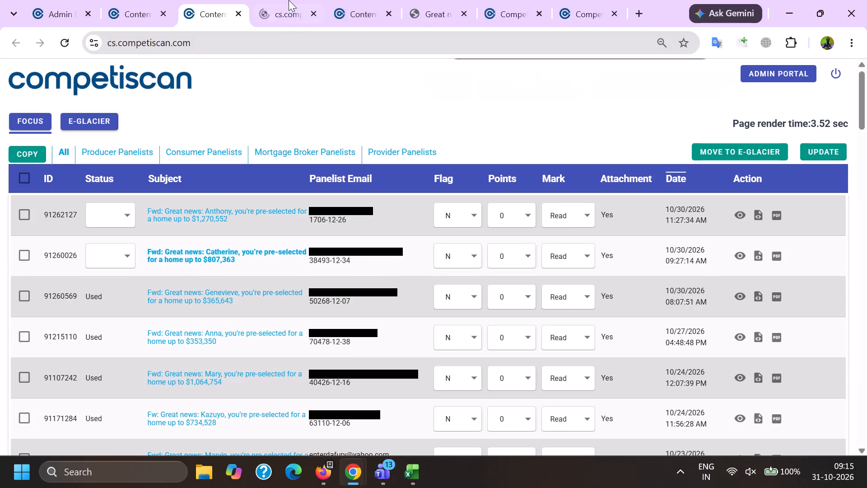
# Log email ID 91260026 in the next empty row of the Excel sheet, with ML as its CC/ML value.
pyautogui.doubleClick(278, 40)
pyautogui.hotkey('ctrl', 'c')
pyautogui.click(415, 465)
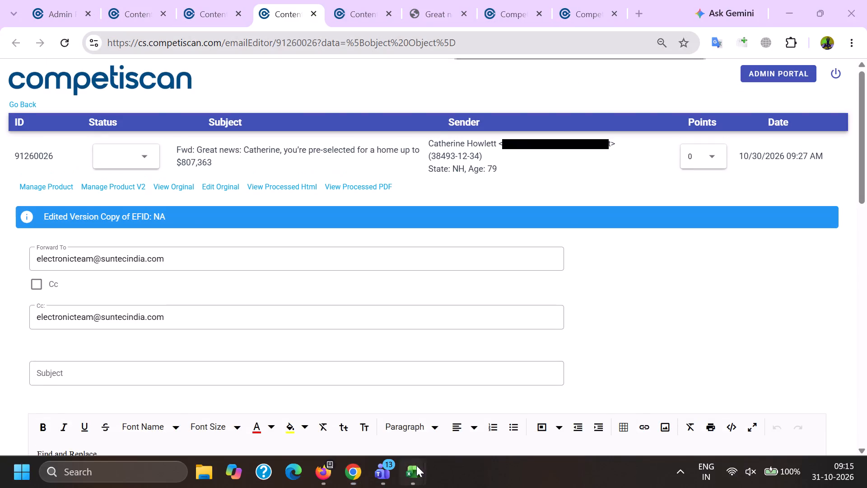
pyautogui.click(517, 434)
pyautogui.click(42, 328)
pyautogui.press('Left')
pyautogui.hotkey('ctrl', 'v')
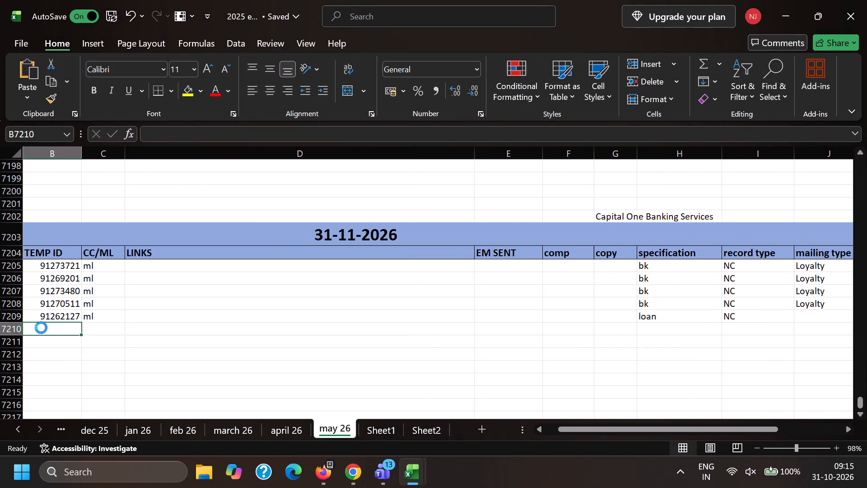
pyautogui.hotkey('ctrl', 'Right')
pyautogui.hotkey('ctrl', 'Left')
pyautogui.press('Right')
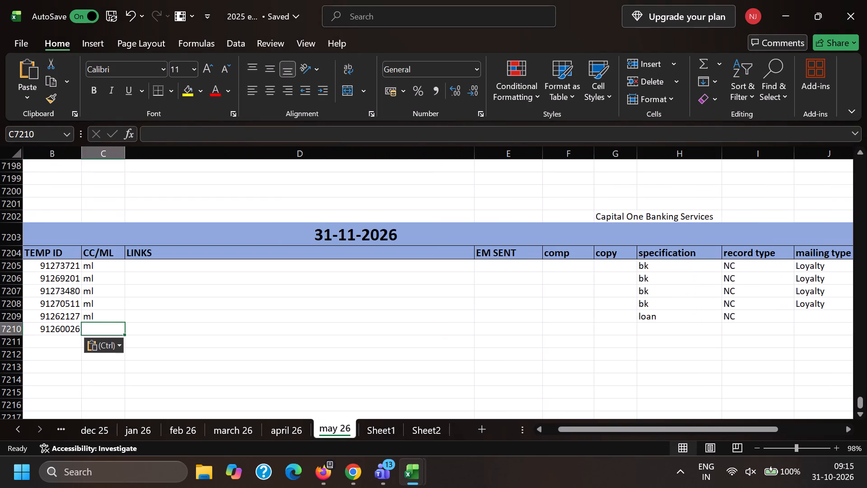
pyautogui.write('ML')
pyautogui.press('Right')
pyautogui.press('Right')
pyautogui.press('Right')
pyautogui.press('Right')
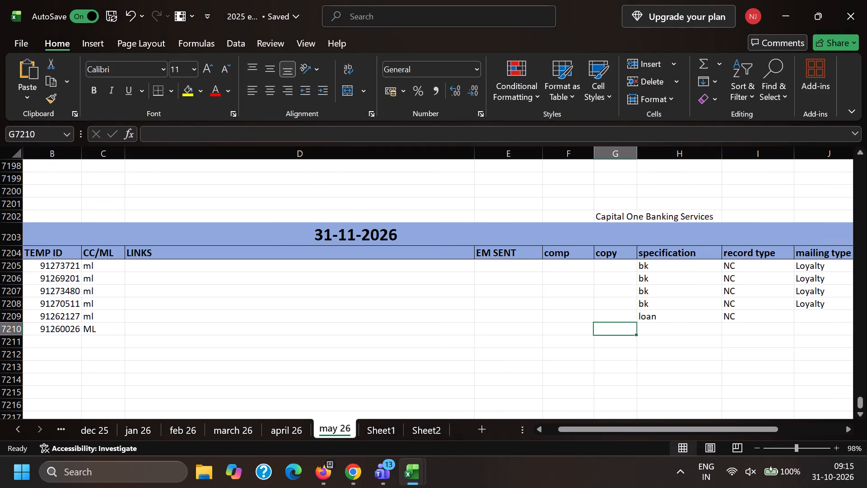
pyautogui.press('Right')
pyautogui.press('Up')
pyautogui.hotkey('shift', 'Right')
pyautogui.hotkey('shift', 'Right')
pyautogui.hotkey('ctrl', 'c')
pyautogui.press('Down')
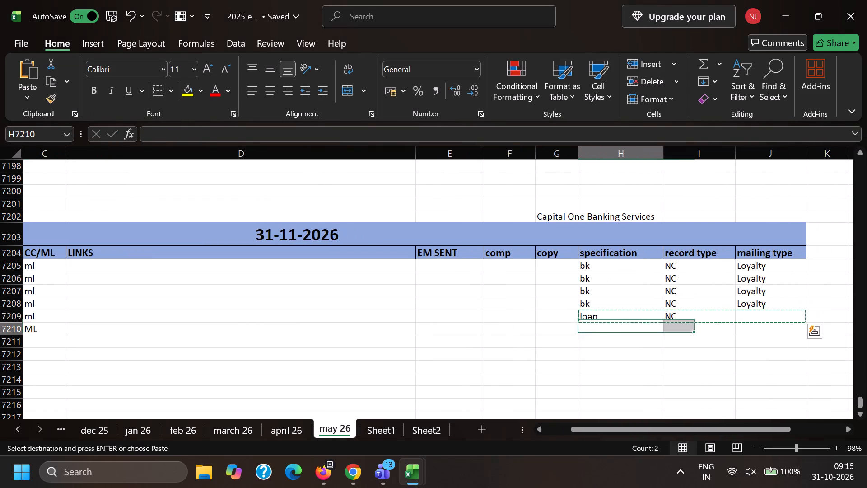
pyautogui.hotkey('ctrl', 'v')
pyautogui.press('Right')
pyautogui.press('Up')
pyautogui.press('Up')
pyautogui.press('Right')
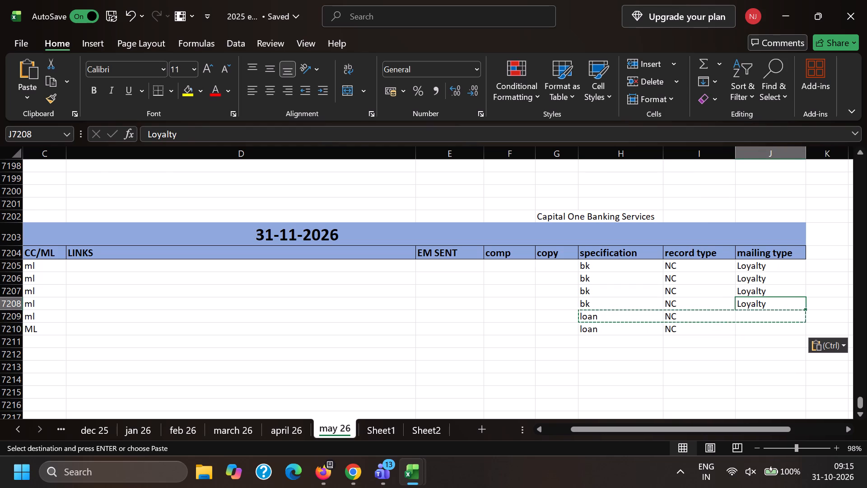
pyautogui.scroll(5, 834, 370)
pyautogui.click(788, 338)
pyautogui.hotkey('ctrl', 'c')
pyautogui.scroll(-5, 786, 338)
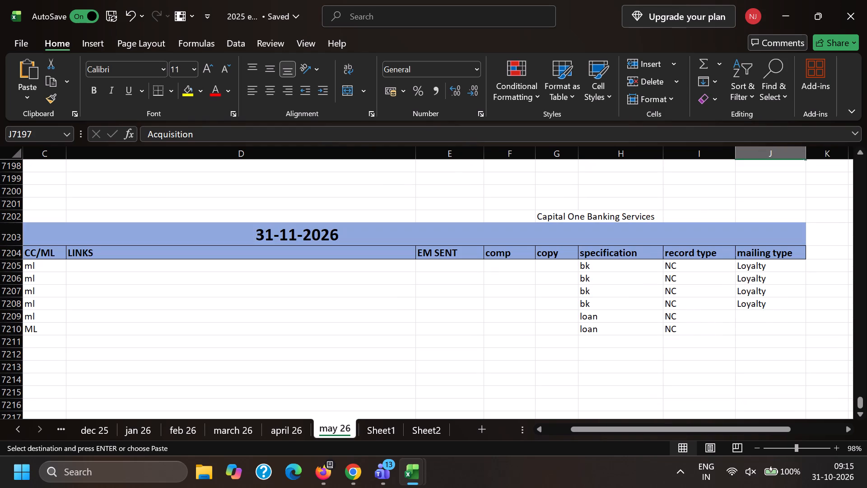
pyautogui.click(763, 316)
pyautogui.hotkey('ctrl', 'v')
pyautogui.click(755, 334)
pyautogui.hotkey('ctrl', 'v')
pyautogui.click(656, 361)
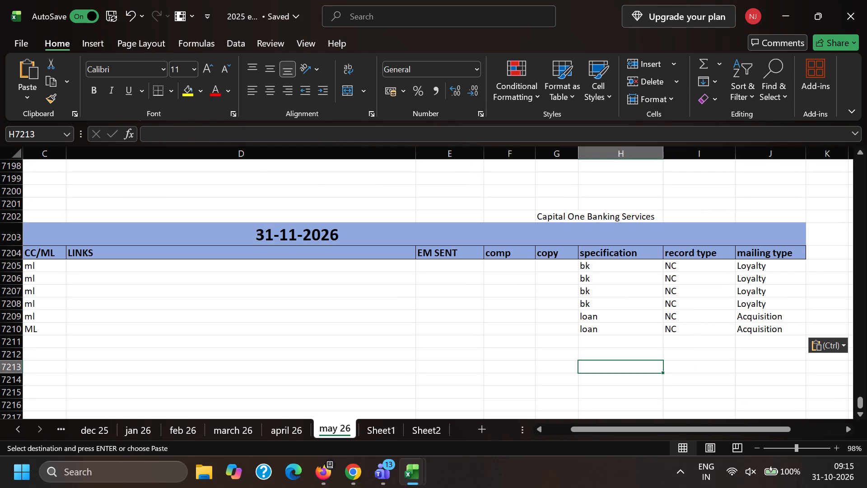
# In the browser's email editor, clean the forwarded header of email 91260026, removing the extra forwarding lines and the address after the sender name Chase.
pyautogui.hotkey('alt', 'Tab')
pyautogui.scroll(-2, 266, 249)
pyautogui.scroll(1, 117, 320)
pyautogui.moveTo(151, 273); pyautogui.dragTo(39, 246)
pyautogui.press('BackSpace')
pyautogui.click(45, 272)
pyautogui.press('BackSpace')
pyautogui.moveTo(35, 281); pyautogui.dragTo(170, 287)
pyautogui.press('BackSpace')
pyautogui.press('BackSpace')
pyautogui.moveTo(87, 256); pyautogui.dragTo(280, 254)
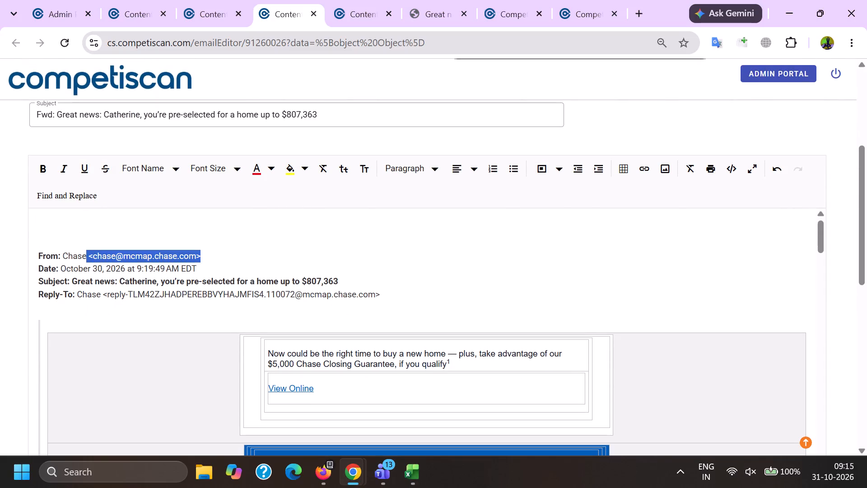
# Delete the address after Chase in the From line and the whole Reply-To line in the body of email 91260026.
pyautogui.moveTo(280, 254); pyautogui.dragTo(280, 255)
pyautogui.press('BackSpace')
pyautogui.moveTo(413, 298); pyautogui.dragTo(7, 298)
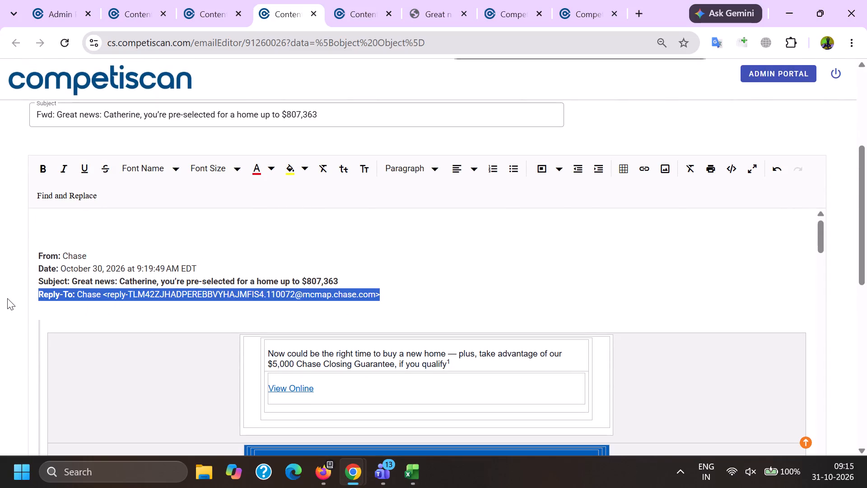
pyautogui.moveTo(7, 298); pyautogui.dragTo(8, 299)
pyautogui.press('BackSpace')
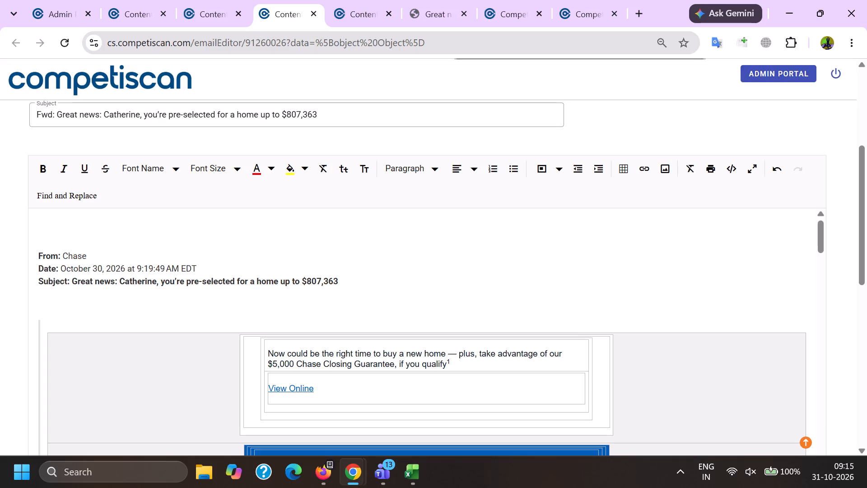
# Copy the recipient's first name and remove it from the Subject line inside the email body.
pyautogui.doubleClick(140, 280)
pyautogui.hotkey('ctrl', 'c')
pyautogui.press('BackSpace')
# Search the page for the recipient's first name and delete the full name after "Email intended for:".
pyautogui.hotkey('ctrl', 'f')
pyautogui.hotkey('ctrl', 'v')
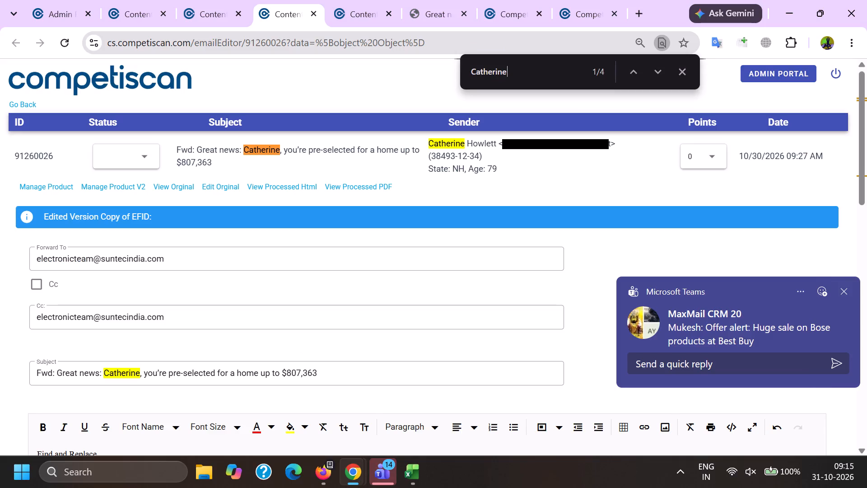
pyautogui.press('Return')
pyautogui.press('Return')
pyautogui.press('Return')
pyautogui.press('Return')
pyautogui.press('Return')
pyautogui.press('Return')
pyautogui.press('Return')
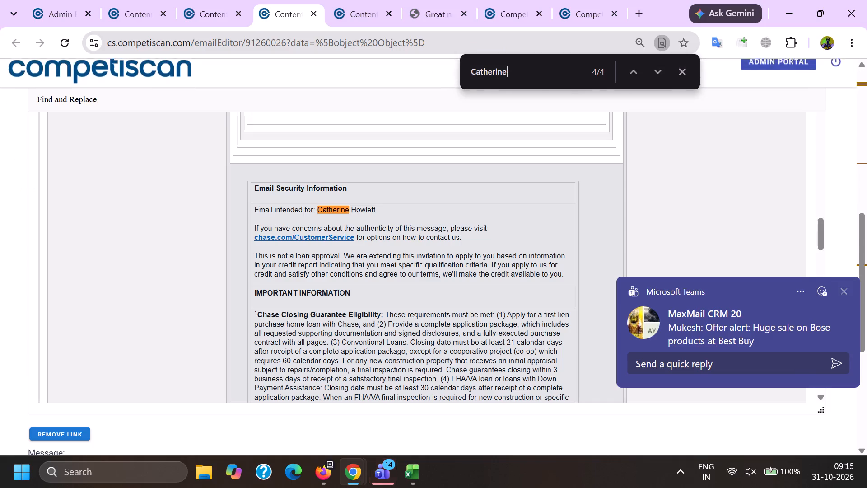
pyautogui.doubleClick(327, 211)
pyautogui.press(']')
pyautogui.click(379, 211)
pyautogui.press('BackSpace')
pyautogui.press('BackSpace')
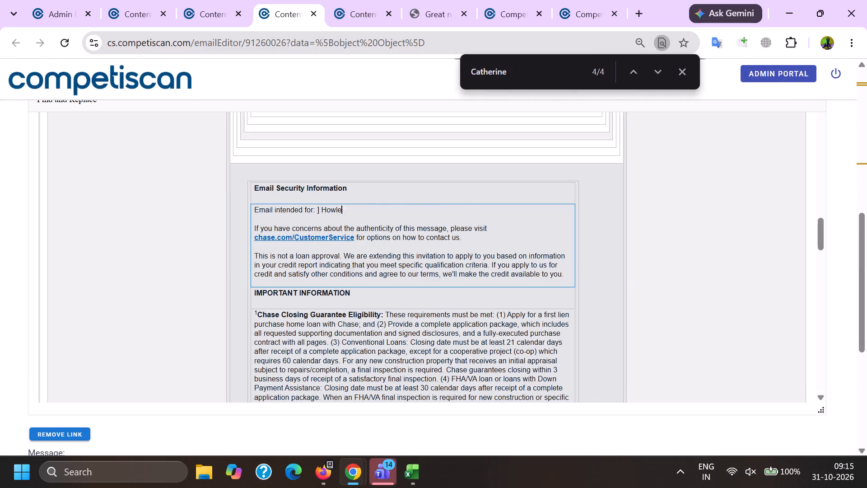
pyautogui.press('BackSpace')
pyautogui.press('BackSpace')
pyautogui.press('BackSpace')
pyautogui.press('BackSpace')
pyautogui.press('BackSpace')
pyautogui.press('BackSpace')
pyautogui.press('BackSpace')
pyautogui.scroll(-4, 356, 349)
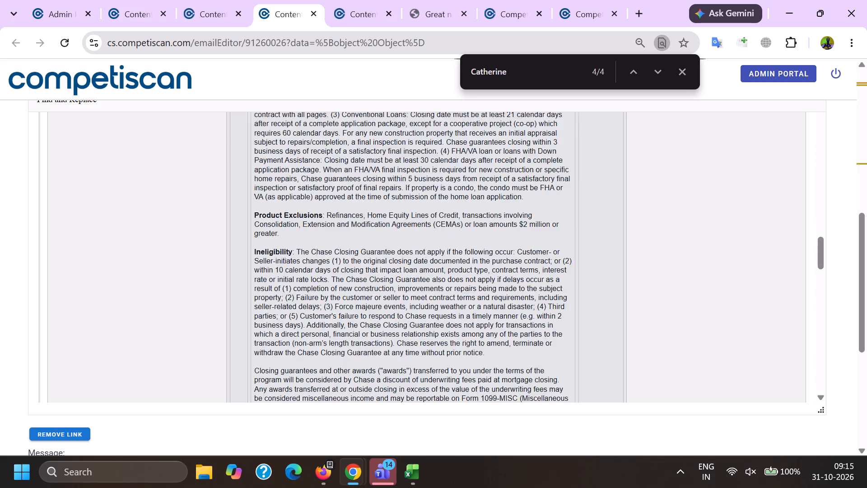
pyautogui.scroll(-8, 379, 301)
pyautogui.scroll(-8, 379, 355)
pyautogui.scroll(-4, 387, 318)
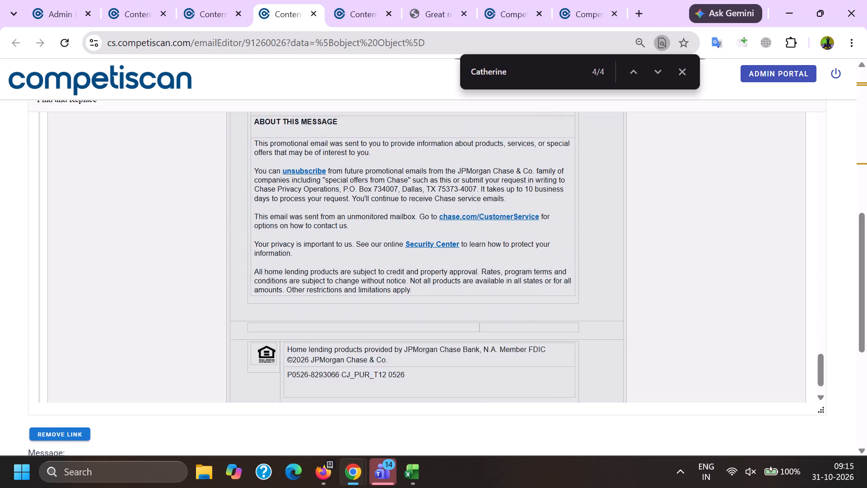
pyautogui.scroll(-1, 388, 325)
pyautogui.tripleClick(357, 329)
pyautogui.press('BackSpace')
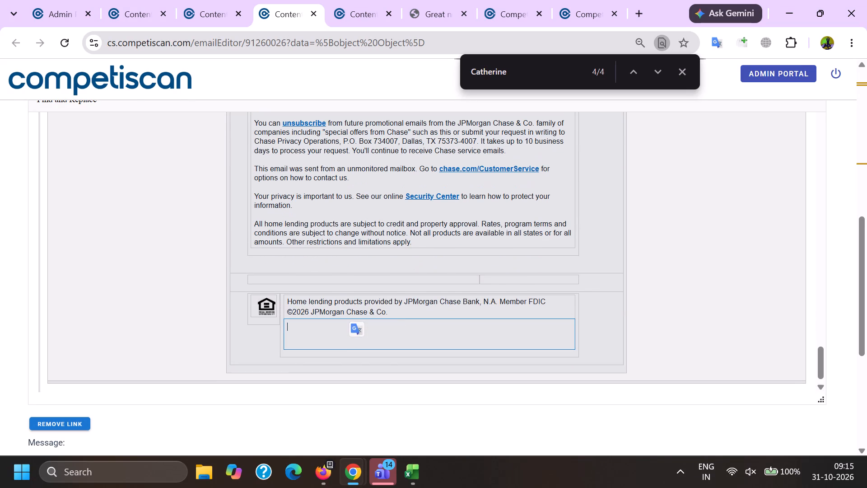
# Copy the Security Center link address, and remove all links from the email body.
pyautogui.rightClick(415, 194)
pyautogui.rightClick(412, 184)
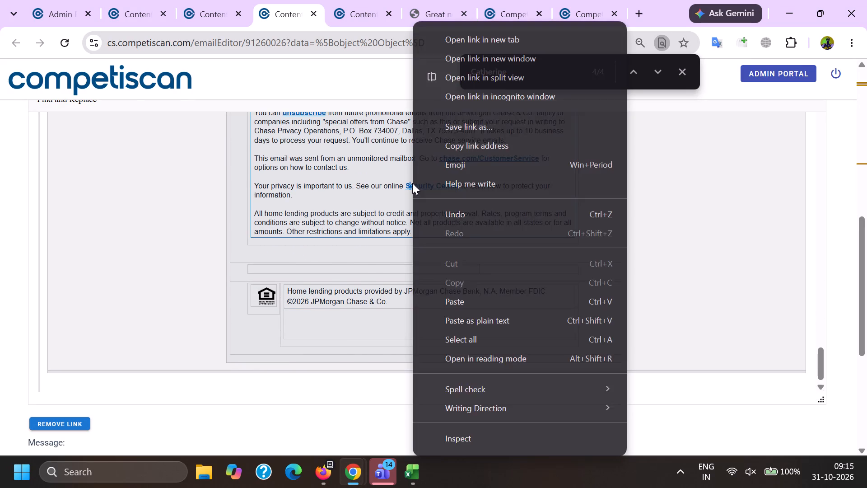
pyautogui.click(461, 148)
pyautogui.scroll(-4, 28, 280)
pyautogui.click(76, 175)
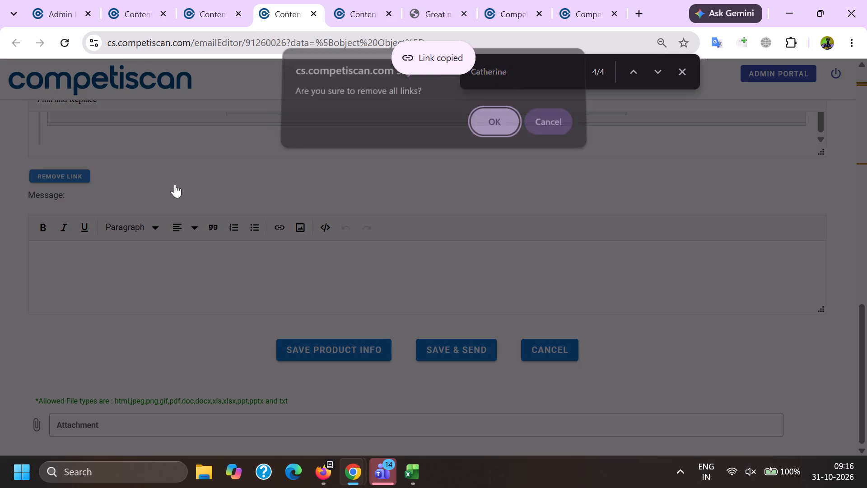
pyautogui.click(489, 132)
# Insert the copied web address as a link at the Security Center text, set to open in a new window.
pyautogui.scroll(3, 420, 280)
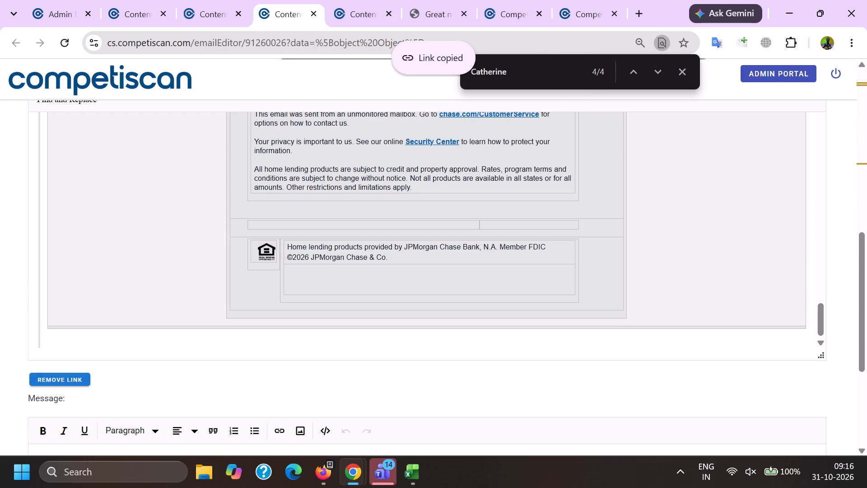
pyautogui.click(418, 136)
pyautogui.scroll(1, 406, 314)
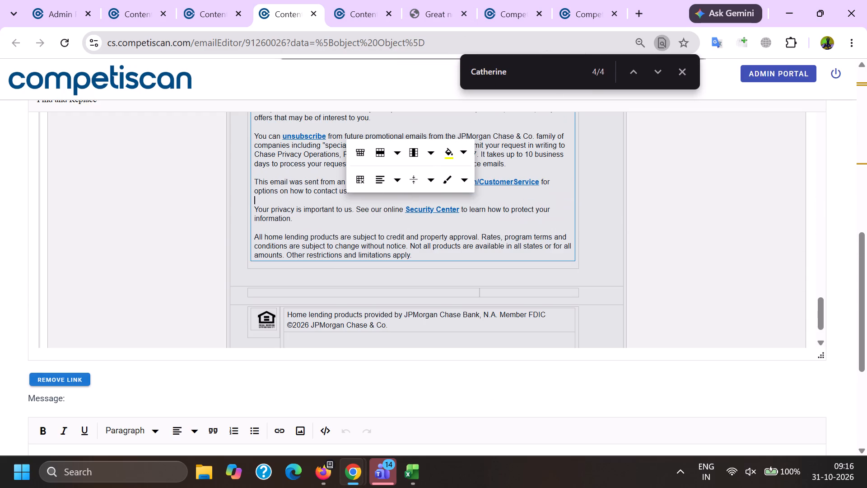
pyautogui.click(418, 213)
pyautogui.hotkey('ctrl', 'k')
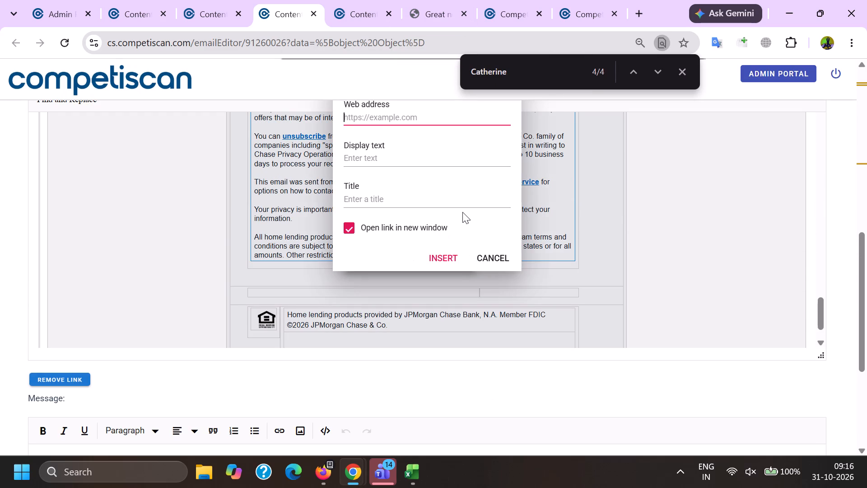
pyautogui.hotkey('ctrl', 'v')
pyautogui.click(431, 263)
# Open the original version of email 91260026 and copy the link address of the swimming pool video image.
pyautogui.scroll(-2, 356, 157)
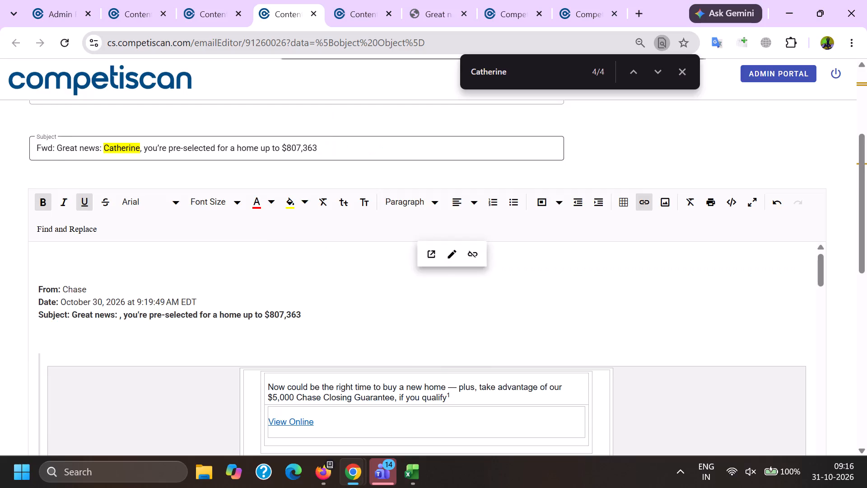
pyautogui.scroll(-14, 362, 249)
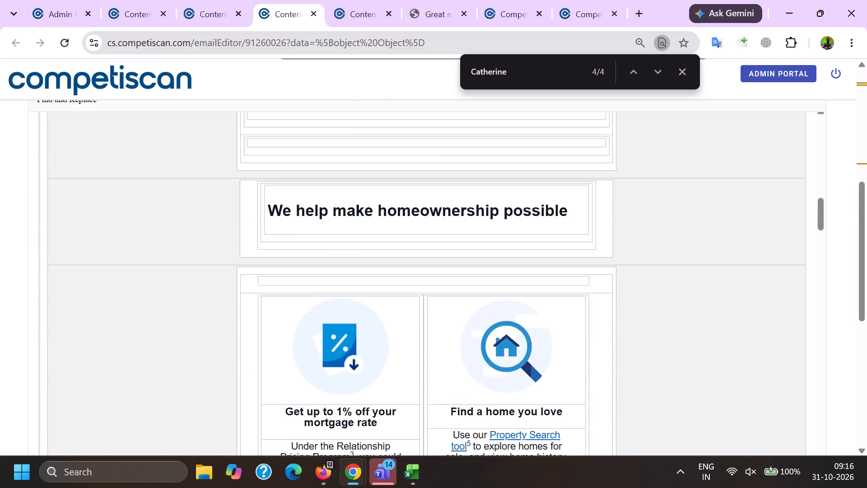
pyautogui.scroll(10, 0, 307)
pyautogui.keyDown('ctrl'); pyautogui.click(187, 186); pyautogui.keyUp('ctrl')
pyautogui.click(328, 5)
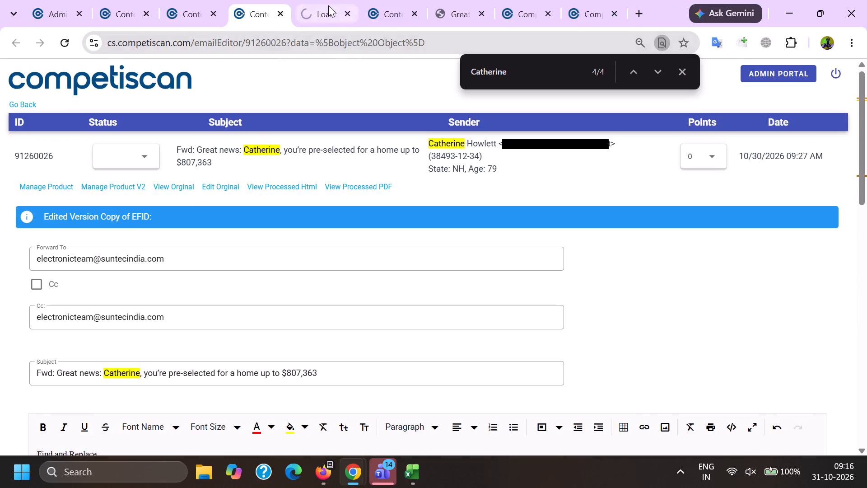
pyautogui.click(390, 0)
pyautogui.click(444, 0)
pyautogui.click(410, 0)
pyautogui.click(341, 0)
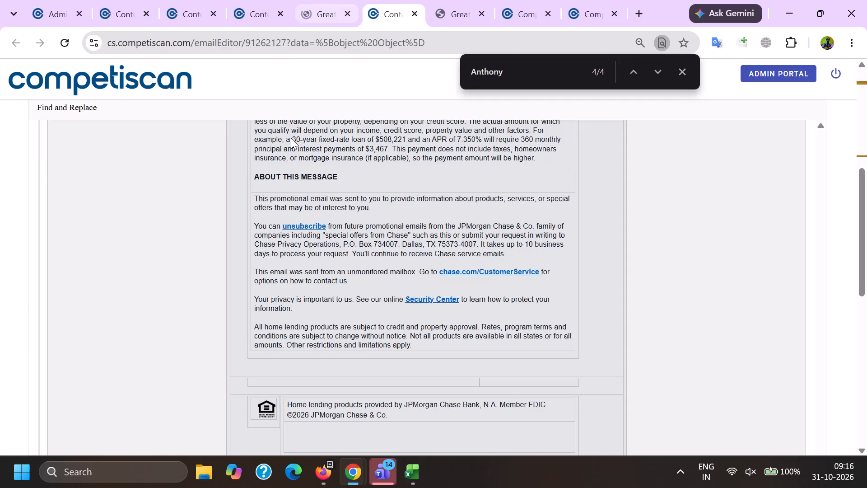
pyautogui.scroll(-20, 322, 323)
pyautogui.scroll(-3, 322, 323)
pyautogui.scroll(4, 396, 296)
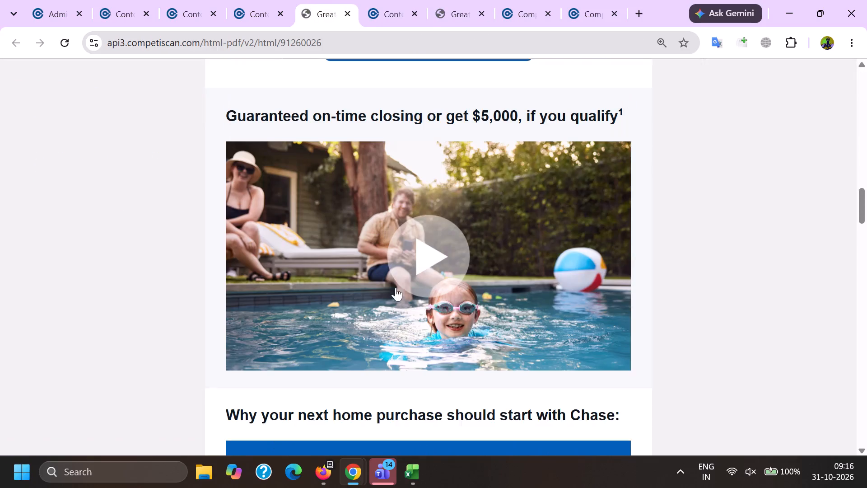
pyautogui.rightClick(395, 286)
pyautogui.click(442, 288)
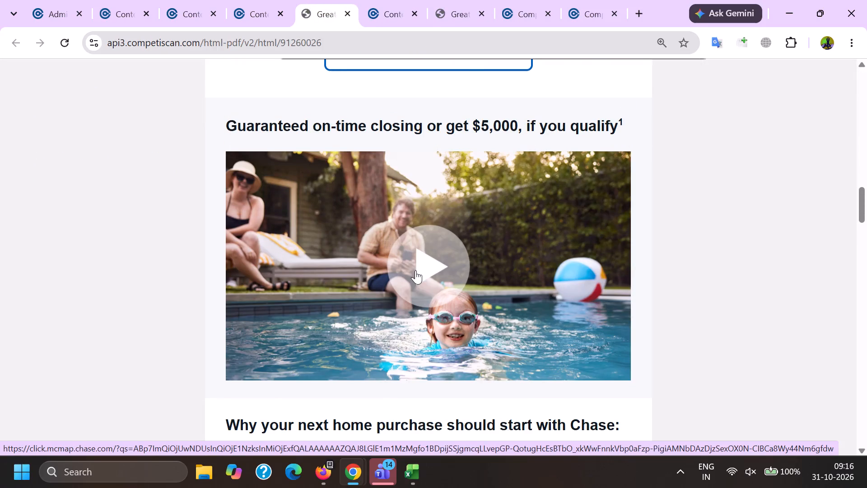
# Insert the copied video link at the pool video image in the editable email body.
pyautogui.click(284, 0)
pyautogui.scroll(-17, 354, 305)
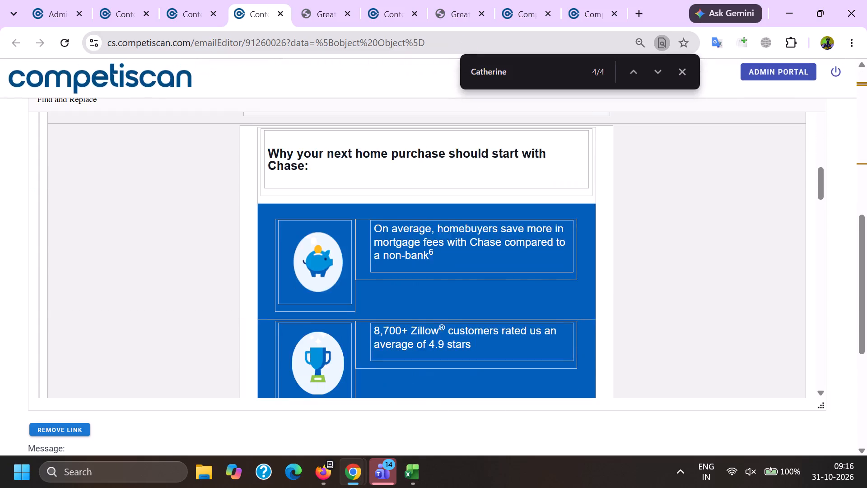
pyautogui.scroll(5, 368, 300)
pyautogui.click(396, 272)
pyautogui.hotkey('ctrl', 'k')
pyautogui.hotkey('ctrl', 'v')
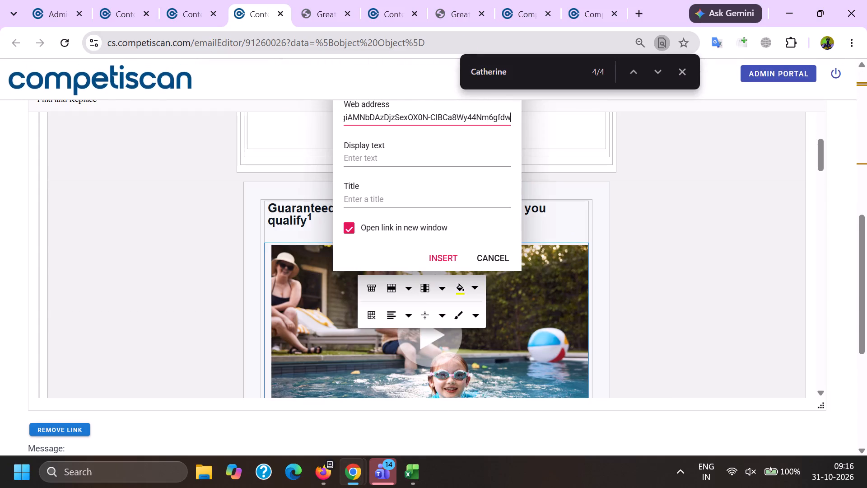
pyautogui.click(445, 262)
# Save the product info of edited email 91260026.
pyautogui.scroll(-14, 0, 273)
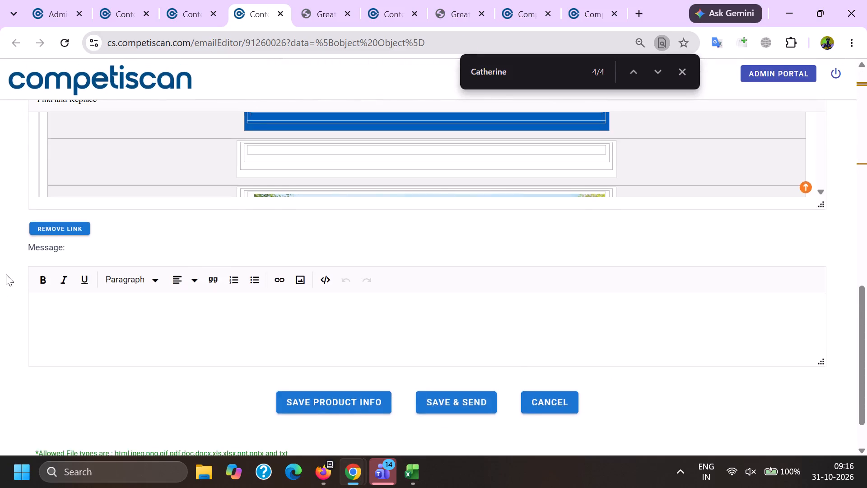
pyautogui.scroll(-5, 6, 274)
pyautogui.click(307, 342)
pyautogui.click(450, 275)
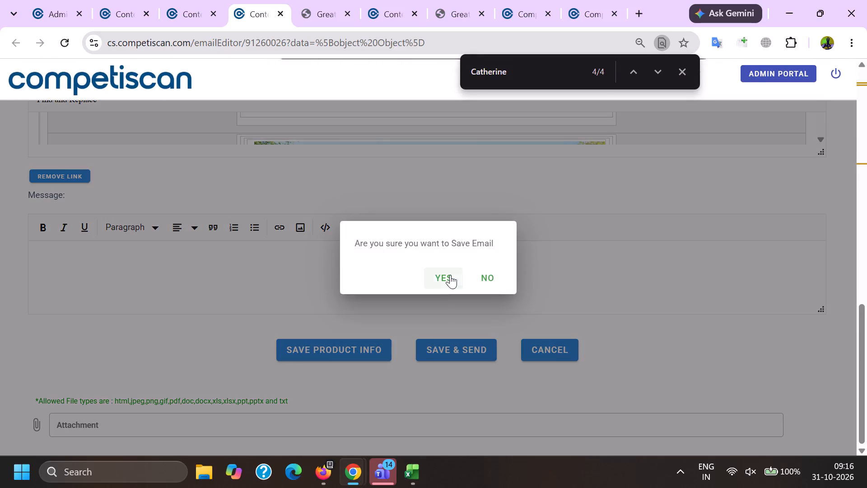
# Close the original view of email 91260026, the editor of email 91262127 and the remaining Great news page.
pyautogui.click(337, 0)
pyautogui.click(350, 12)
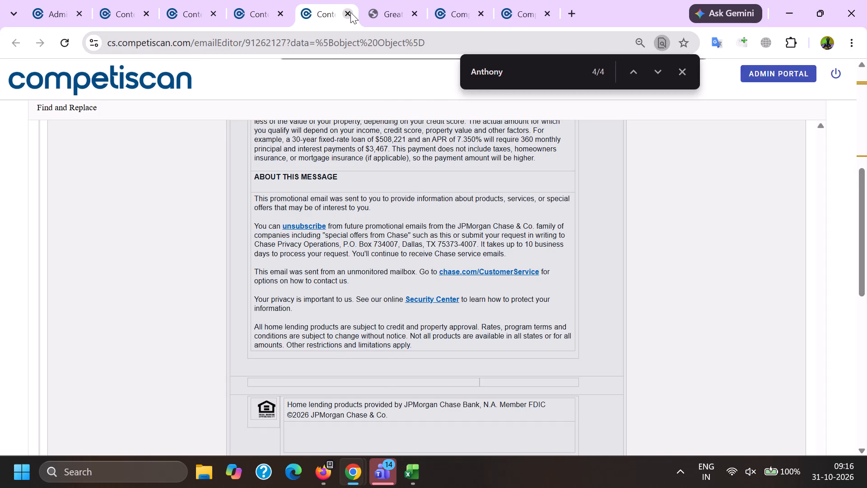
pyautogui.click(350, 12)
pyautogui.click(350, 12)
# Open the product form of email 91260026 from its editor page.
pyautogui.click(262, 0)
pyautogui.click(0, 209)
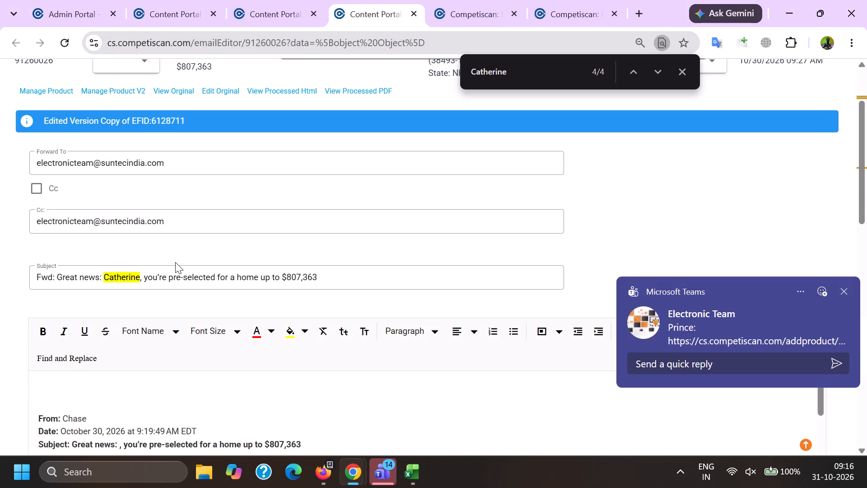
pyautogui.click(54, 92)
# Copy the product name Chase Mortgage from reference record 20959523 and return to the product form.
pyautogui.hotkey('alt', 'Tab')
pyautogui.scroll(-5, 197, 194)
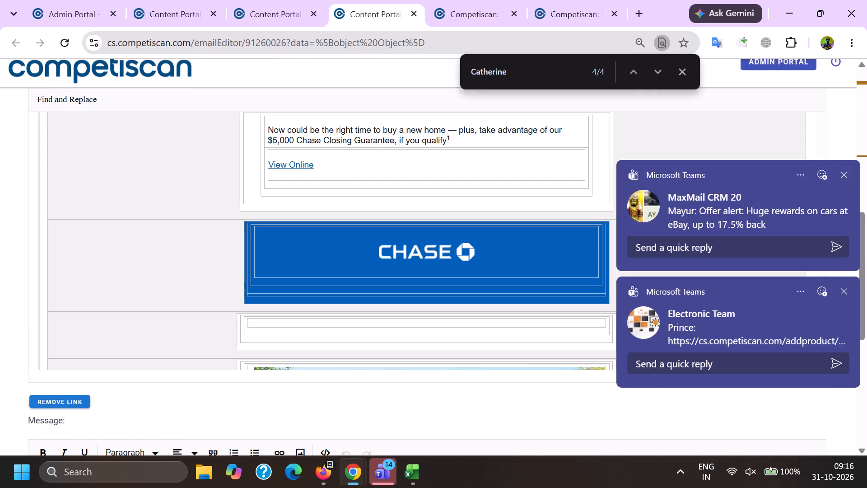
pyautogui.click(585, 0)
pyautogui.scroll(6, 518, 215)
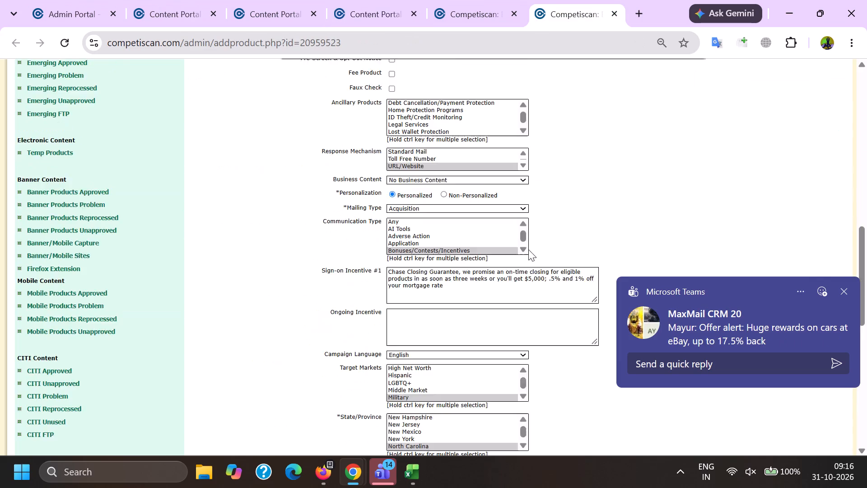
pyautogui.scroll(4, 528, 249)
pyautogui.moveTo(437, 334); pyautogui.dragTo(313, 321)
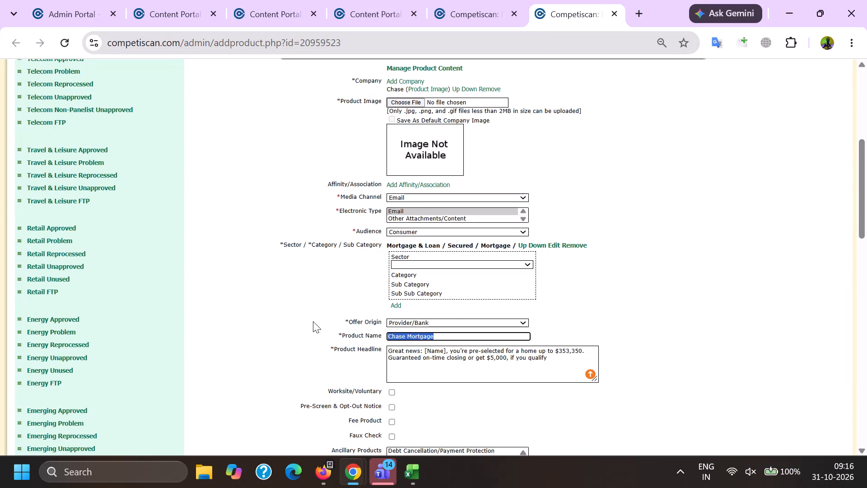
pyautogui.hotkey('ctrl', 'c')
pyautogui.scroll(3, 271, 319)
pyautogui.hotkey('alt', 'Tab')
# Load the Chase logo as the product image in the form and check the Audience selection.
pyautogui.scroll(-6, 247, 205)
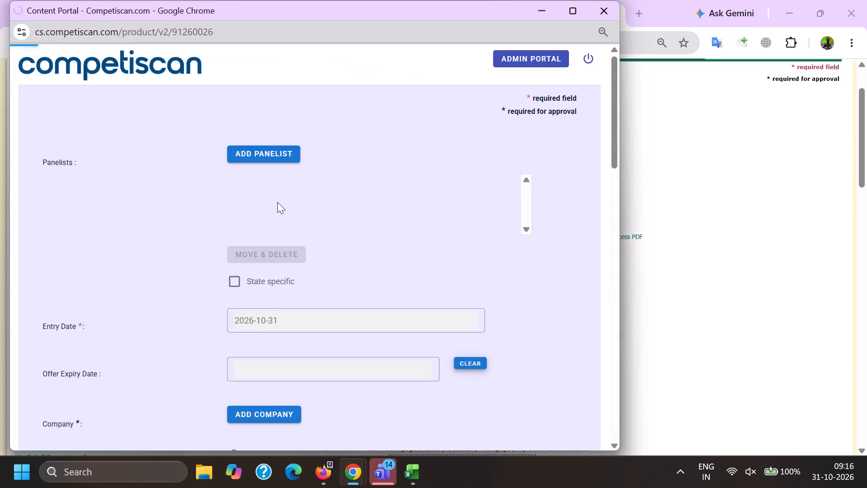
pyautogui.scroll(4, 269, 250)
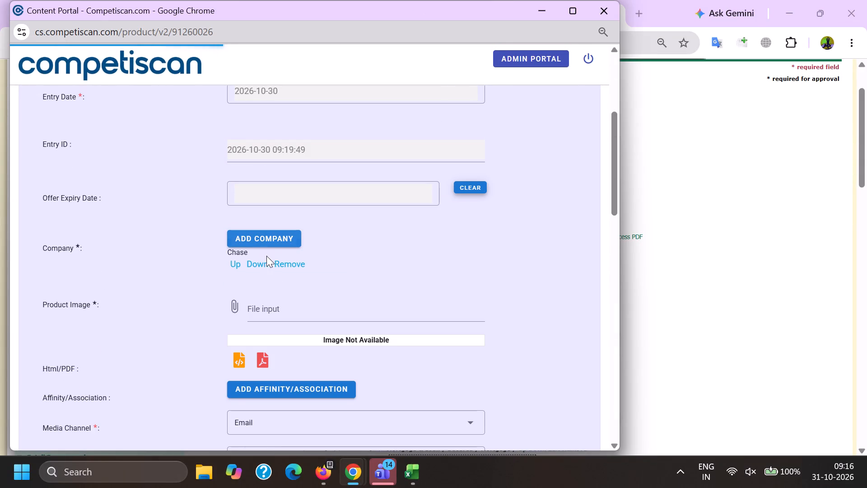
pyautogui.doubleClick(260, 266)
pyautogui.scroll(-4, 260, 265)
pyautogui.click(264, 267)
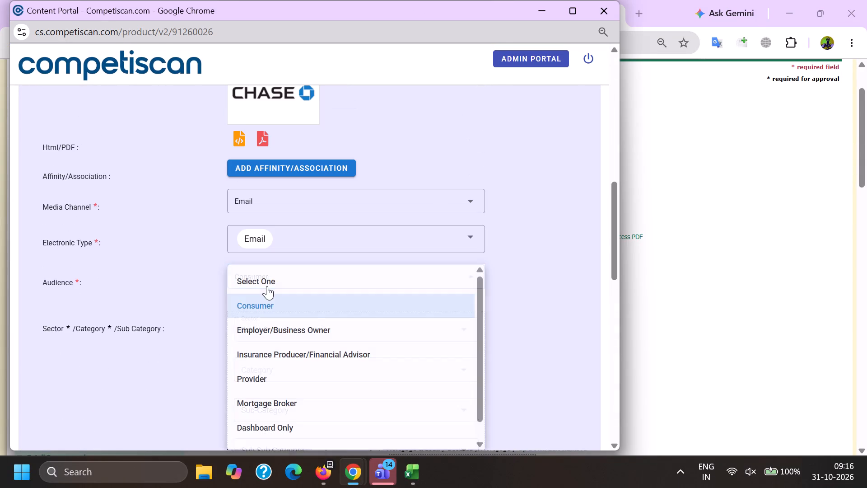
pyautogui.click(186, 354)
# Add the classification with sector Mortgage & Loan, category Secured and sub category Mortgage.
pyautogui.scroll(-2, 292, 225)
pyautogui.click(258, 198)
pyautogui.scroll(-2, 261, 248)
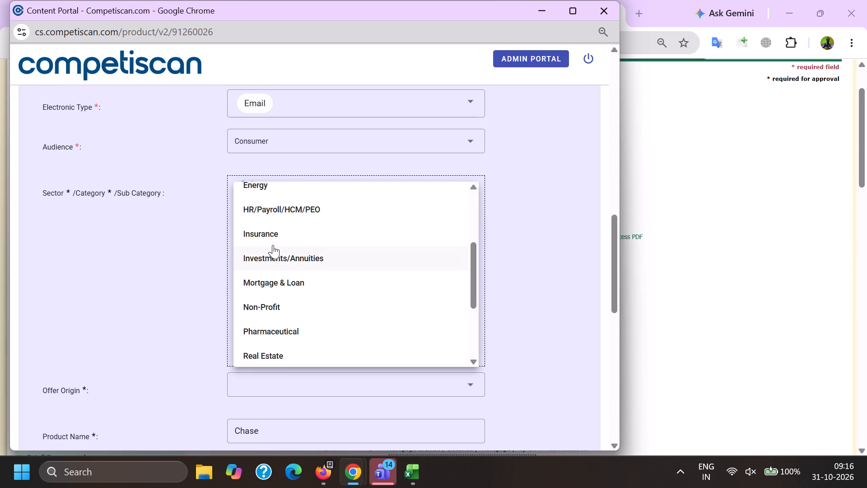
pyautogui.click(283, 289)
pyautogui.moveTo(182, 280); pyautogui.dragTo(200, 280)
pyautogui.click(275, 232)
pyautogui.click(277, 260)
pyautogui.moveTo(186, 279); pyautogui.dragTo(197, 281)
pyautogui.click(283, 275)
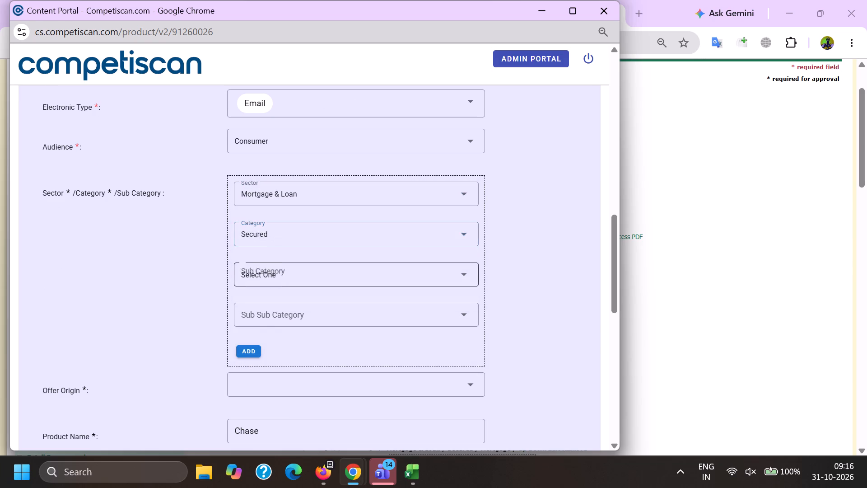
pyautogui.scroll(-1, 277, 189)
pyautogui.scroll(-4, 287, 279)
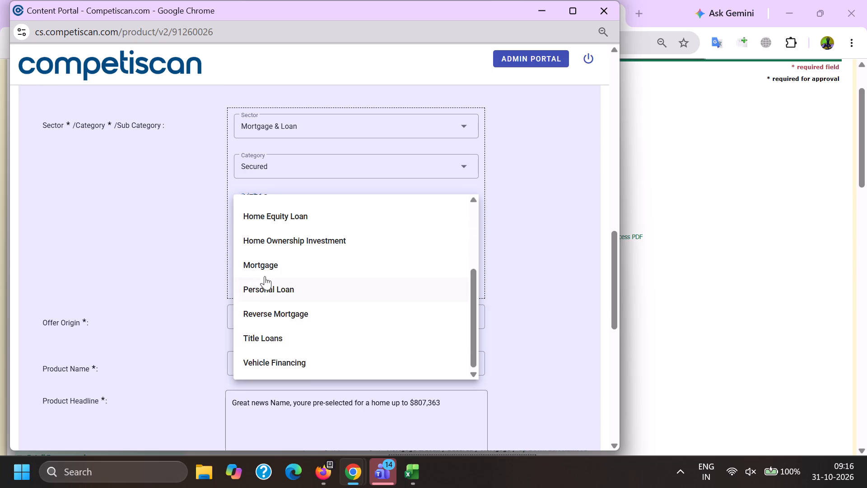
pyautogui.click(265, 270)
pyautogui.click(198, 272)
pyautogui.click(251, 285)
# Replace the form's Product Headline with the headline copied from reference record 20959523.
pyautogui.scroll(-2, 270, 248)
pyautogui.hotkey('alt', 'Tab')
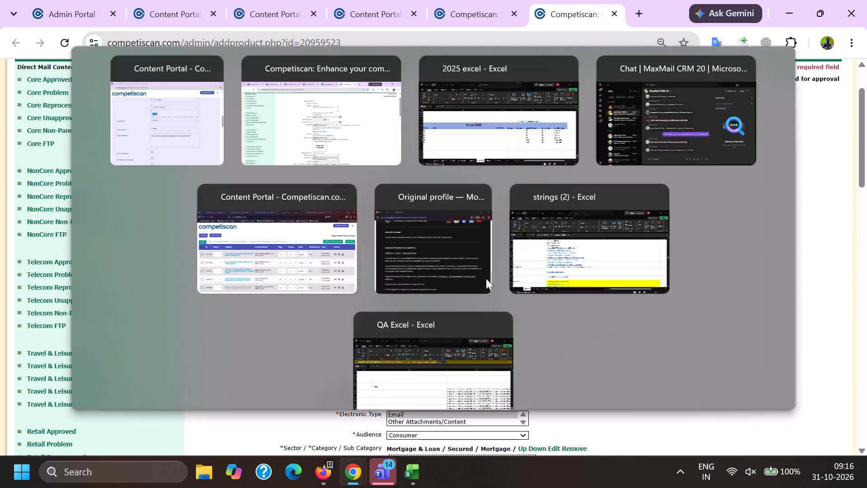
pyautogui.scroll(-4, 486, 280)
pyautogui.moveTo(573, 296); pyautogui.dragTo(174, 263)
pyautogui.hotkey('ctrl', 'c')
pyautogui.hotkey('alt', 'Tab')
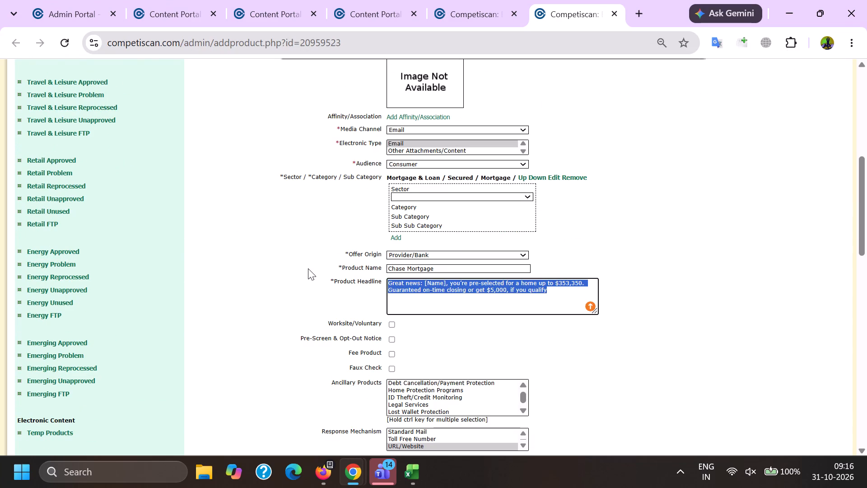
pyautogui.moveTo(353, 329); pyautogui.dragTo(336, 329)
pyautogui.hotkey('ctrl', 'a')
pyautogui.hotkey('ctrl', 'v')
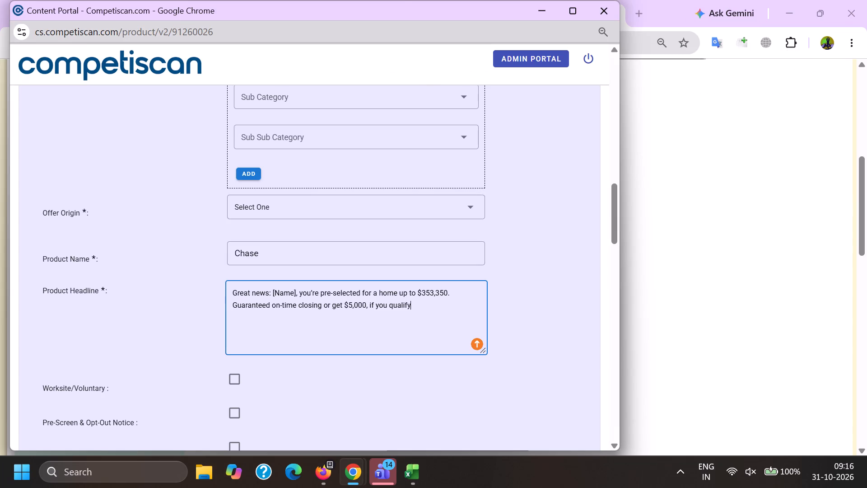
# Copy the product name Chase Mortgage from the reference record into the form's Product Name.
pyautogui.hotkey('alt', 'Tab')
pyautogui.moveTo(463, 264); pyautogui.dragTo(345, 260)
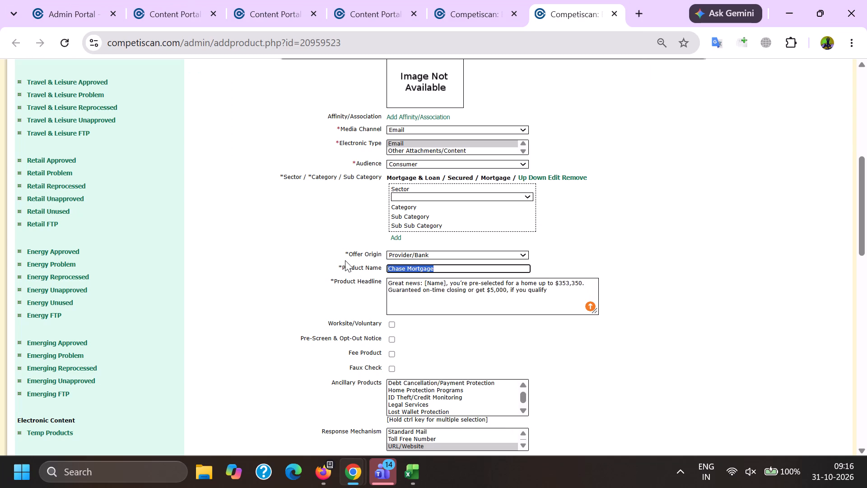
pyautogui.hotkey('ctrl', 'c')
pyautogui.hotkey('alt', 'Tab')
pyautogui.moveTo(295, 257); pyautogui.dragTo(160, 242)
pyautogui.hotkey('ctrl', 'v')
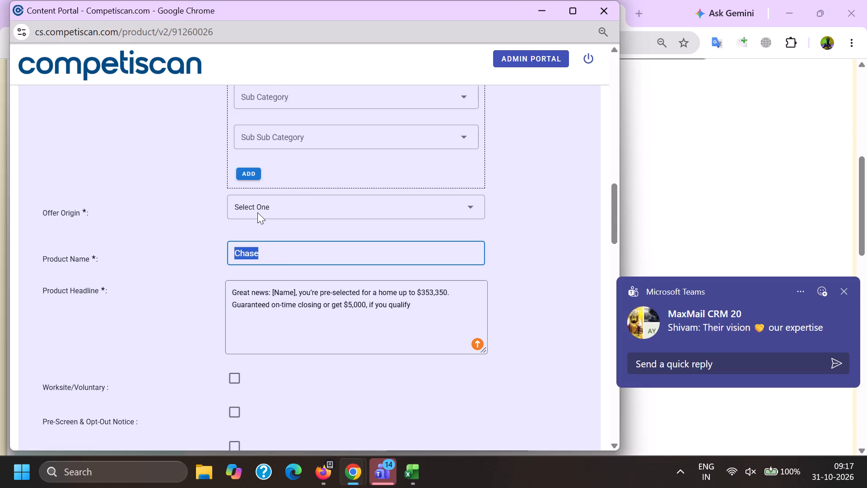
# Set the Offer Origin to Provider/Bank.
pyautogui.click(260, 209)
pyautogui.click(268, 269)
# Replace the home amount in the Product Headline with 807,363, copied from the subject line of email 91260026.
pyautogui.scroll(-4, 276, 174)
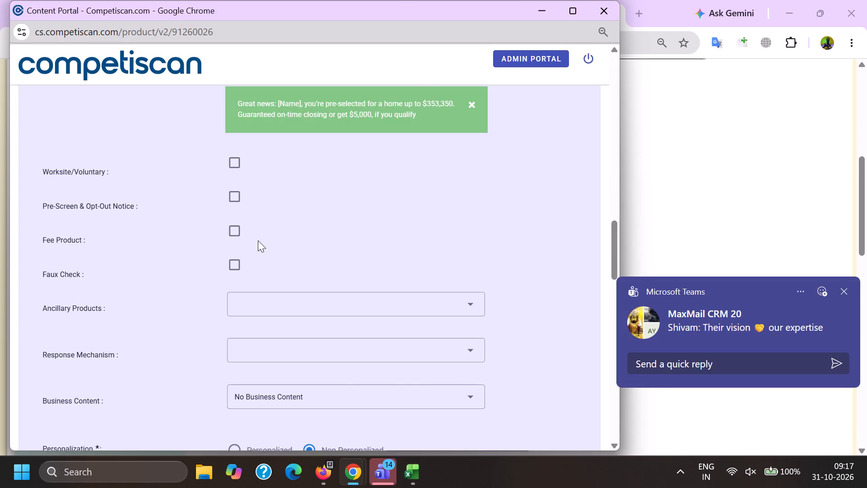
pyautogui.hotkey('alt', 'Tab')
pyautogui.click(282, 0)
pyautogui.click(356, 0)
pyautogui.scroll(4, 236, 259)
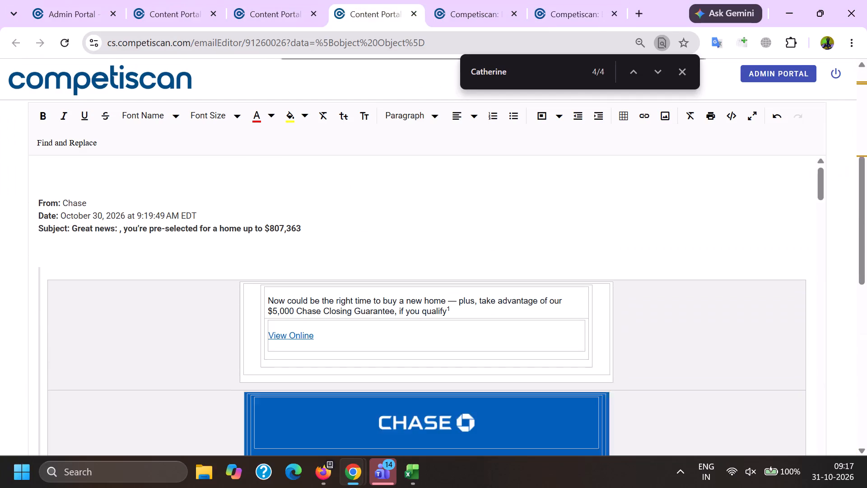
pyautogui.moveTo(269, 328); pyautogui.dragTo(311, 330)
pyautogui.hotkey('ctrl', 'c')
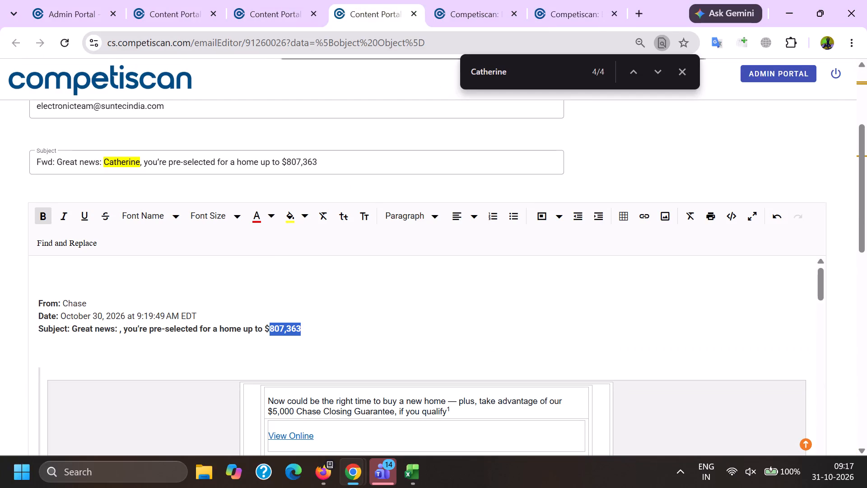
pyautogui.hotkey('alt', 'Tab')
pyautogui.scroll(-4, 289, 261)
pyautogui.scroll(5, 282, 307)
pyautogui.scroll(2, 318, 275)
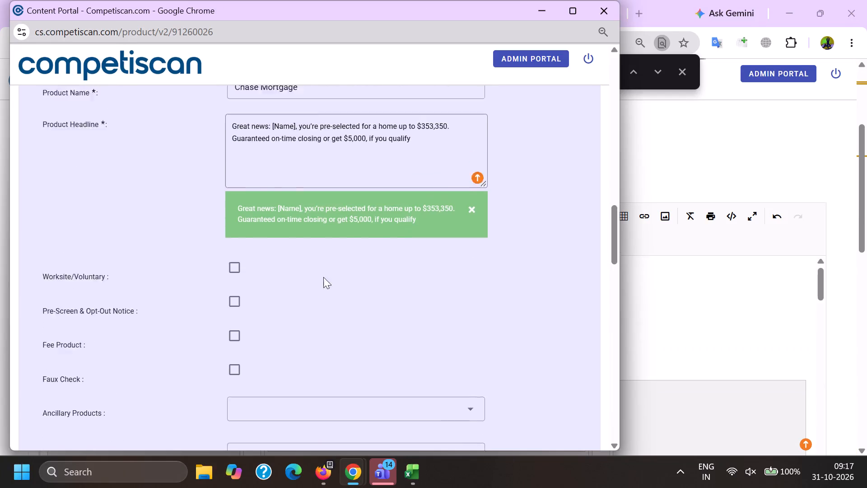
pyautogui.moveTo(421, 223); pyautogui.dragTo(447, 223)
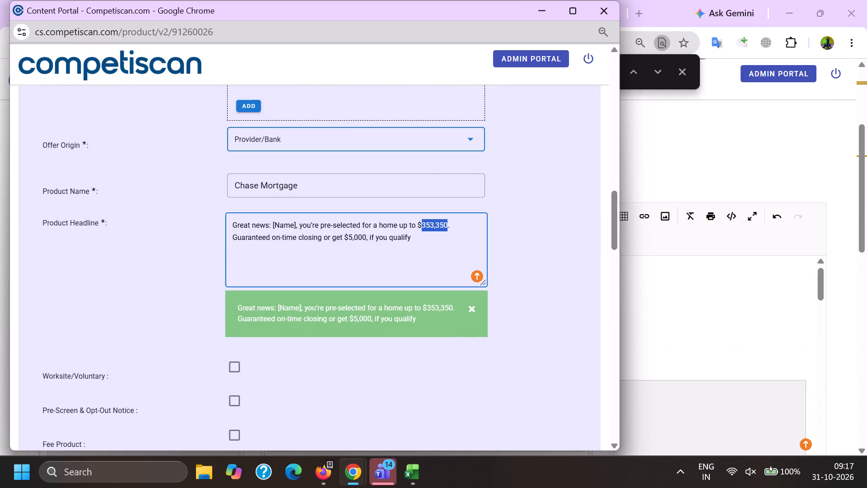
pyautogui.moveTo(447, 223); pyautogui.dragTo(447, 224)
pyautogui.hotkey('ctrl', 'v')
# Set the Response Mechanism to URL/Website.
pyautogui.scroll(-5, 317, 256)
pyautogui.click(264, 214)
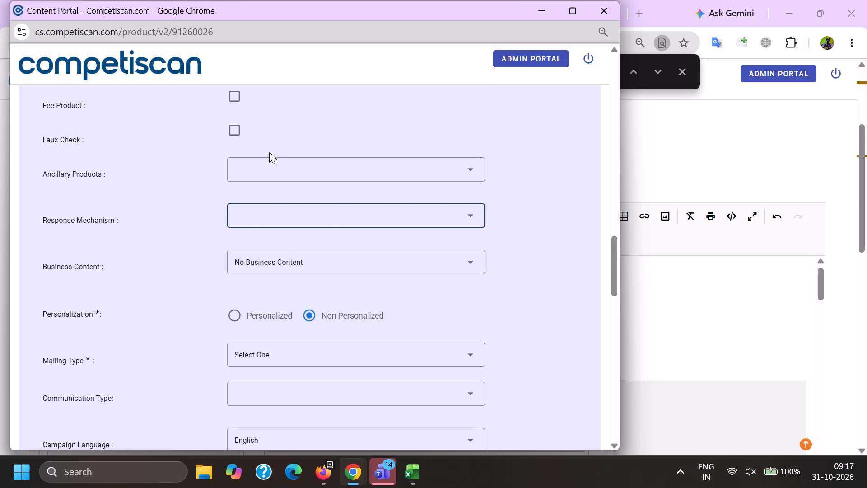
pyautogui.scroll(-7, 269, 155)
pyautogui.click(295, 303)
pyautogui.click(167, 308)
# Following the reference record, set Personalization to Personalized and Mailing Type to Acquisition.
pyautogui.hotkey('alt', 'Tab')
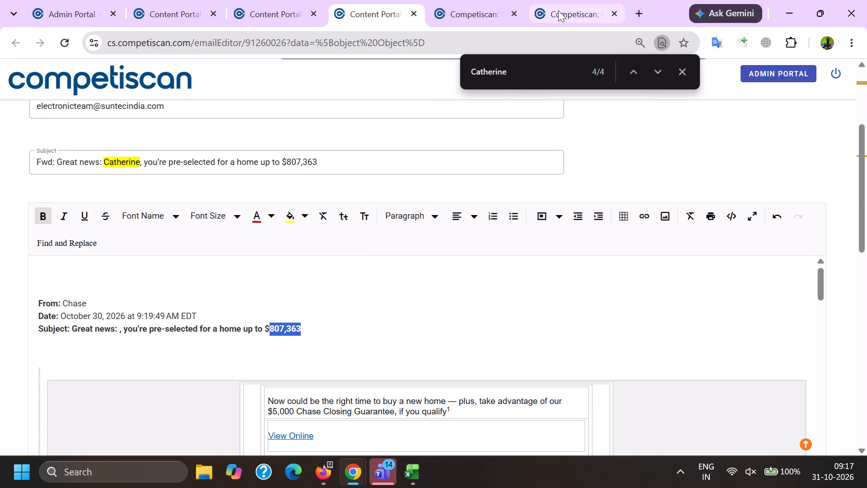
pyautogui.click(561, 0)
pyautogui.scroll(-5, 268, 230)
pyautogui.hotkey('alt', 'Tab')
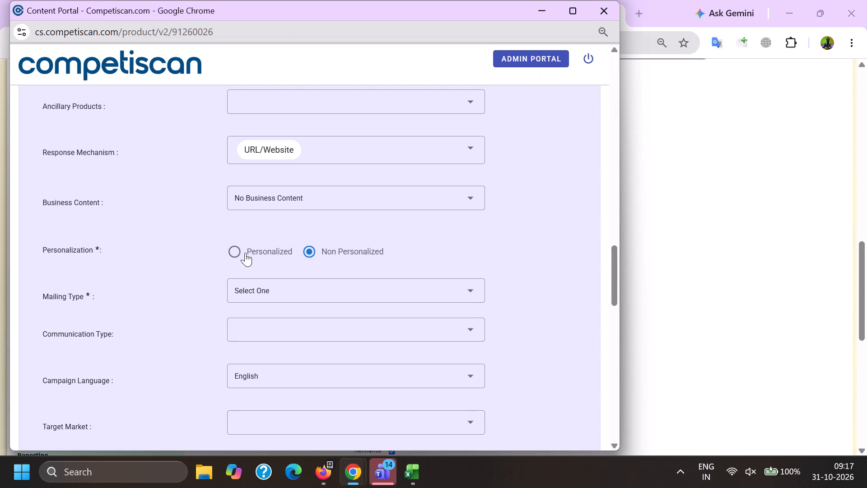
pyautogui.click(234, 255)
pyautogui.click(277, 296)
pyautogui.click(277, 291)
pyautogui.click(280, 305)
pyautogui.click(227, 311)
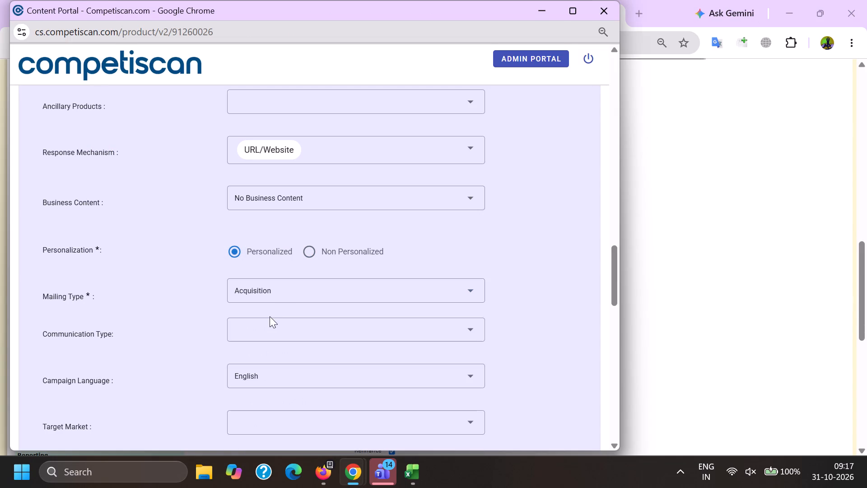
# Select Bonuses/Contests/Incentives and Online Web Tools/Software as communication types, checking them against the reference record.
pyautogui.click(269, 316)
pyautogui.click(272, 338)
pyautogui.scroll(-1, 279, 222)
pyautogui.click(284, 368)
pyautogui.hotkey('alt', 'Tab')
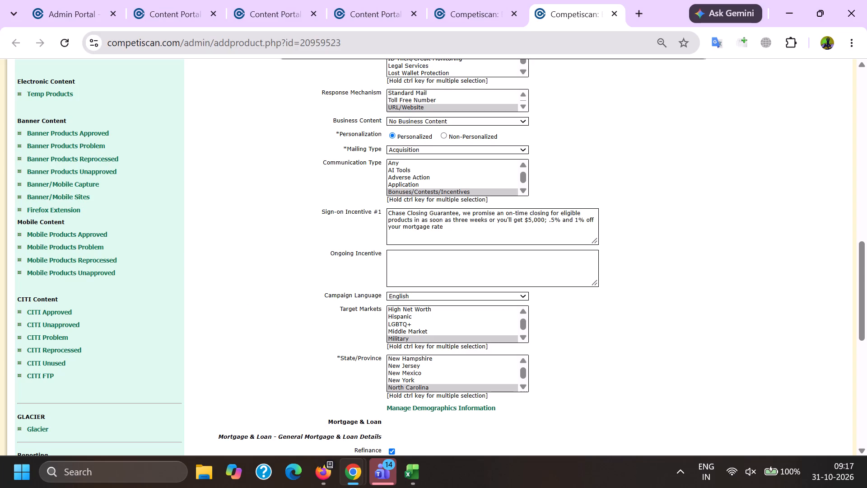
pyautogui.scroll(-9, 426, 184)
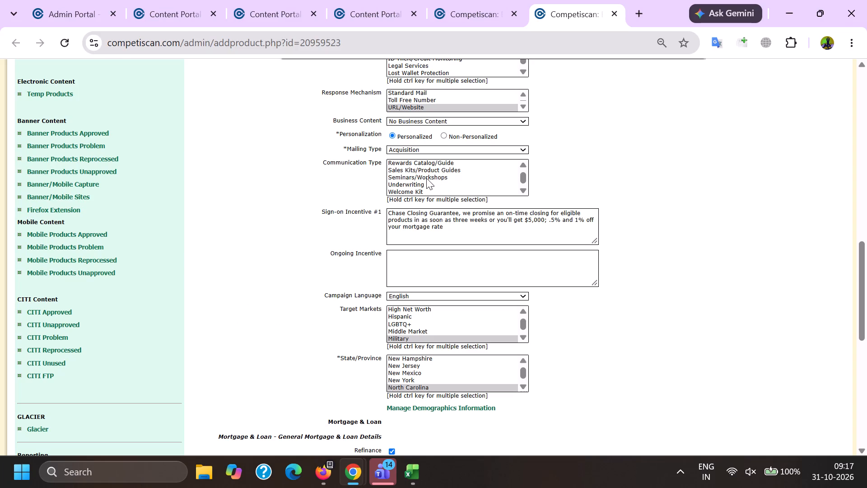
pyautogui.hotkey('alt', 'Tab')
pyautogui.scroll(-11, 282, 349)
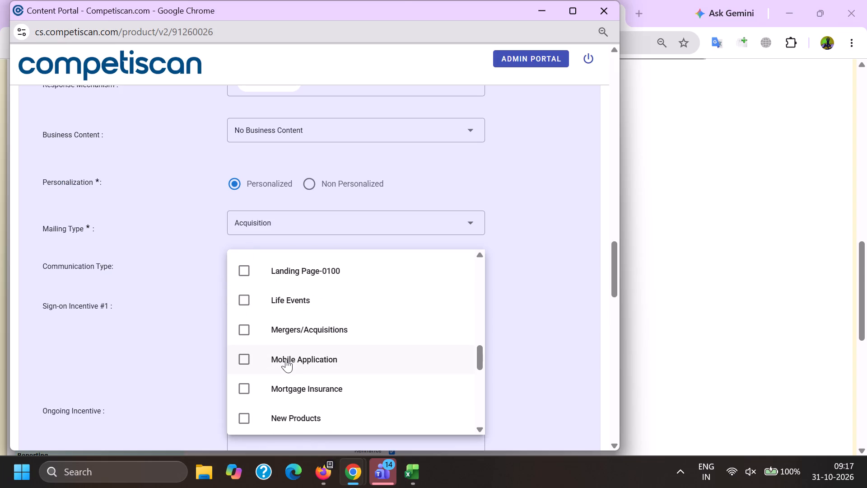
pyautogui.scroll(-3, 286, 360)
pyautogui.click(317, 303)
pyautogui.click(146, 309)
# Add a period and a space at the end of the Product Headline.
pyautogui.scroll(5, 220, 291)
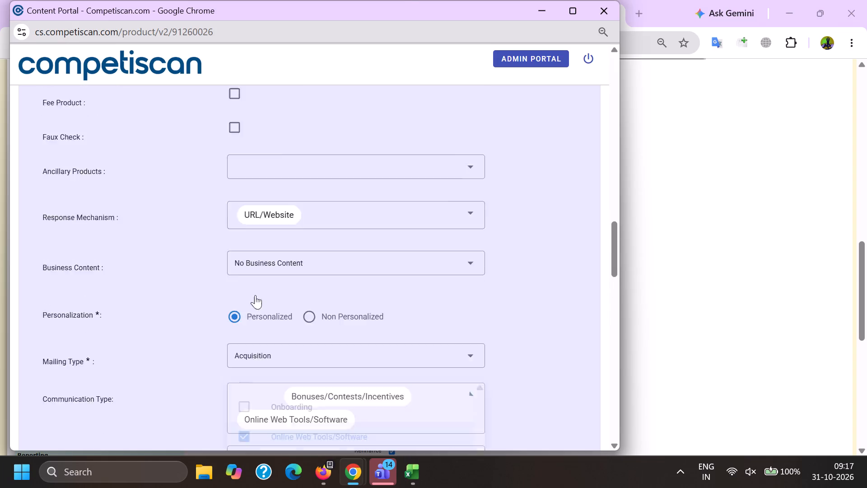
pyautogui.click(440, 166)
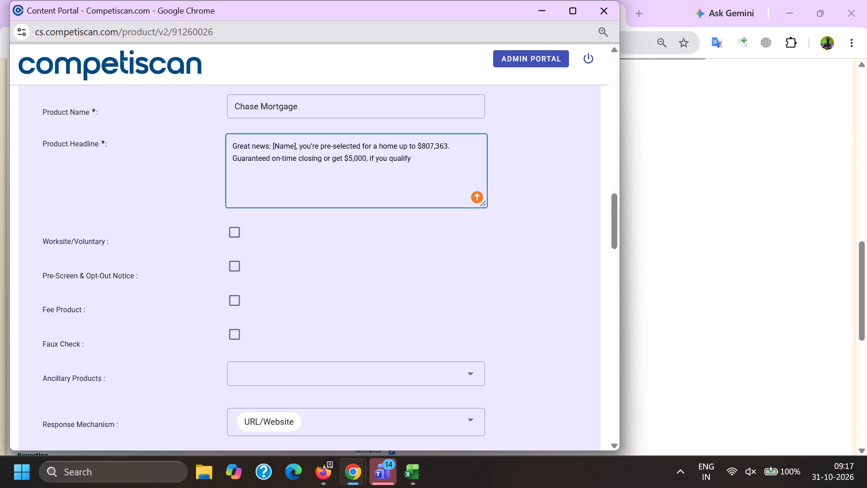
pyautogui.write('.')
pyautogui.press('space')
pyautogui.hotkey('alt', 'Tab')
pyautogui.scroll(11, 417, 224)
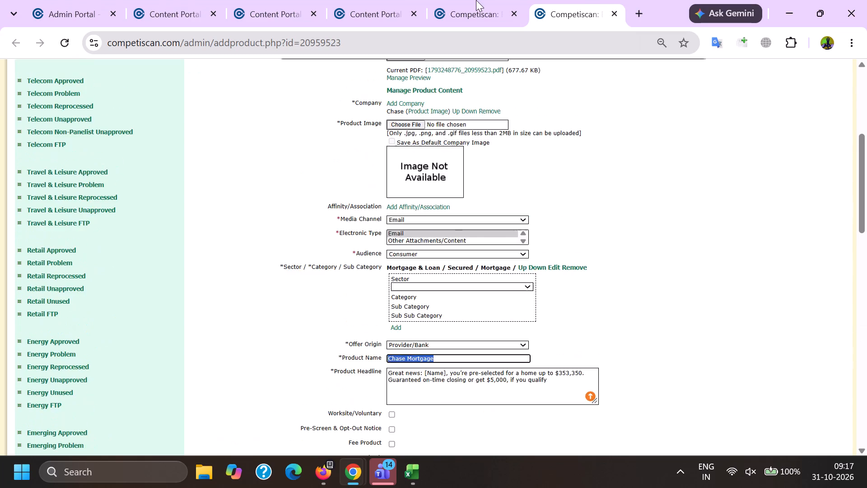
pyautogui.click(480, 0)
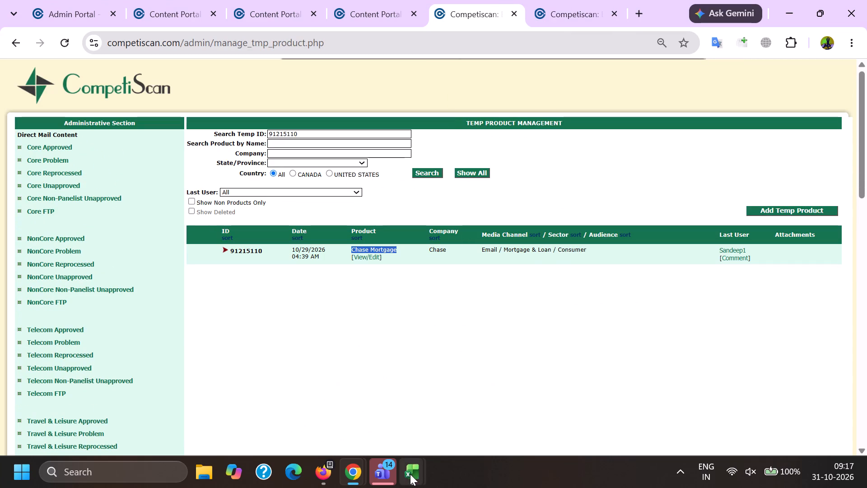
pyautogui.click(428, 401)
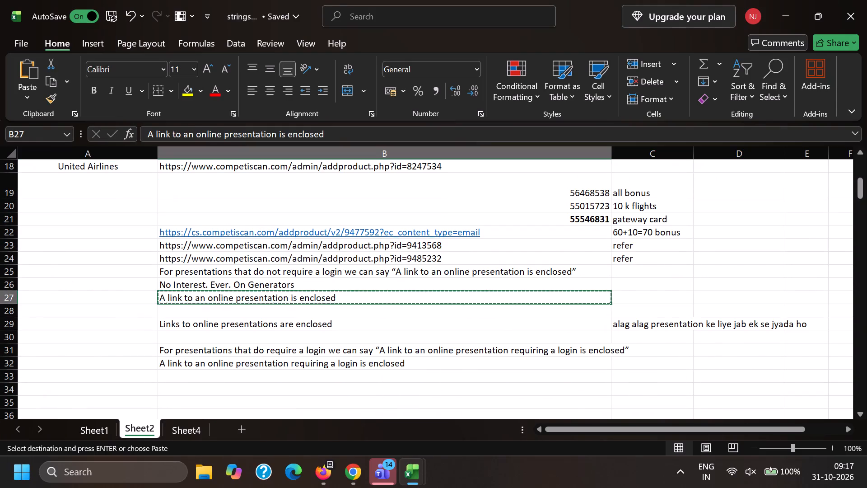
# Append the copied online presentation sentence to the Product Headline in the Chrome form, without a trailing line break.
pyautogui.hotkey('alt', 'Tab')
pyautogui.hotkey('alt', 'Tab')
pyautogui.hotkey('ctrl', 'v')
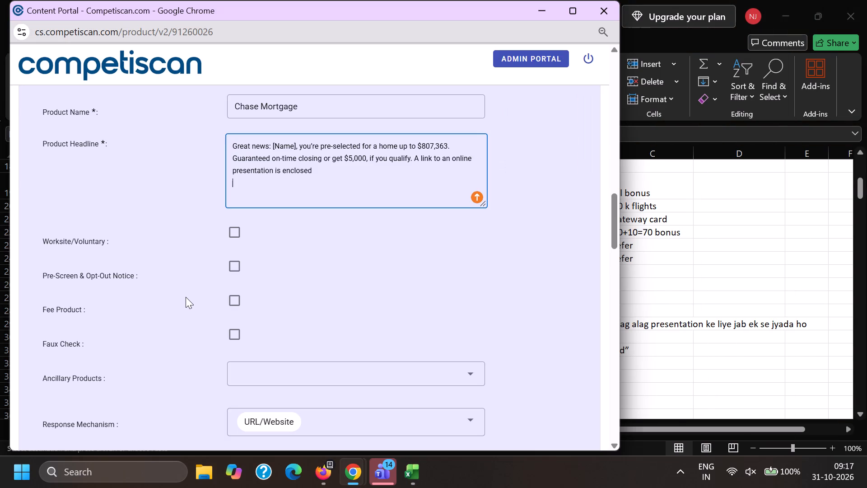
pyautogui.press('BackSpace')
# Fill Sign-on Incentive #1 with the Chase Closing Guarantee text copied from reference record 20959523.
pyautogui.scroll(-6, 201, 286)
pyautogui.click(255, 300)
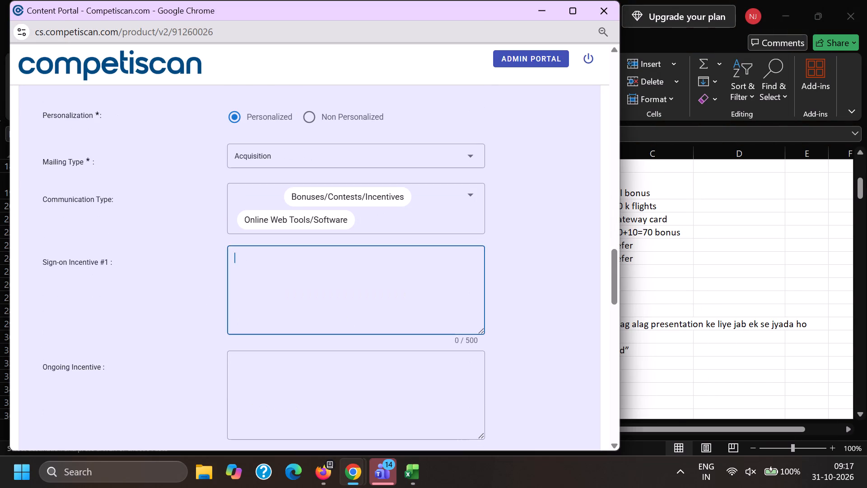
pyautogui.hotkey('alt', 'Tab')
pyautogui.hotkey('alt', 'Tab')
pyautogui.click(589, 0)
pyautogui.scroll(-7, 508, 263)
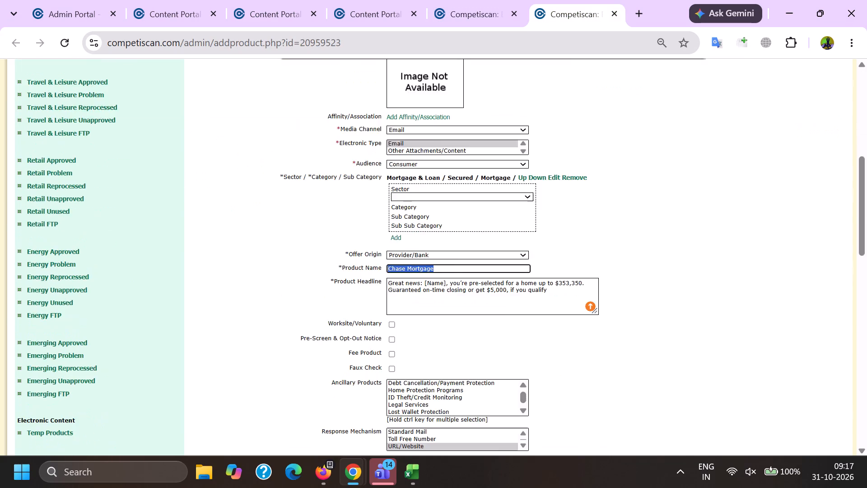
pyautogui.scroll(-2, 507, 291)
pyautogui.moveTo(550, 293); pyautogui.dragTo(247, 279)
pyautogui.hotkey('ctrl', 'c')
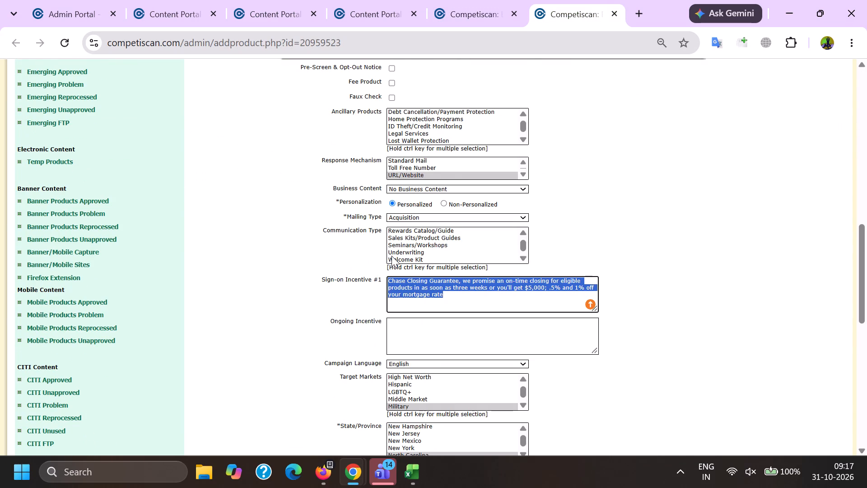
pyautogui.scroll(-1, 396, 257)
pyautogui.hotkey('alt', 'Tab')
pyautogui.click(279, 284)
pyautogui.hotkey('ctrl', 'v')
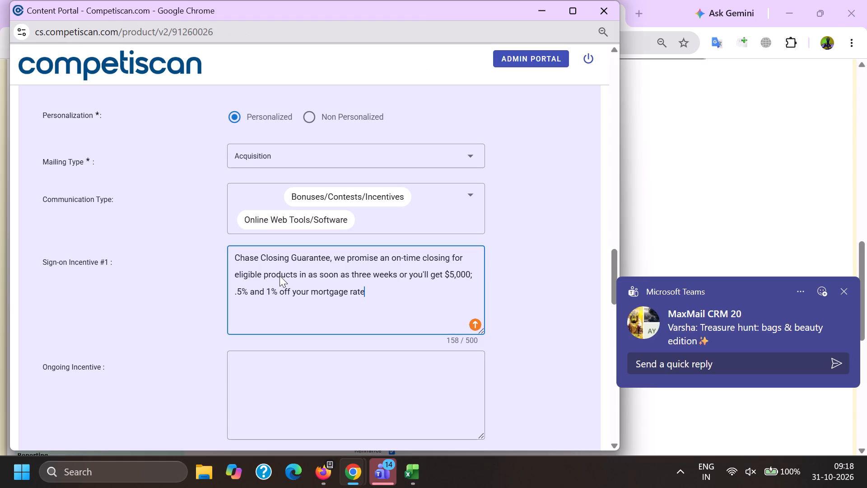
# Mark the mortgage as Refinance, VA, FHA and Conventional in the general Mortgage & Loan details.
pyautogui.scroll(-6, 273, 249)
pyautogui.click(238, 253)
pyautogui.click(237, 340)
pyautogui.click(230, 391)
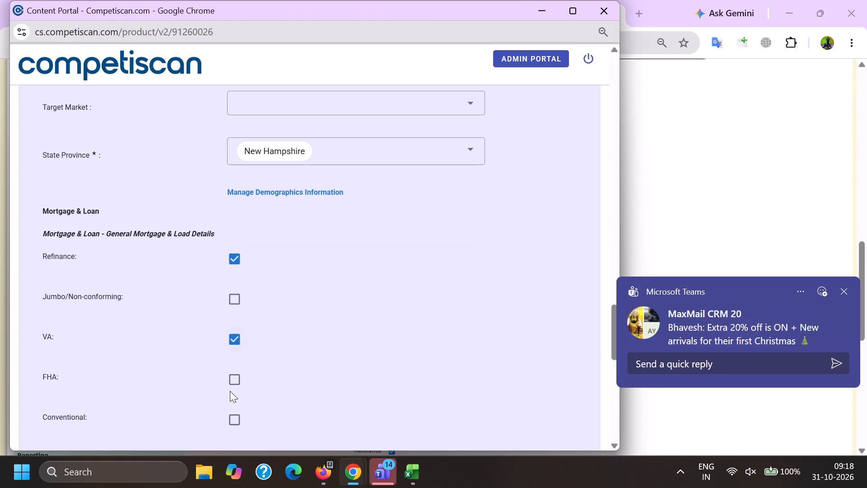
pyautogui.click(233, 380)
pyautogui.click(234, 429)
pyautogui.scroll(-3, 335, 260)
pyautogui.hotkey('alt', 'Tab')
pyautogui.scroll(-2, 326, 278)
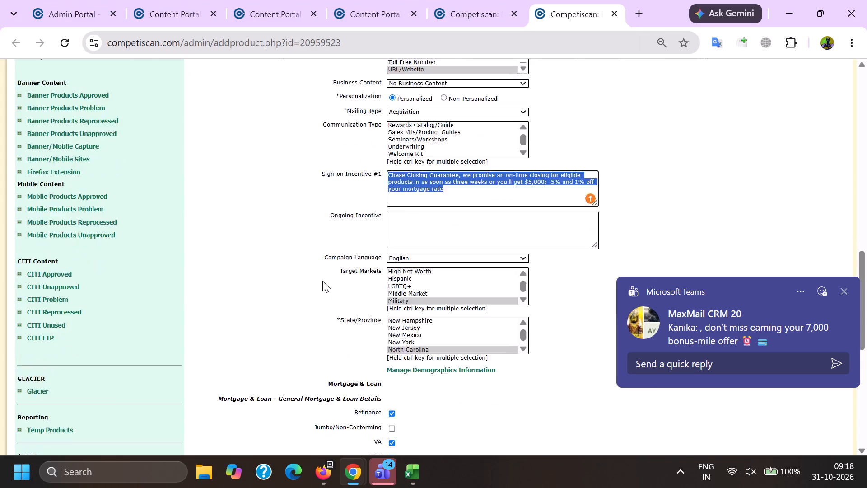
pyautogui.scroll(-5, 322, 281)
pyautogui.hotkey('alt', 'Tab')
pyautogui.scroll(-3, 292, 297)
pyautogui.click(274, 128)
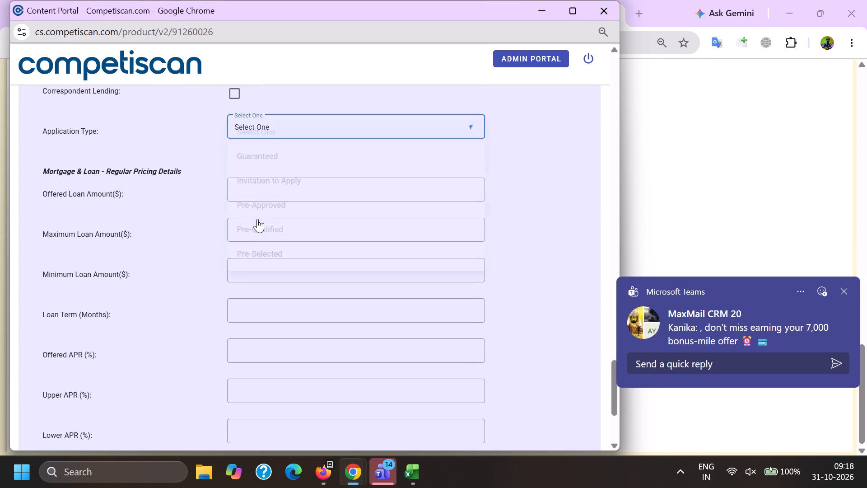
pyautogui.click(256, 253)
# Fill Maximum Loan Amount with 807,363 copied from the email product open in the other Content Portal page.
pyautogui.click(229, 245)
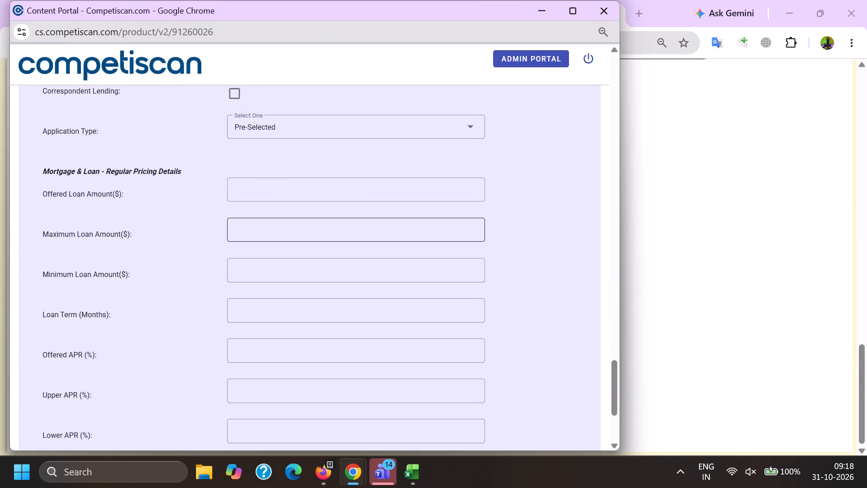
pyautogui.click(246, 235)
pyautogui.hotkey('alt', 'Tab')
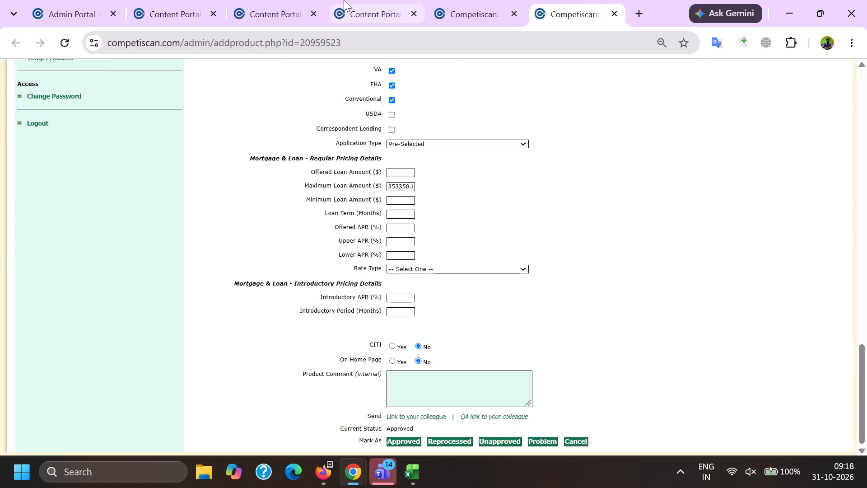
pyautogui.click(344, 0)
pyautogui.hotkey('ctrl', 'c')
pyautogui.hotkey('alt', 'Tab')
pyautogui.hotkey('ctrl', 'v')
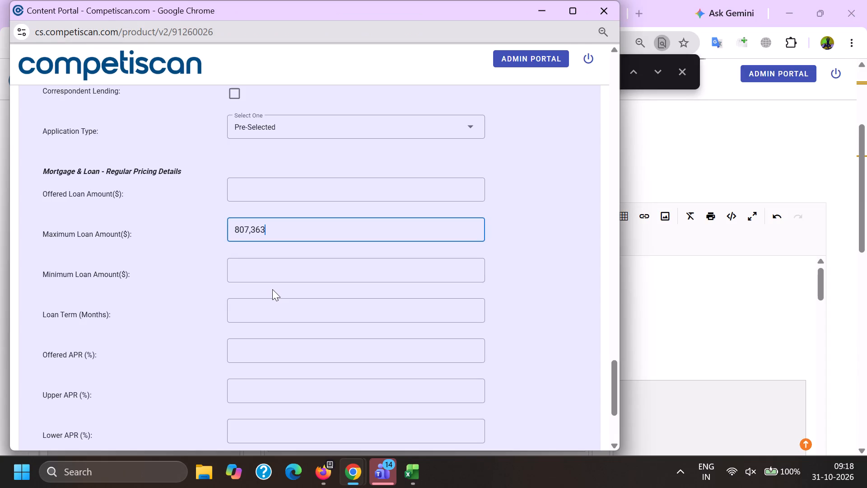
# Reformat the Maximum Loan Amount as 807363.00, without the comma and with two decimals.
pyautogui.click(257, 230)
pyautogui.press('Left')
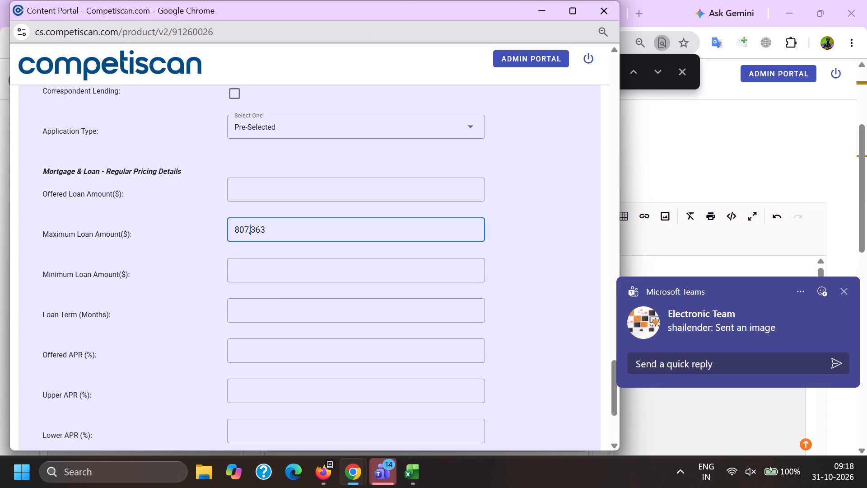
pyautogui.press('BackSpace')
pyautogui.press('Right')
pyautogui.press('Right')
pyautogui.press('Right')
pyautogui.press('Right')
pyautogui.press('Right')
pyautogui.press('Right')
pyautogui.press('Right')
pyautogui.press('Right')
pyautogui.press('Right')
pyautogui.press('Right')
pyautogui.press('.')
pyautogui.press('0')
pyautogui.press('0')
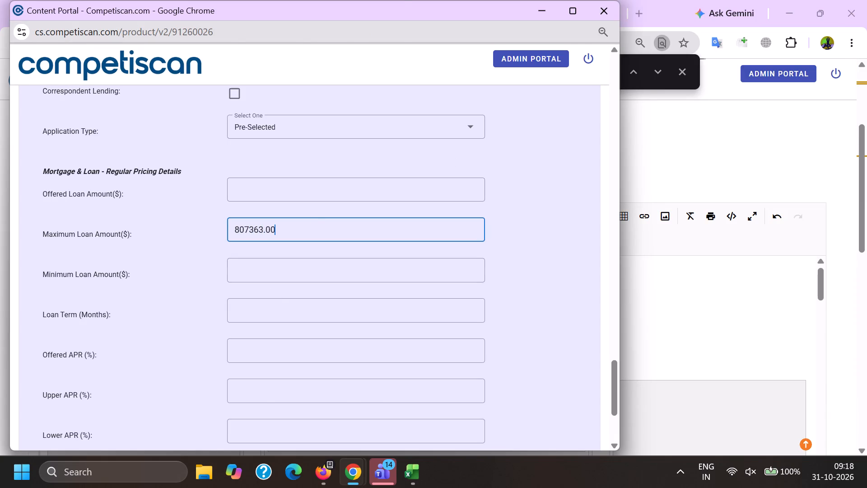
pyautogui.hotkey('alt', 'Tab')
pyautogui.click(599, 0)
pyautogui.hotkey('alt', 'Tab')
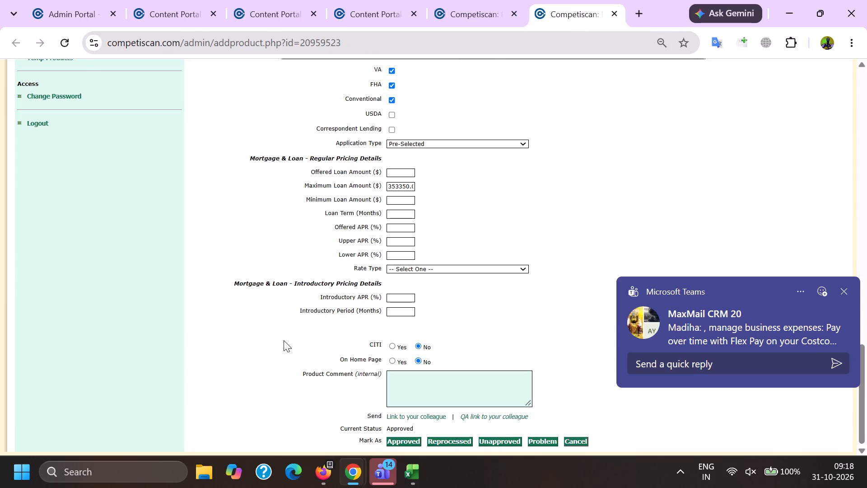
pyautogui.scroll(-20, 284, 339)
pyautogui.click(262, 434)
# Switch to the Content Portal in Firefox and refresh the Focus list of Chase emails.
pyautogui.click(321, 465)
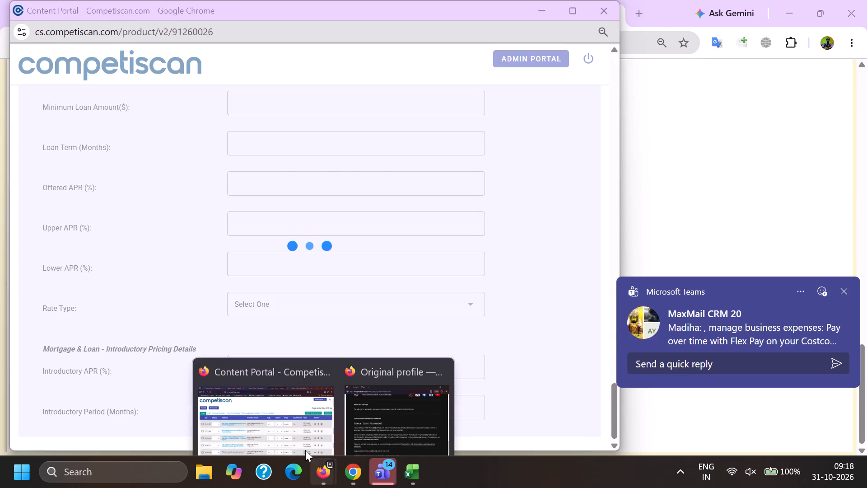
pyautogui.click(259, 426)
pyautogui.scroll(-2, 101, 254)
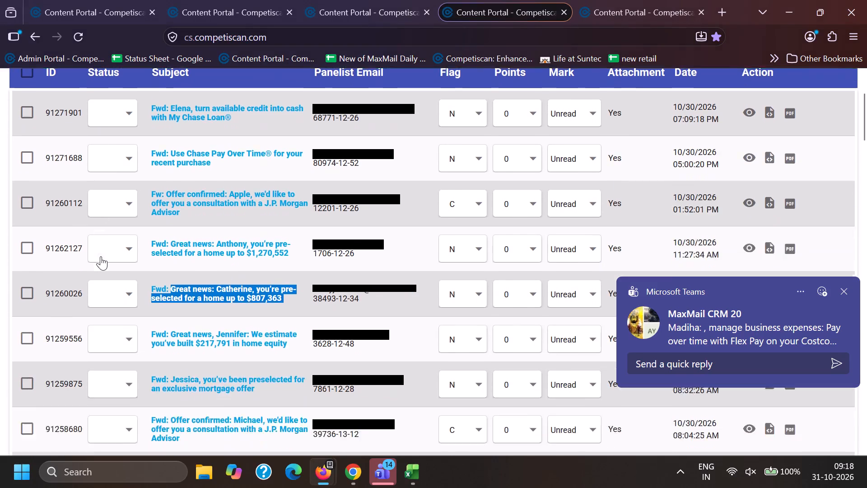
pyautogui.scroll(1, 182, 267)
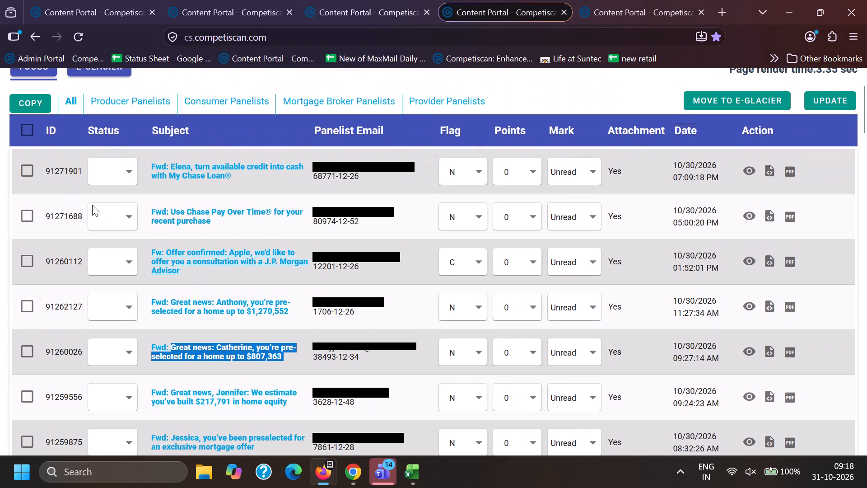
pyautogui.click(31, 74)
# Look through the other open Content Portal email lists and refresh the Focus list of offer alert and rewards emails.
pyautogui.click(211, 0)
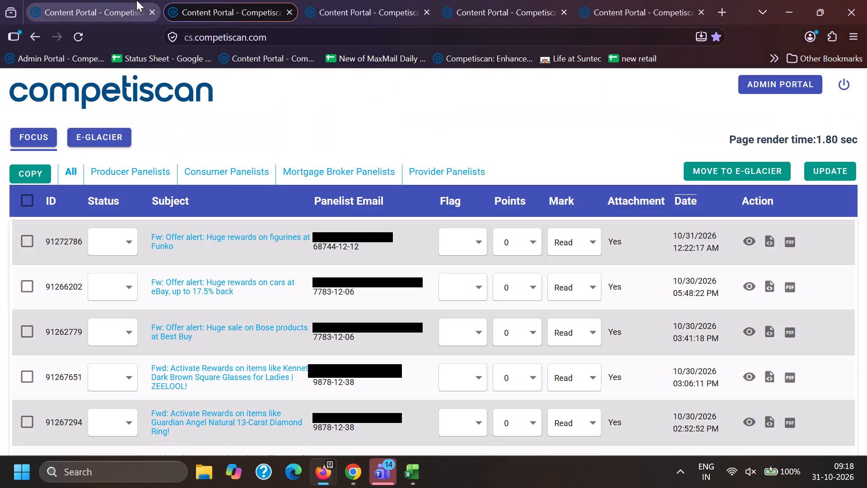
pyautogui.click(135, 0)
pyautogui.click(237, 0)
pyautogui.click(331, 0)
pyautogui.click(481, 0)
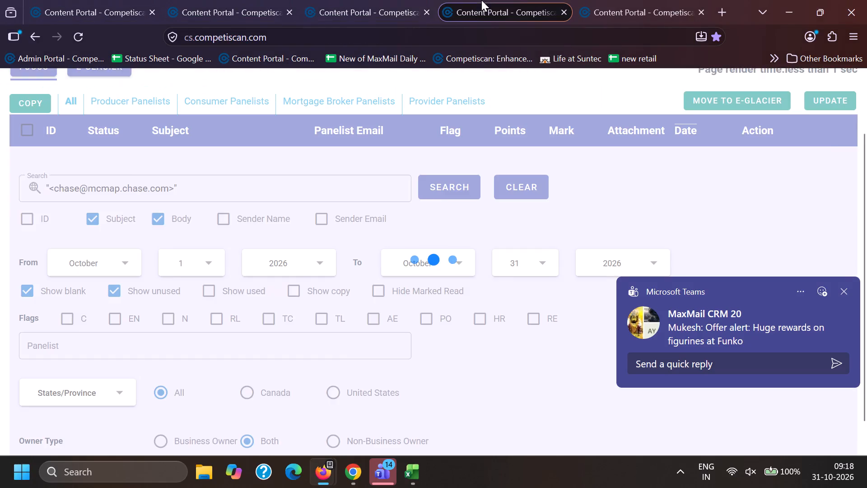
pyautogui.click(307, 0)
pyautogui.click(243, 0)
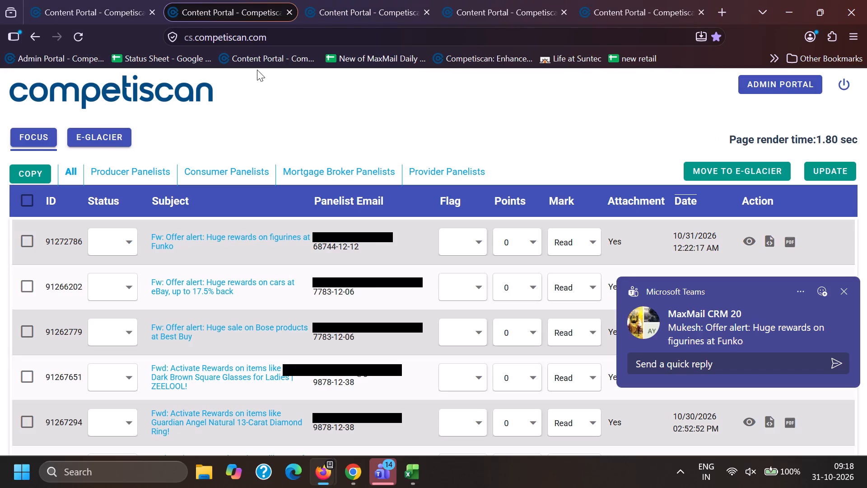
pyautogui.click(38, 135)
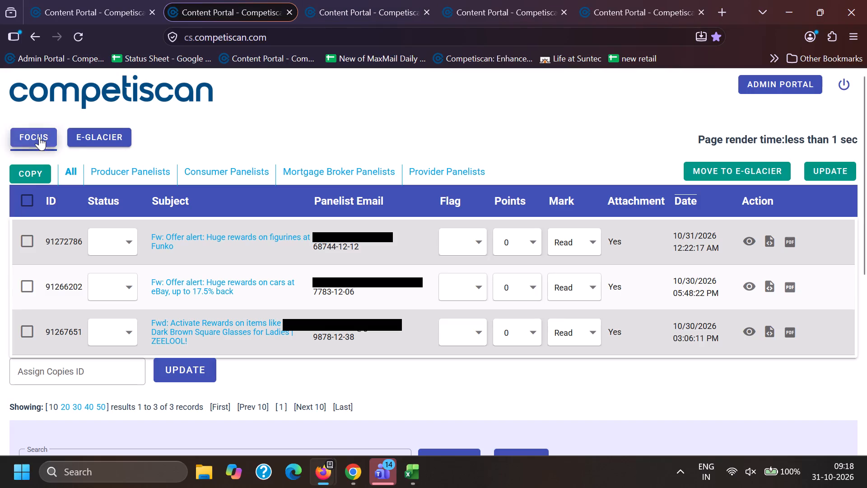
# Return to the Chase email list and look for the next email still awaiting processing.
pyautogui.click(359, 0)
pyautogui.click(489, 0)
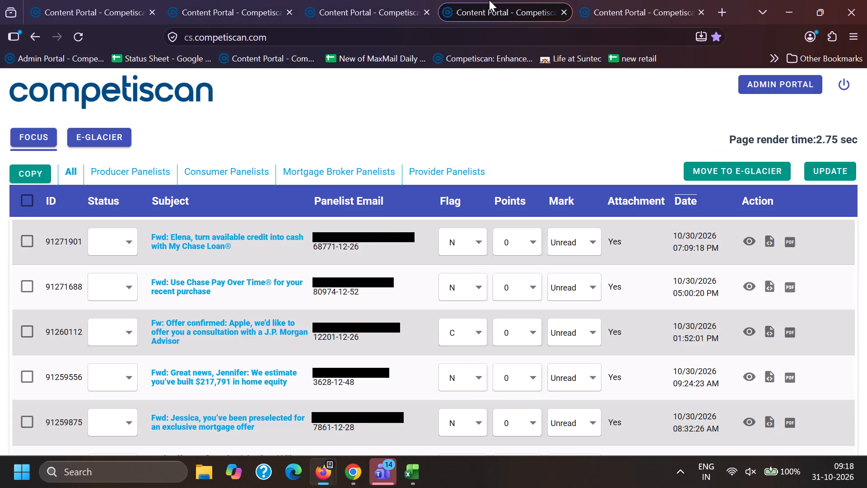
pyautogui.scroll(-1, 234, 316)
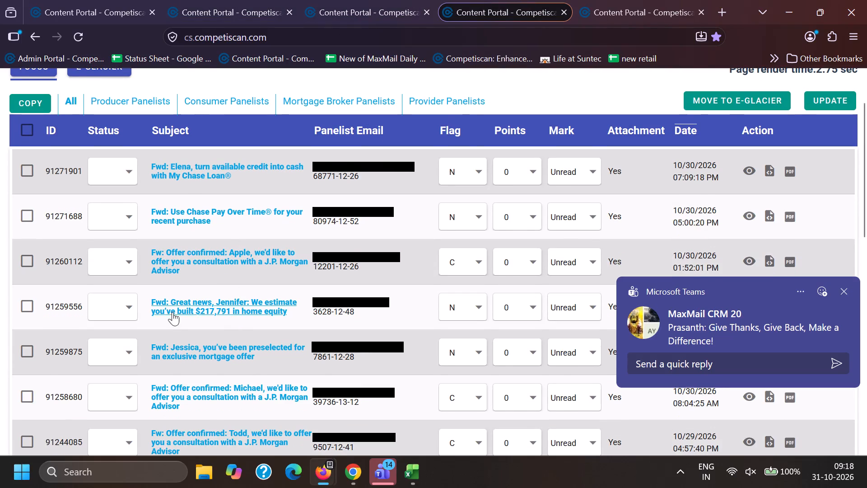
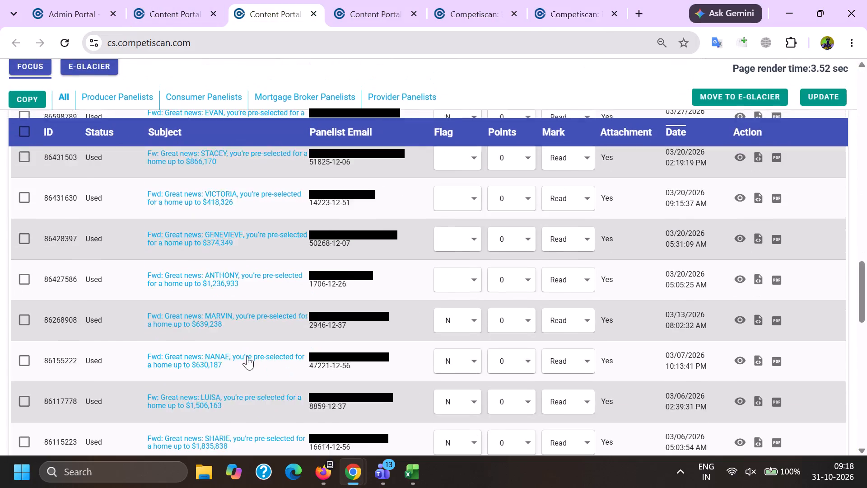
# Search the email subjects for the quoted phrase "We estimate you've built $217,791 in home equity", leaving out the greeting.
pyautogui.scroll(-6, 250, 381)
pyautogui.moveTo(259, 365); pyautogui.dragTo(0, 353)
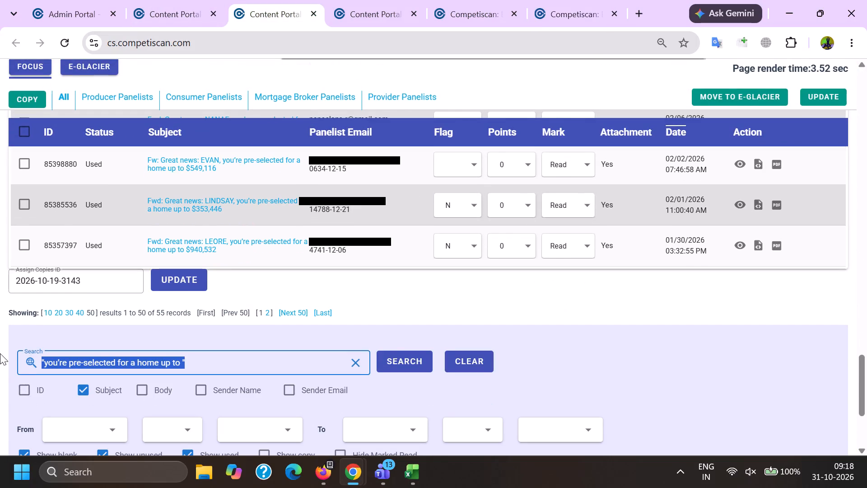
pyautogui.press('BackSpace')
pyautogui.write('""')
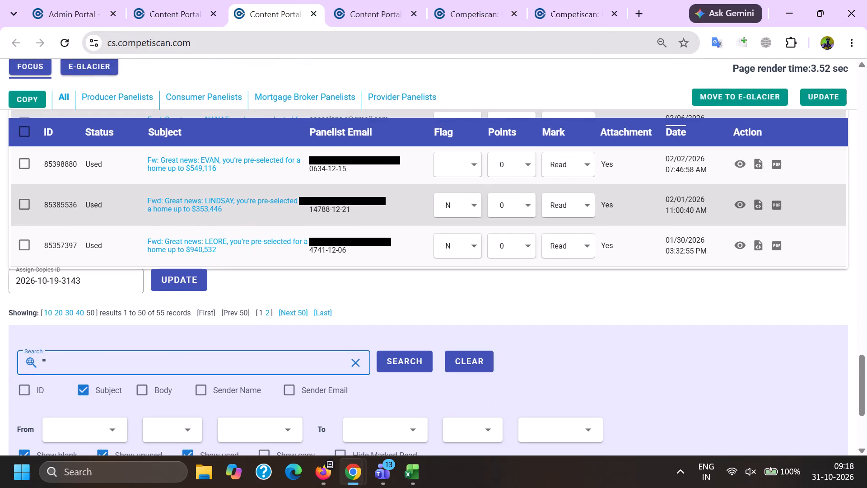
pyautogui.hotkey('ctrl', 'v')
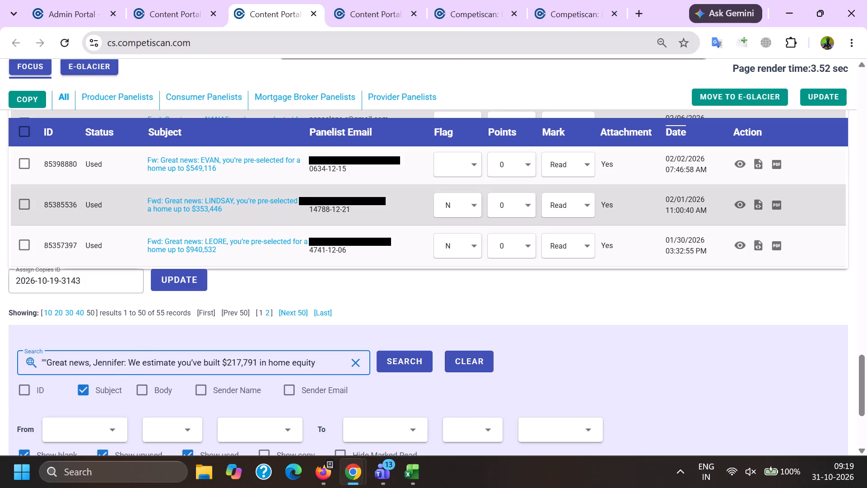
pyautogui.moveTo(130, 363); pyautogui.dragTo(0, 338)
pyautogui.press('BackSpace')
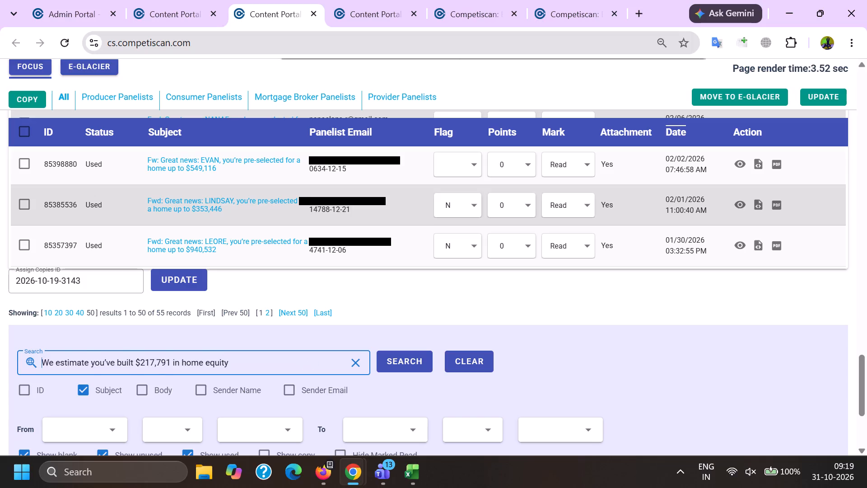
pyautogui.hotkey('shift', '"')
pyautogui.press('Return')
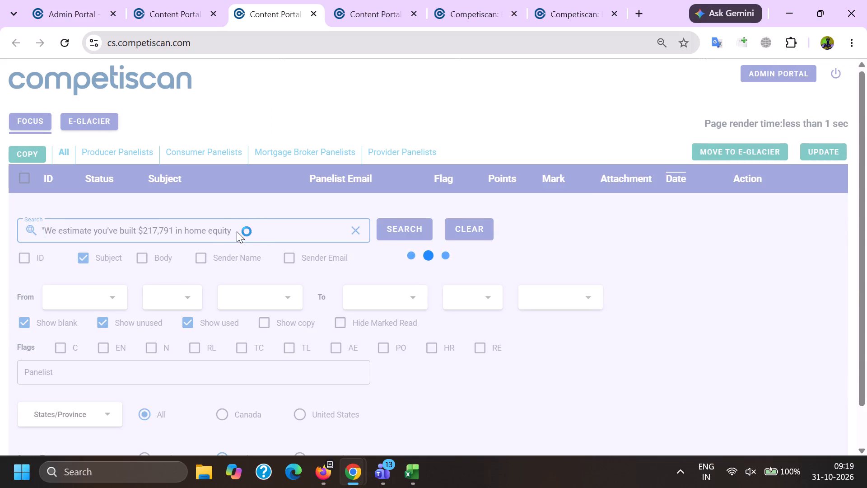
pyautogui.scroll(-4, 237, 231)
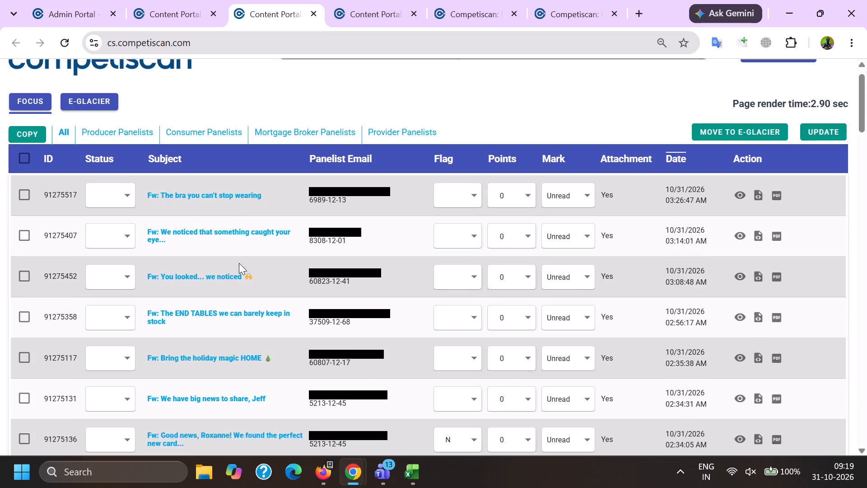
pyautogui.scroll(-16, 239, 263)
pyautogui.scroll(-6, 254, 285)
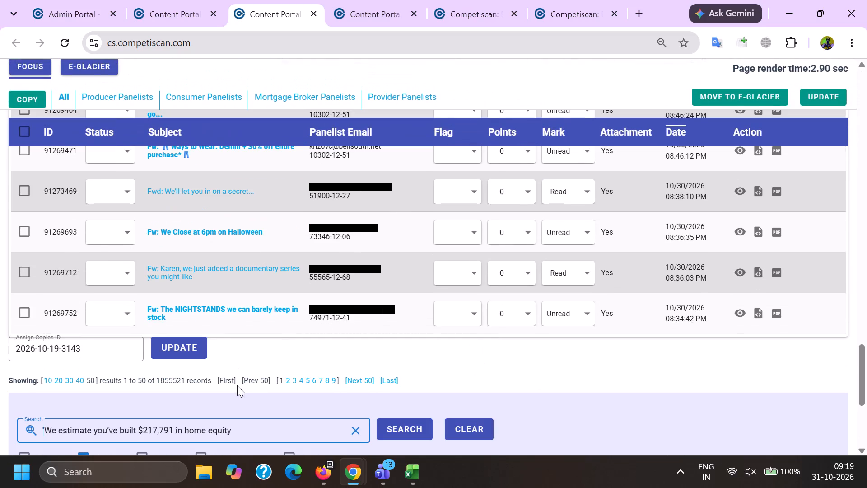
pyautogui.click(268, 425)
pyautogui.hotkey('shift', '"')
pyautogui.press('Return')
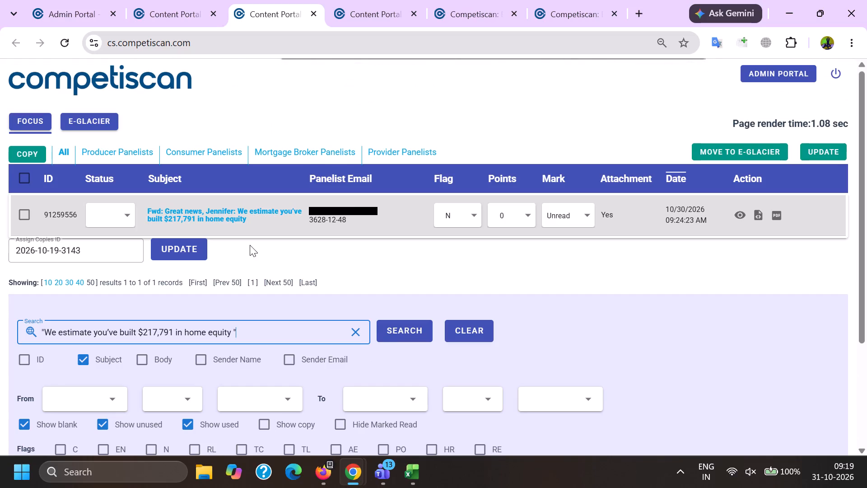
pyautogui.keyDown('ctrl'); pyautogui.click(222, 220); pyautogui.keyUp('ctrl')
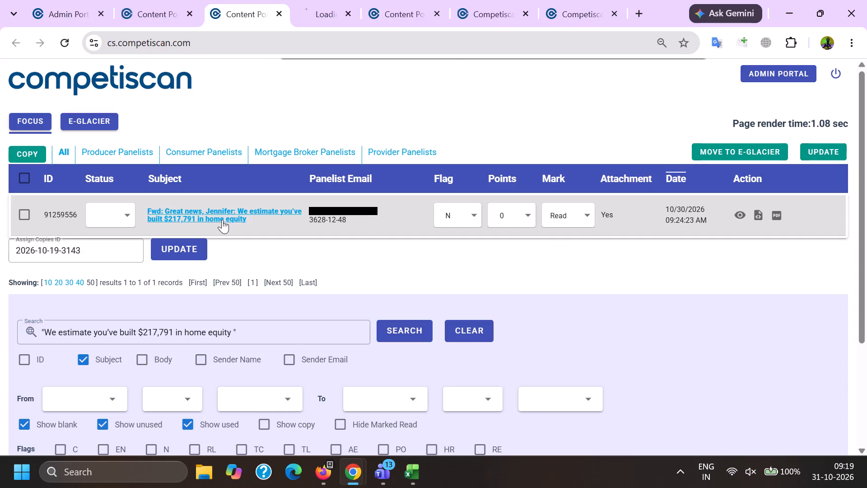
pyautogui.click(306, 0)
pyautogui.doubleClick(276, 45)
pyautogui.hotkey('ctrl', 'c')
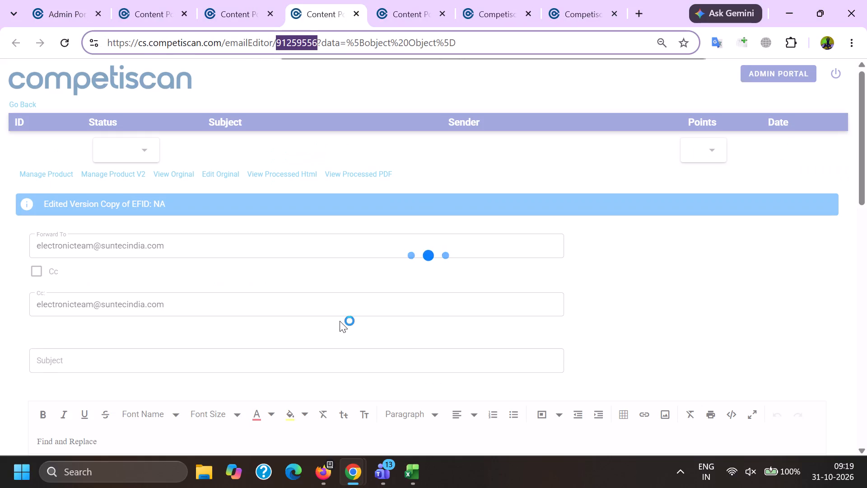
pyautogui.click(410, 483)
pyautogui.click(531, 414)
pyautogui.click(29, 347)
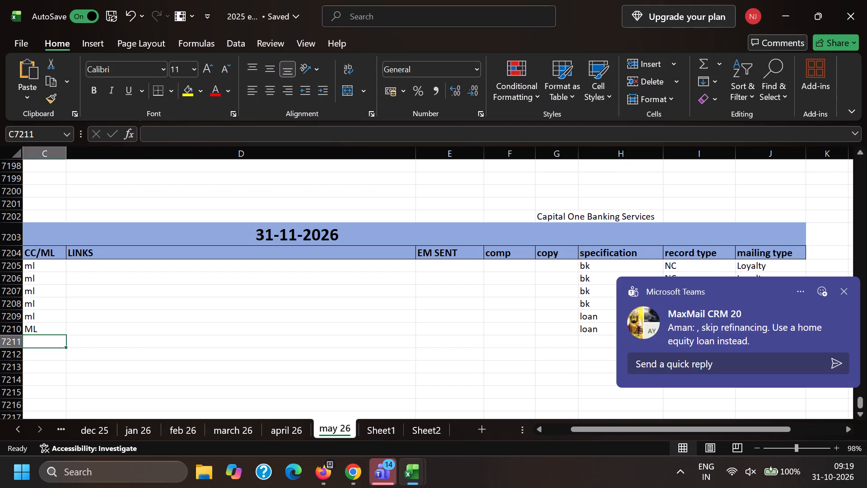
pyautogui.press('Left')
pyautogui.hotkey('ctrl', 'v')
pyautogui.press('Right')
pyautogui.press('Up')
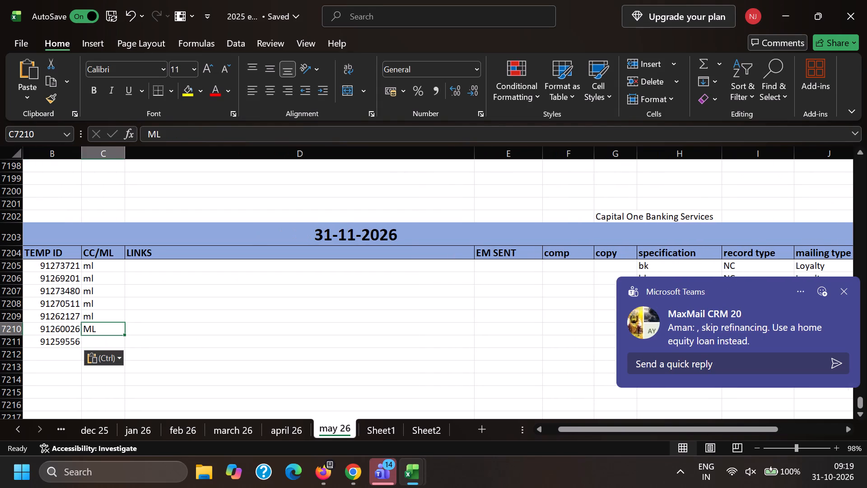
pyautogui.write('ML')
pyautogui.press('Return')
pyautogui.write('ML')
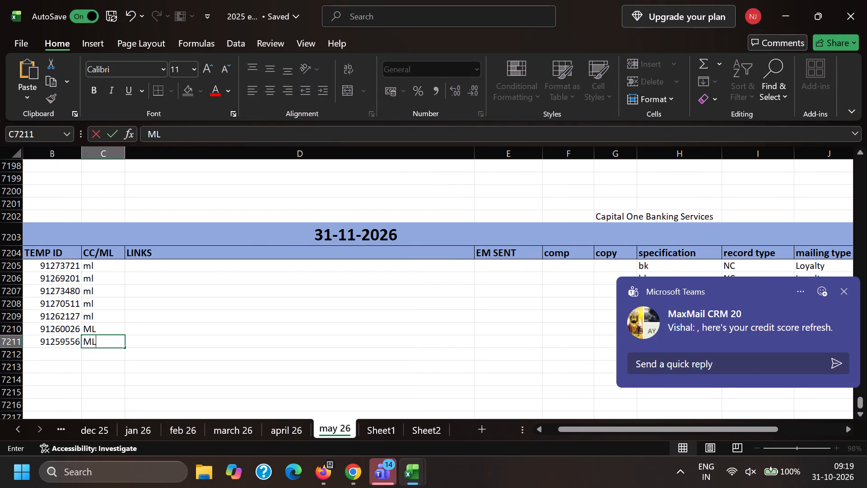
pyautogui.press('BackSpace')
pyautogui.press('BackSpace')
pyautogui.press('Up')
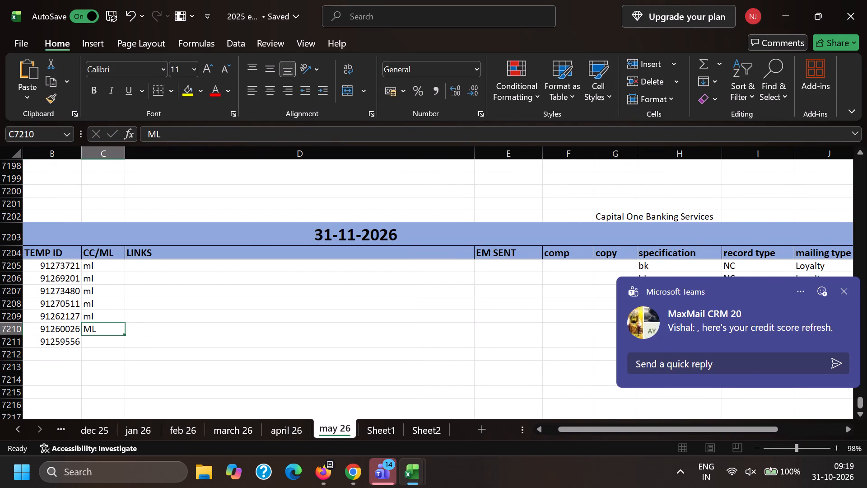
pyautogui.press('BackSpace')
pyautogui.write('ml')
pyautogui.press('Return')
pyautogui.write('ml')
pyautogui.press('Return')
# Back in the email editor, delete the "Sent from my iPhone" and "Begin forwarded message" lines and the header's quote indentation.
pyautogui.hotkey('alt', 'Tab')
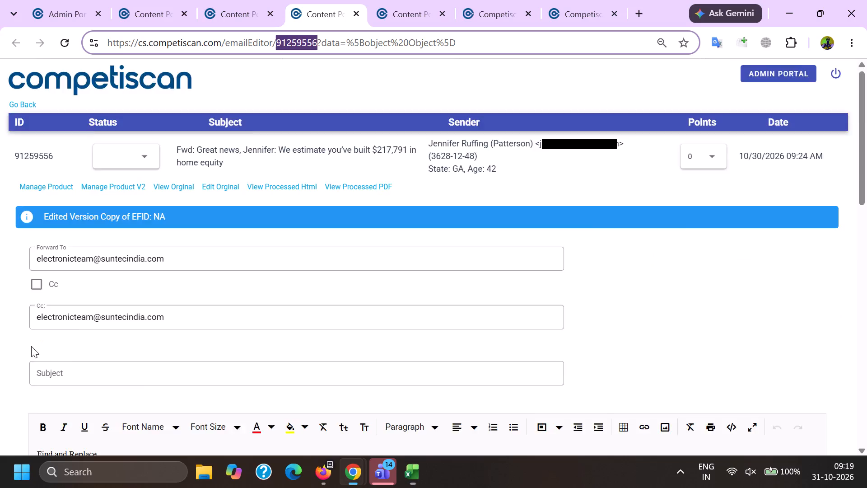
pyautogui.scroll(-2, 133, 172)
pyautogui.moveTo(165, 211); pyautogui.dragTo(12, 174)
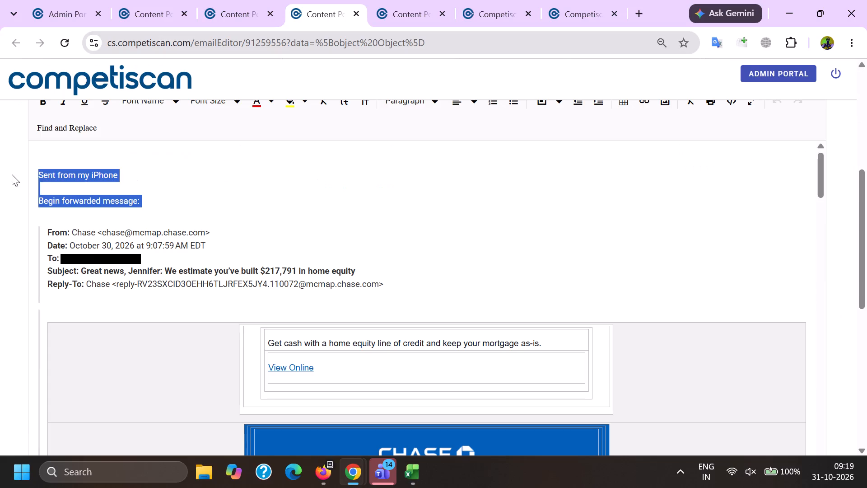
pyautogui.moveTo(12, 174); pyautogui.dragTo(0, 141)
pyautogui.press('BackSpace')
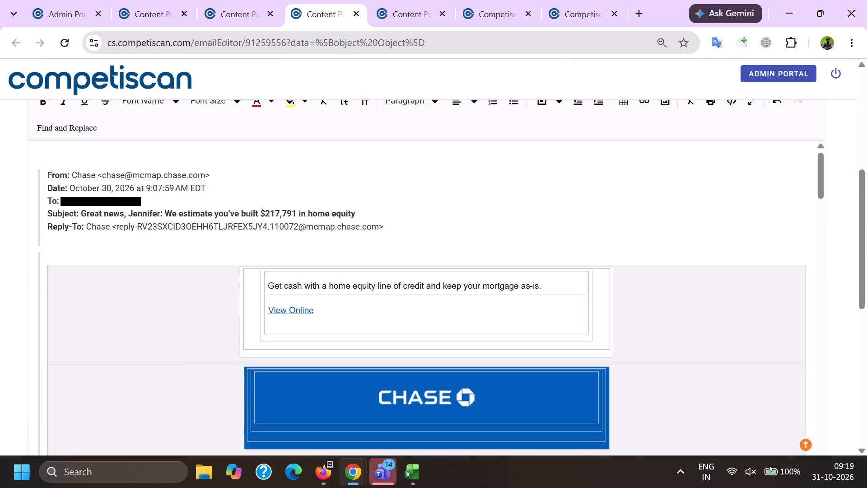
pyautogui.click(44, 169)
pyautogui.press('BackSpace')
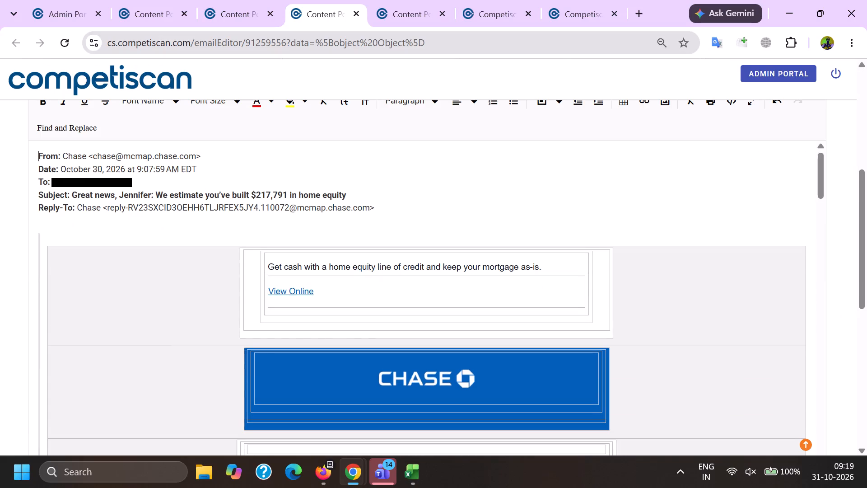
# Remove the To line, the sender's address after Chase, and the Reply-To line from the email header.
pyautogui.moveTo(38, 179); pyautogui.dragTo(164, 181)
pyautogui.press('BackSpace')
pyautogui.press('BackSpace')
pyautogui.moveTo(90, 162); pyautogui.dragTo(91, 162)
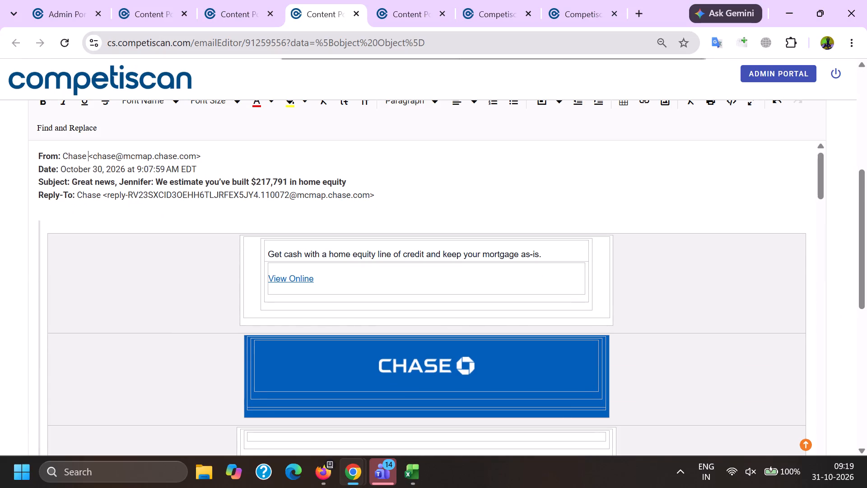
pyautogui.moveTo(91, 162); pyautogui.dragTo(200, 154)
pyautogui.press('BackSpace')
pyautogui.moveTo(406, 198); pyautogui.dragTo(40, 199)
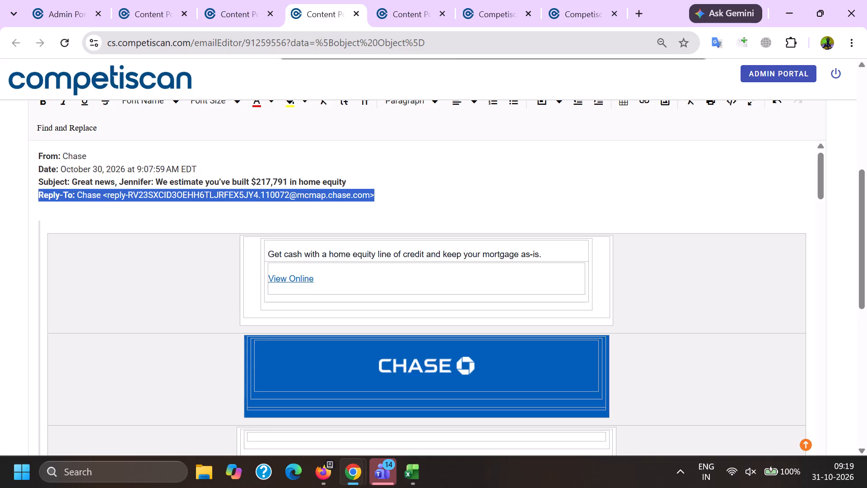
pyautogui.moveTo(40, 199); pyautogui.dragTo(34, 200)
pyautogui.press('BackSpace')
# Delete the recipient's first name from the subject line, find its other occurrences, and delete it from the home equity headline.
pyautogui.doubleClick(128, 184)
pyautogui.hotkey('ctrl', 'c')
pyautogui.press('BackSpace')
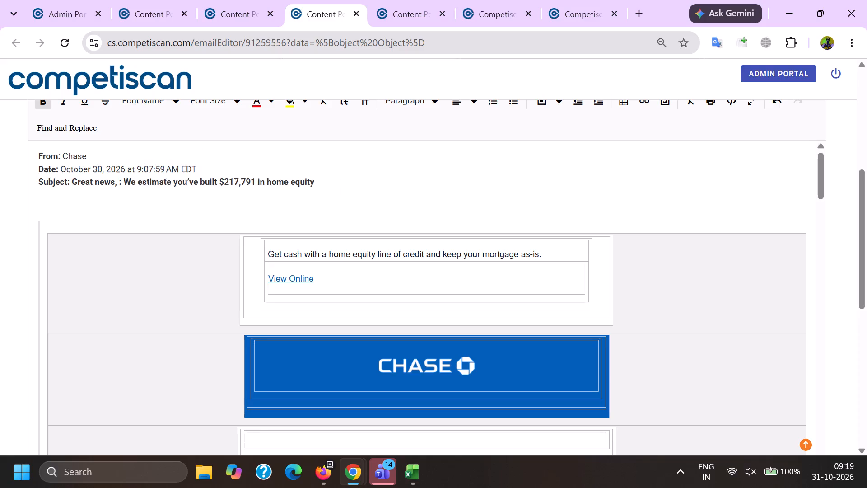
pyautogui.hotkey('ctrl', 'f')
pyautogui.hotkey('ctrl', 'v')
pyautogui.press('Return')
pyautogui.press('Return')
pyautogui.press('Return')
pyautogui.press('Return')
pyautogui.press('Return')
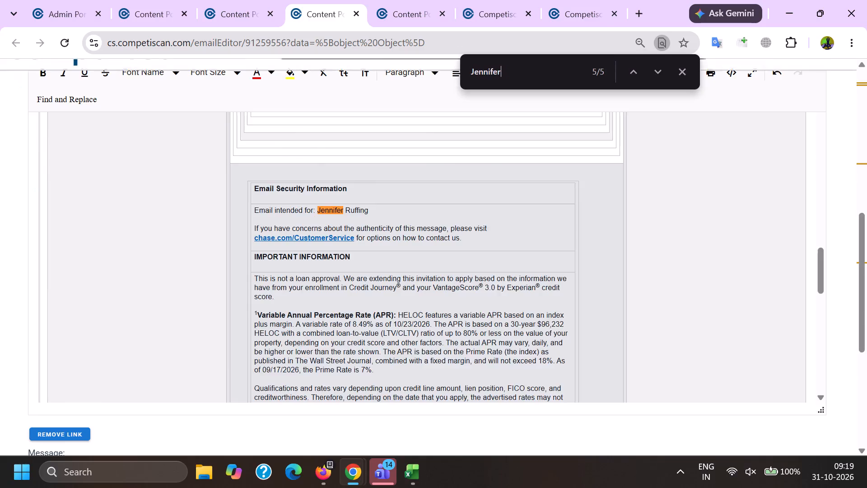
pyautogui.press('Return')
pyautogui.press('Return')
pyautogui.press('Return')
pyautogui.doubleClick(332, 209)
pyautogui.press('BackSpace')
# Delete the recipient's full name after "Email intended for" in the Email Security Information section.
pyautogui.scroll(6, 344, 289)
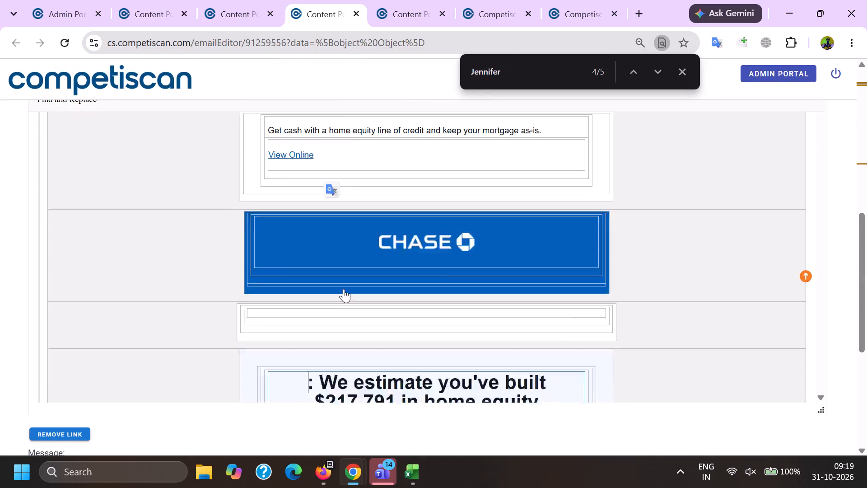
pyautogui.scroll(4, 344, 289)
pyautogui.scroll(-9, 343, 302)
pyautogui.scroll(1, 343, 303)
pyautogui.scroll(-19, 344, 303)
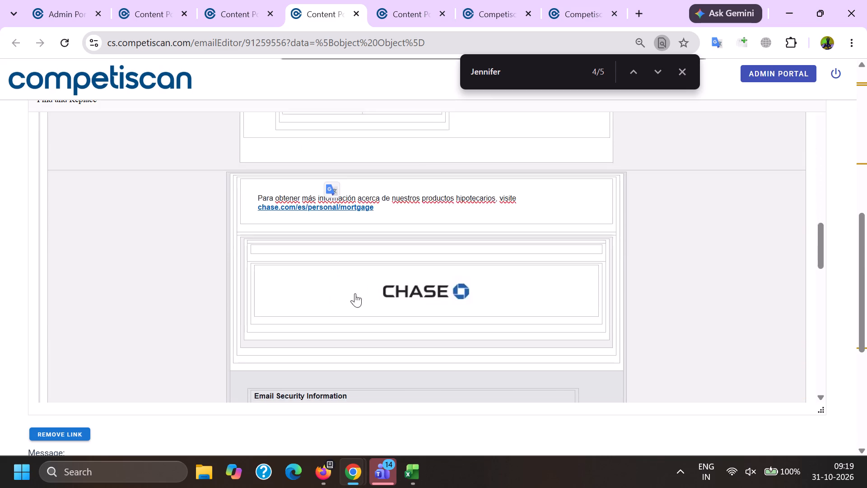
pyautogui.scroll(-6, 355, 293)
pyautogui.scroll(6, 359, 290)
pyautogui.moveTo(319, 214); pyautogui.dragTo(328, 217)
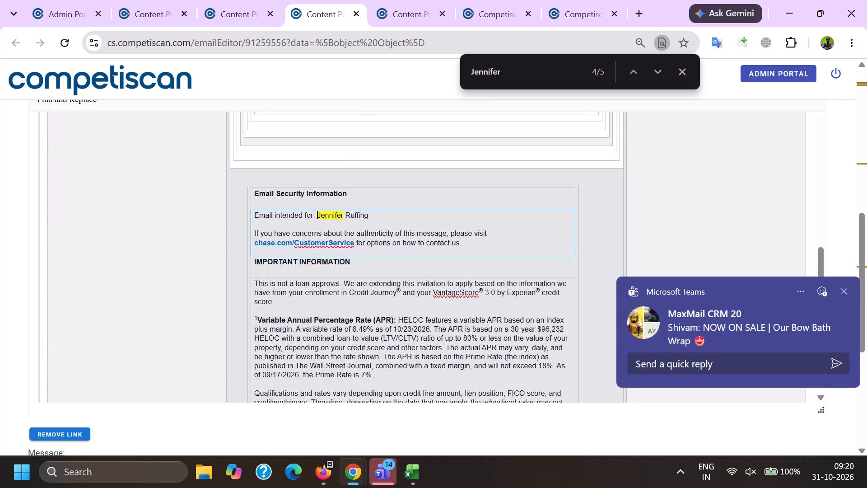
pyautogui.moveTo(328, 217); pyautogui.dragTo(395, 220)
pyautogui.press('BackSpace')
# Copy the Security Center link's address from the About This Message section and remove all links from the email.
pyautogui.scroll(-7, 325, 232)
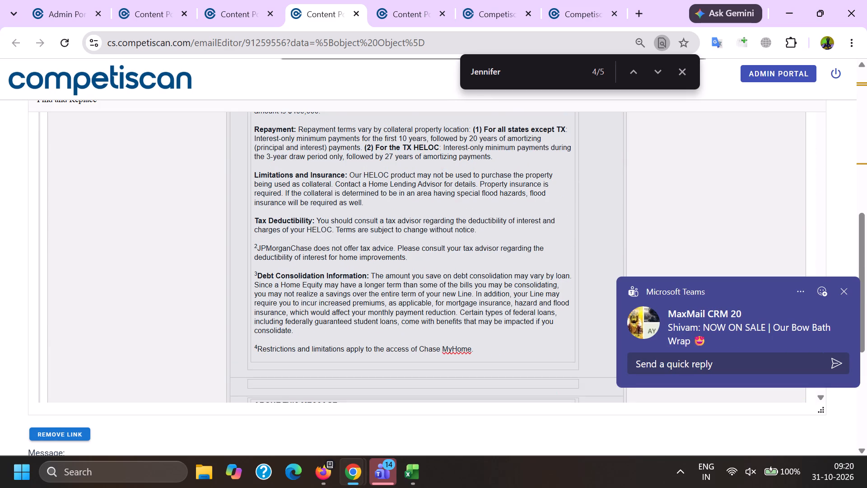
pyautogui.scroll(-3, 340, 324)
pyautogui.rightClick(412, 324)
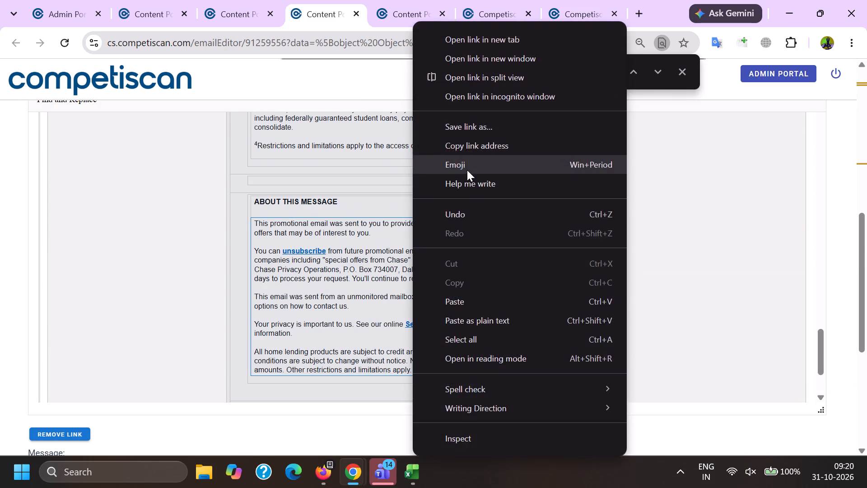
pyautogui.click(467, 144)
pyautogui.scroll(-3, 0, 171)
pyautogui.click(58, 235)
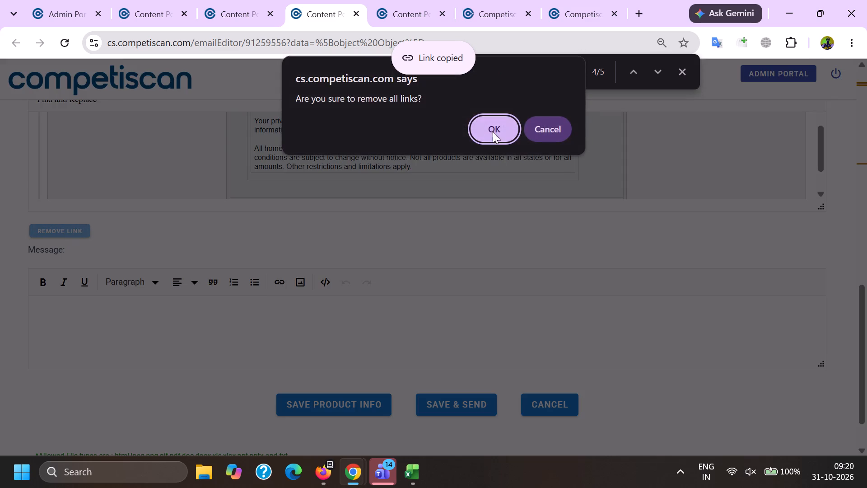
pyautogui.click(493, 132)
# Link the Security Center text in the About This Message section to the copied address.
pyautogui.scroll(2, 443, 265)
pyautogui.click(420, 259)
pyautogui.hotkey('ctrl', 'k')
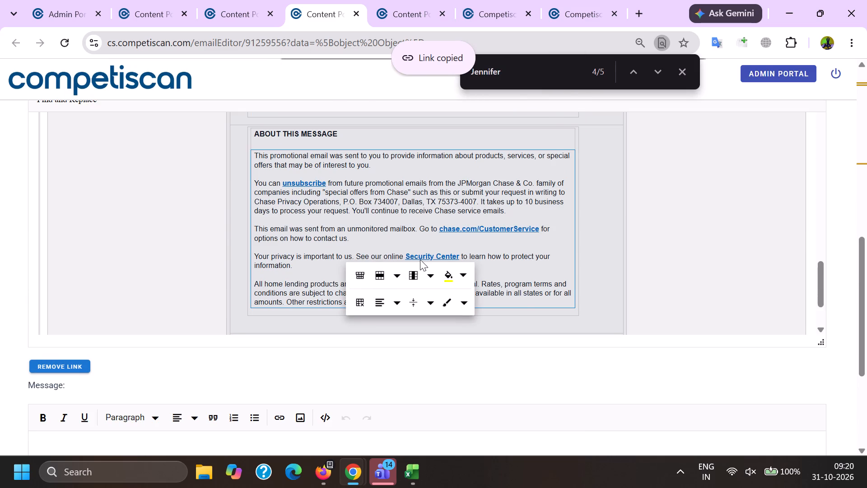
pyautogui.hotkey('ctrl', 'v')
pyautogui.click(431, 258)
pyautogui.scroll(-9, 407, 191)
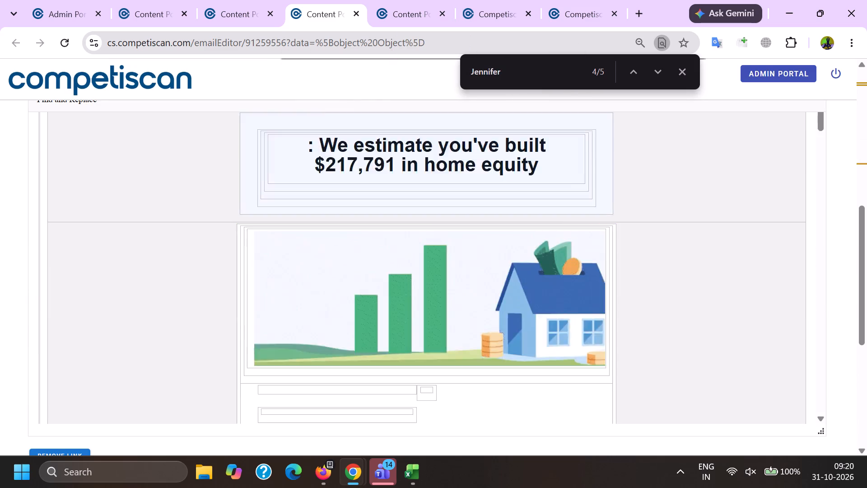
pyautogui.scroll(-9, 303, 285)
pyautogui.scroll(1, 305, 280)
pyautogui.scroll(-20, 305, 281)
pyautogui.scroll(-4, 305, 281)
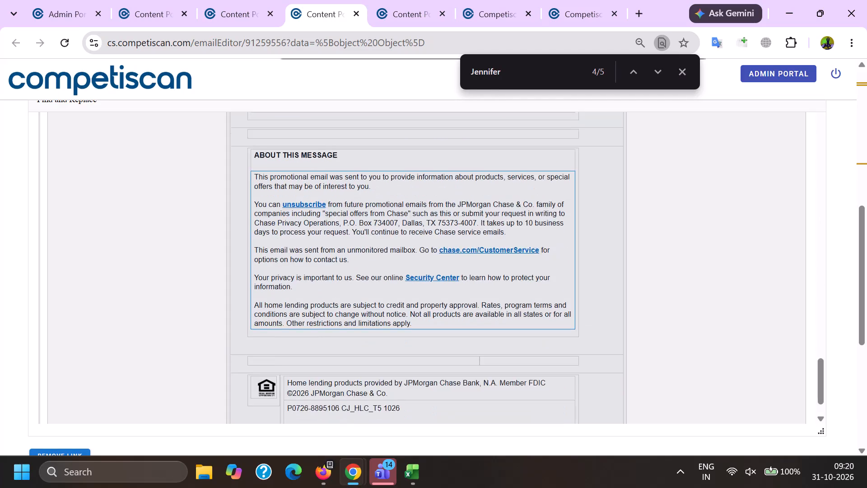
pyautogui.scroll(-2, 353, 324)
pyautogui.tripleClick(310, 350)
pyautogui.press('BackSpace')
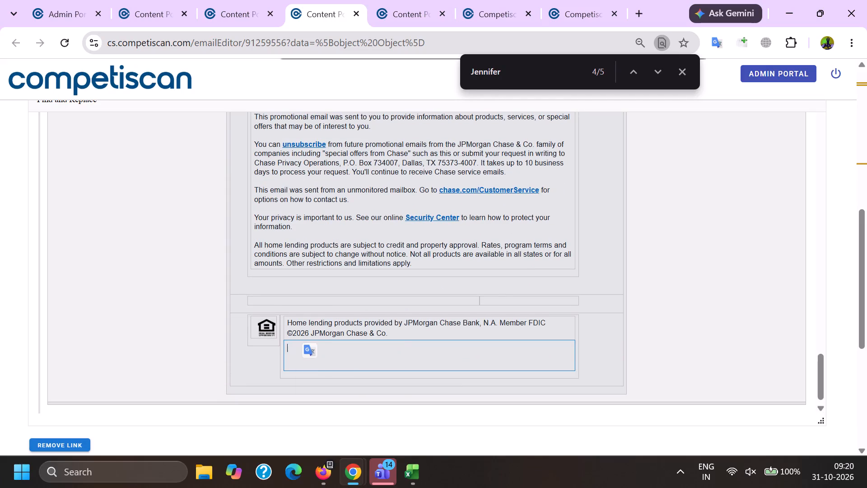
# Save the product info for the cleaned Chase email.
pyautogui.scroll(-12, 359, 313)
pyautogui.click(348, 350)
pyautogui.click(437, 281)
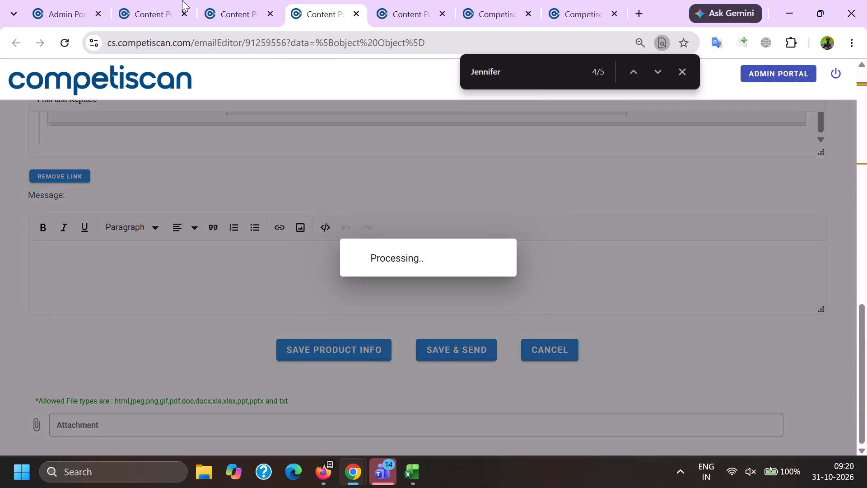
# In the email list, shorten the subject search to the quoted phrase "We estimate you've built" and run it.
pyautogui.click(232, 0)
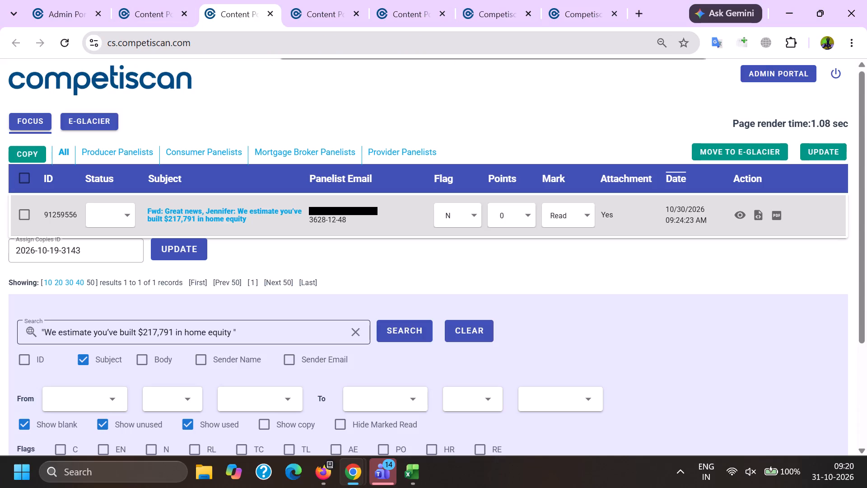
pyautogui.moveTo(140, 331); pyautogui.dragTo(271, 318)
pyautogui.press('BackSpace')
pyautogui.hotkey('shift', '"')
pyautogui.press('Return')
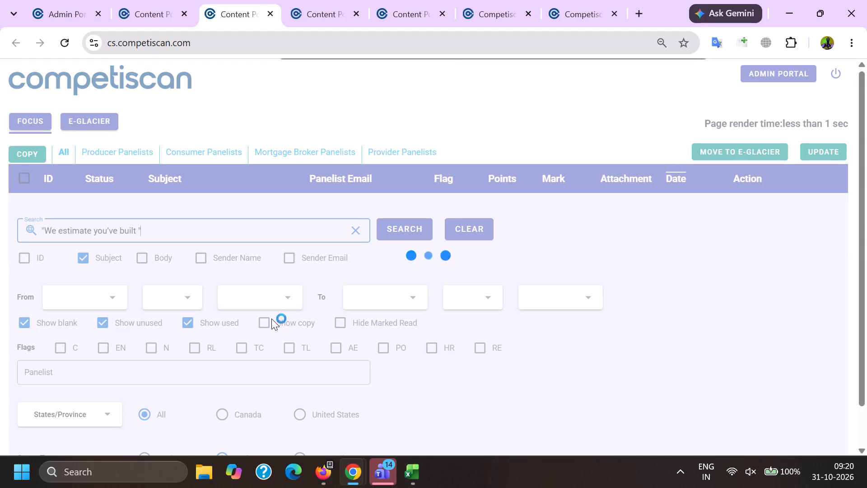
# Open the product form for the cleaned Chase email 91259556.
pyautogui.click(312, 0)
pyautogui.moveTo(0, 195); pyautogui.dragTo(5, 180)
pyautogui.click(30, 98)
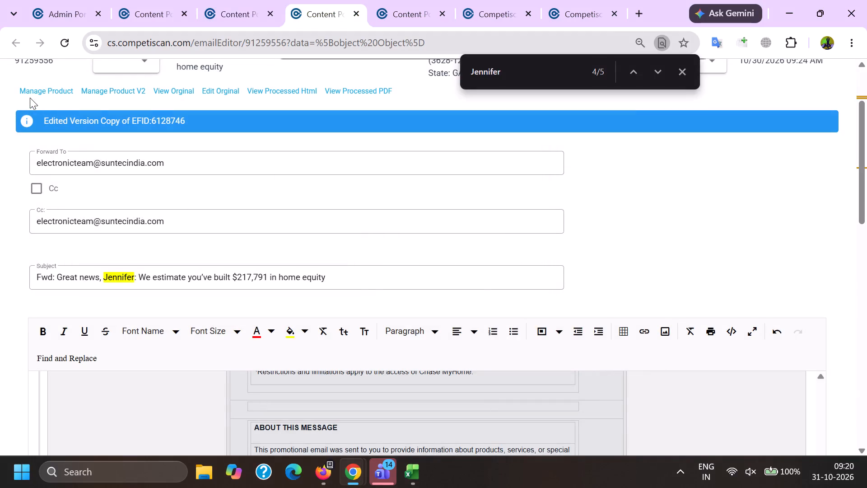
pyautogui.click(29, 89)
pyautogui.hotkey('alt', 'Tab')
pyautogui.click(266, 0)
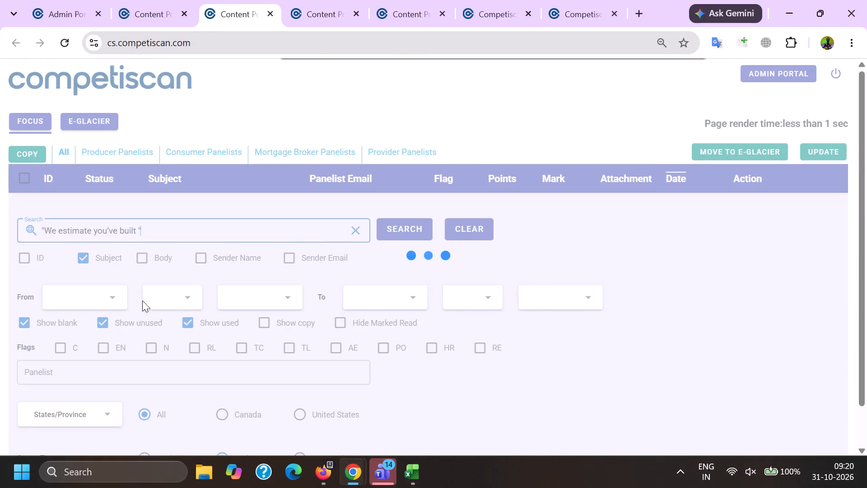
pyautogui.doubleClick(51, 255)
pyautogui.hotkey('ctrl', 'c')
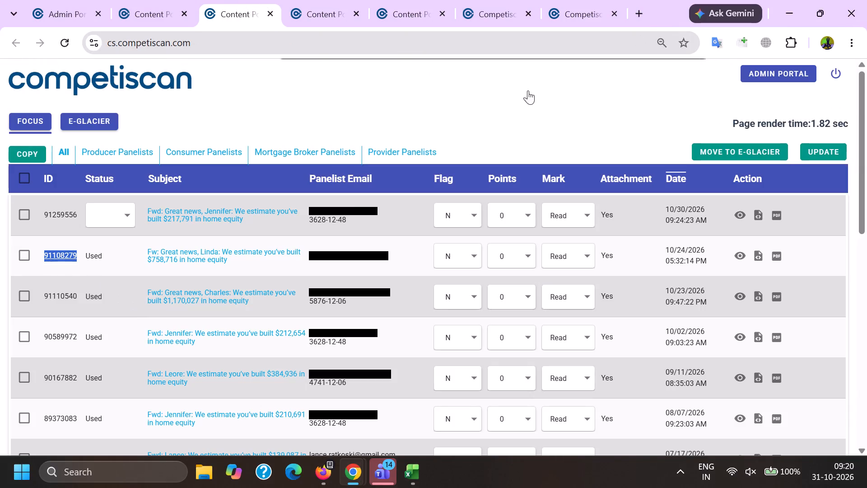
pyautogui.click(504, 0)
pyautogui.doubleClick(339, 129)
pyautogui.hotkey('ctrl', 'v')
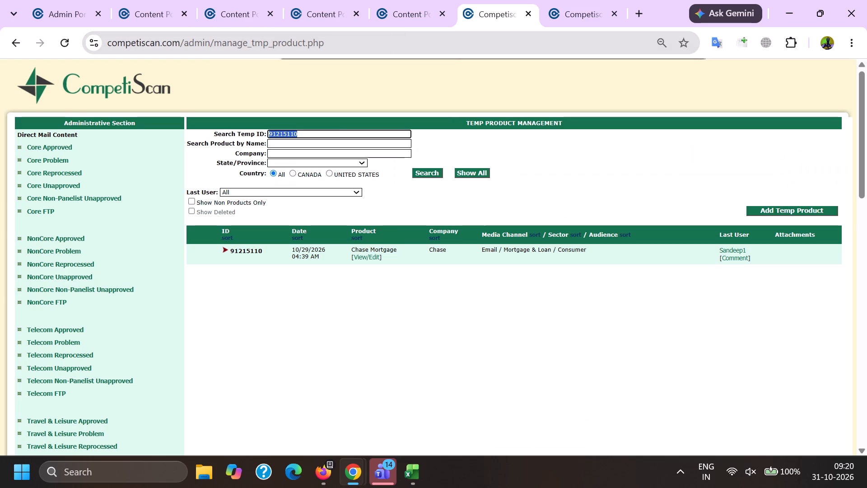
pyautogui.press('Return')
pyautogui.click(607, 14)
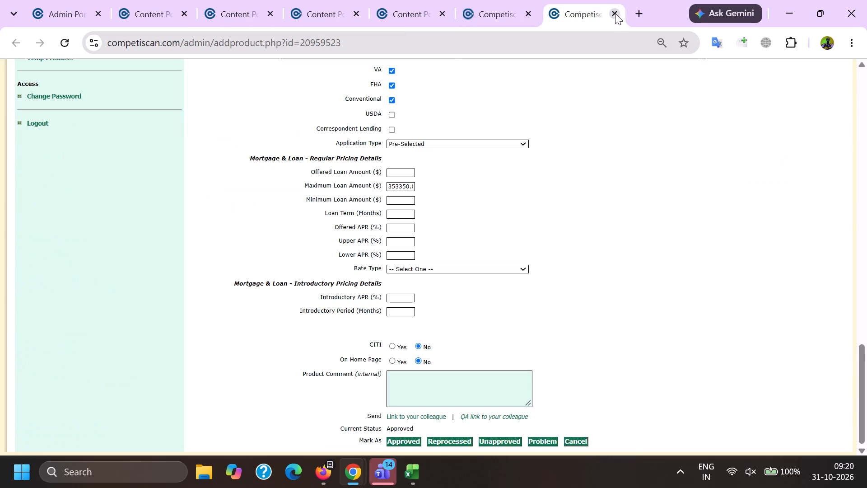
pyautogui.click(615, 13)
pyautogui.keyDown('ctrl'); pyautogui.click(372, 257); pyautogui.keyUp('ctrl')
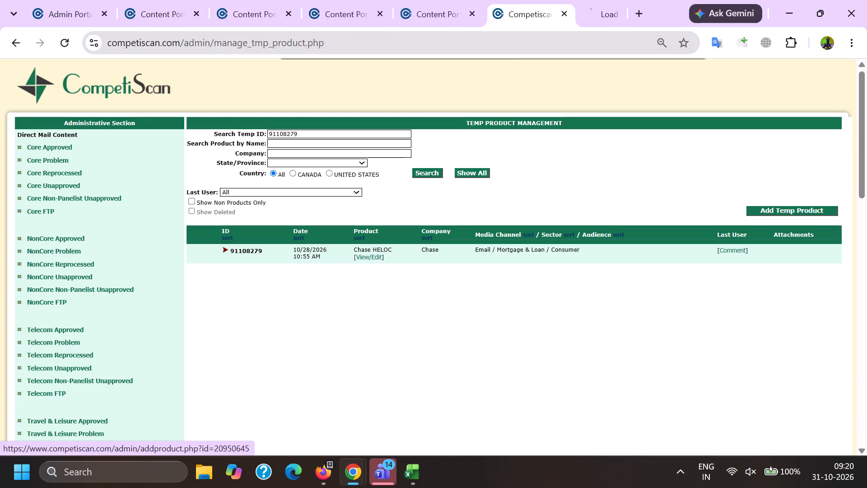
# Copy the product name Chase HELOC from the found temp product.
pyautogui.tripleClick(368, 244)
pyautogui.hotkey('ctrl', 'c')
# In the product form for email 91259556, apply the Chase company logo as the product image.
pyautogui.hotkey('alt', 'Tab')
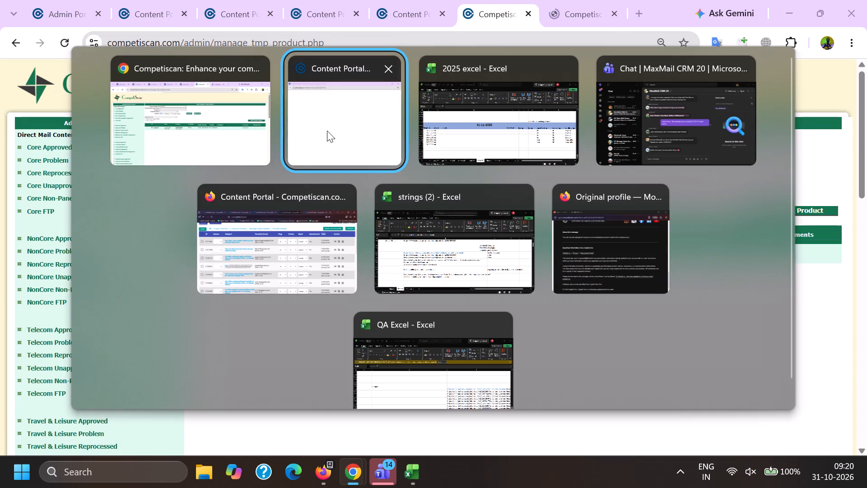
pyautogui.click(328, 125)
pyautogui.scroll(-6, 289, 191)
pyautogui.scroll(1, 252, 207)
pyautogui.click(256, 167)
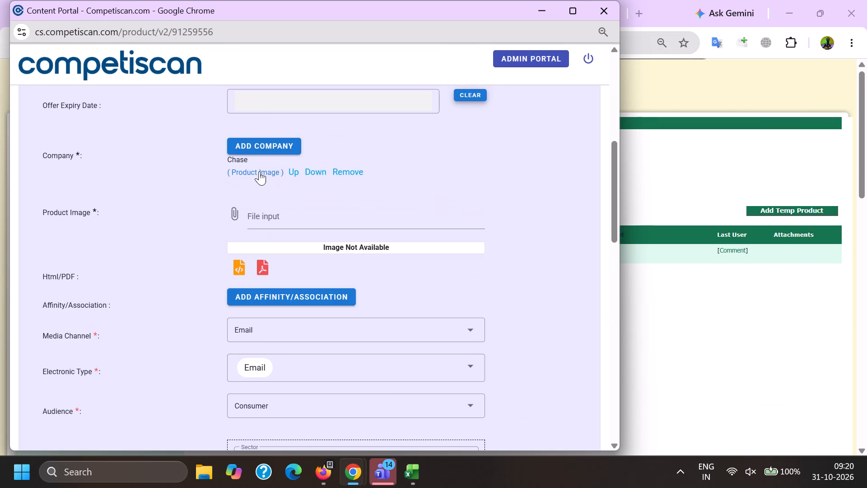
pyautogui.click(259, 171)
pyautogui.scroll(-2, 259, 172)
# Add the sector entry Mortgage & Loan / Secured / HELOC to the product form.
pyautogui.click(252, 324)
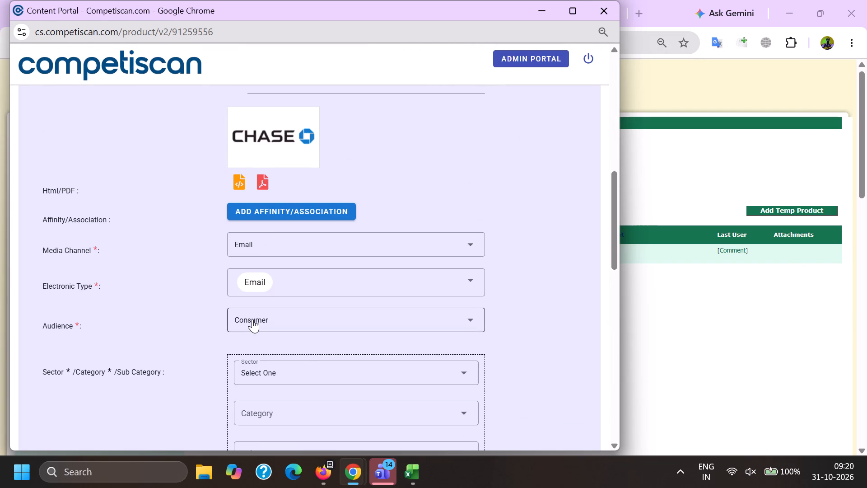
pyautogui.scroll(-3, 209, 318)
pyautogui.click(261, 169)
pyautogui.scroll(-2, 252, 223)
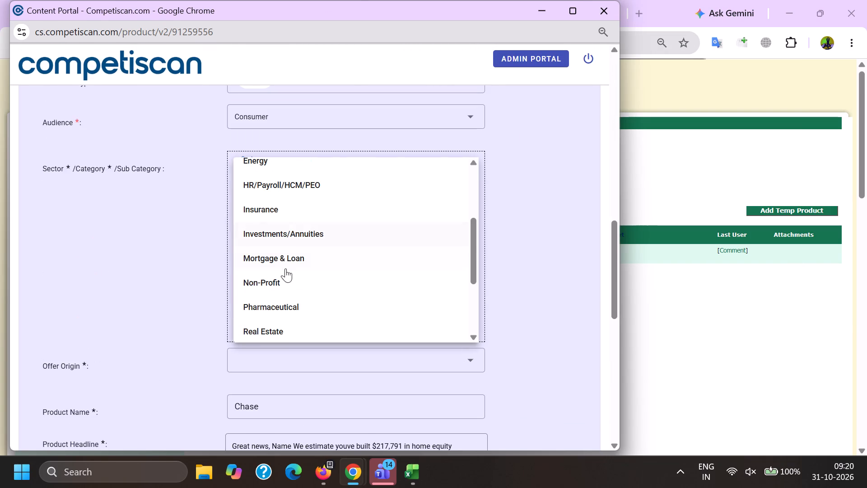
pyautogui.click(286, 268)
pyautogui.moveTo(123, 258); pyautogui.dragTo(131, 257)
pyautogui.click(271, 210)
pyautogui.click(275, 235)
pyautogui.moveTo(196, 252); pyautogui.dragTo(203, 252)
pyautogui.click(240, 251)
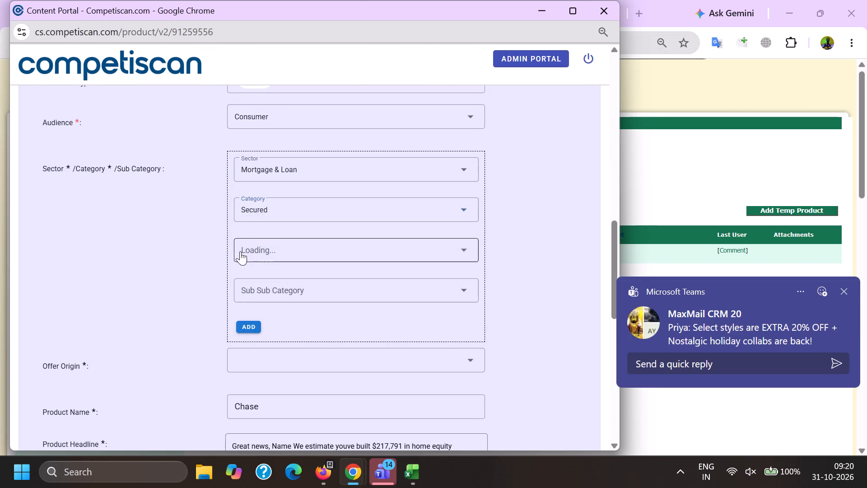
pyautogui.scroll(-1, 263, 200)
pyautogui.click(259, 279)
pyautogui.moveTo(201, 273); pyautogui.dragTo(209, 272)
pyautogui.click(247, 259)
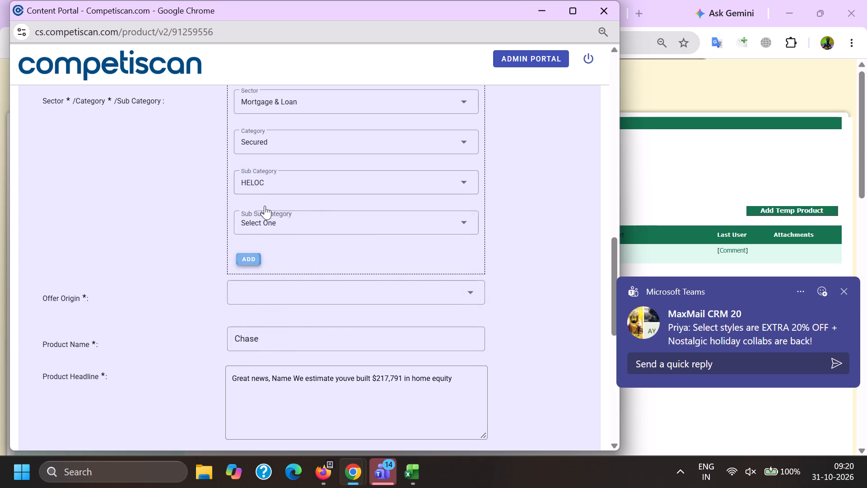
# Set the offer origin to Provider/Bank and paste Chase HELOC as the product name.
pyautogui.scroll(-1, 265, 206)
pyautogui.click(266, 240)
pyautogui.click(256, 282)
pyautogui.moveTo(286, 289); pyautogui.dragTo(128, 262)
pyautogui.hotkey('ctrl', 'v')
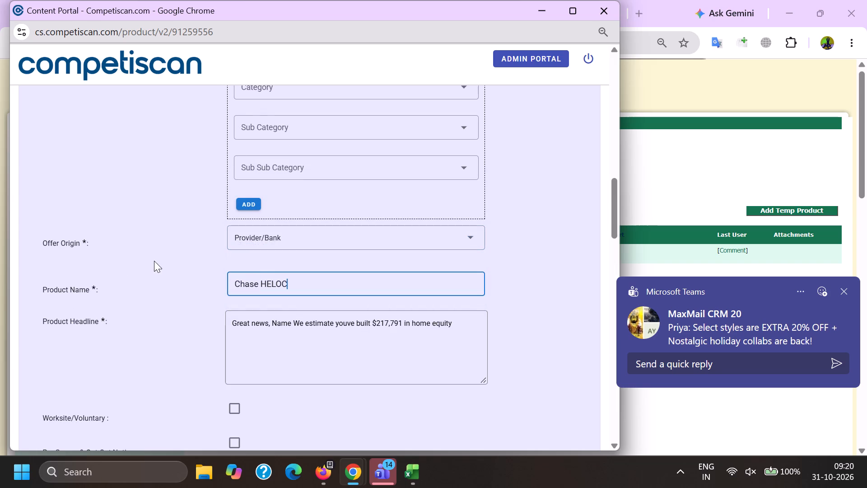
# Replace the form's product headline with the full headline copied from the matching Chase HELOC product.
pyautogui.hotkey('alt', 'Tab')
pyautogui.click(570, 8)
pyautogui.scroll(-7, 528, 251)
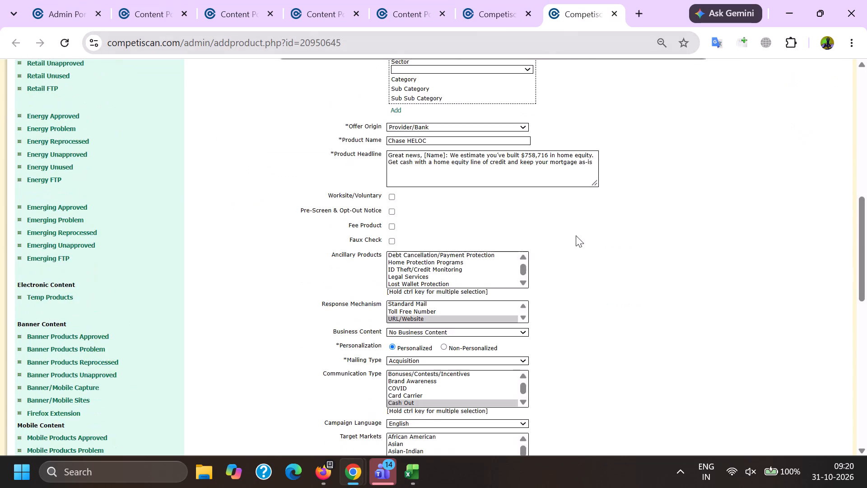
pyautogui.scroll(1, 577, 235)
pyautogui.tripleClick(464, 237)
pyautogui.hotkey('ctrl', 'c')
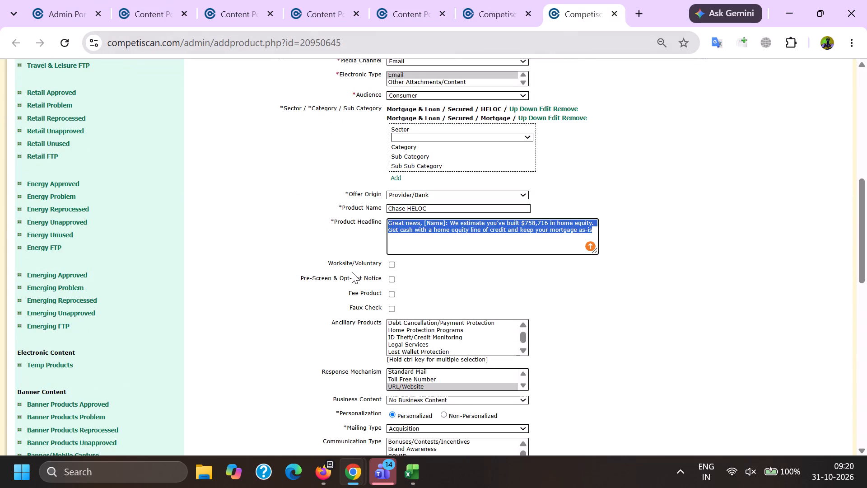
pyautogui.hotkey('alt', 'Tab')
pyautogui.tripleClick(364, 323)
pyautogui.hotkey('ctrl', 'v')
# Add a second sector entry, Mortgage & Loan / Secured / Mortgage, to the product form.
pyautogui.scroll(3, 326, 340)
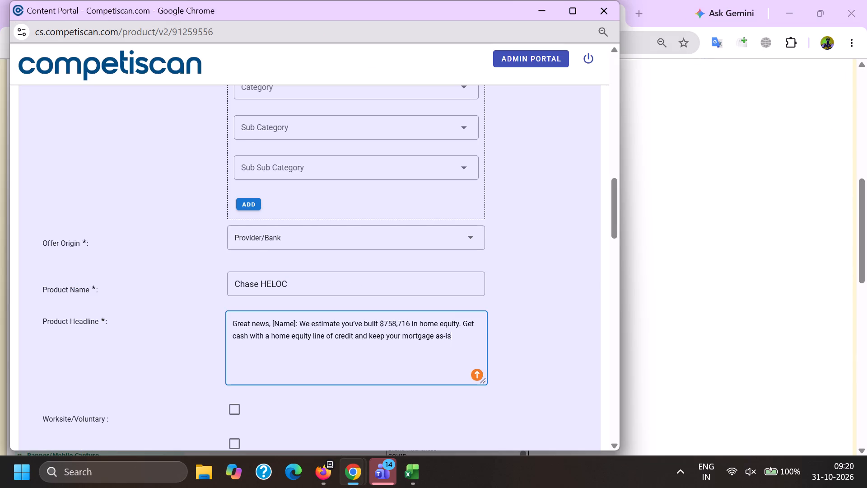
pyautogui.click(309, 248)
pyautogui.scroll(-2, 300, 292)
pyautogui.scroll(1, 275, 343)
pyautogui.click(292, 273)
pyautogui.click(182, 304)
pyautogui.click(248, 292)
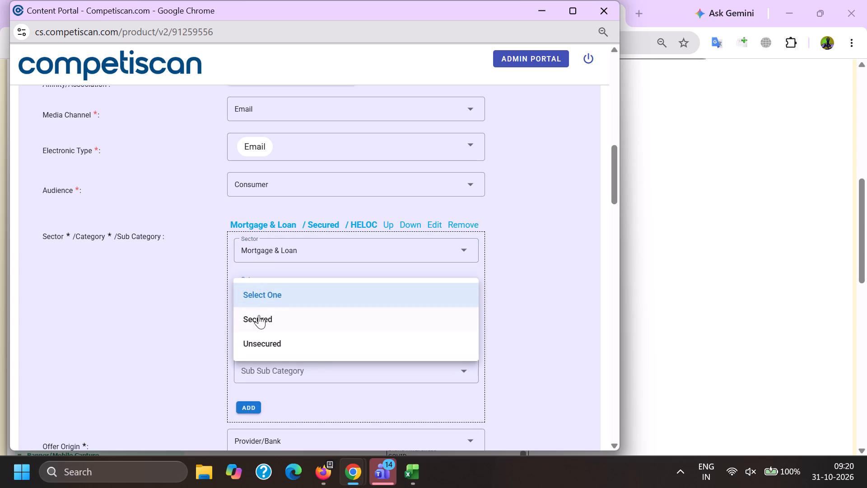
pyautogui.click(259, 315)
pyautogui.click(210, 317)
pyautogui.click(256, 330)
pyautogui.scroll(-4, 275, 248)
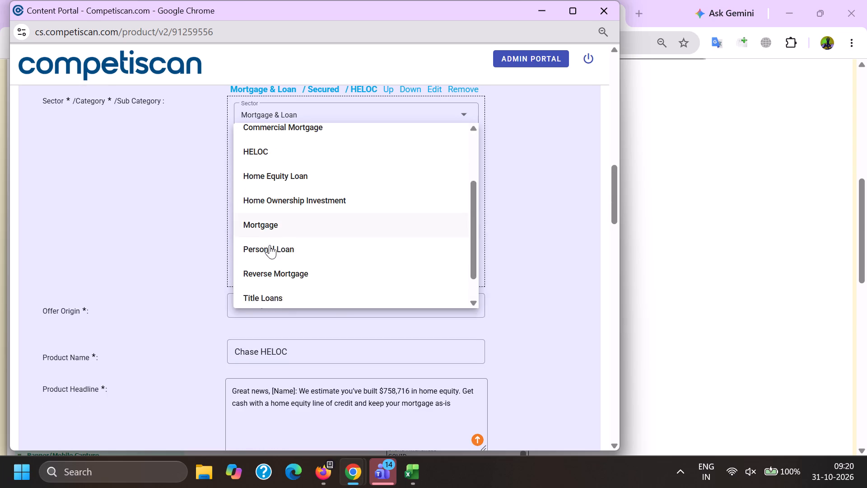
pyautogui.click(273, 205)
pyautogui.click(245, 277)
# Replace the dollar amount in the product headline with 217,791, copied from the email's subject.
pyautogui.scroll(-2, 256, 221)
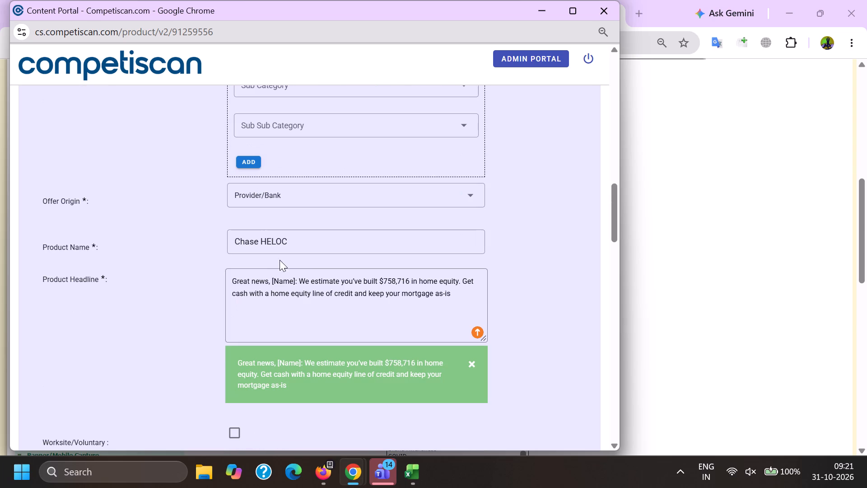
pyautogui.hotkey('alt', 'Tab')
pyautogui.click(204, 0)
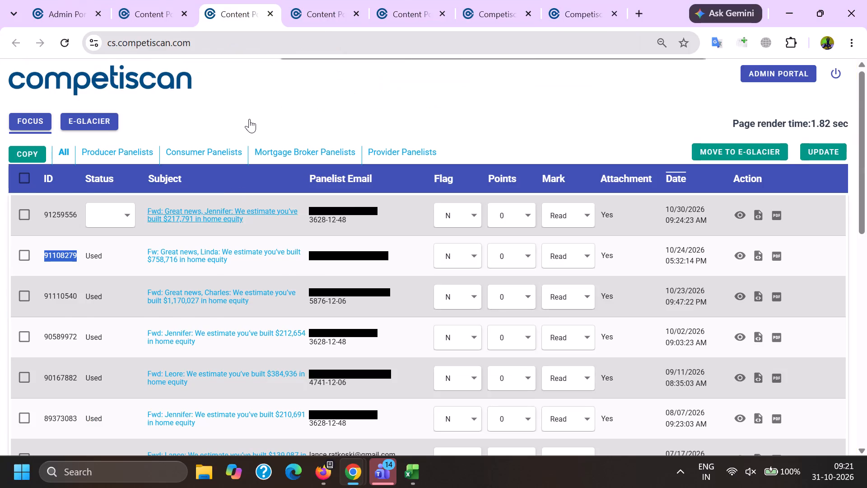
pyautogui.click(290, 0)
pyautogui.moveTo(236, 276); pyautogui.dragTo(274, 278)
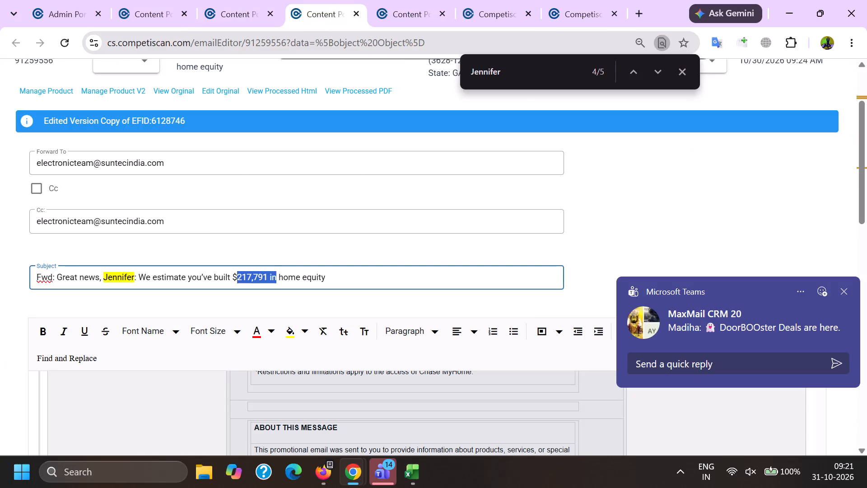
pyautogui.moveTo(274, 278); pyautogui.dragTo(266, 281)
pyautogui.hotkey('ctrl', 'c')
pyautogui.hotkey('alt', 'Tab')
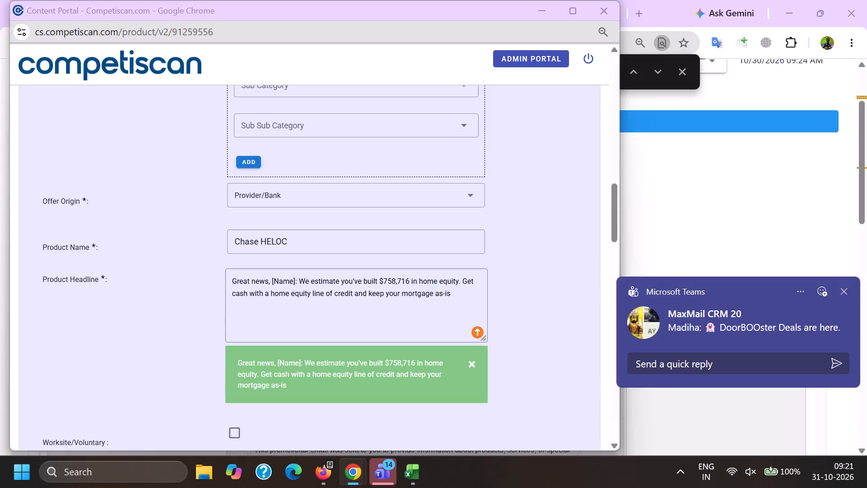
pyautogui.doubleClick(385, 282)
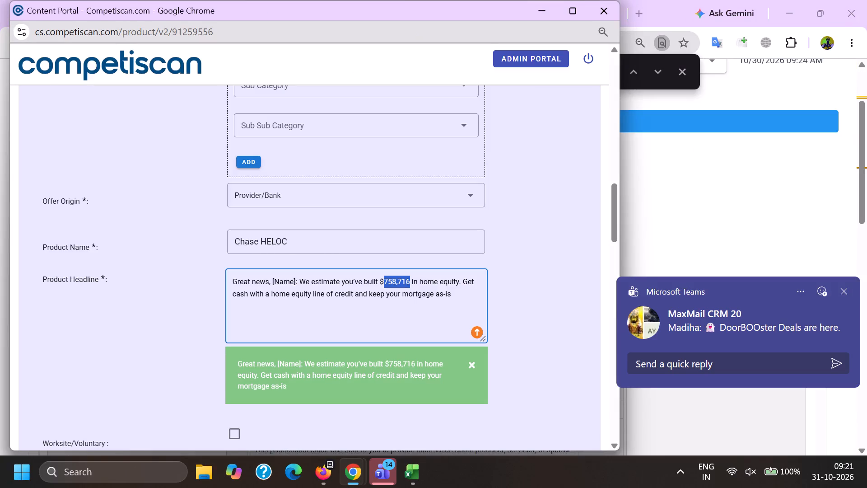
pyautogui.hotkey('ctrl', 'v')
# Set the response mechanism to URL/Website.
pyautogui.scroll(-6, 322, 246)
pyautogui.click(258, 227)
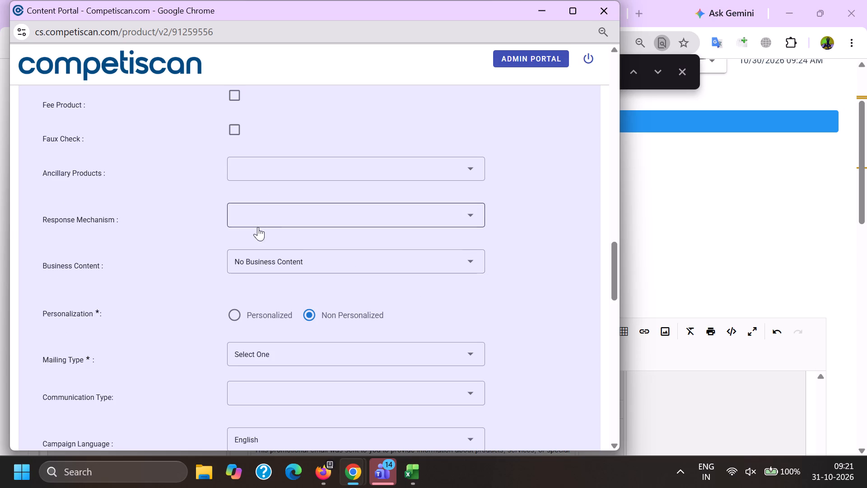
pyautogui.scroll(-7, 258, 120)
pyautogui.click(286, 231)
pyautogui.moveTo(141, 219); pyautogui.dragTo(161, 221)
# Set the mailing type to Acquisition and the personalization to Personalized, following the matching product.
pyautogui.click(229, 229)
pyautogui.hotkey('alt', 'Tab')
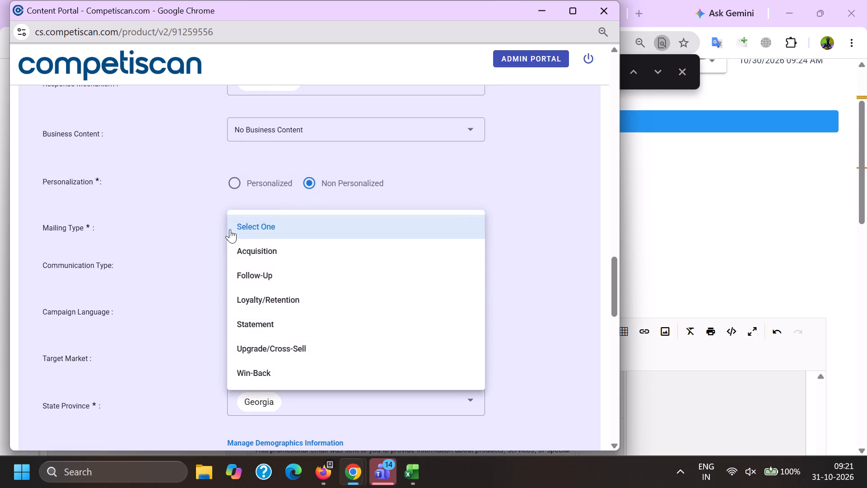
pyautogui.click(601, 0)
pyautogui.scroll(-4, 358, 198)
pyautogui.hotkey('alt', 'Tab')
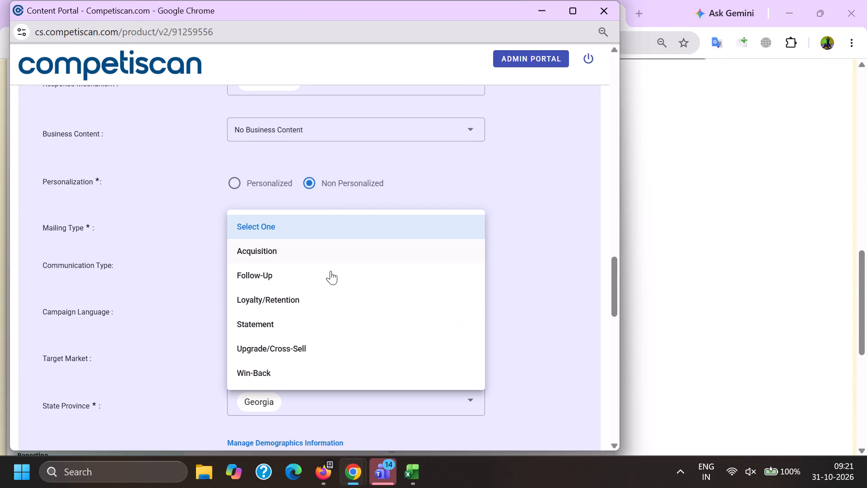
pyautogui.click(266, 245)
pyautogui.moveTo(126, 250); pyautogui.dragTo(130, 250)
pyautogui.click(225, 173)
pyautogui.click(238, 183)
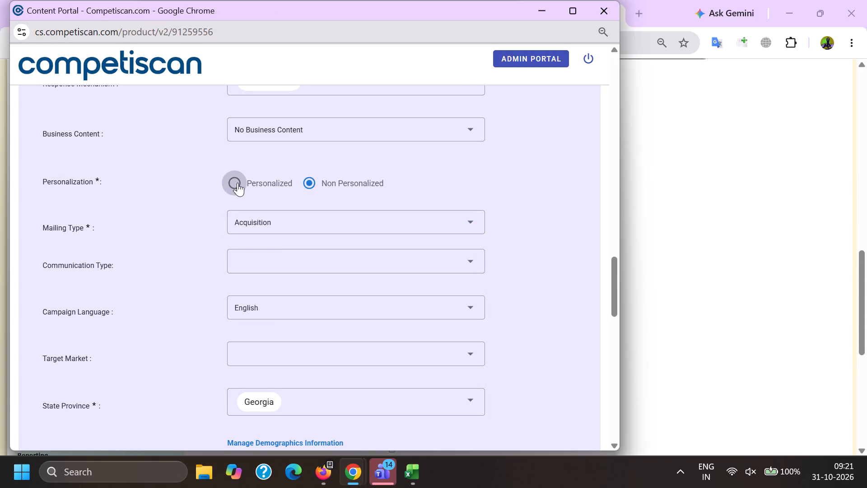
# Select Cash Out as a communication type, following the matching product.
pyautogui.hotkey('alt', 'Tab')
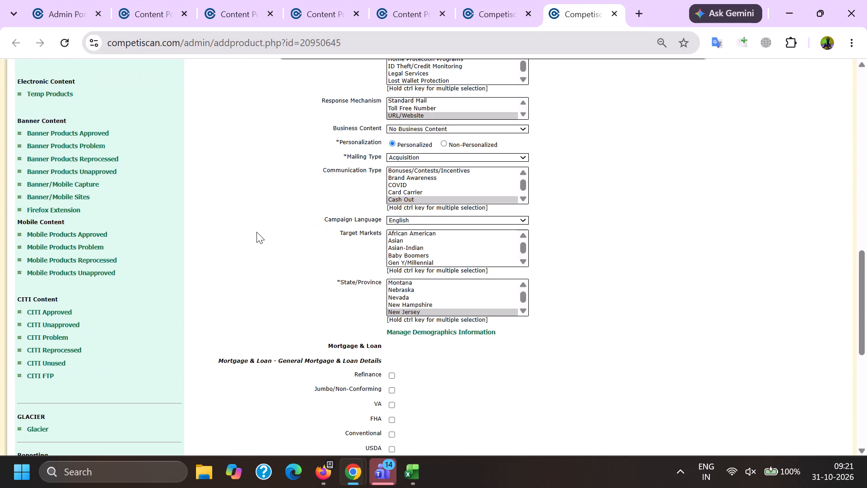
pyautogui.hotkey('alt', 'Tab')
pyautogui.click(261, 267)
pyautogui.scroll(-6, 276, 180)
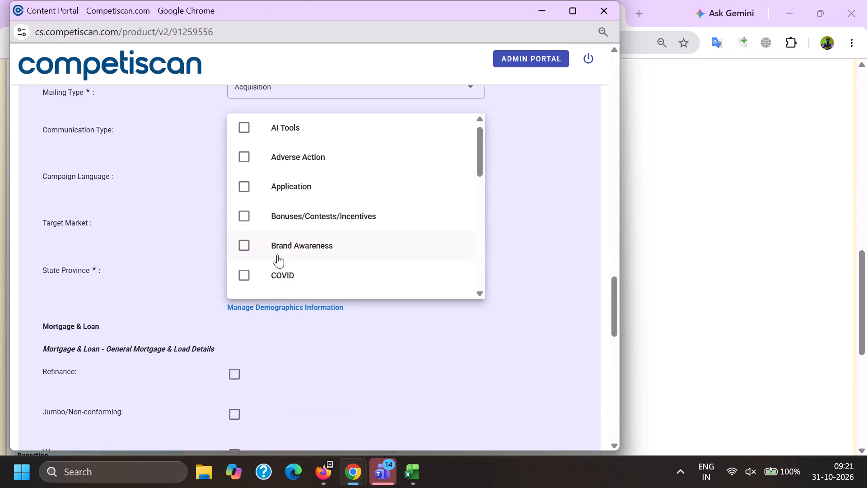
pyautogui.scroll(1, 285, 233)
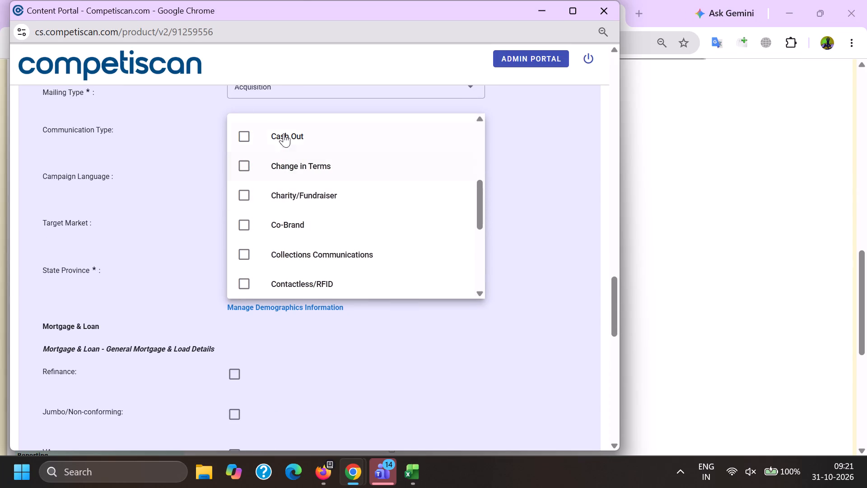
pyautogui.click(284, 131)
# Check the matching product's remaining communication types and add Online Web Tools/Software to the form's selection.
pyautogui.hotkey('alt', 'Tab')
pyautogui.scroll(-3, 429, 189)
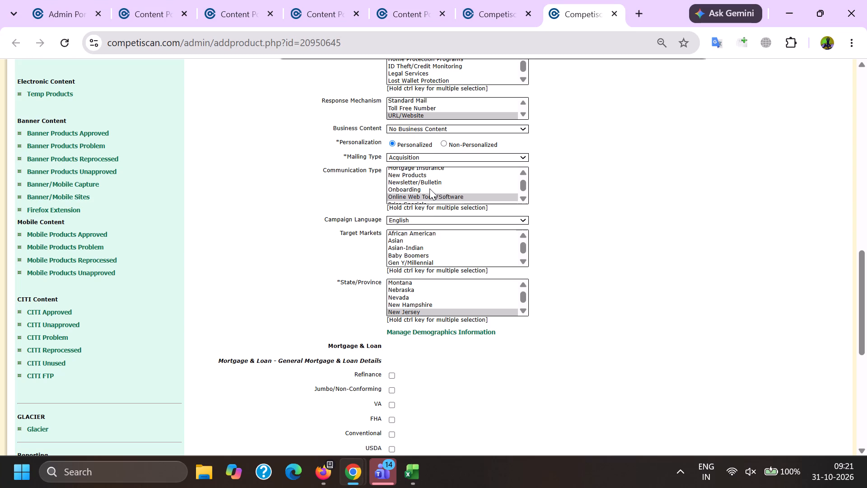
pyautogui.scroll(-3, 429, 188)
pyautogui.scroll(6, 429, 185)
pyautogui.scroll(-7, 429, 185)
pyautogui.hotkey('alt', 'Tab')
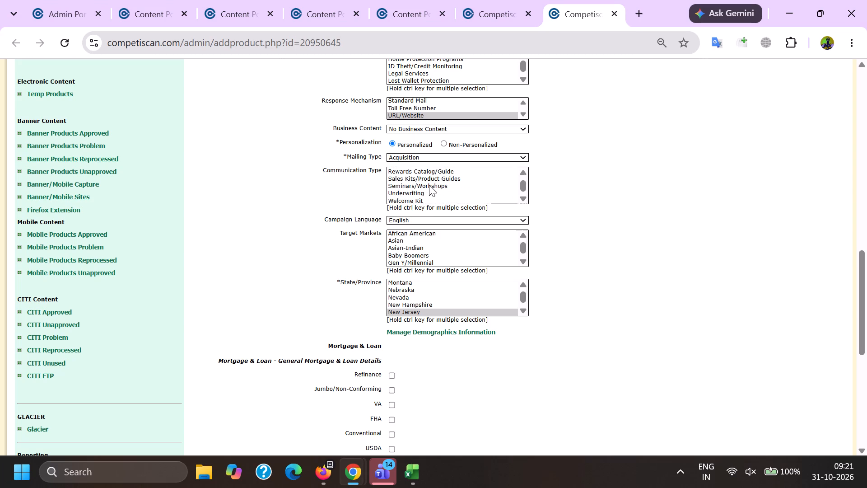
pyautogui.scroll(-12, 336, 216)
pyautogui.click(318, 157)
pyautogui.click(121, 162)
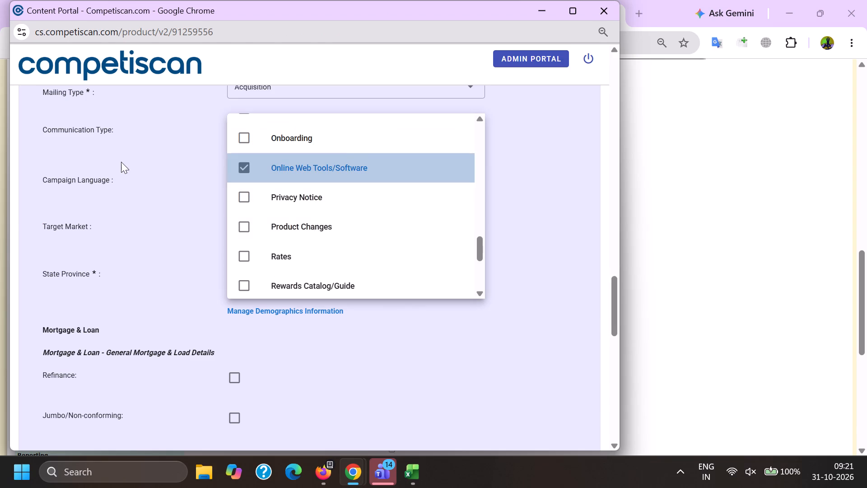
# Compare the mortgage details with the matching product and set the application type to Invitation to Apply.
pyautogui.hotkey('alt', 'Tab')
pyautogui.scroll(-4, 186, 180)
pyautogui.hotkey('alt', 'Tab')
pyautogui.scroll(-8, 229, 203)
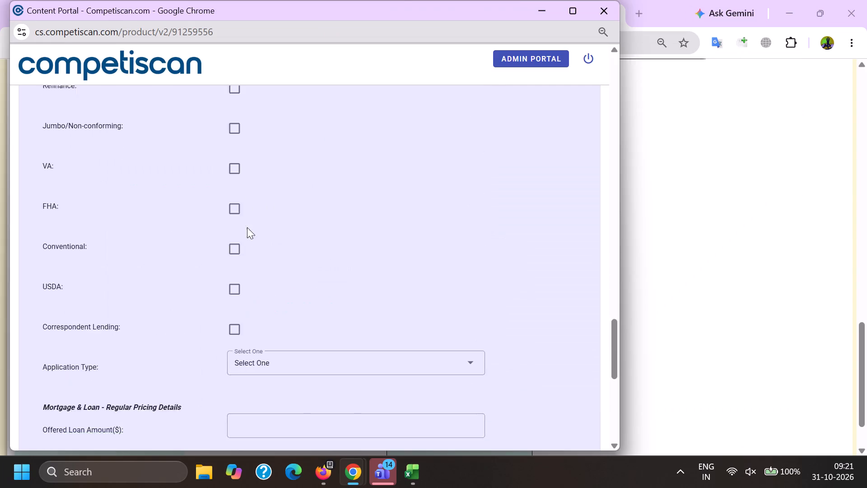
pyautogui.click(270, 116)
pyautogui.click(275, 161)
pyautogui.click(191, 168)
pyautogui.hotkey('alt', 'Tab')
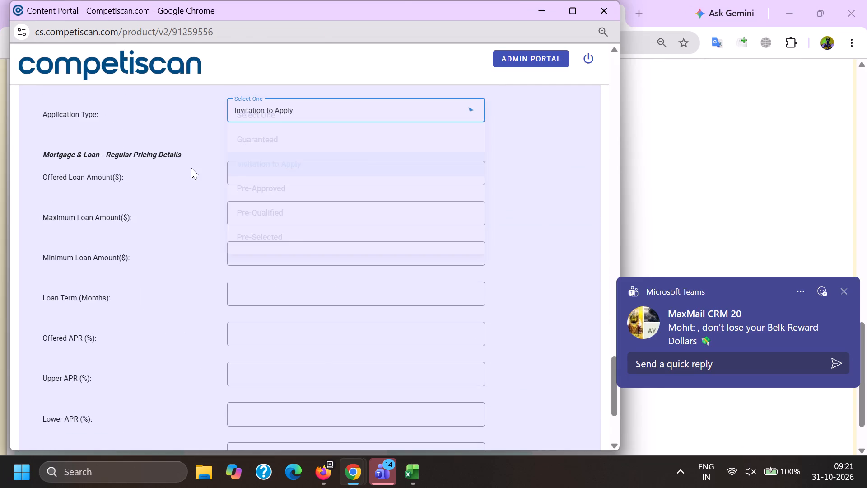
# Set the maximum and minimum loan amounts to 400000.00 and the loan term to 3500 months, copied from the matching product.
pyautogui.tripleClick(403, 252)
pyautogui.hotkey('ctrl', 'c')
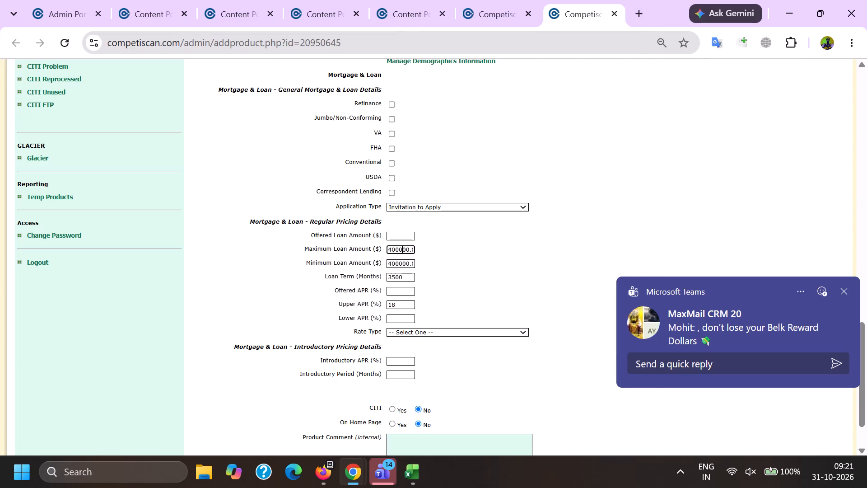
pyautogui.hotkey('alt', 'Tab')
pyautogui.click(243, 221)
pyautogui.hotkey('ctrl', 'v')
pyautogui.click(250, 249)
pyautogui.hotkey('ctrl', 'v')
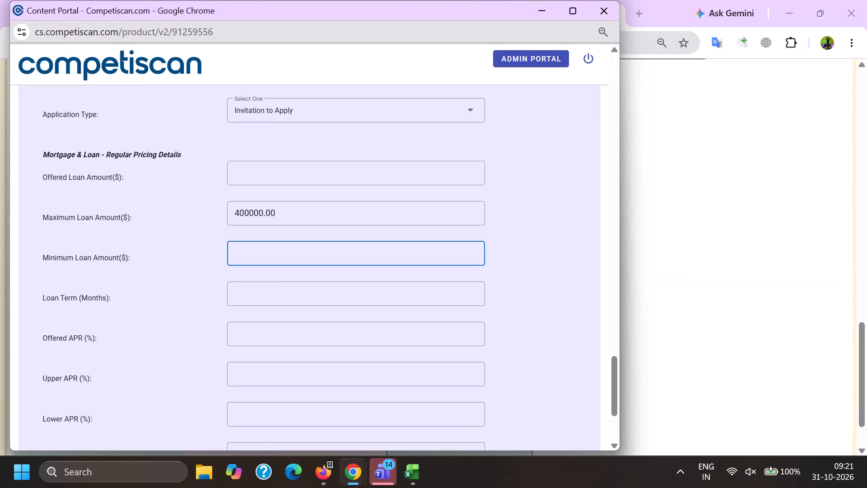
pyautogui.click(240, 291)
pyautogui.hotkey('alt', 'Tab')
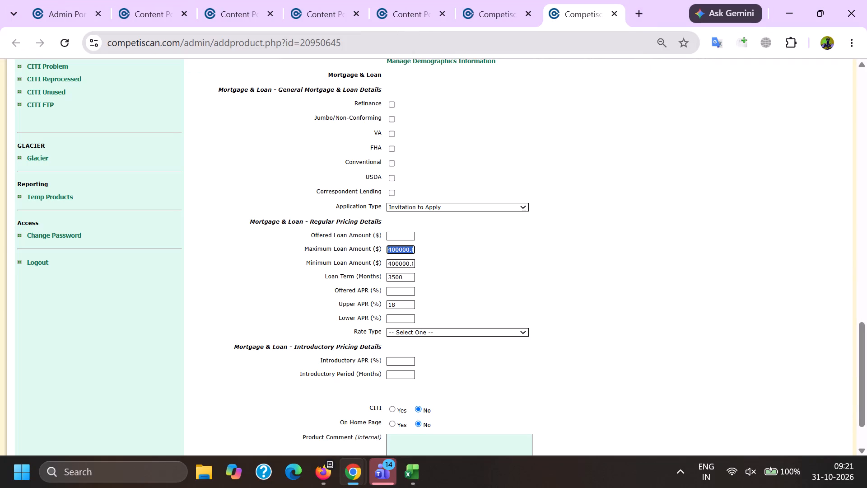
pyautogui.doubleClick(395, 277)
pyautogui.hotkey('ctrl', 'c')
pyautogui.hotkey('alt', 'Tab')
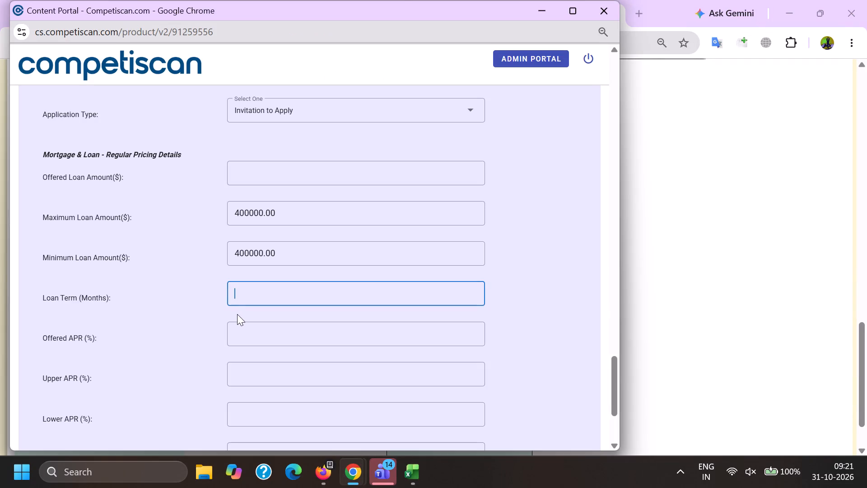
pyautogui.hotkey('ctrl', 'v')
# Set the upper APR to 18, following the matching product.
pyautogui.hotkey('alt', 'Tab')
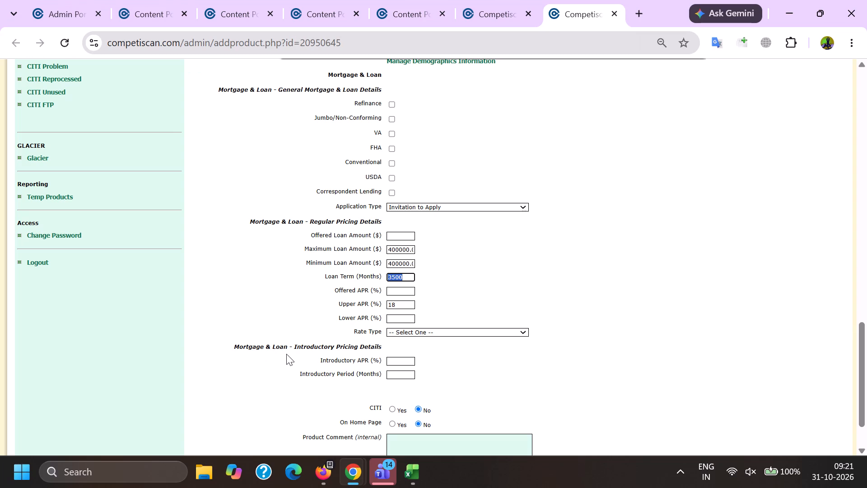
pyautogui.hotkey('alt', 'Tab')
pyautogui.scroll(-1, 286, 366)
pyautogui.click(241, 311)
pyautogui.hotkey('ctrl', 'v')
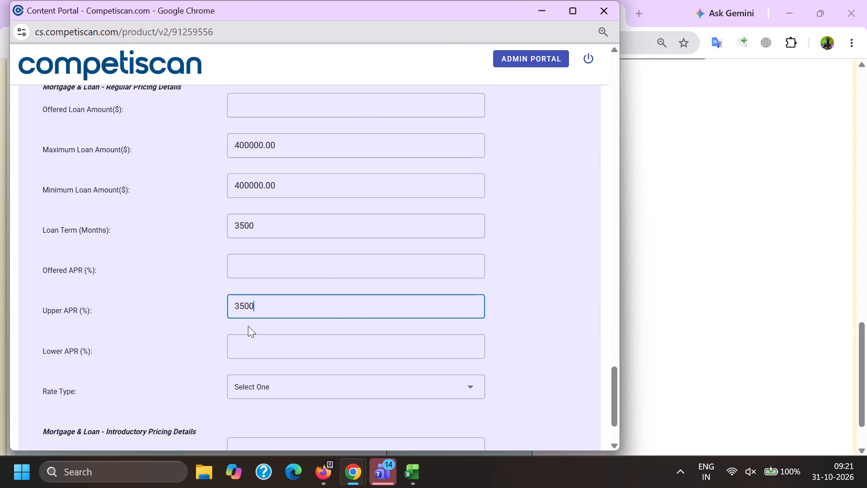
pyautogui.hotkey('alt', 'Tab')
pyautogui.hotkey('alt', 'Tab')
pyautogui.press('BackSpace')
pyautogui.press('BackSpace')
pyautogui.press('BackSpace')
pyautogui.press('BackSpace')
pyautogui.press('BackSpace')
pyautogui.press('BackSpace')
pyautogui.press('BackSpace')
pyautogui.press('BackSpace')
pyautogui.press('BackSpace')
pyautogui.press('BackSpace')
pyautogui.press('BackSpace')
pyautogui.press('BackSpace')
pyautogui.press('BackSpace')
pyautogui.press('BackSpace')
pyautogui.write('18')
# Check the matching product's remaining mortgage details and submit the product form.
pyautogui.hotkey('alt', 'Tab')
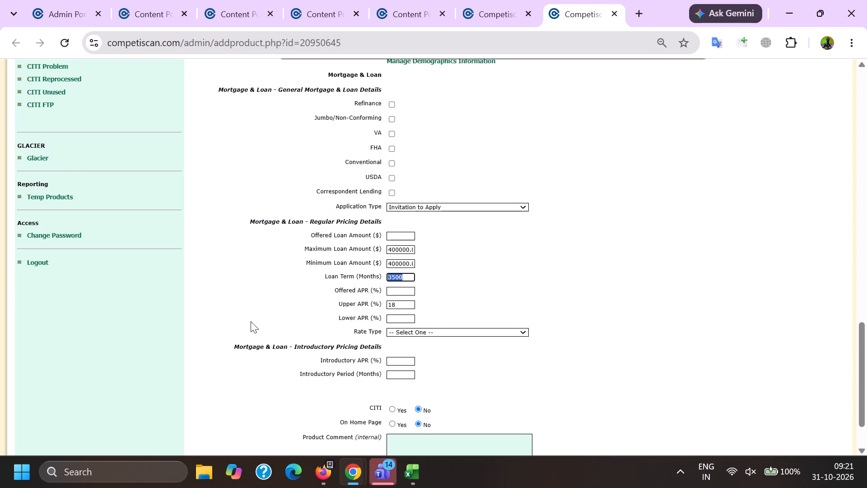
pyautogui.scroll(-2, 251, 321)
pyautogui.hotkey('alt', 'Tab')
pyautogui.scroll(-19, 251, 321)
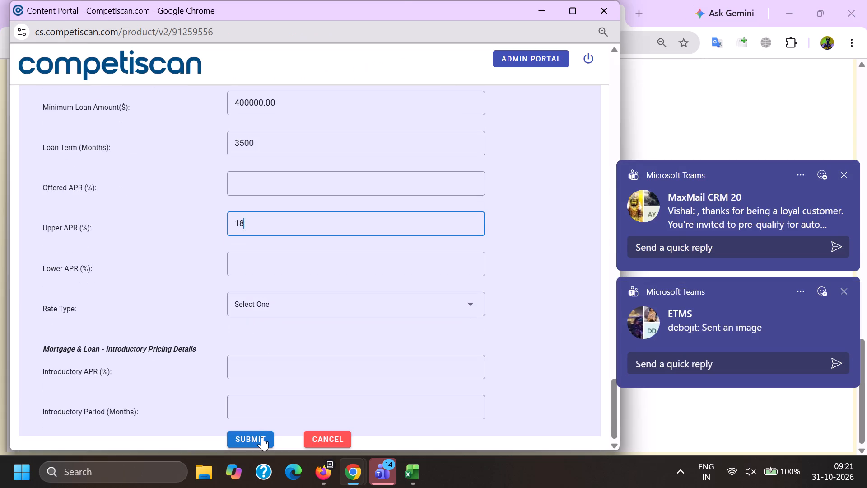
pyautogui.click(262, 437)
# Switch to the content portal in Firefox and look through its email lists for unprocessed emails.
pyautogui.click(333, 472)
pyautogui.click(264, 418)
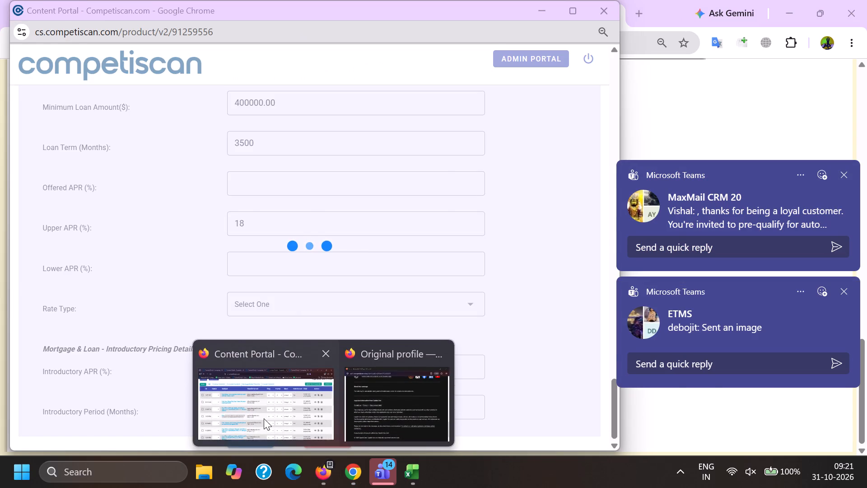
pyautogui.scroll(-1, 191, 342)
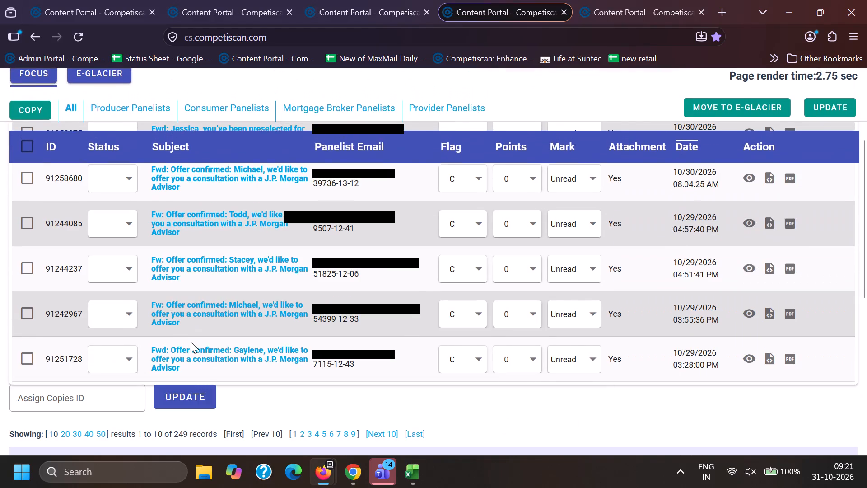
pyautogui.click(36, 79)
pyautogui.click(98, 0)
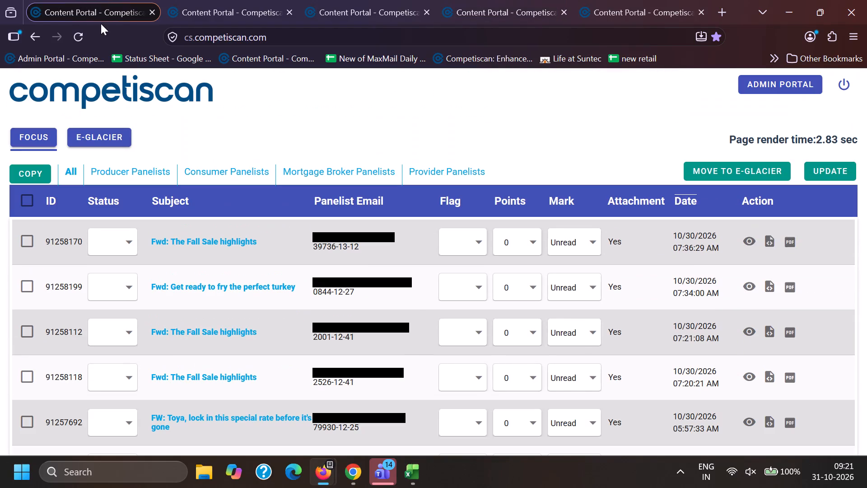
pyautogui.scroll(-2, 128, 174)
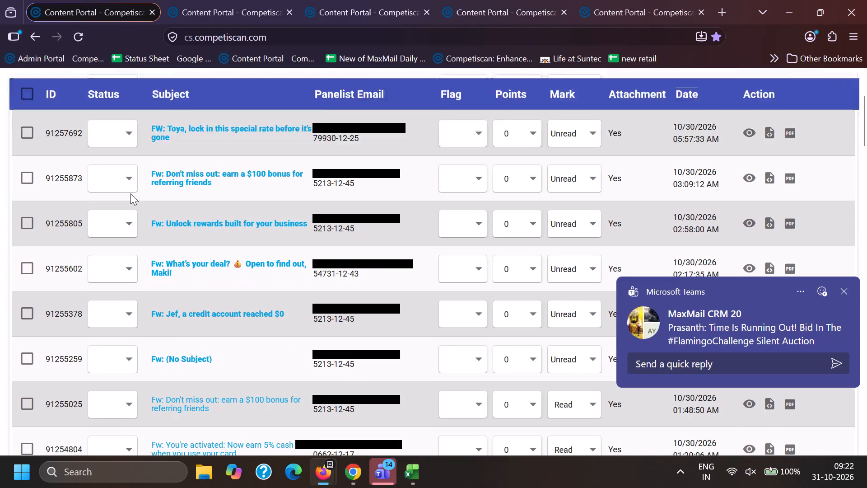
pyautogui.scroll(-3, 131, 194)
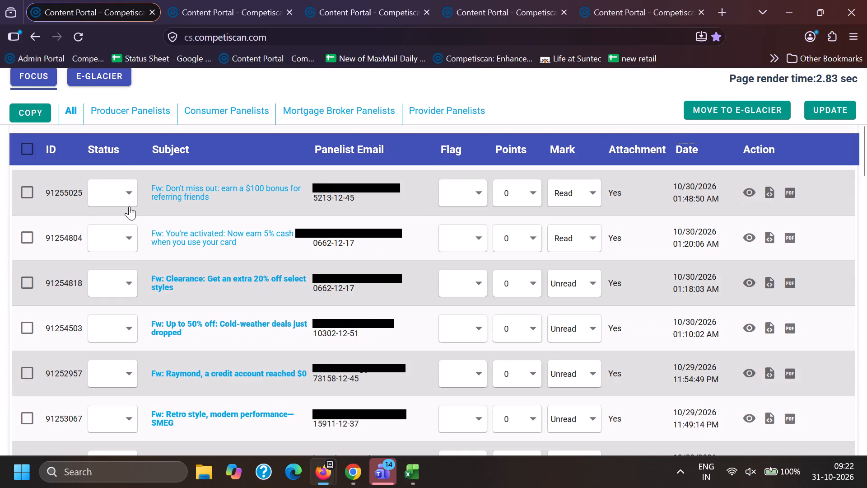
# Look through the Capital One email list in the content portal for unprocessed emails.
pyautogui.scroll(-5, 129, 206)
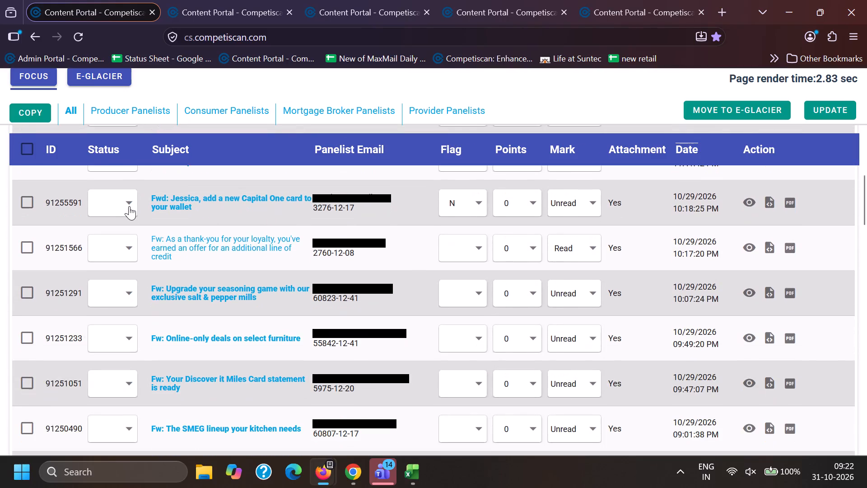
pyautogui.scroll(-2, 129, 206)
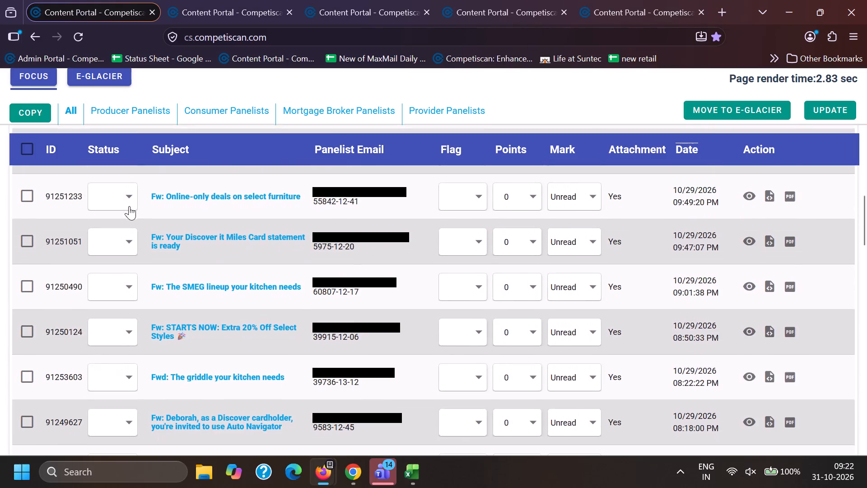
pyautogui.scroll(-4, 129, 206)
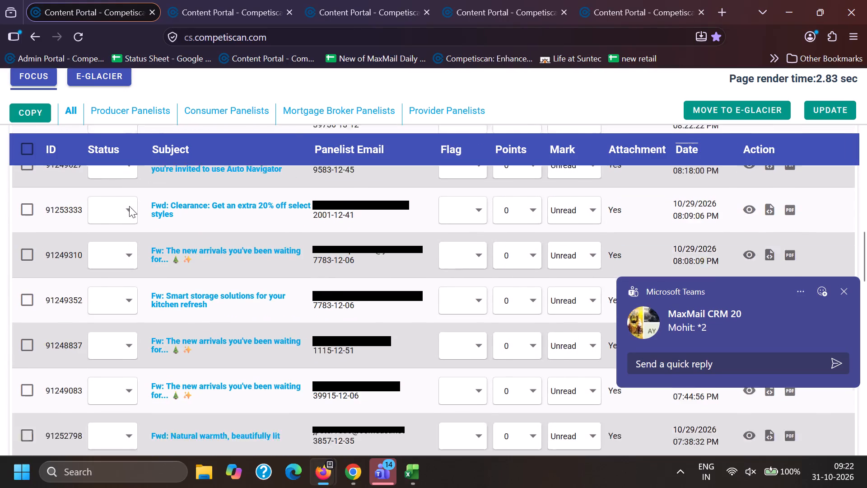
pyautogui.scroll(-3, 129, 206)
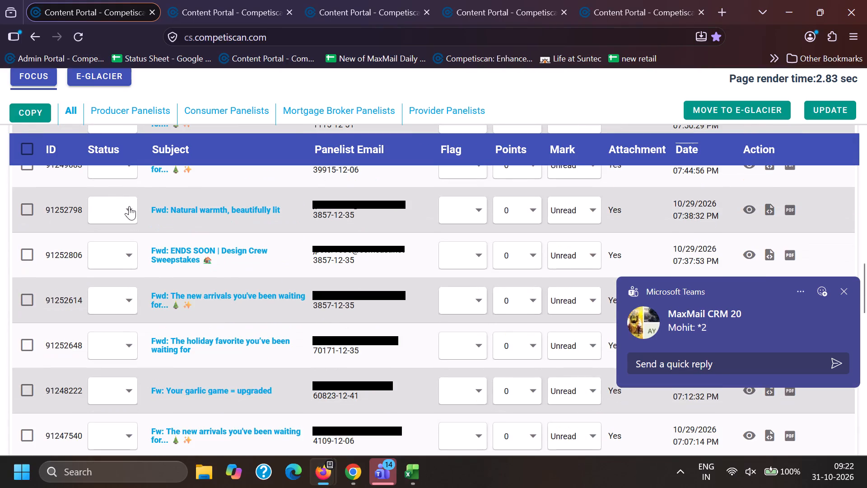
pyautogui.scroll(-5, 129, 206)
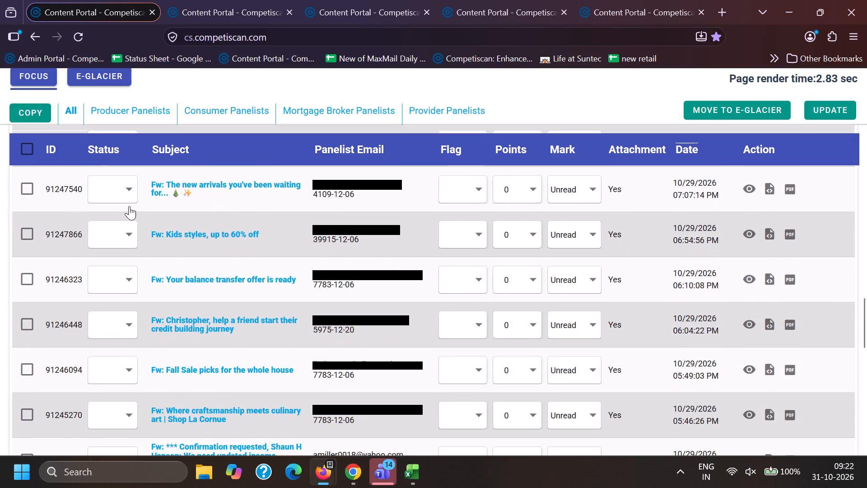
# Reload the Focus list of Capital One emails, rerun the search in the second portal tab, and check the refreshed list.
pyautogui.doubleClick(43, 87)
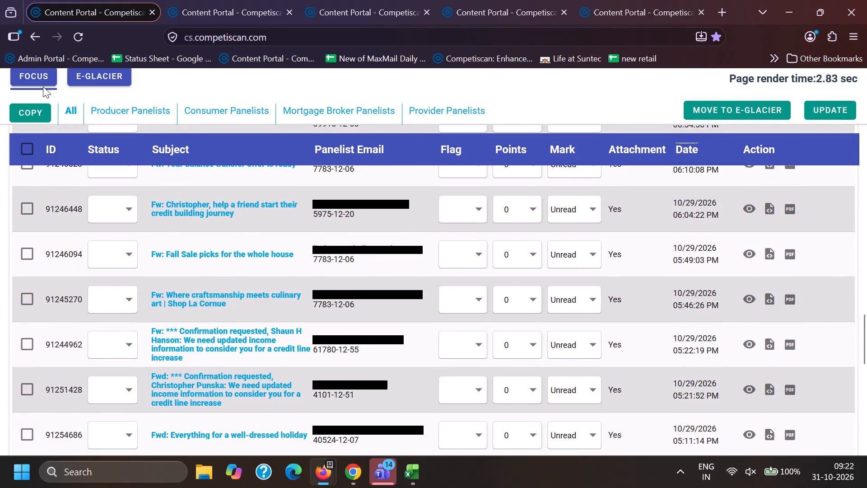
pyautogui.click(33, 74)
pyautogui.click(234, 0)
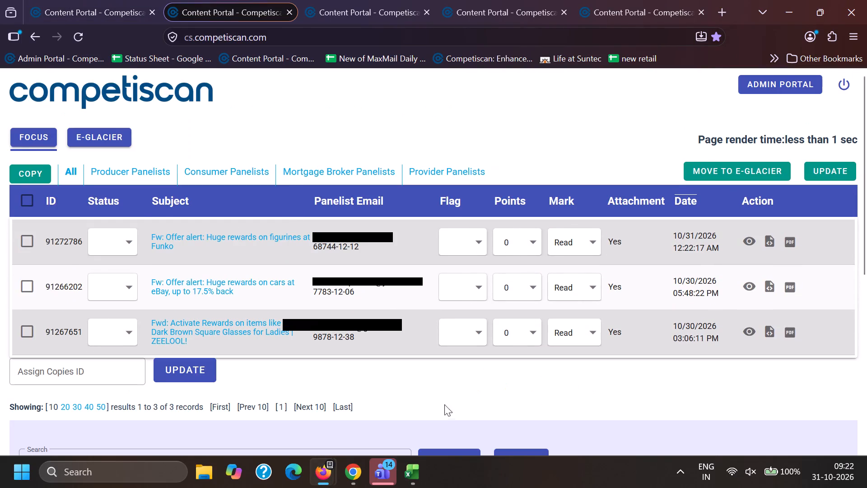
pyautogui.scroll(-3, 460, 273)
pyautogui.click(441, 258)
pyautogui.click(120, 0)
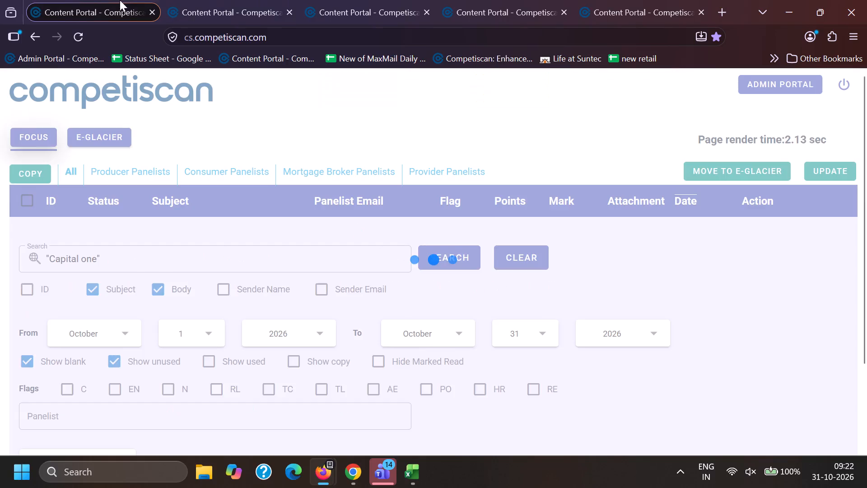
pyautogui.click(201, 0)
pyautogui.click(124, 0)
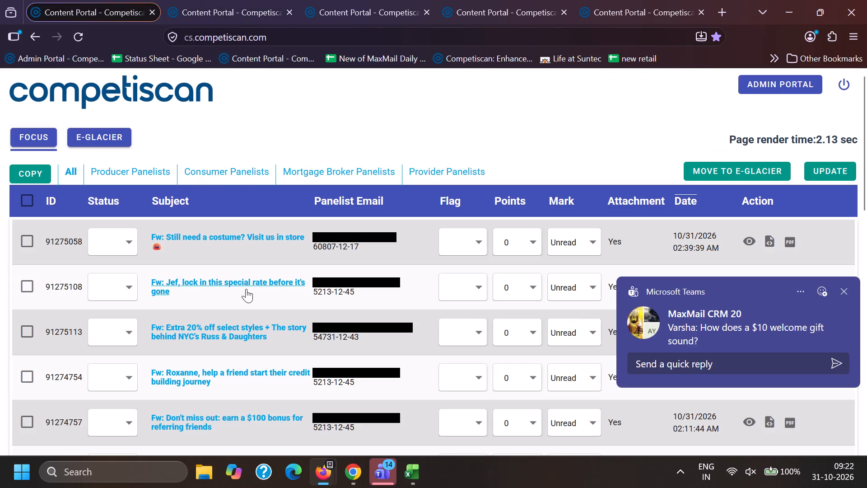
pyautogui.scroll(-4, 246, 289)
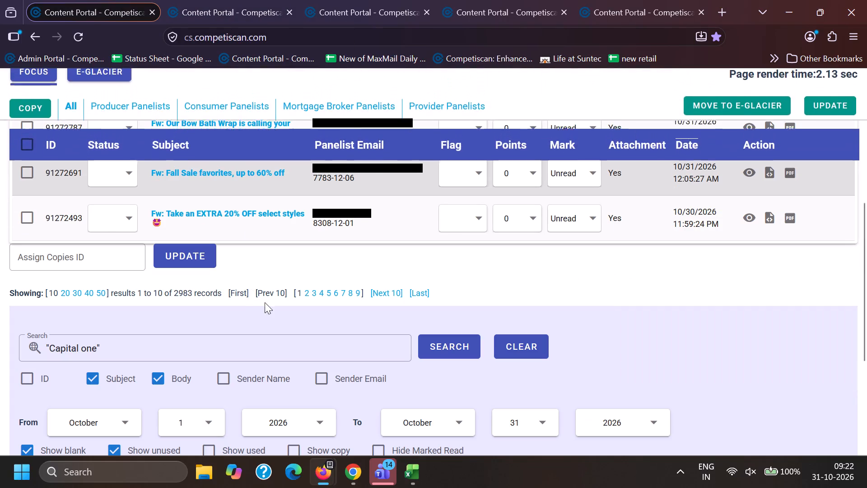
# Switch to Chrome and open the bookmarked Other Retail Records spreadsheet in a new tab.
pyautogui.click(346, 478)
pyautogui.click(263, 404)
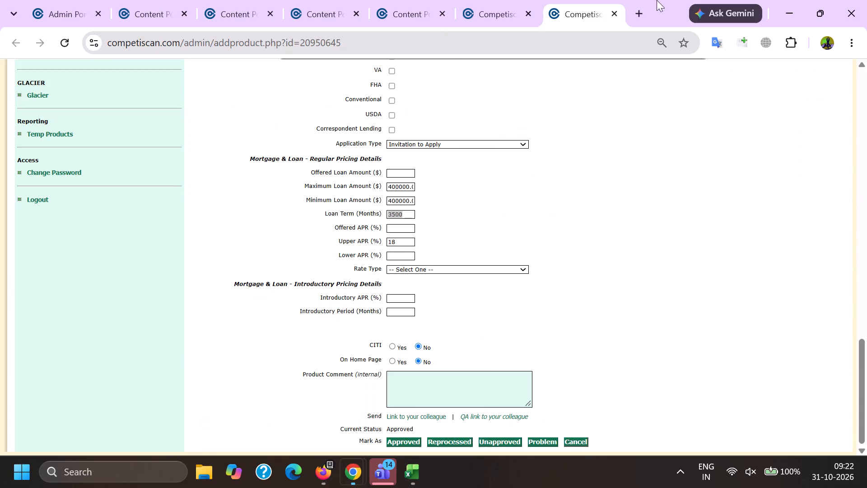
pyautogui.click(630, 12)
pyautogui.click(765, 68)
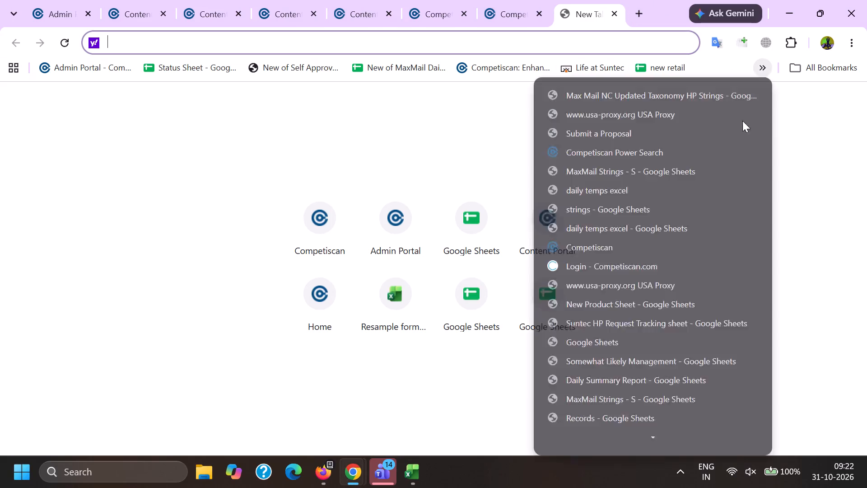
pyautogui.scroll(-12, 653, 276)
pyautogui.click(603, 345)
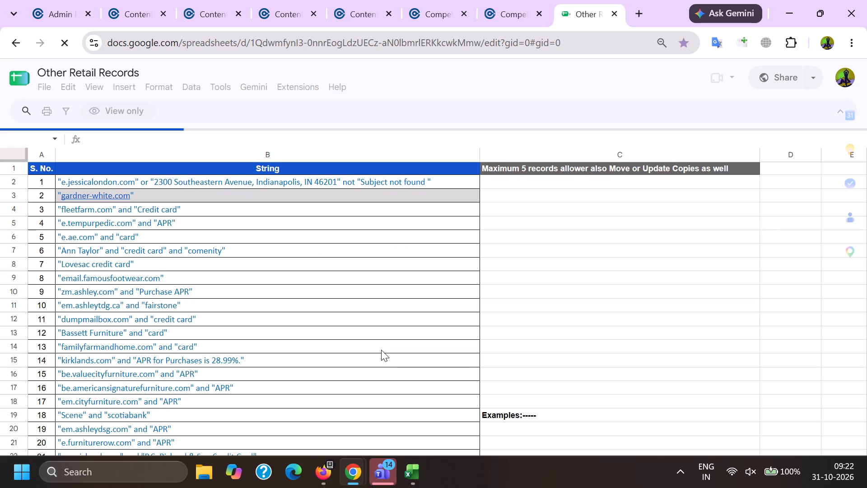
# Copy the "e.pbteen.com" search string from the Strings sheet and switch back to the content portal in Firefox.
pyautogui.scroll(-5, 101, 359)
pyautogui.scroll(-2, 146, 311)
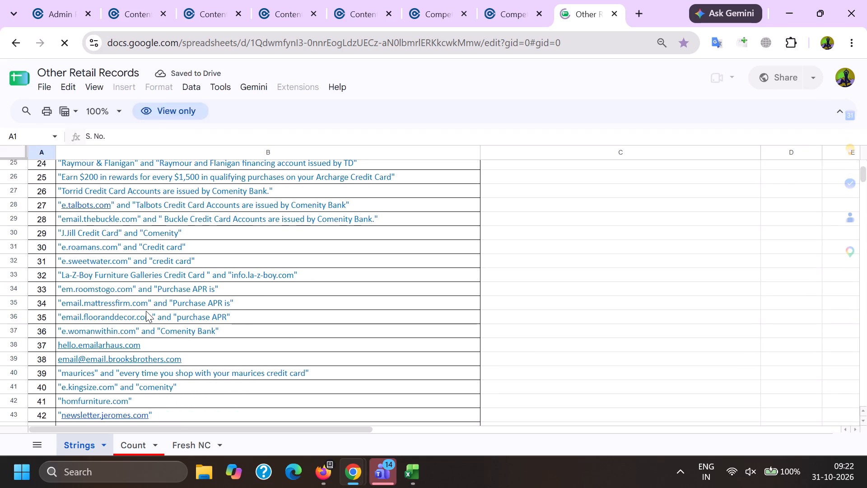
pyautogui.scroll(-6, 146, 311)
pyautogui.scroll(3, 126, 324)
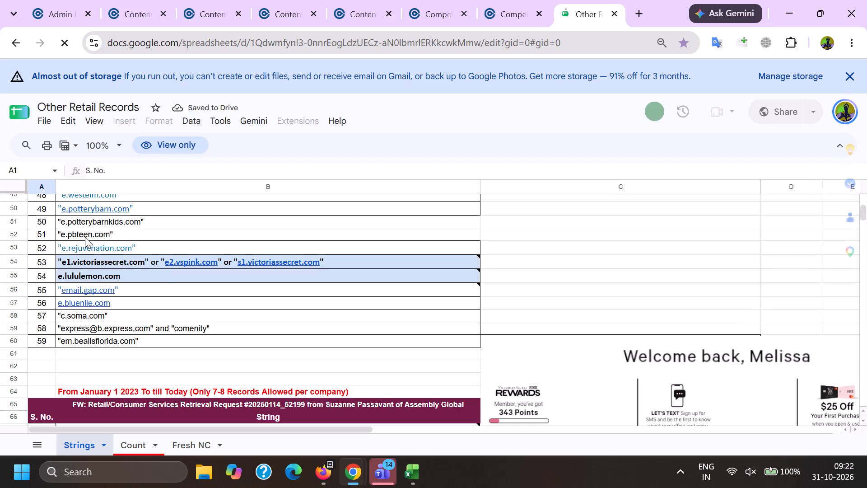
pyautogui.click(85, 233)
pyautogui.hotkey('ctrl', 'c')
pyautogui.click(326, 473)
pyautogui.click(265, 423)
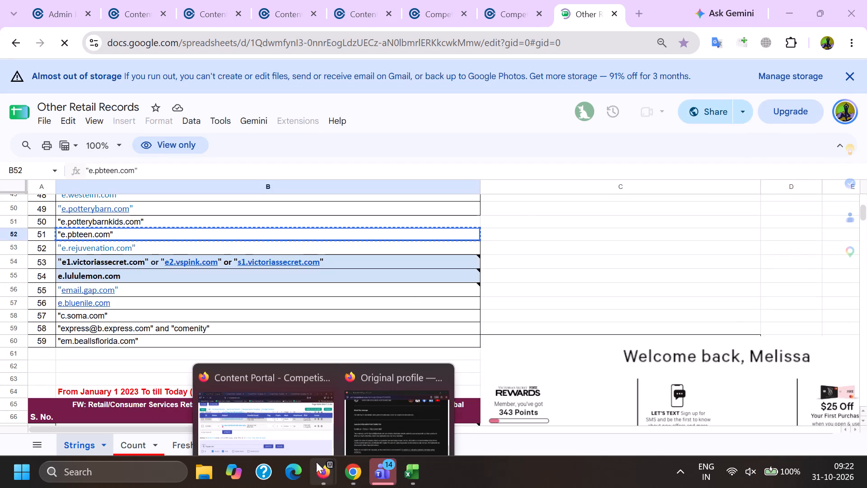
# Search the content portal in Firefox for "e.pbteen.com" emails in place of the Capital One sender search, and review the list.
pyautogui.click(381, 23)
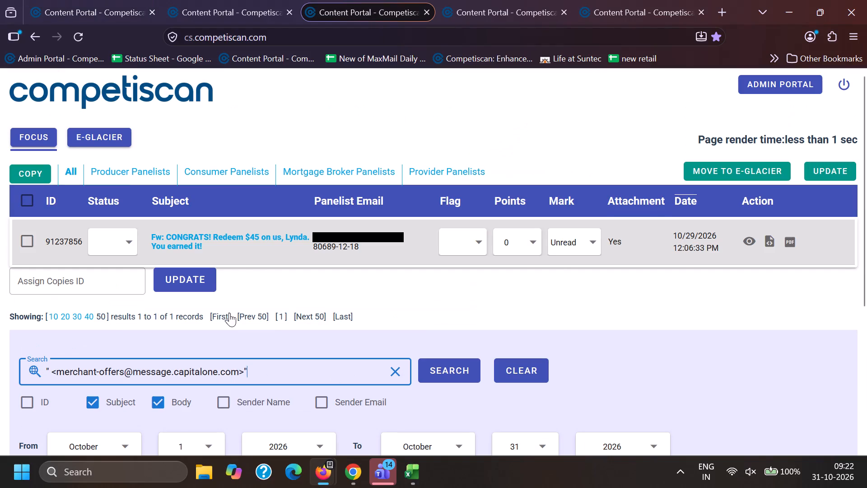
pyautogui.moveTo(268, 361); pyautogui.dragTo(0, 393)
pyautogui.press('BackSpace')
pyautogui.hotkey('shift', '"')
pyautogui.hotkey('ctrl', 'v')
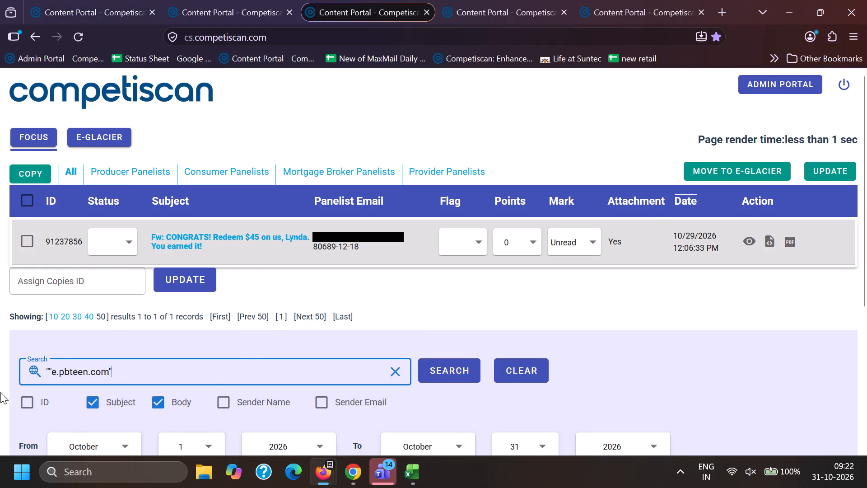
pyautogui.hotkey('shift', '"')
pyautogui.press('Return')
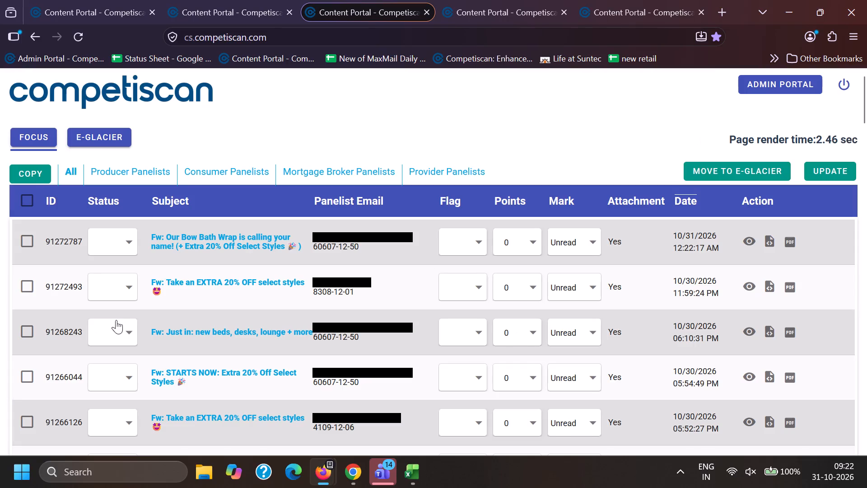
pyautogui.scroll(-3, 116, 320)
pyautogui.scroll(5, 149, 318)
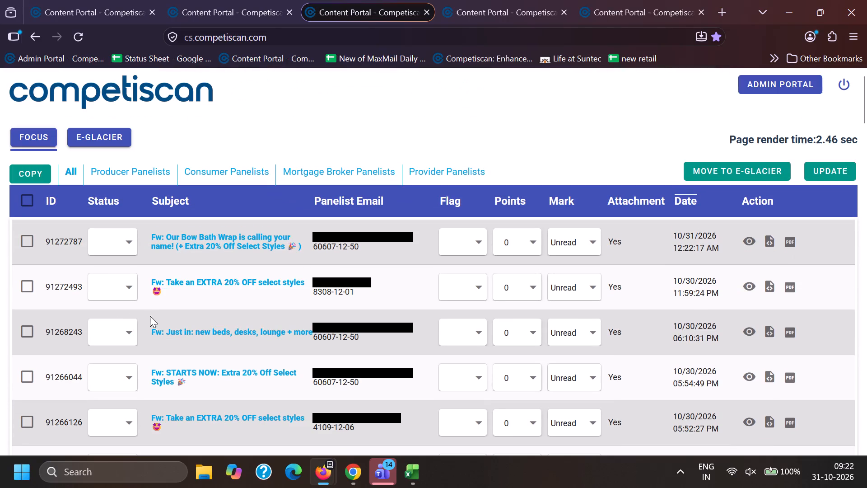
pyautogui.scroll(13, 150, 316)
# Copy the subject "Take an EXTRA 20% OFF select styles 🤩" and search the content portal in Chrome for emails with that subject.
pyautogui.moveTo(168, 277); pyautogui.dragTo(191, 295)
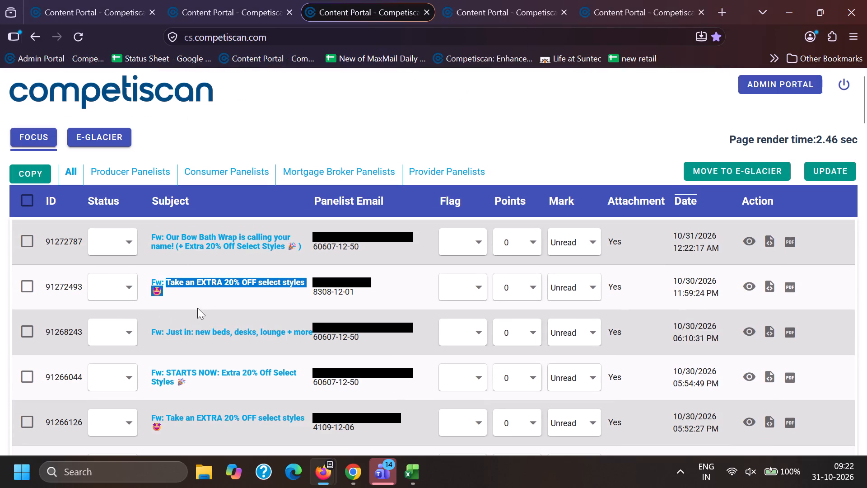
pyautogui.hotkey('ctrl', 'c')
pyautogui.hotkey('ctrl', 'c')
pyautogui.click(355, 481)
pyautogui.click(274, 428)
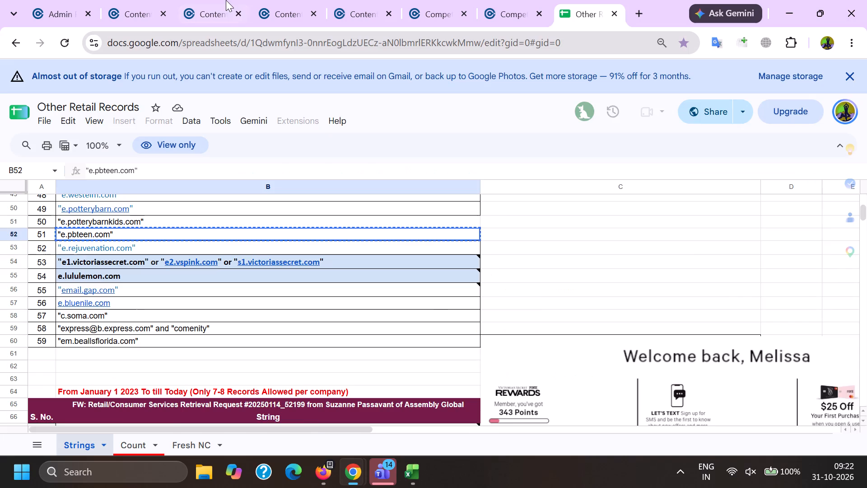
pyautogui.click(225, 0)
pyautogui.scroll(-14, 216, 256)
pyautogui.scroll(2, 222, 315)
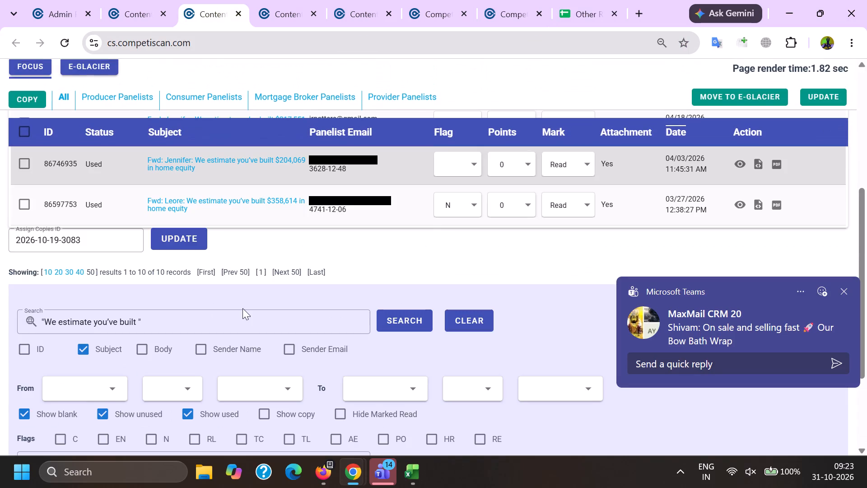
pyautogui.moveTo(250, 317); pyautogui.dragTo(0, 276)
pyautogui.press('BackSpace')
pyautogui.hotkey('shift', '"')
pyautogui.hotkey('ctrl', 'v')
pyautogui.hotkey('shift', '"')
pyautogui.press('Return')
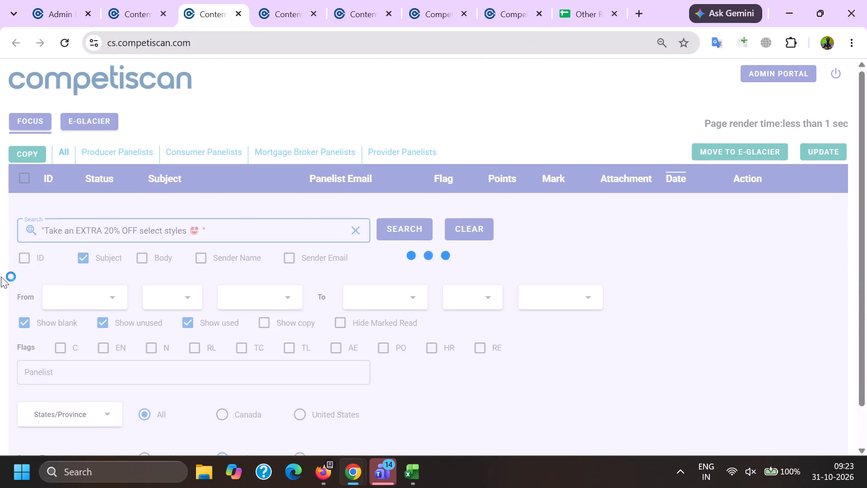
pyautogui.scroll(-2, 117, 317)
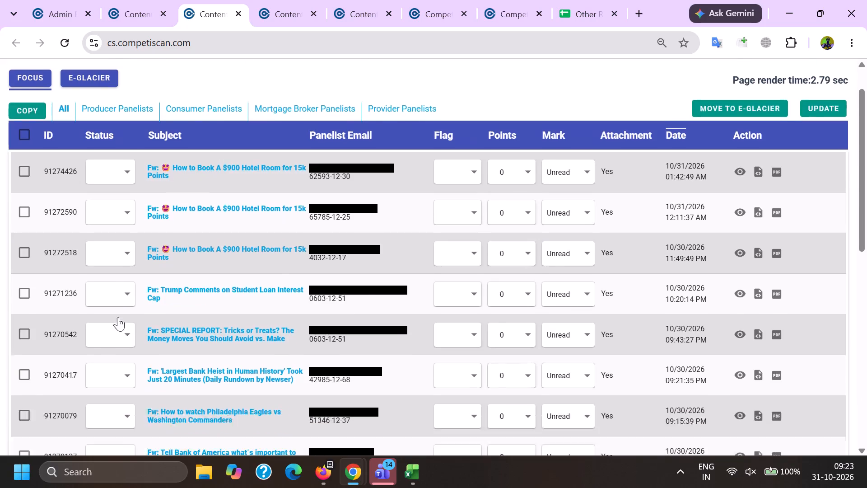
pyautogui.scroll(-2, 121, 319)
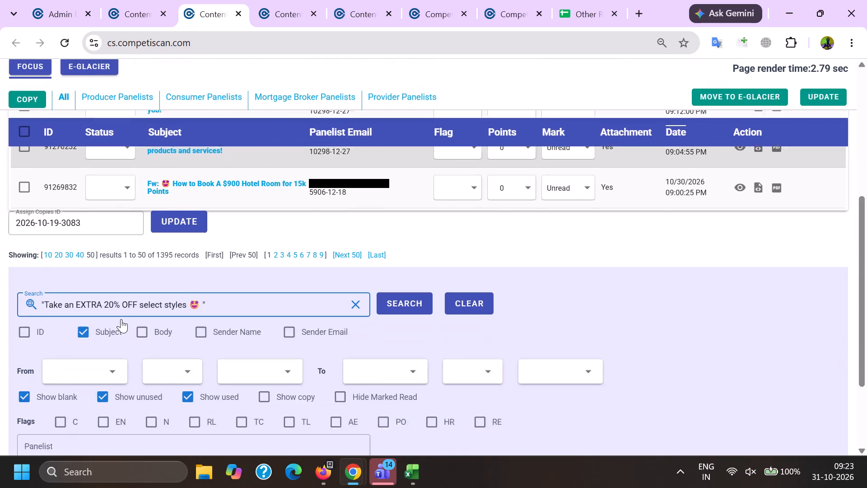
pyautogui.click(393, 286)
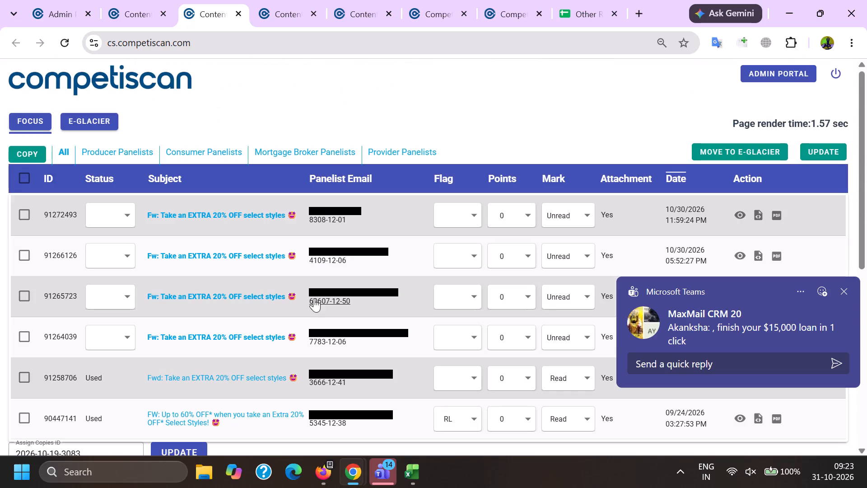
# Open the used Pottery Barn Teen email 91258706 and examine its content from top to bottom.
pyautogui.click(848, 288)
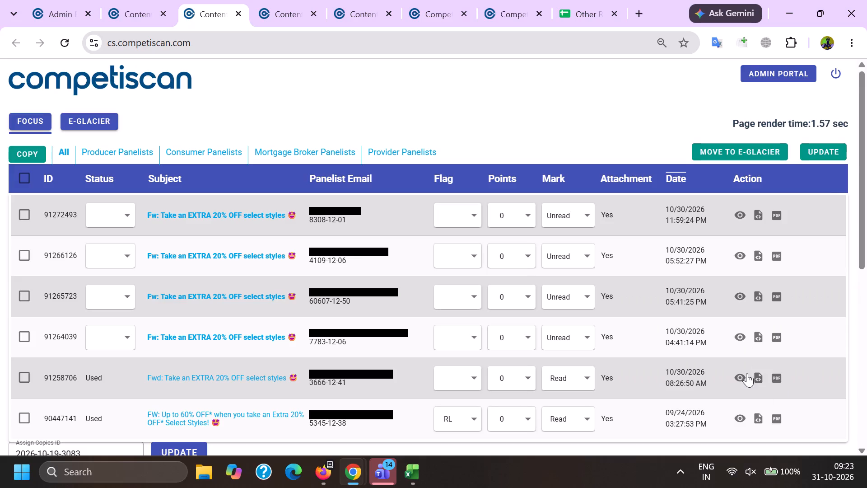
pyautogui.click(746, 373)
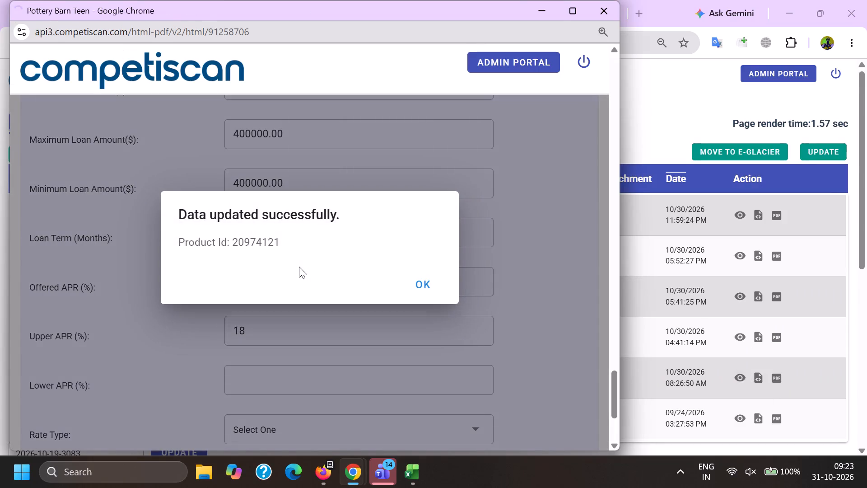
pyautogui.moveTo(617, 72); pyautogui.dragTo(593, 324)
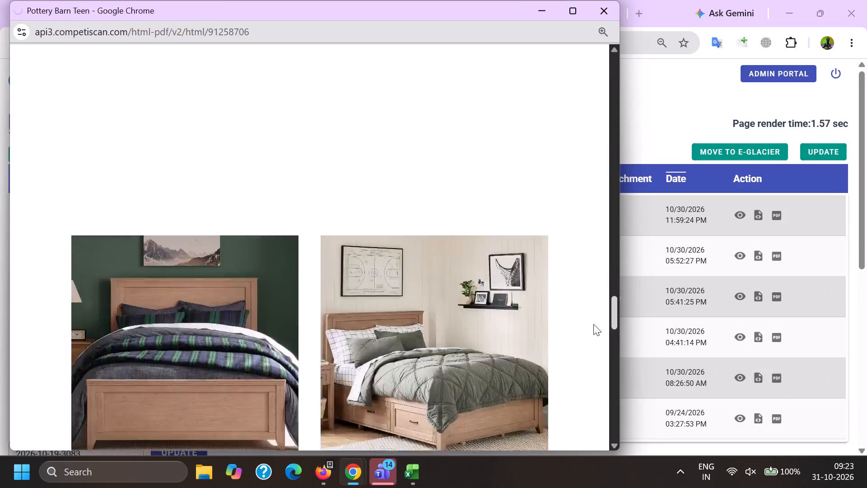
pyautogui.moveTo(593, 324); pyautogui.dragTo(609, 378)
pyautogui.hotkey('alt', 'Tab')
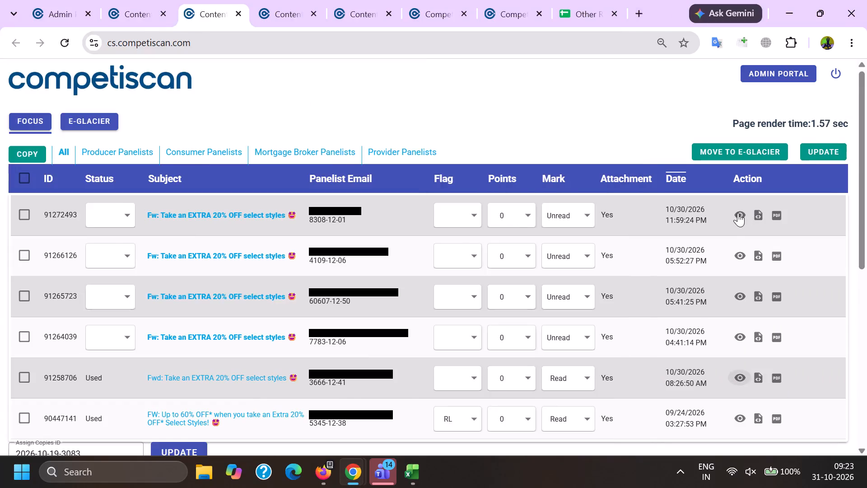
# Open the blank-status emails 91272493, 91266126, 91265723 and 91264039 in turn to compare their content with the used email.
pyautogui.click(738, 213)
pyautogui.click(613, 64)
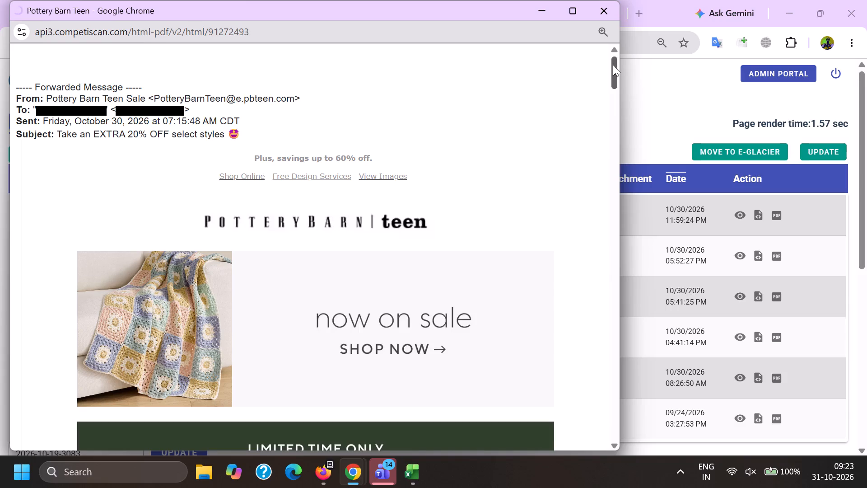
pyautogui.hotkey('alt', 'Tab')
pyautogui.click(741, 257)
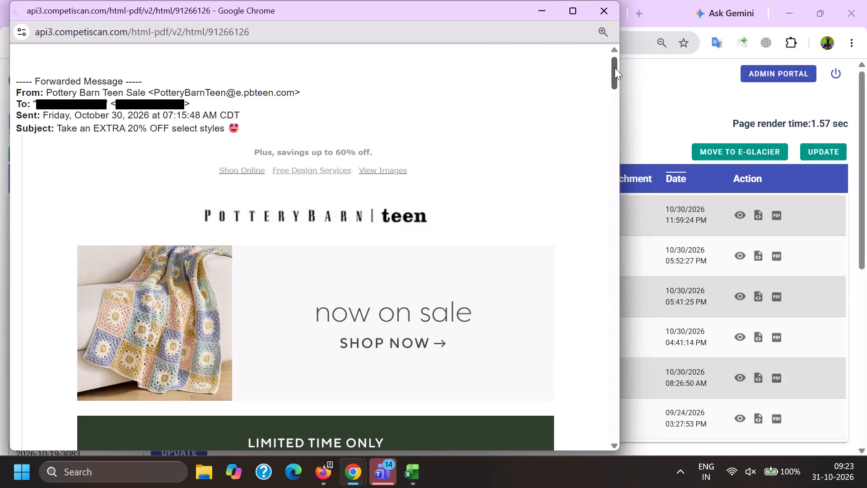
pyautogui.moveTo(615, 68); pyautogui.dragTo(611, 385)
pyautogui.hotkey('alt', 'Tab')
pyautogui.click(733, 298)
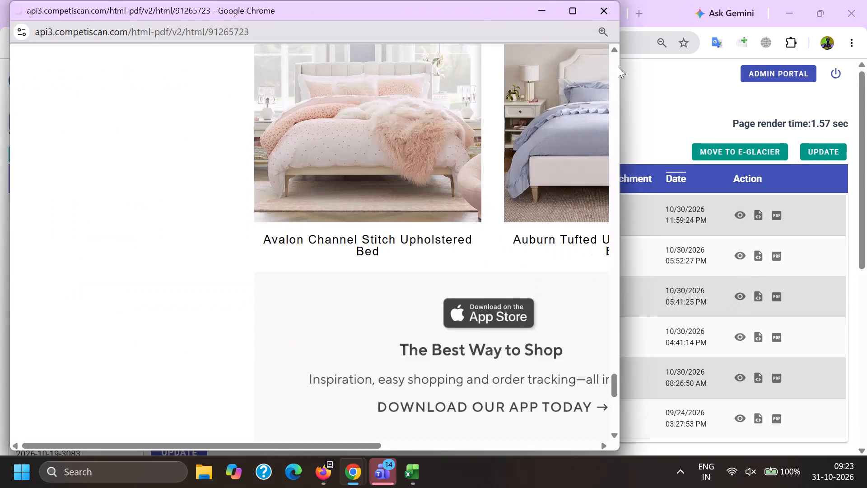
pyautogui.moveTo(616, 66); pyautogui.dragTo(596, 359)
pyautogui.hotkey('alt', 'Tab')
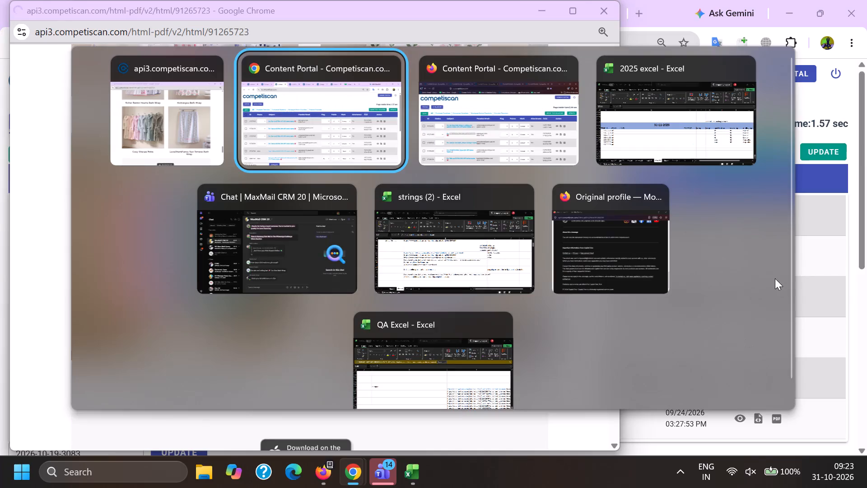
pyautogui.click(834, 262)
pyautogui.click(744, 336)
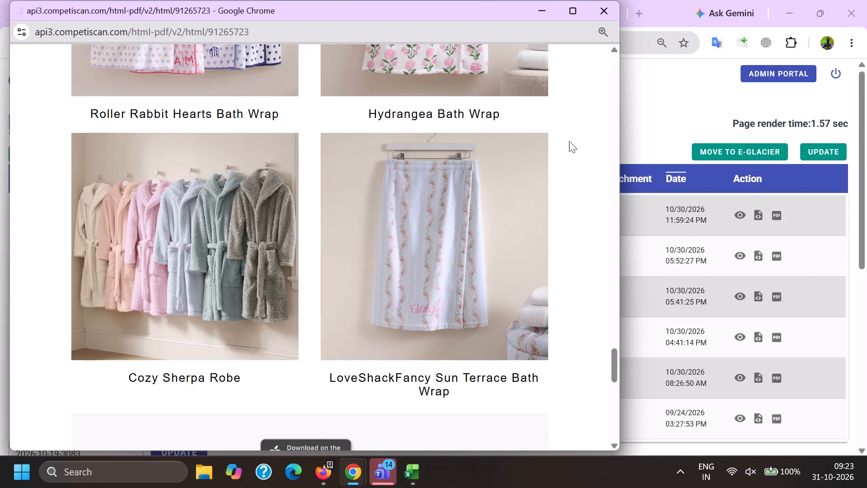
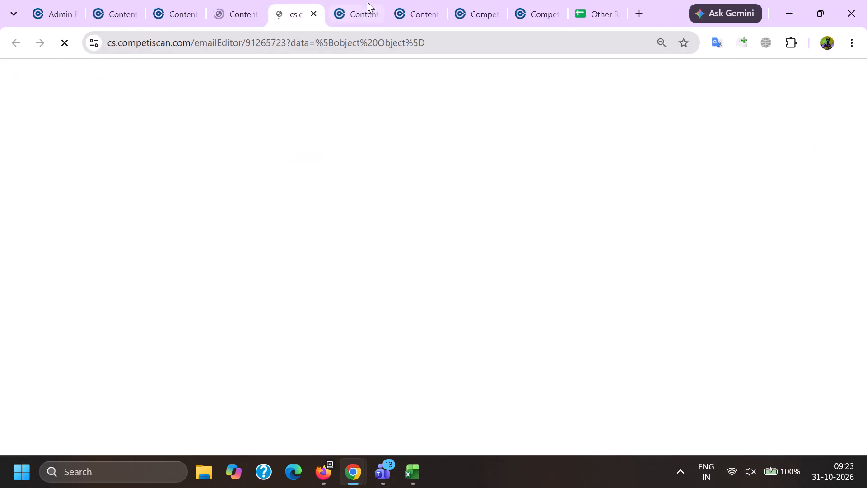
# Close the tabs of the Chase email 91260026 and the product form 20950645.
pyautogui.click(373, 14)
pyautogui.click(373, 14)
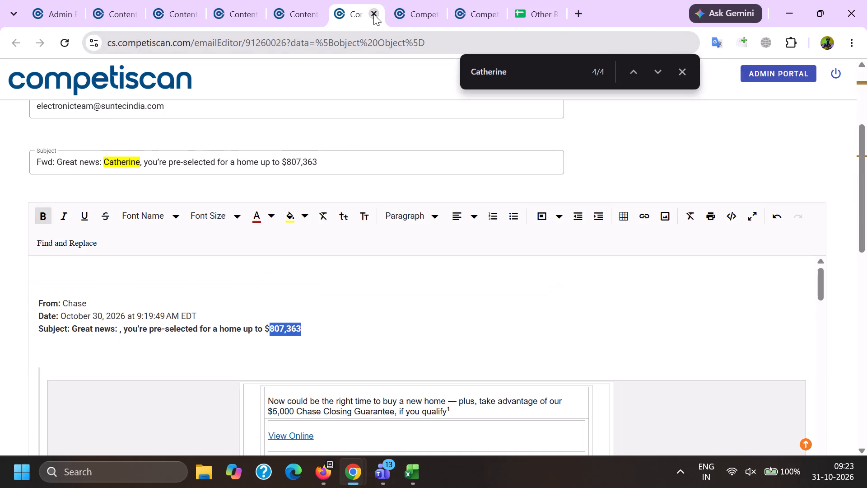
pyautogui.click(411, 0)
pyautogui.click(435, 12)
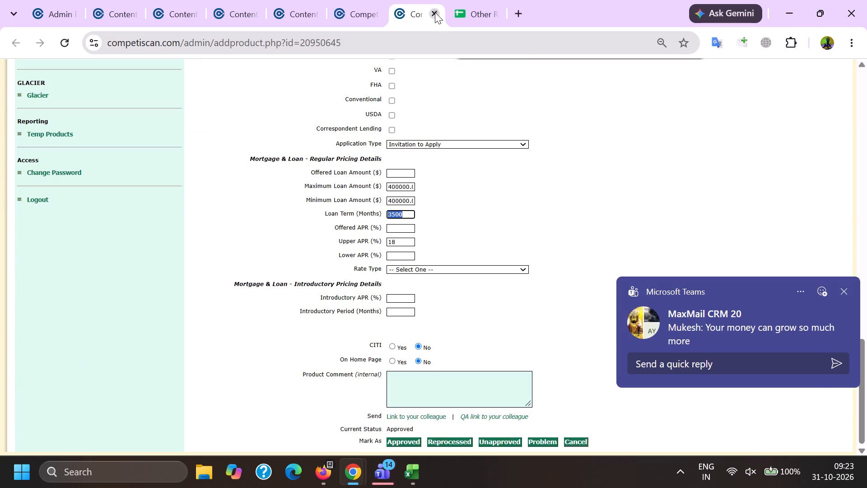
# Copy the product link 20968806 from row 7179 of the may 26 sheet in Excel and open it in a new Chrome tab.
pyautogui.click(416, 482)
pyautogui.click(516, 431)
pyautogui.scroll(4, 310, 303)
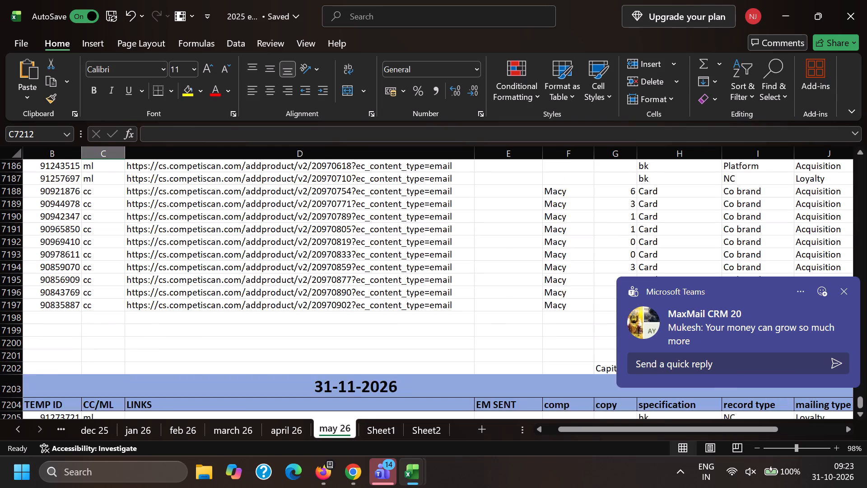
pyautogui.scroll(8, 312, 303)
pyautogui.click(336, 360)
pyautogui.scroll(-3, 378, 375)
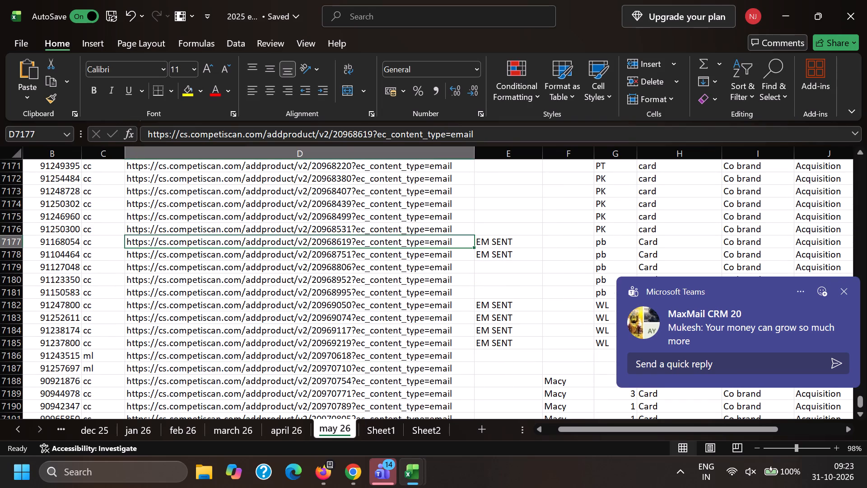
pyautogui.click(409, 262)
pyautogui.hotkey('ctrl', 'c')
pyautogui.hotkey('alt', 'Tab')
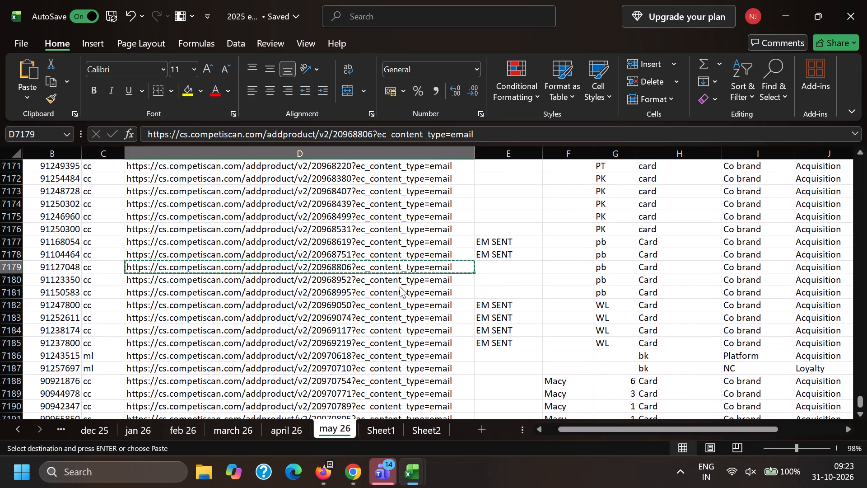
pyautogui.click(637, 0)
pyautogui.hotkey('ctrl', 'v')
pyautogui.press('Return')
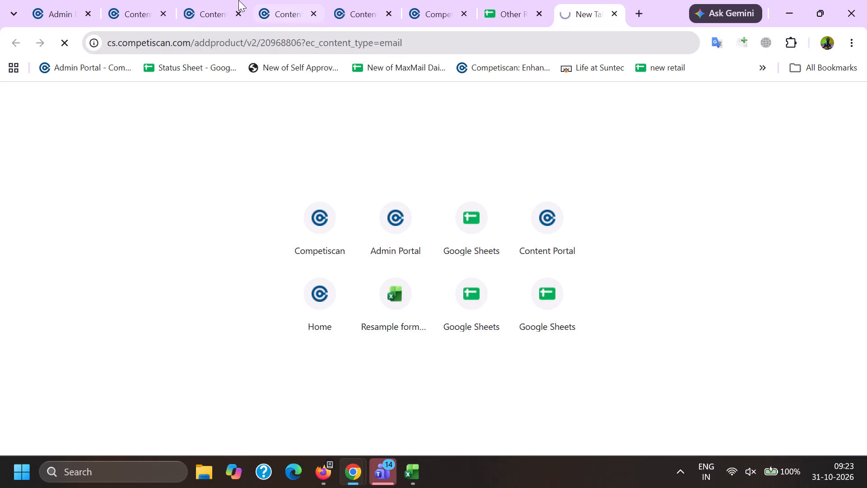
# Copy the ID of email 91272493 and log it in row 7212 of the may 26 sheet in Excel with type CC.
pyautogui.click(210, 0)
pyautogui.click(307, 0)
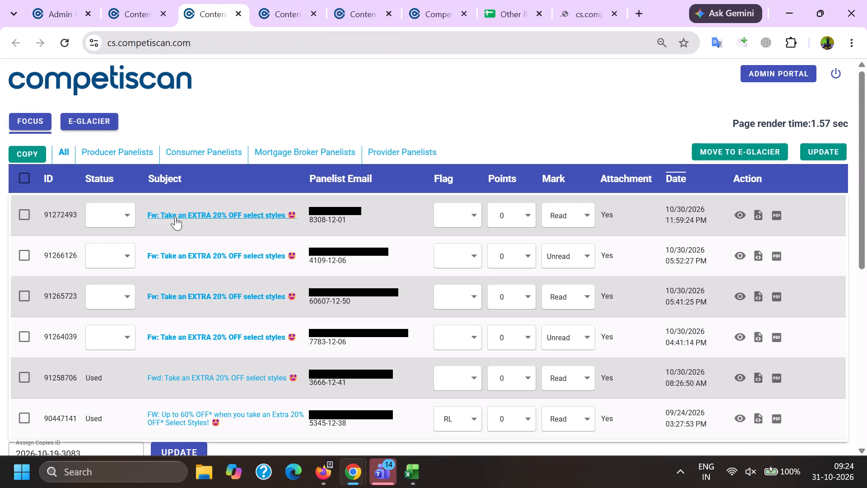
pyautogui.doubleClick(251, 38)
pyautogui.hotkey('ctrl', 'c')
pyautogui.click(410, 477)
pyautogui.click(541, 425)
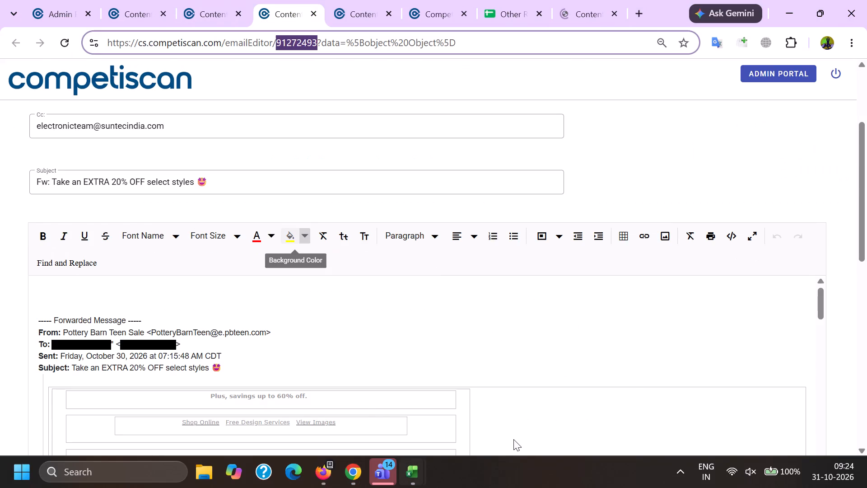
pyautogui.click(408, 479)
pyautogui.click(545, 418)
pyautogui.scroll(-10, 233, 295)
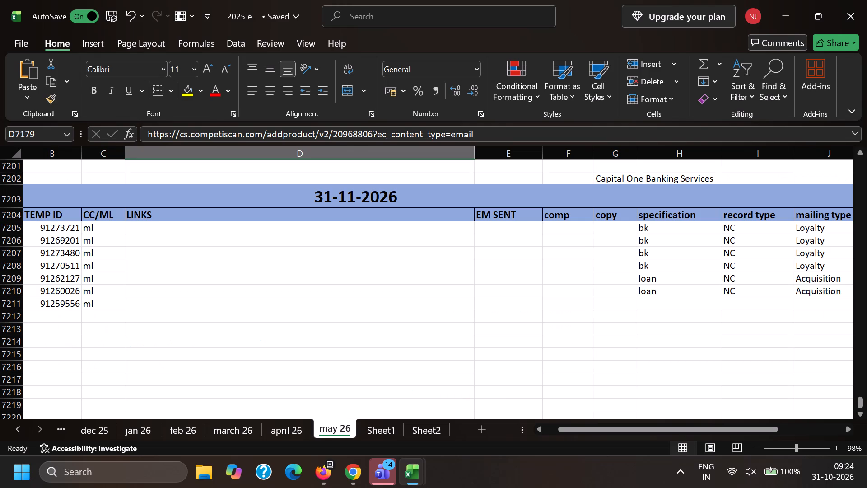
pyautogui.click(61, 319)
pyautogui.hotkey('ctrl', 'v')
pyautogui.click(85, 318)
pyautogui.press('c')
pyautogui.press('c')
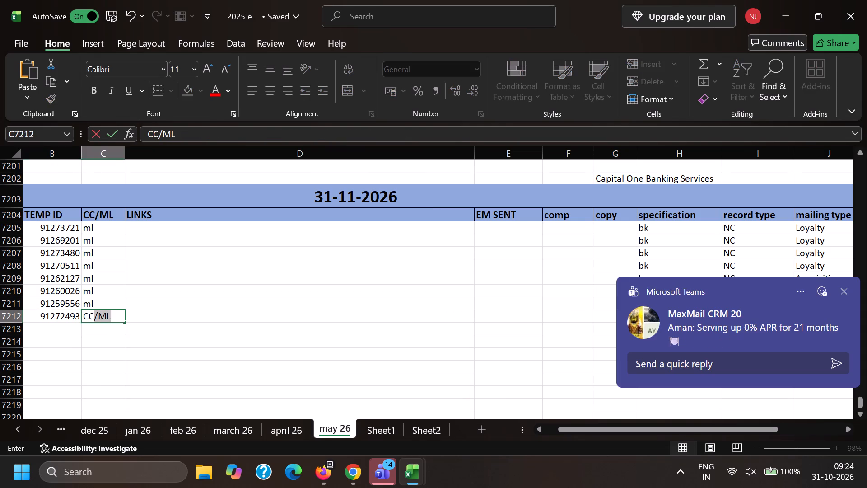
pyautogui.press('BackSpace')
pyautogui.press('Right')
pyautogui.press('Right')
pyautogui.press('Right')
pyautogui.press('Right')
pyautogui.press('Right')
pyautogui.scroll(-1, 85, 318)
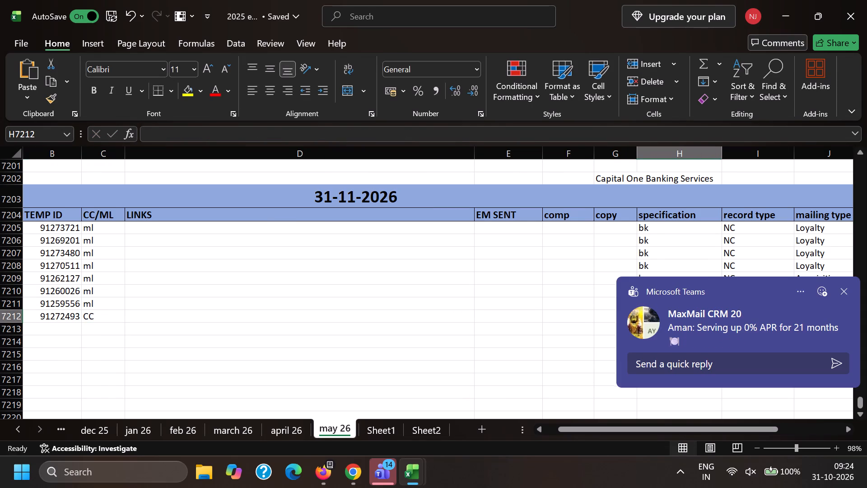
pyautogui.scroll(-1, 85, 318)
# Open the unpublished electronic content products in the Chrome admin portal and search them by the intended user's name.
pyautogui.hotkey('alt', 'Tab')
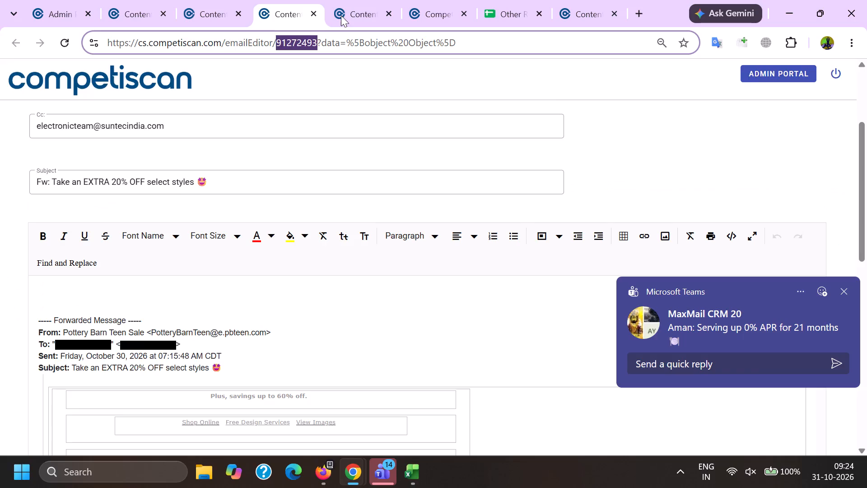
pyautogui.click(373, 0)
pyautogui.click(205, 0)
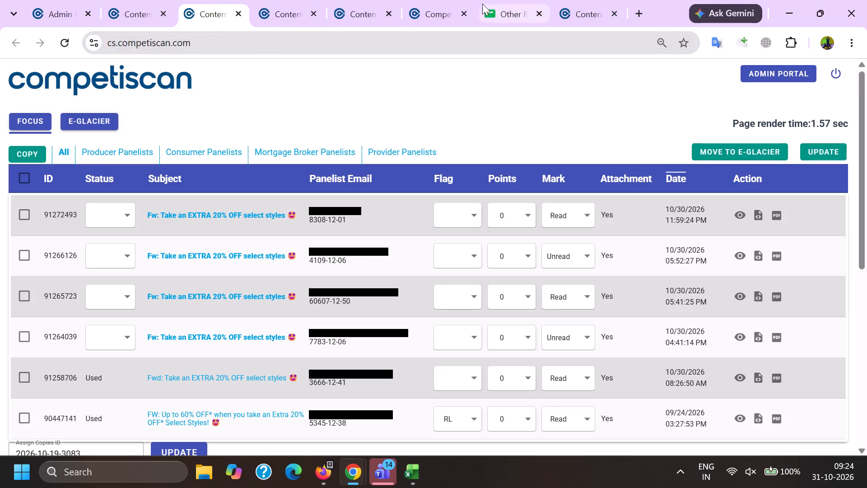
pyautogui.click(53, 0)
pyautogui.click(77, 141)
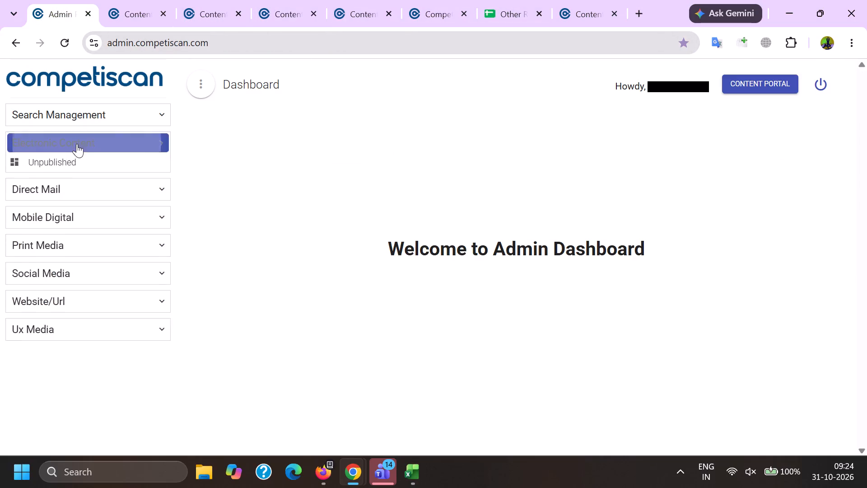
pyautogui.click(64, 156)
pyautogui.click(195, 0)
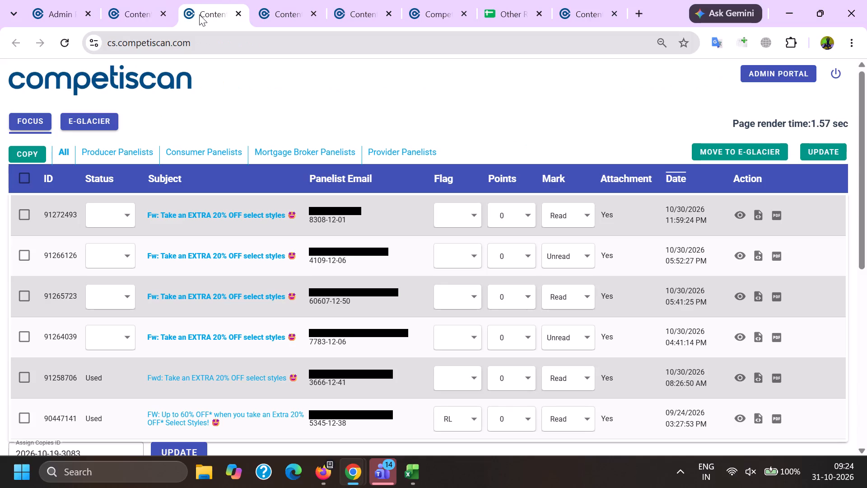
pyautogui.click(67, 2)
pyautogui.click(222, 161)
pyautogui.click(222, 152)
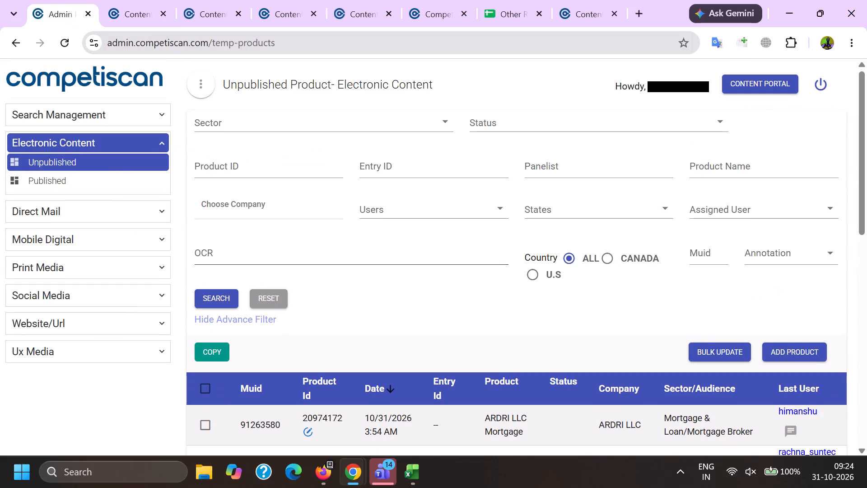
pyautogui.click(371, 206)
pyautogui.press('p')
pyautogui.write('IYU')
pyautogui.press('s')
pyautogui.press('h')
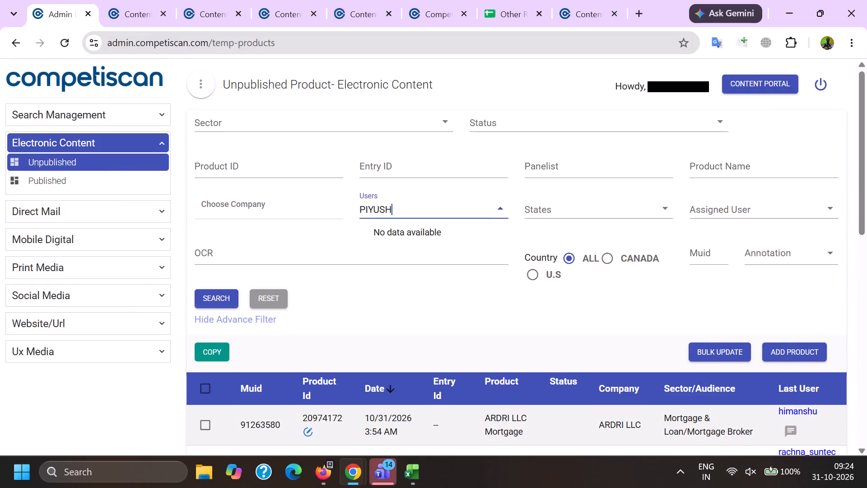
pyautogui.press('BackSpace')
pyautogui.press('BackSpace')
pyautogui.press('BackSpace')
pyautogui.press('BackSpace')
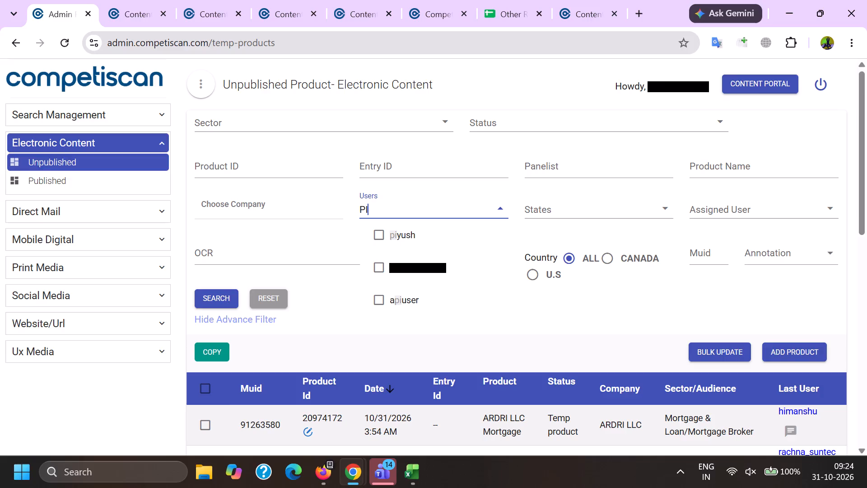
pyautogui.press('Down')
pyautogui.press('Down')
pyautogui.press('Return')
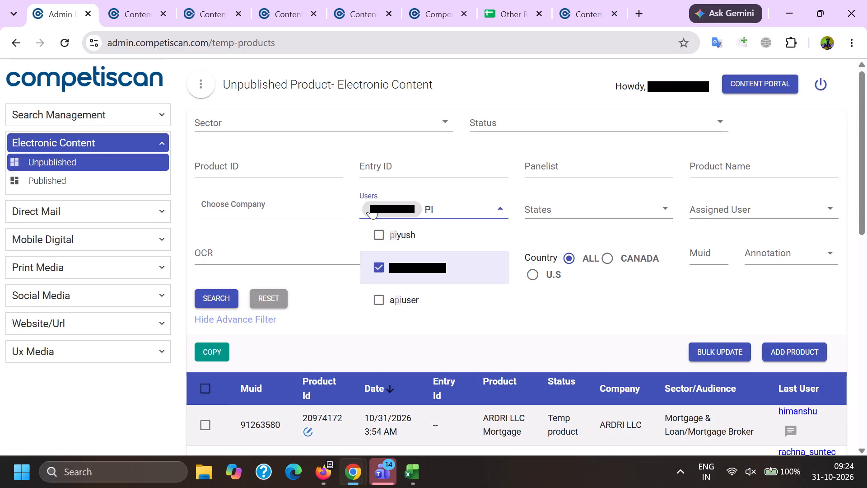
pyautogui.click(225, 301)
pyautogui.click(411, 0)
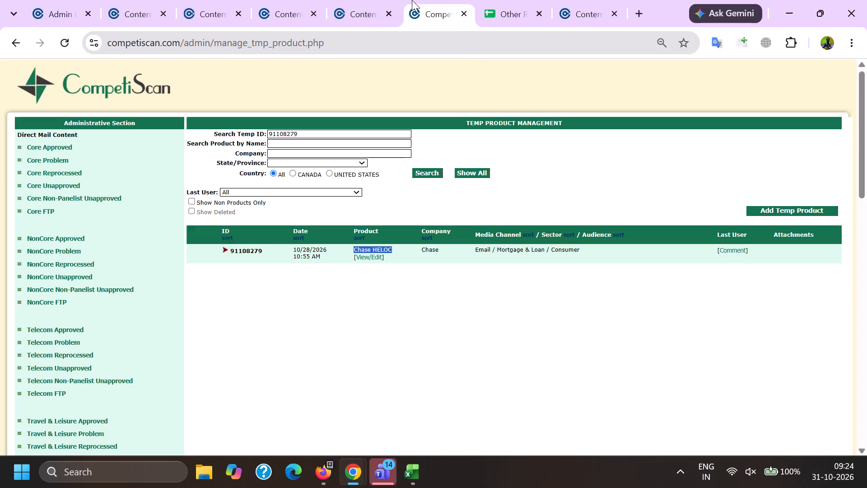
pyautogui.click(589, 0)
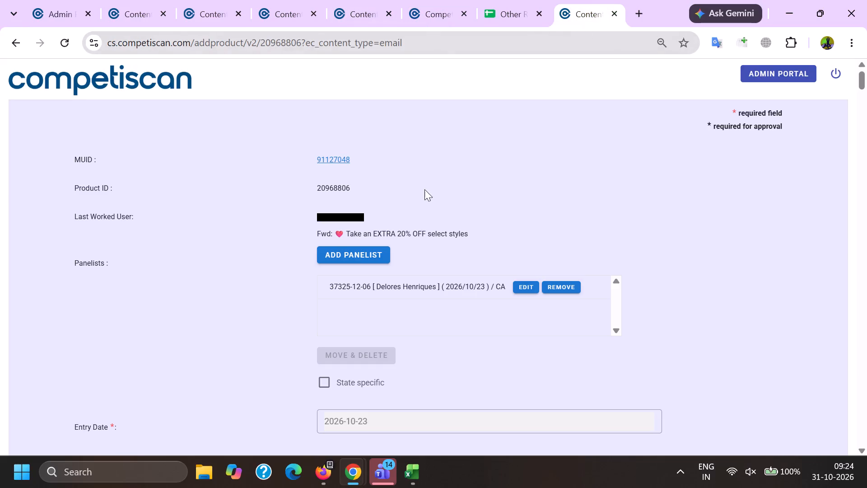
pyautogui.click(195, 0)
pyautogui.click(273, 0)
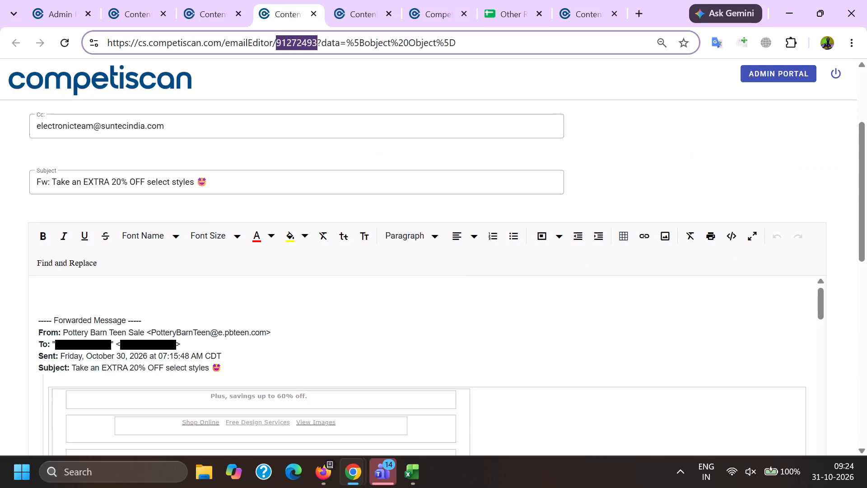
pyautogui.moveTo(169, 310); pyautogui.dragTo(199, 319)
pyautogui.press('BackSpace')
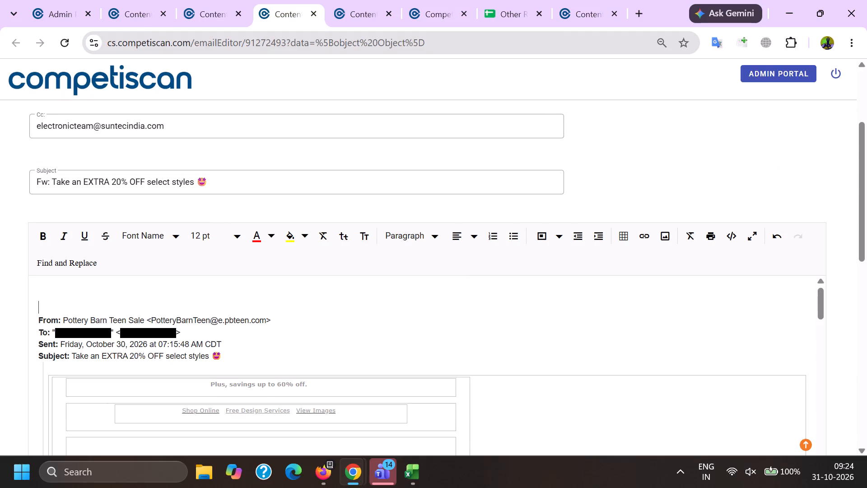
pyautogui.moveTo(151, 322); pyautogui.dragTo(227, 334)
pyautogui.press('BackSpace')
pyautogui.press('BackSpace')
# Remove the hyperlink from the "View Images" text above the Pottery Barn Teen logo.
pyautogui.scroll(-2, 243, 230)
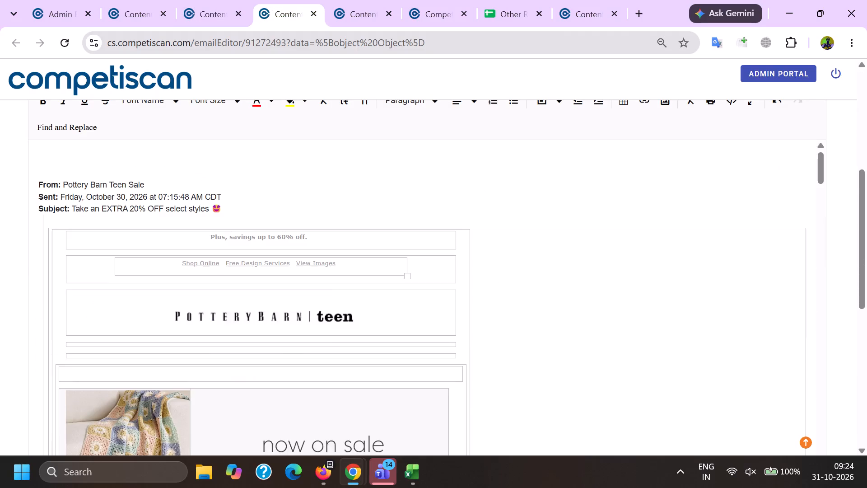
pyautogui.click(313, 267)
pyautogui.click(304, 263)
pyautogui.click(373, 290)
# Remove the hyperlinks from the "Follow us" banner and the Instagram, Facebook, Pinterest and TikTok images in the email.
pyautogui.scroll(-10, 364, 284)
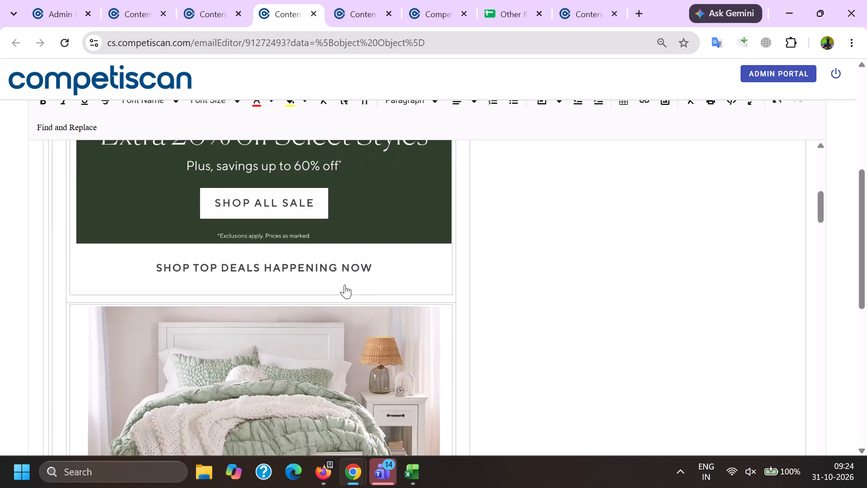
pyautogui.scroll(-20, 345, 285)
pyautogui.scroll(-20, 345, 285)
pyautogui.scroll(-6, 345, 285)
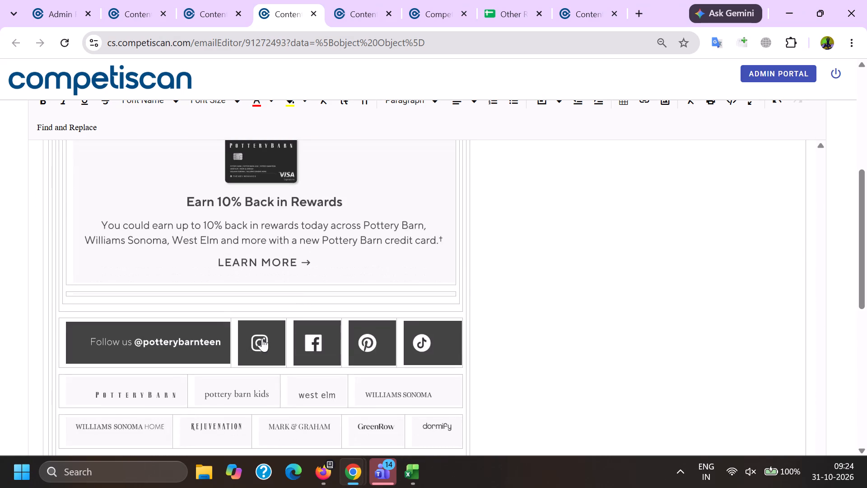
pyautogui.click(255, 344)
pyautogui.click(275, 296)
pyautogui.click(44, 366)
pyautogui.click(95, 336)
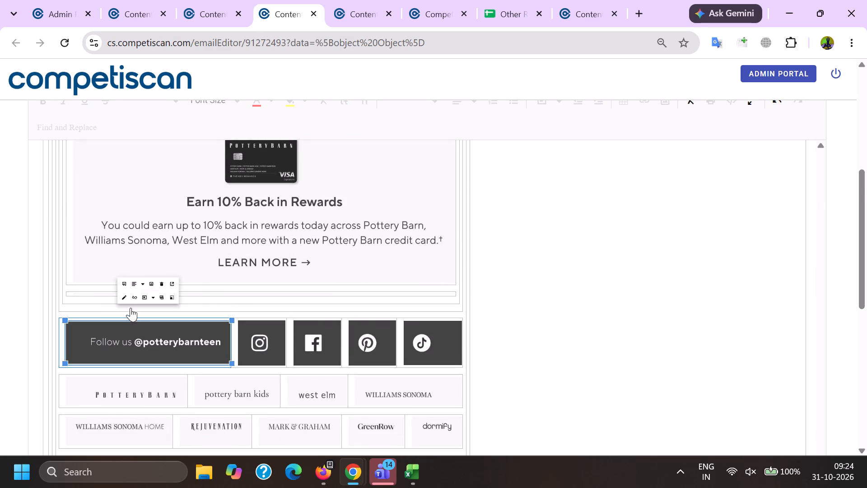
pyautogui.click(124, 303)
pyautogui.click(326, 340)
pyautogui.click(332, 305)
pyautogui.click(410, 356)
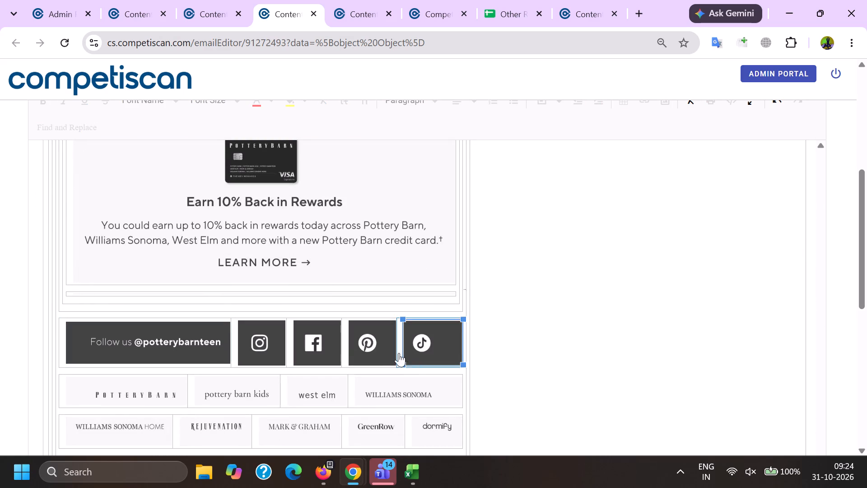
pyautogui.click(378, 350)
pyautogui.click(386, 301)
pyautogui.click(418, 335)
pyautogui.click(429, 305)
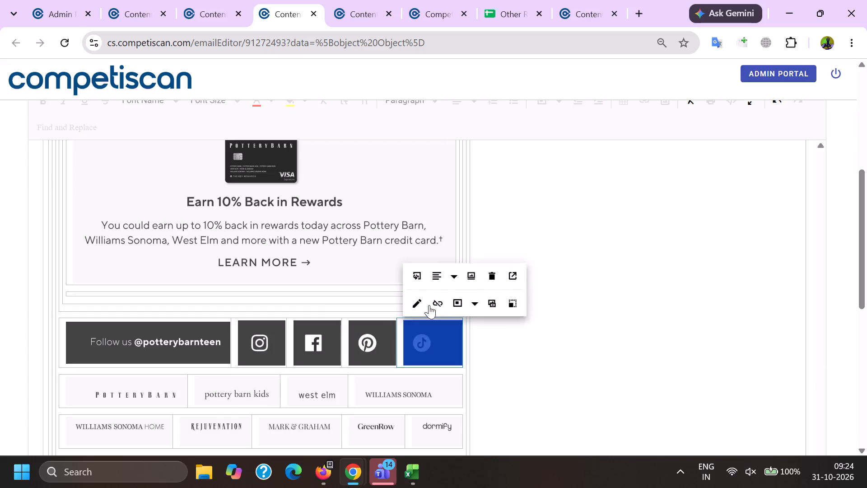
# Remove the hyperlink from the "The Best Way to Shop" app download banner.
pyautogui.scroll(1, 360, 325)
pyautogui.scroll(2, 297, 309)
pyautogui.click(255, 291)
pyautogui.click(229, 354)
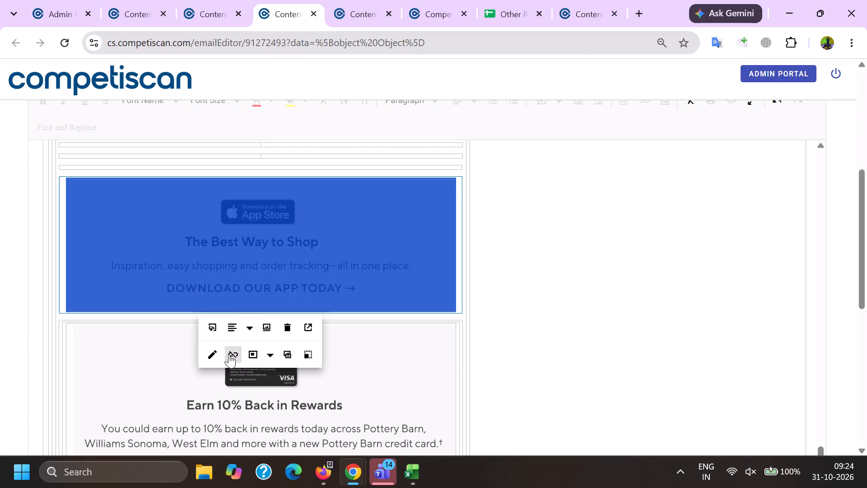
# Clean the email's footer by deleting the recipient and sender addresses and unlinking the unsubscribe "Click here".
pyautogui.scroll(-8, 251, 292)
pyautogui.scroll(-2, 236, 358)
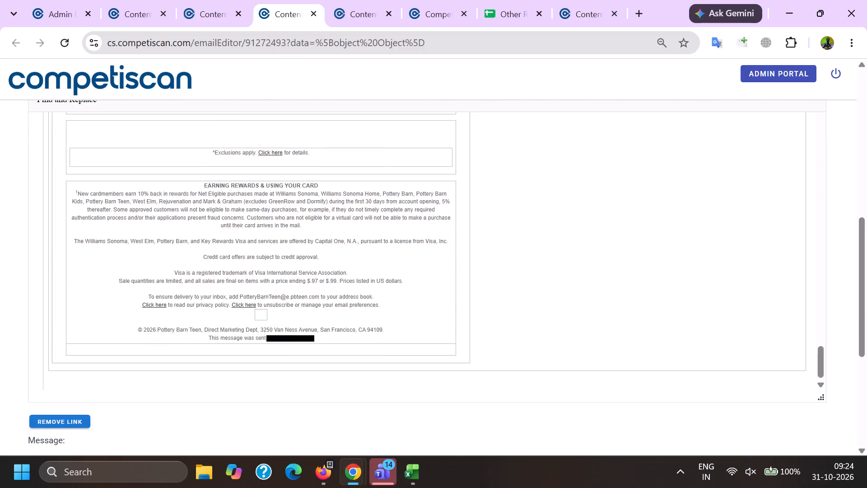
pyautogui.moveTo(274, 337); pyautogui.dragTo(322, 337)
pyautogui.press('BackSpace')
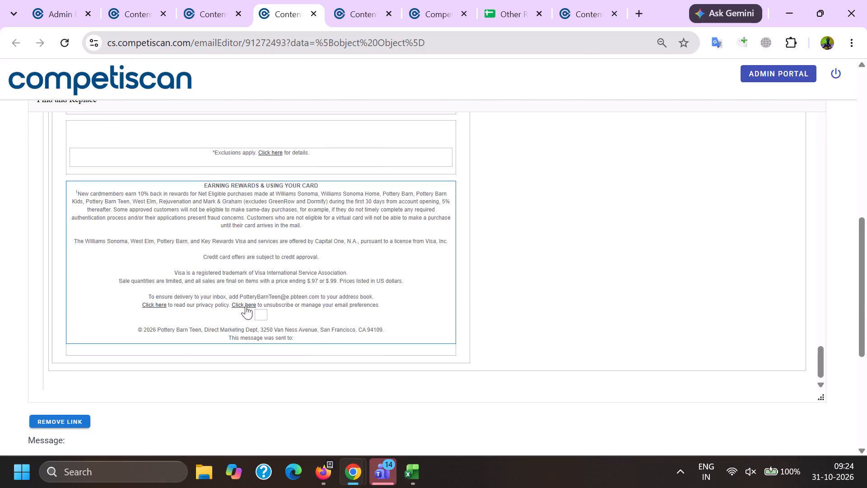
pyautogui.click(246, 305)
pyautogui.click(312, 332)
pyautogui.moveTo(241, 298); pyautogui.dragTo(309, 302)
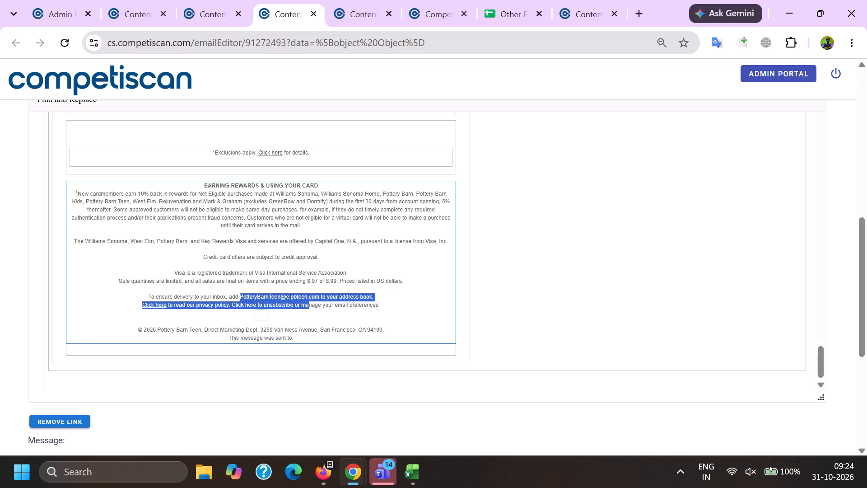
pyautogui.moveTo(309, 302); pyautogui.dragTo(321, 297)
pyautogui.press('BackSpace')
# Save the product info of the cleaned email 91272493.
pyautogui.scroll(-11, 297, 296)
pyautogui.click(318, 354)
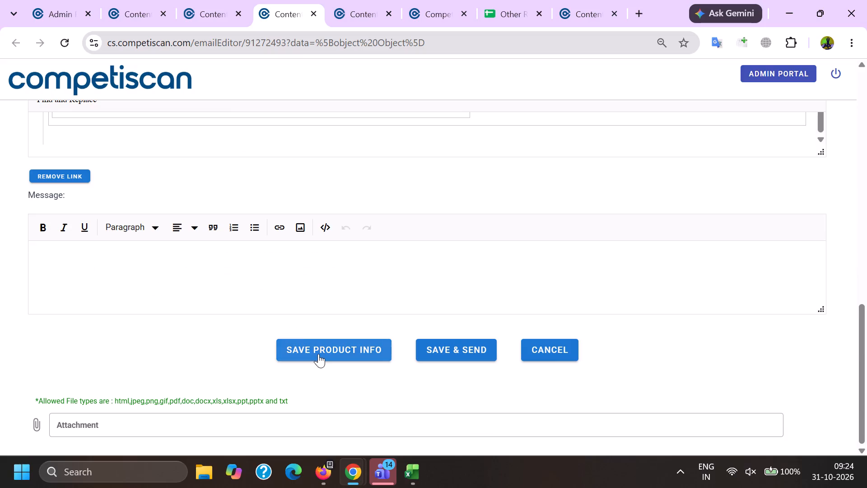
pyautogui.click(437, 281)
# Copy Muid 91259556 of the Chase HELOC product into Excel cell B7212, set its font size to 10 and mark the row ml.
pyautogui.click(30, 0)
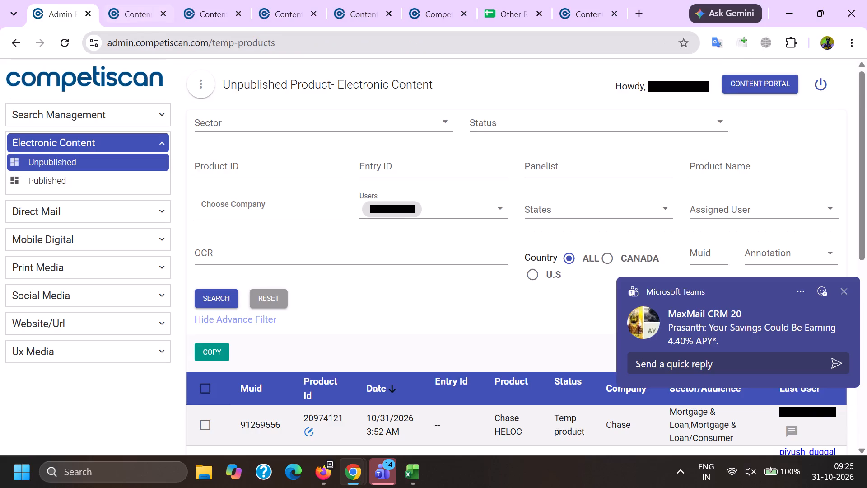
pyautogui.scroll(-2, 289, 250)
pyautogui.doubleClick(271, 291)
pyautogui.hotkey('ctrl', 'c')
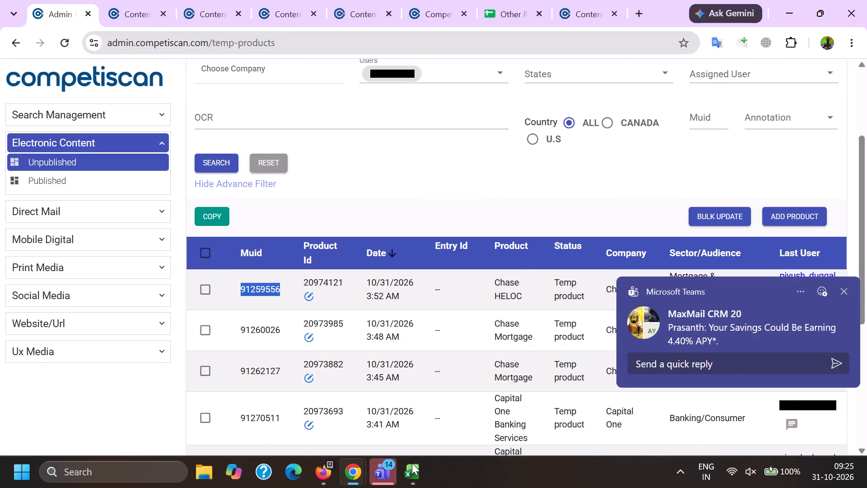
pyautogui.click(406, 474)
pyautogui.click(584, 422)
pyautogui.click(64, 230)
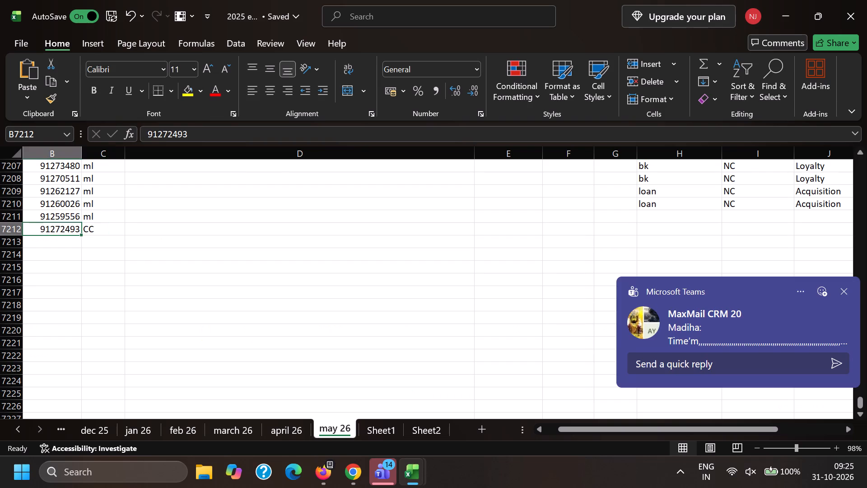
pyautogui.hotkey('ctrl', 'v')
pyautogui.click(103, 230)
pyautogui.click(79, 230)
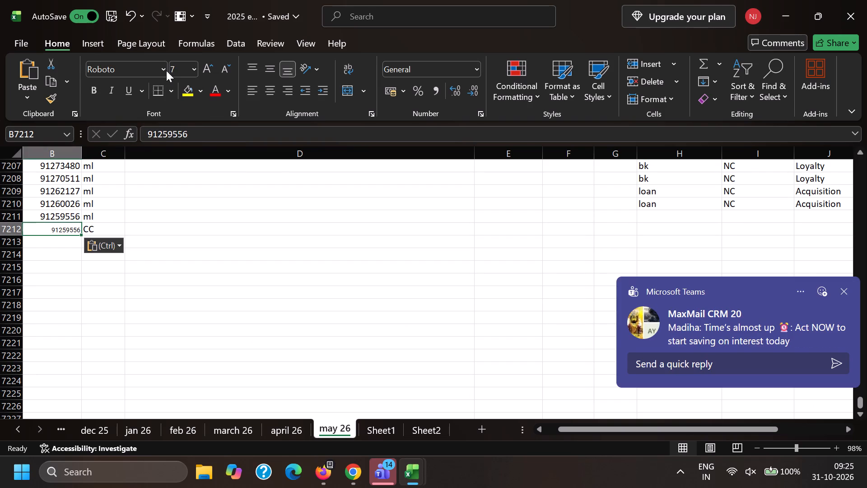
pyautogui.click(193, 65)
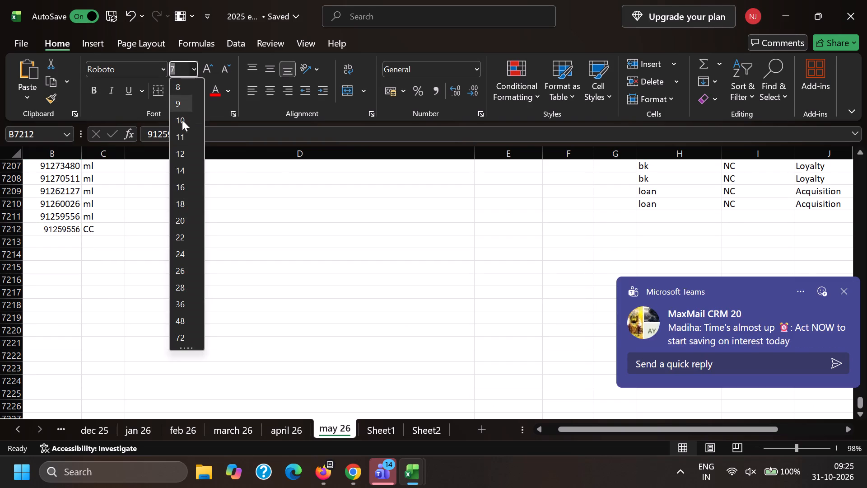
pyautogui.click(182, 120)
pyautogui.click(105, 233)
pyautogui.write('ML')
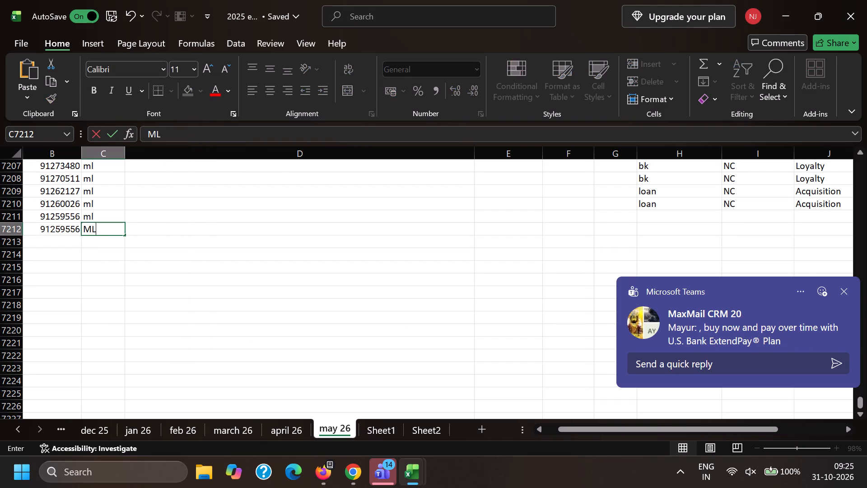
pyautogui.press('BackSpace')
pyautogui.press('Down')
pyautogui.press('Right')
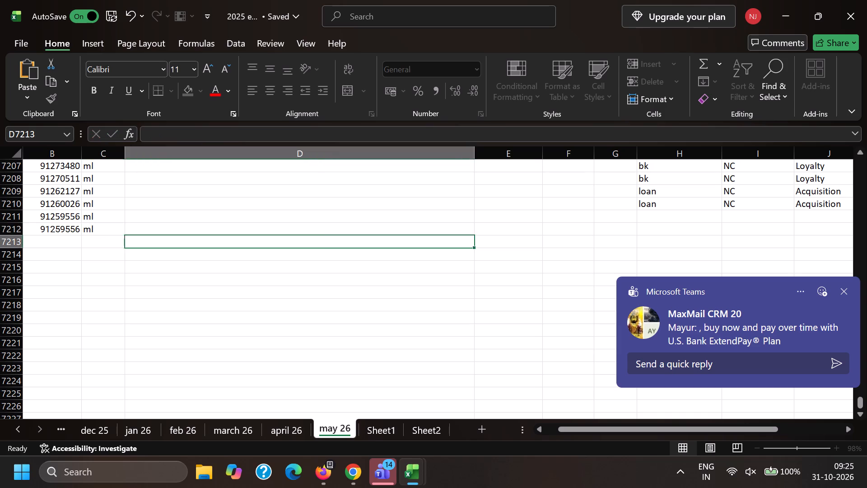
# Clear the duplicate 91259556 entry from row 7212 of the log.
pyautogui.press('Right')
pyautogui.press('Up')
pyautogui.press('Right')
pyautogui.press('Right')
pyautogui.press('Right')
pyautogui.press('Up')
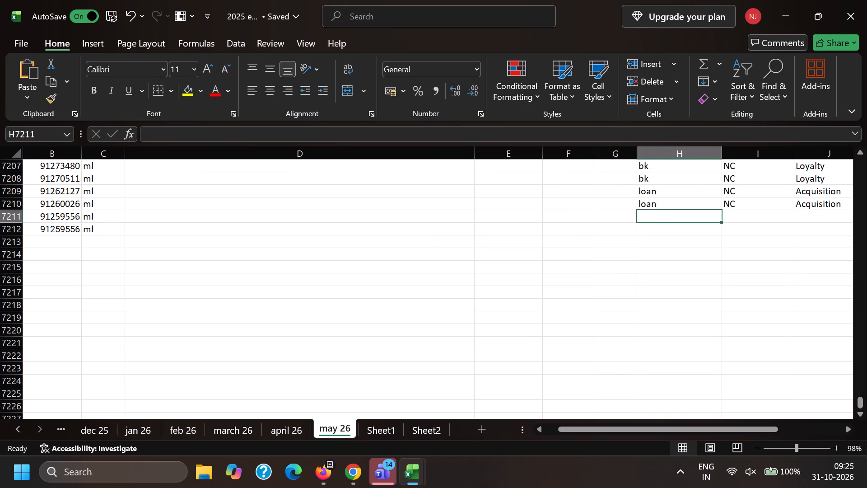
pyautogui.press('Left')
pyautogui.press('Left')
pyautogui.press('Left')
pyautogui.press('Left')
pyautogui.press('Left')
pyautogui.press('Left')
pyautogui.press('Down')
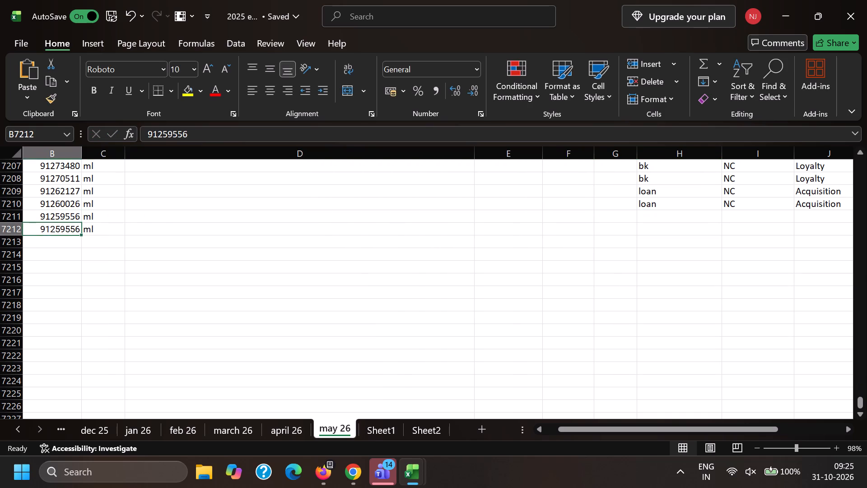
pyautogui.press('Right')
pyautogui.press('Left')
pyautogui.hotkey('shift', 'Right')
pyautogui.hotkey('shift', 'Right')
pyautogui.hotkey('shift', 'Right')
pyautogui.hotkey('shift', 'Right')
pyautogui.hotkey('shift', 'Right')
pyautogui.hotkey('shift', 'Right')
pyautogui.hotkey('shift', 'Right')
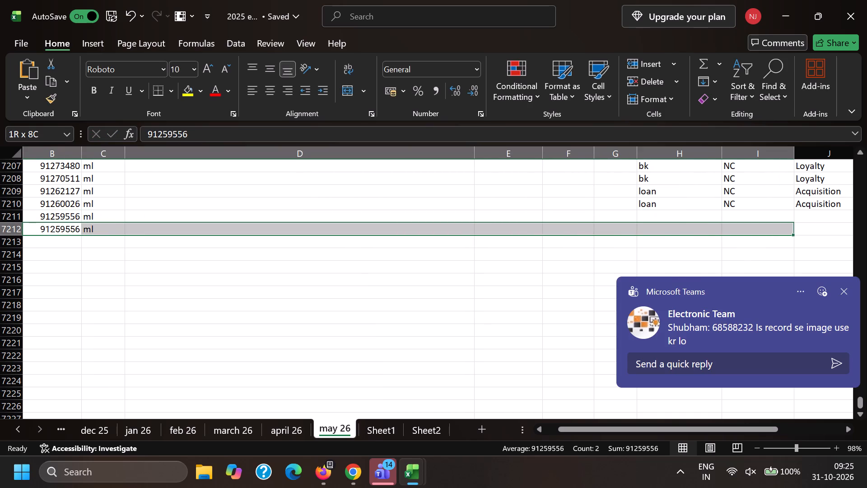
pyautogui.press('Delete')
pyautogui.press('Up')
pyautogui.press('Right')
pyautogui.press('Up')
pyautogui.press('Right')
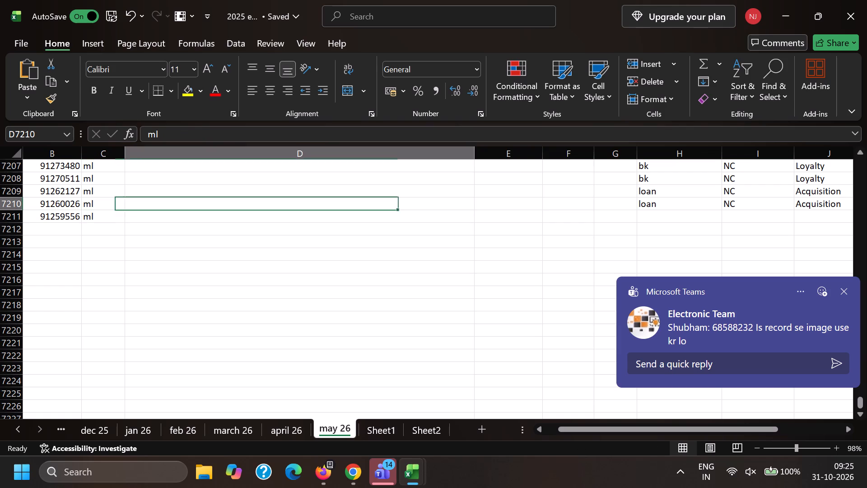
pyautogui.press('Right')
pyautogui.press('Right')
pyautogui.press('Right')
pyautogui.press('Right')
pyautogui.hotkey('shift', 'Right')
pyautogui.hotkey('shift', 'Right')
pyautogui.hotkey('ctrl', 'c')
pyautogui.press('Down')
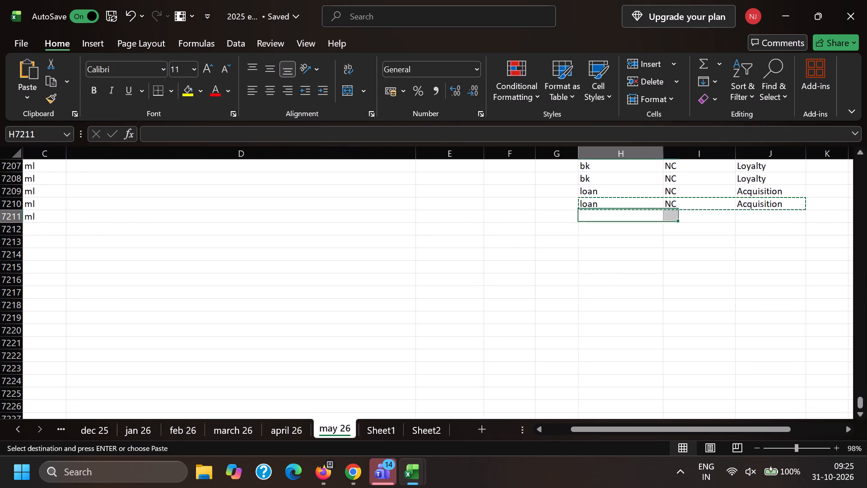
pyautogui.hotkey('ctrl', 'v')
pyautogui.press('Left')
pyautogui.press('Left')
pyautogui.press('Left')
pyautogui.press('Left')
pyautogui.press('Left')
pyautogui.press('Left')
pyautogui.hotkey('alt', 'Tab')
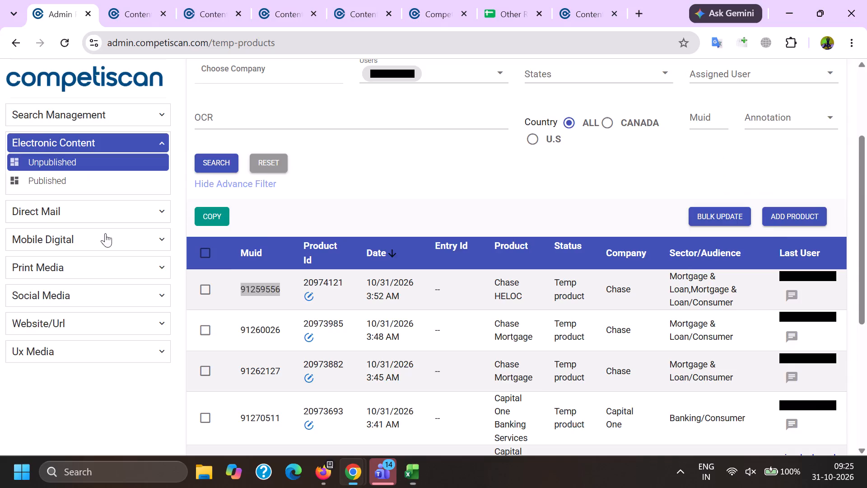
pyautogui.click(228, 0)
pyautogui.click(262, 0)
pyautogui.doubleClick(255, 47)
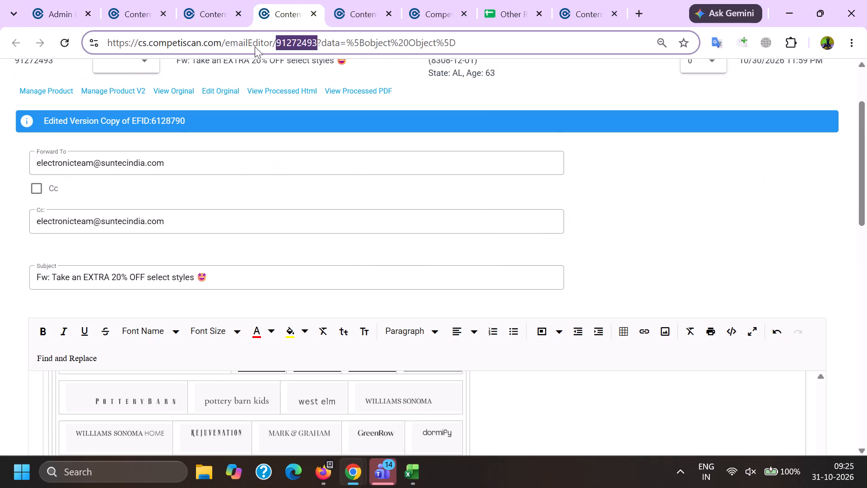
pyautogui.hotkey('ctrl', 'c')
pyautogui.hotkey('alt', 'Tab')
pyautogui.click(56, 233)
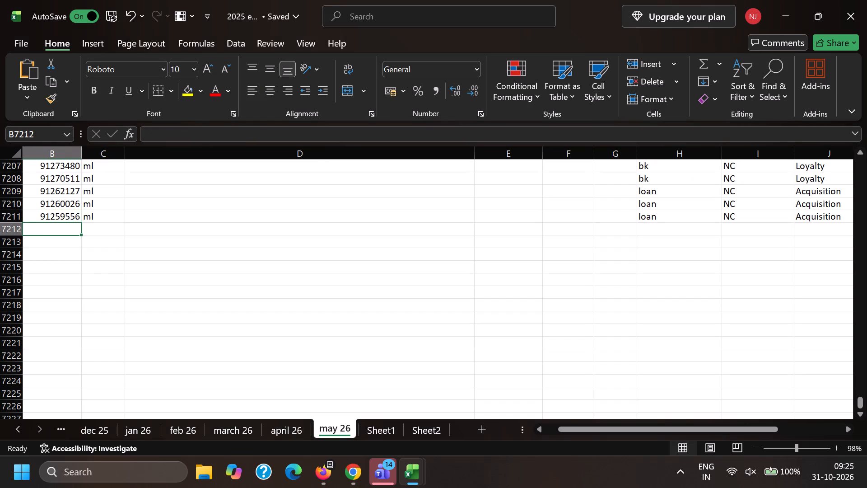
pyautogui.hotkey('ctrl', 'v')
pyautogui.click(107, 231)
pyautogui.write('cc')
pyautogui.press('BackSpace')
pyautogui.press('Right')
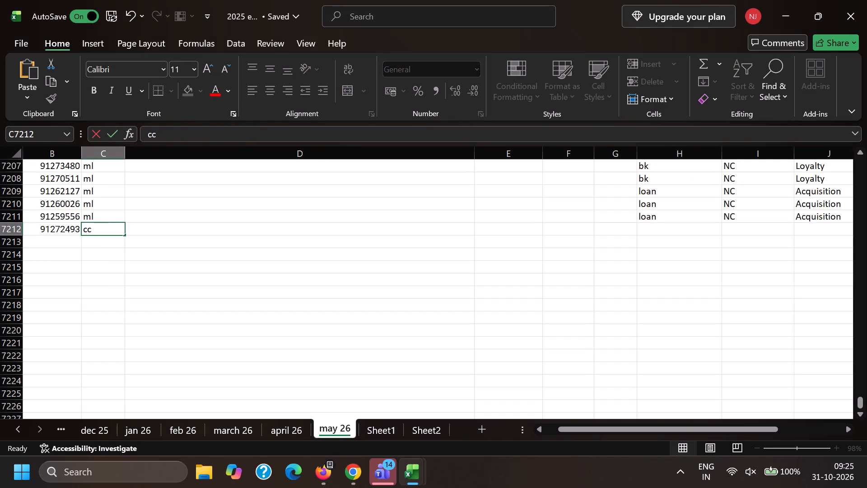
# Fill row 7212's specification, record type and mailing type with Card, Co brand and Acquisition copied from row 7195.
pyautogui.press('Right')
pyautogui.press('Right')
pyautogui.press('Right')
pyautogui.press('Right')
pyautogui.press('c')
pyautogui.press('r')
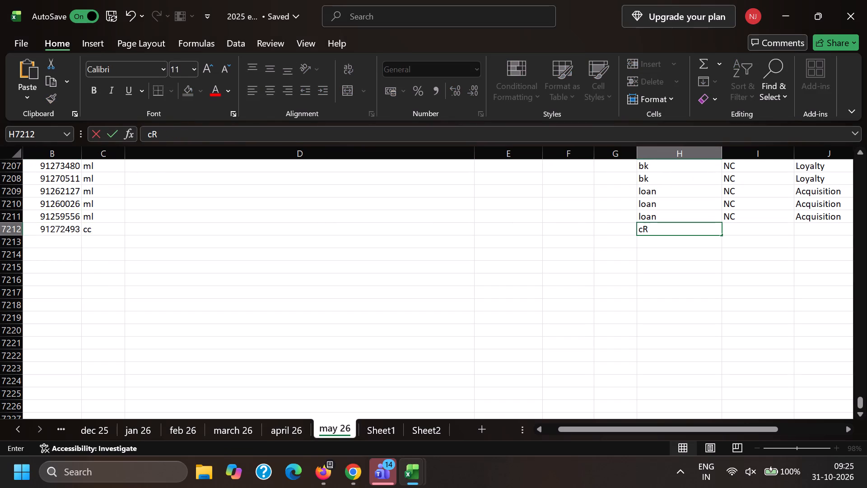
pyautogui.scroll(11, 406, 404)
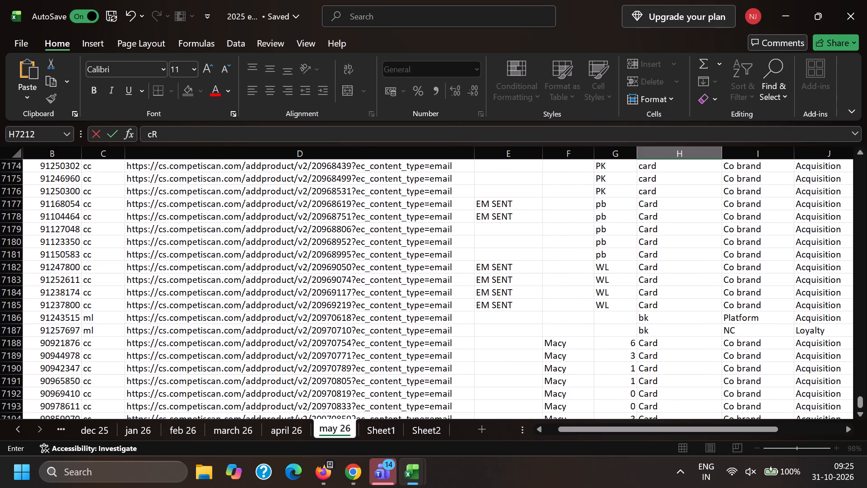
pyautogui.scroll(-3, 657, 340)
pyautogui.click(653, 324)
pyautogui.hotkey('shift', 'Right')
pyautogui.hotkey('shift', 'Right')
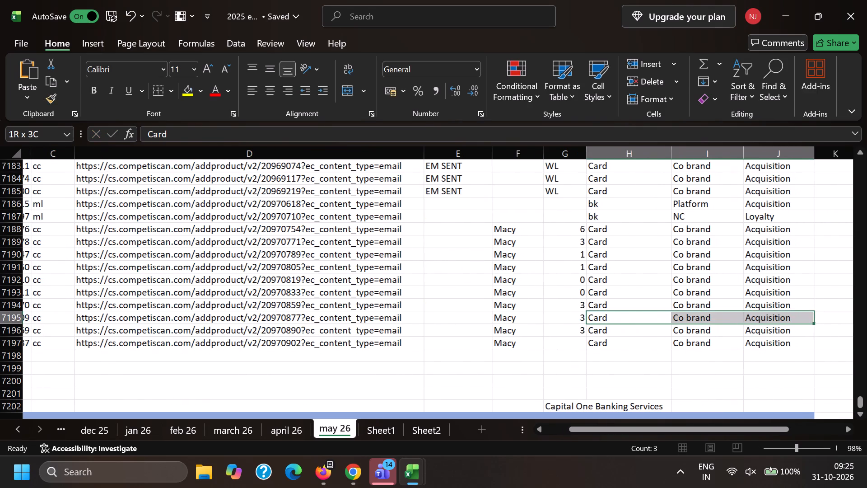
pyautogui.hotkey('ctrl', 'c')
pyautogui.scroll(-5, 654, 324)
pyautogui.click(629, 354)
pyautogui.hotkey('ctrl', 'v')
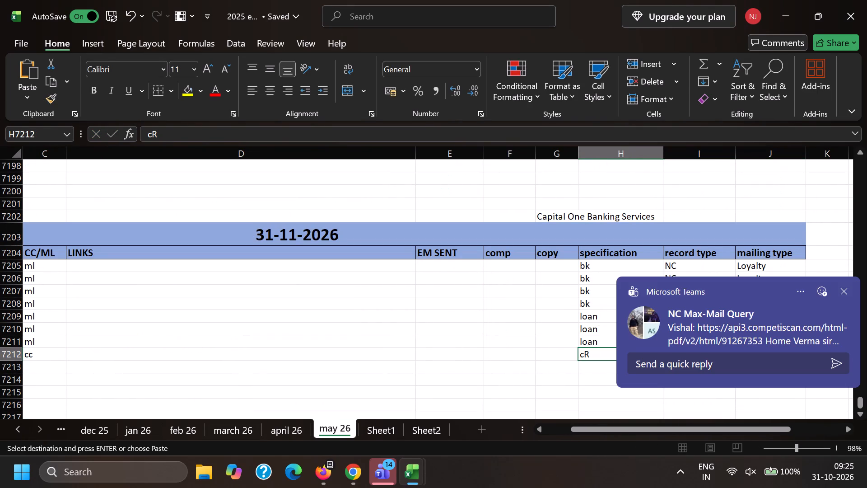
# Enter PT in the copy column of row 7212.
pyautogui.click(542, 357)
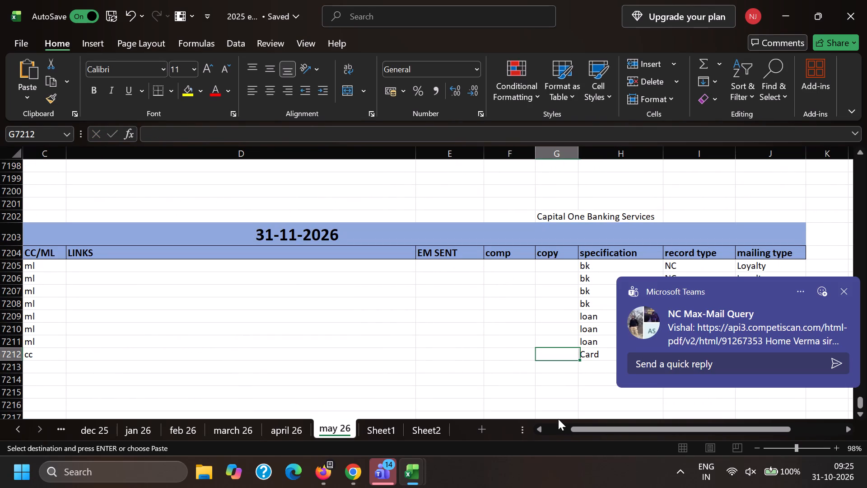
pyautogui.write('PT')
# Switch to Chrome and open the product management form for email 91272493.
pyautogui.hotkey('alt', 'Tab')
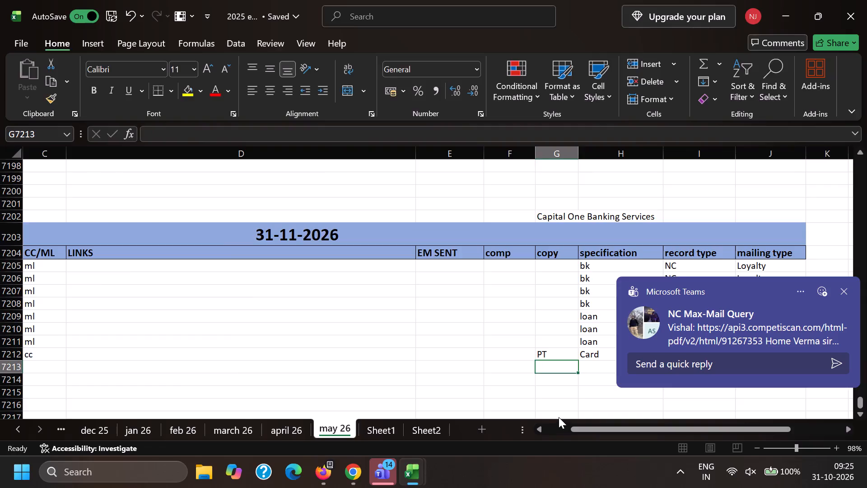
pyautogui.scroll(-2, 322, 267)
pyautogui.scroll(-15, 0, 279)
pyautogui.scroll(8, 56, 291)
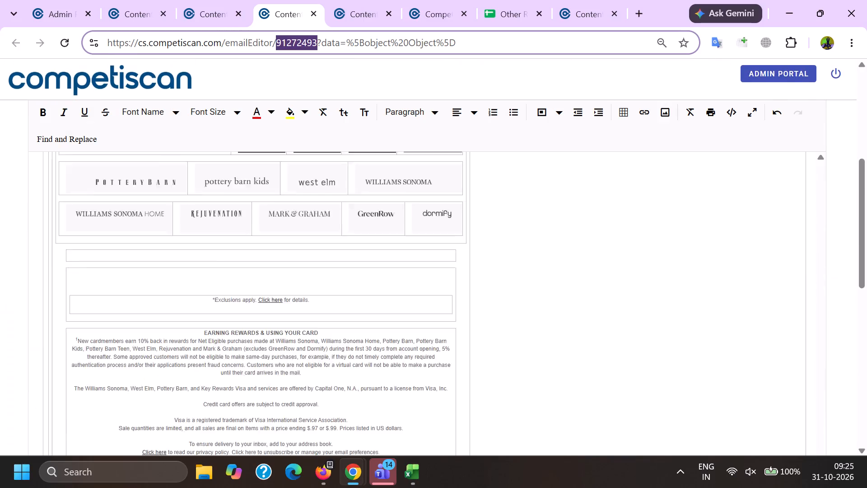
pyautogui.scroll(20, 45, 291)
pyautogui.scroll(7, 45, 291)
pyautogui.click(48, 188)
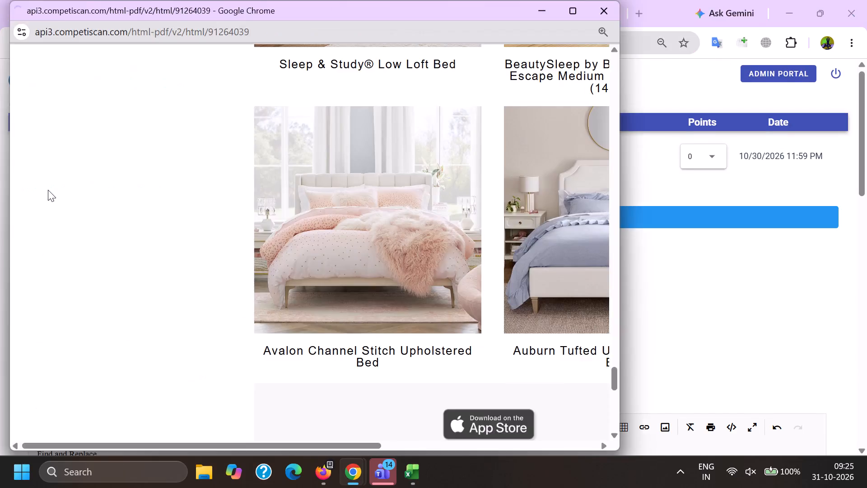
# Copy the sender name "Pottery Barn Teen" from the From line at the top of the email body.
pyautogui.hotkey('alt', 'Tab')
pyautogui.scroll(-6, 61, 189)
pyautogui.click(61, 239)
pyautogui.press('pageup')
pyautogui.press('pageup')
pyautogui.press('pageup')
pyautogui.press('pageup')
pyautogui.press('pageup')
pyautogui.press('pageup')
pyautogui.press('pageup')
pyautogui.press('pageup')
pyautogui.press('pageup')
pyautogui.press('pageup')
pyautogui.press('pageup')
pyautogui.press('pageup')
pyautogui.press('pageup')
pyautogui.press('pageup')
pyautogui.press('pageup')
pyautogui.press('pageup')
pyautogui.press('pageup')
pyautogui.press('pageup')
pyautogui.press('pageup')
pyautogui.press('pageup')
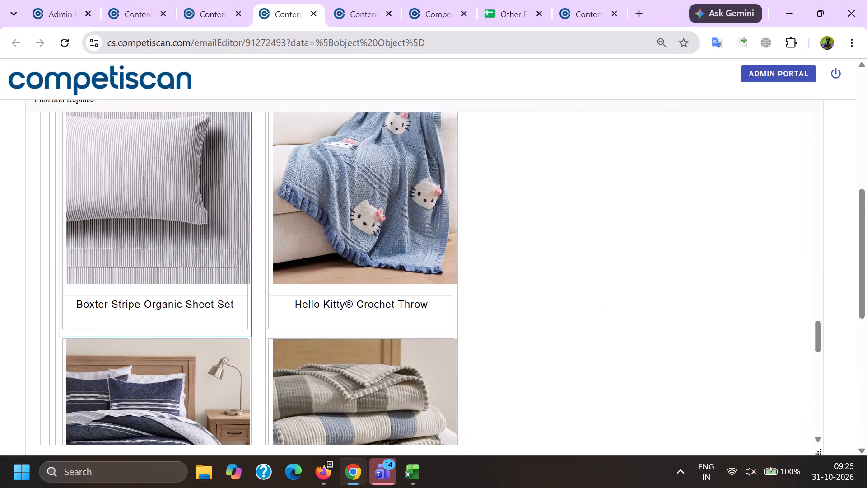
pyautogui.scroll(-4, 81, 181)
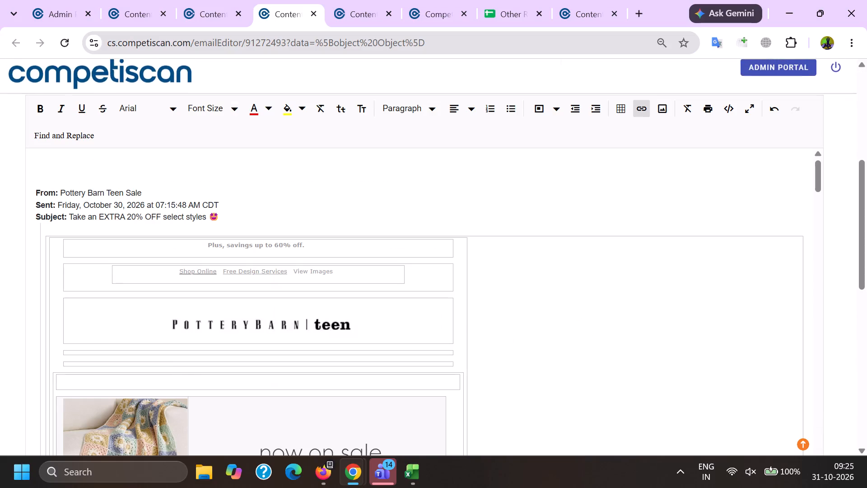
pyautogui.doubleClick(69, 196)
pyautogui.keyDown('shift'); pyautogui.click(117, 193); pyautogui.keyUp('shift')
pyautogui.hotkey('ctrl', 'c')
pyautogui.hotkey('alt', 'Tab')
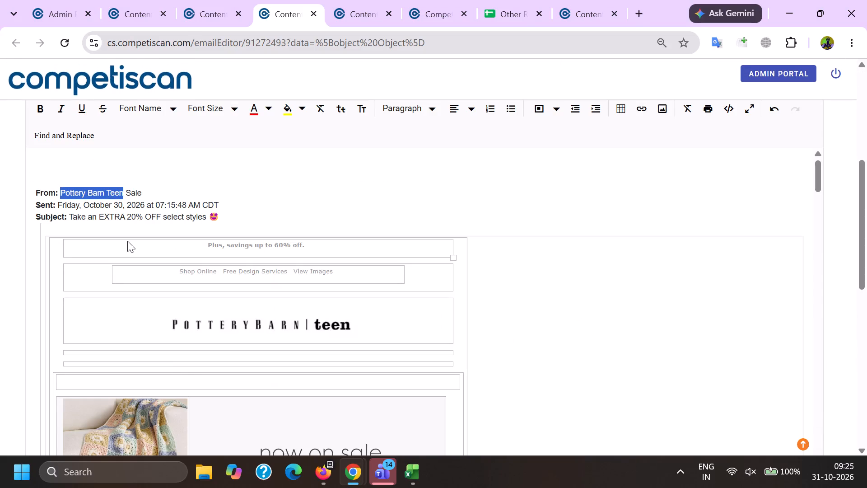
# Apply the Pottery Barn Teen company image as the product image in the product form.
pyautogui.scroll(-6, 226, 176)
pyautogui.scroll(2, 262, 269)
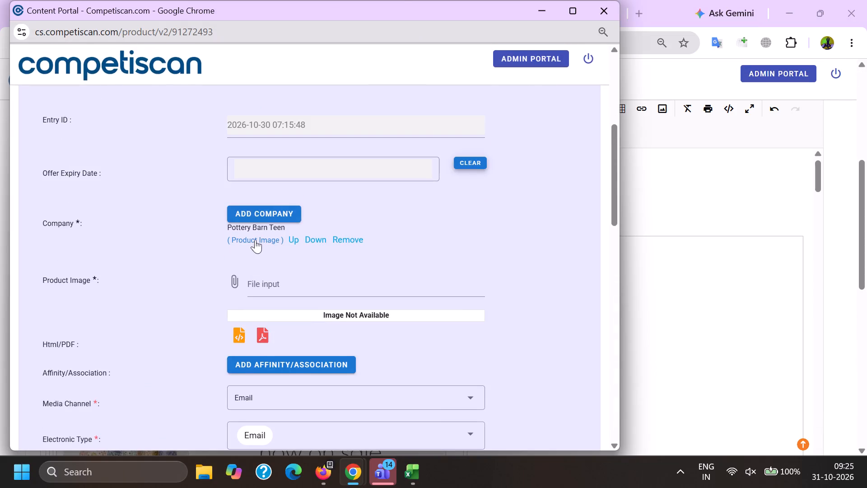
pyautogui.click(255, 239)
# Add Capital One as a second company and Pottery Barn Teen as the affinity/association.
pyautogui.click(263, 207)
pyautogui.write('capital one')
pyautogui.scroll(-3, 373, 258)
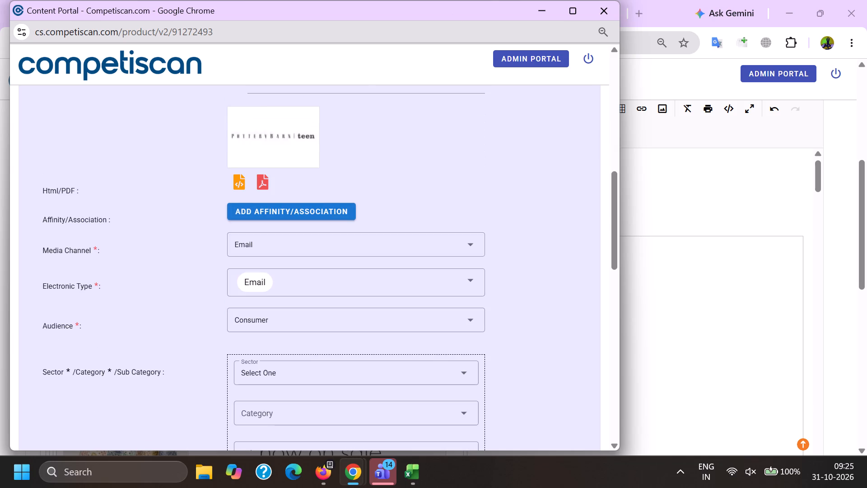
pyautogui.click(284, 215)
pyautogui.click(352, 234)
pyautogui.hotkey('ctrl', 'v')
pyautogui.scroll(3, 308, 388)
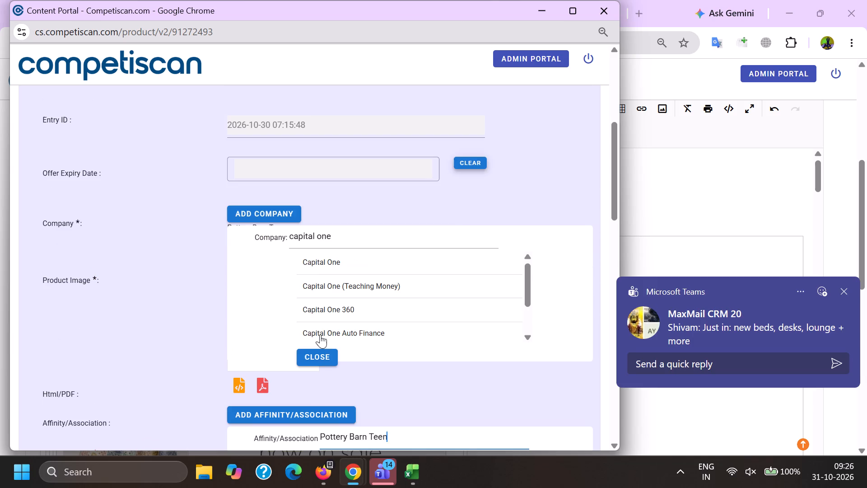
pyautogui.click(322, 273)
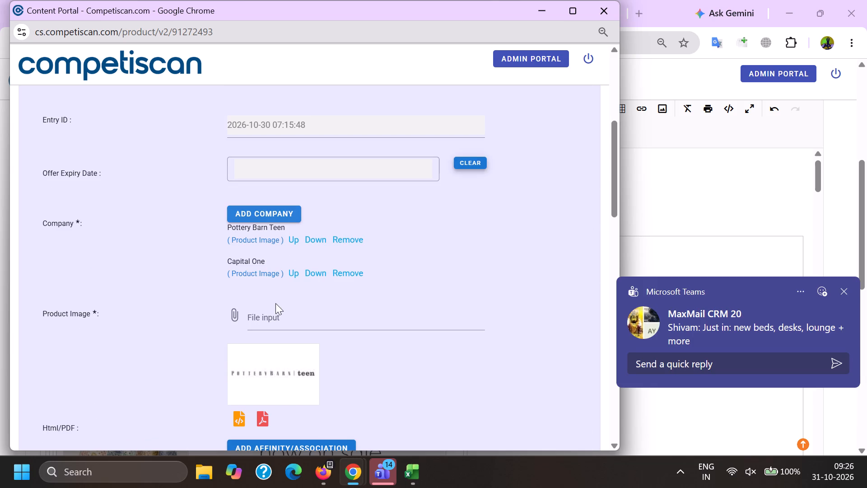
pyautogui.scroll(-4, 275, 307)
pyautogui.click(322, 227)
pyautogui.scroll(-2, 244, 144)
pyautogui.click(266, 205)
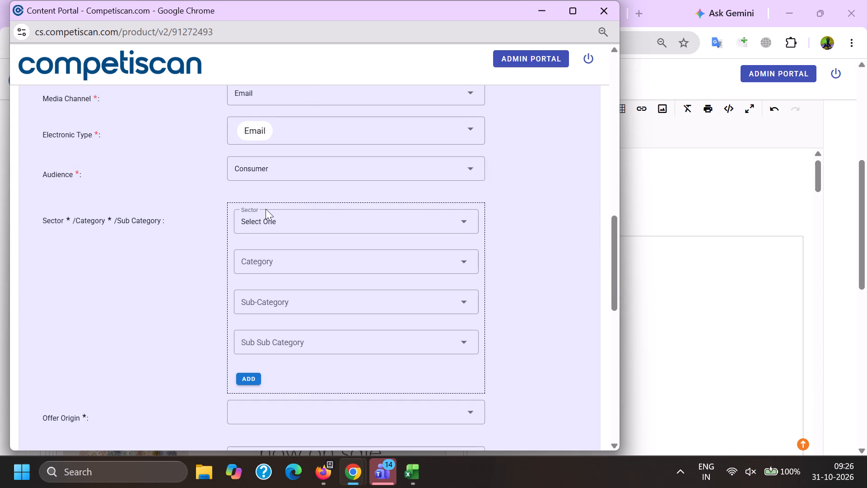
# Set the product's sector to Retail and its category to Home.
pyautogui.click(266, 218)
pyautogui.scroll(-6, 265, 225)
pyautogui.click(262, 293)
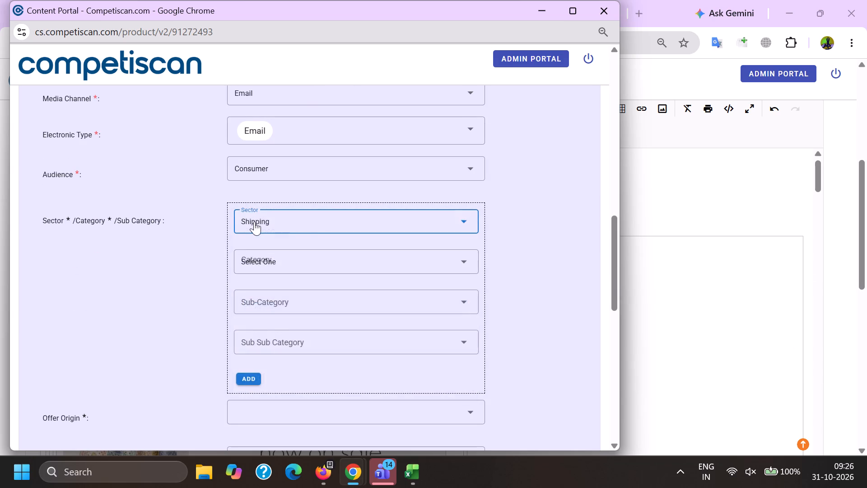
pyautogui.click(254, 221)
pyautogui.click(257, 275)
pyautogui.moveTo(213, 279); pyautogui.dragTo(219, 279)
pyautogui.click(273, 263)
pyautogui.scroll(-1, 283, 186)
pyautogui.scroll(-7, 278, 252)
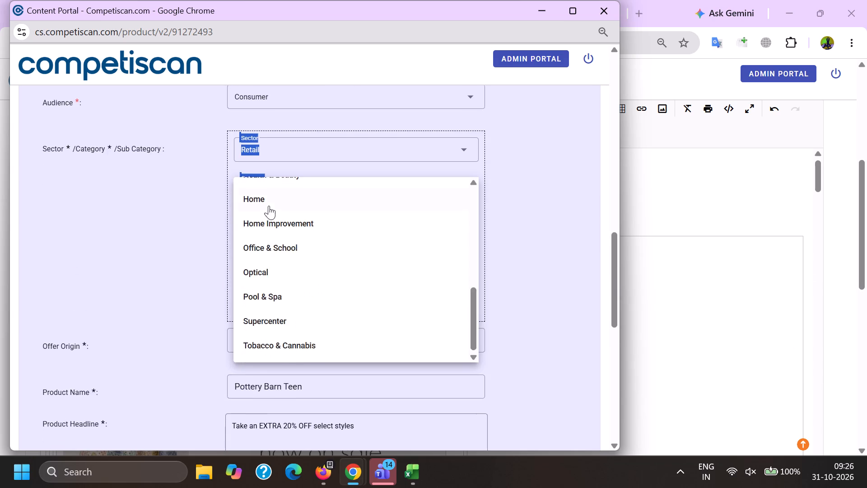
pyautogui.click(267, 202)
pyautogui.click(263, 120)
# Check the email's sale content and set the product's category to Home.
pyautogui.hotkey('alt', 'Tab')
pyautogui.scroll(-9, 292, 286)
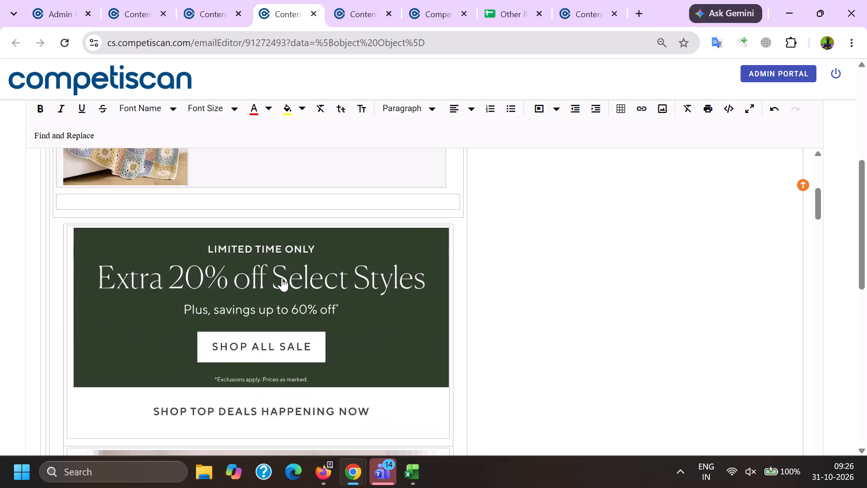
pyautogui.scroll(-6, 282, 278)
pyautogui.hotkey('alt', 'Tab')
pyautogui.click(262, 161)
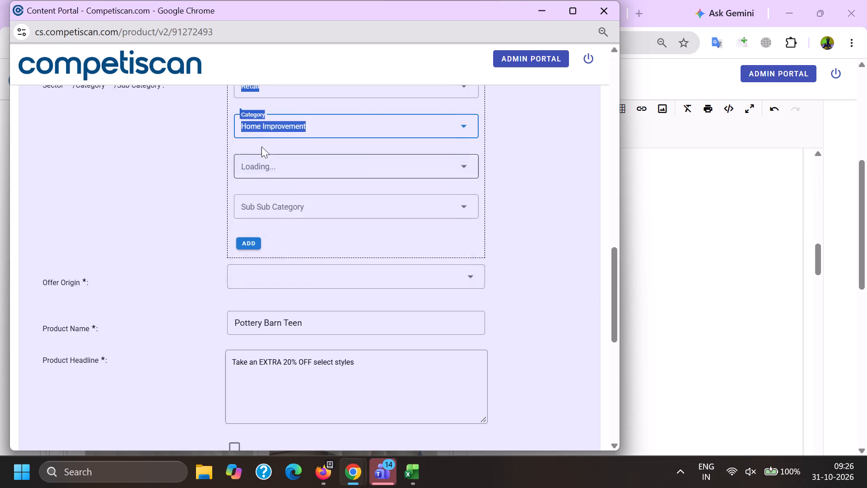
pyautogui.click(260, 129)
pyautogui.click(266, 134)
pyautogui.moveTo(154, 148); pyautogui.dragTo(158, 152)
# Set the sub category to Home Decor and sub sub category to Bedding-Sheets & Pillowcases, and add the classification.
pyautogui.click(269, 165)
pyautogui.scroll(-3, 280, 253)
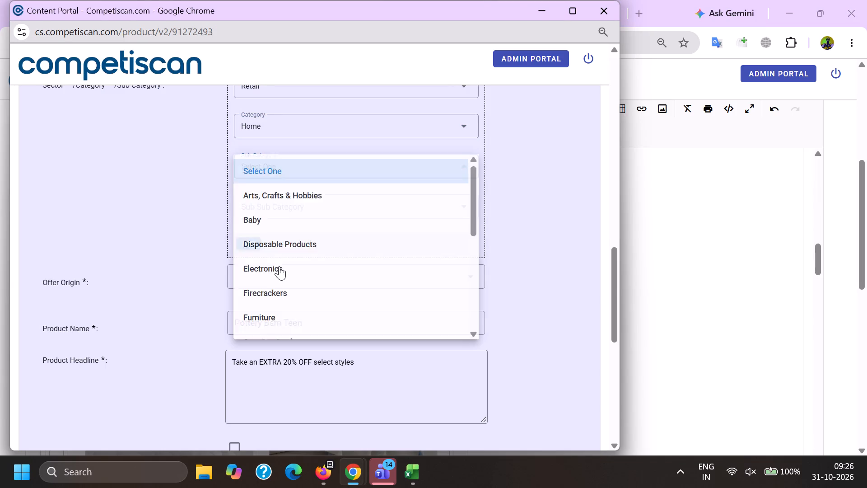
pyautogui.scroll(-2, 280, 265)
pyautogui.scroll(3, 281, 293)
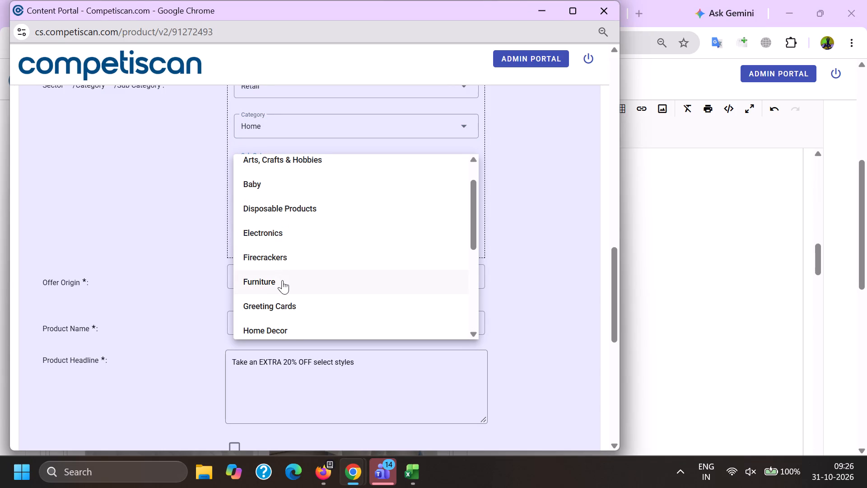
pyautogui.scroll(-2, 278, 236)
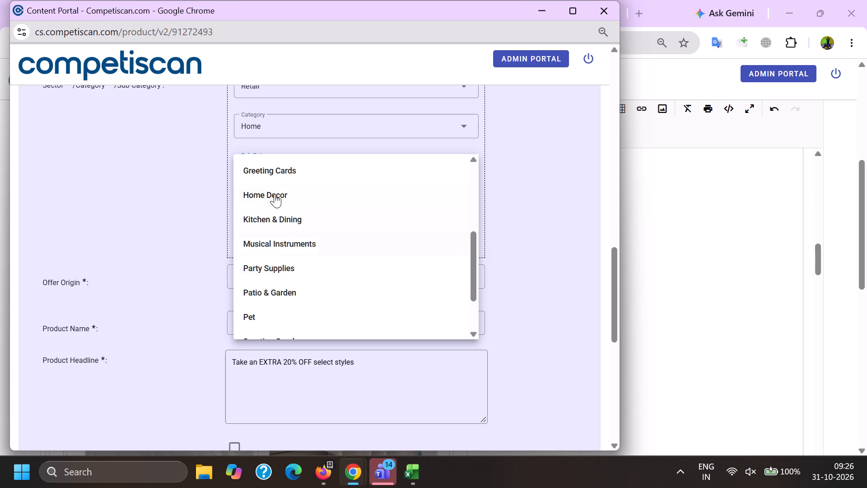
pyautogui.click(274, 194)
pyautogui.moveTo(126, 201); pyautogui.dragTo(155, 204)
pyautogui.click(255, 207)
pyautogui.click(280, 273)
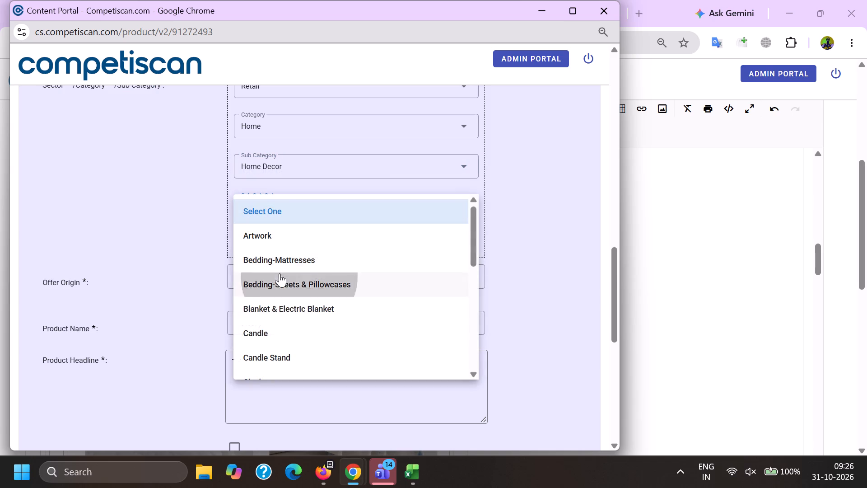
pyautogui.moveTo(172, 276); pyautogui.dragTo(185, 276)
pyautogui.click(247, 240)
# Add a second classification of Credit Cards / Payment Cards / Credit Cards.
pyautogui.scroll(2, 295, 275)
pyautogui.click(271, 244)
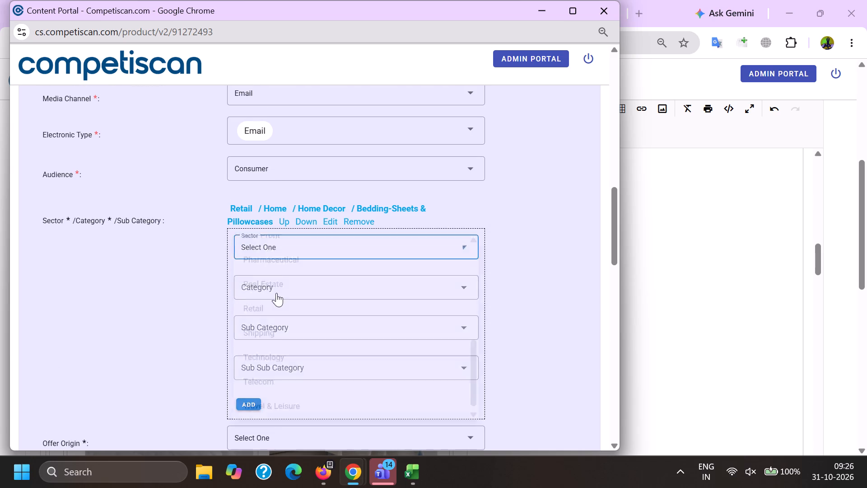
pyautogui.scroll(5, 280, 296)
pyautogui.click(309, 348)
pyautogui.moveTo(191, 342); pyautogui.dragTo(204, 342)
pyautogui.click(289, 292)
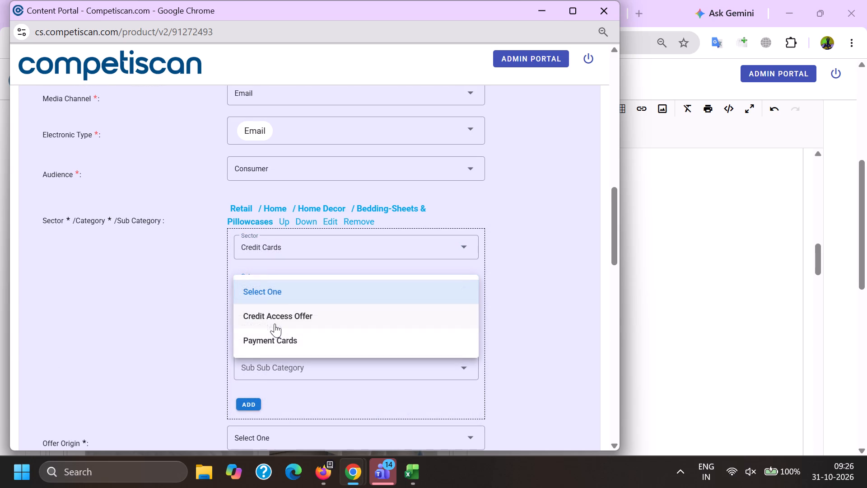
pyautogui.click(275, 339)
pyautogui.click(269, 329)
pyautogui.scroll(-1, 275, 276)
pyautogui.scroll(-4, 289, 348)
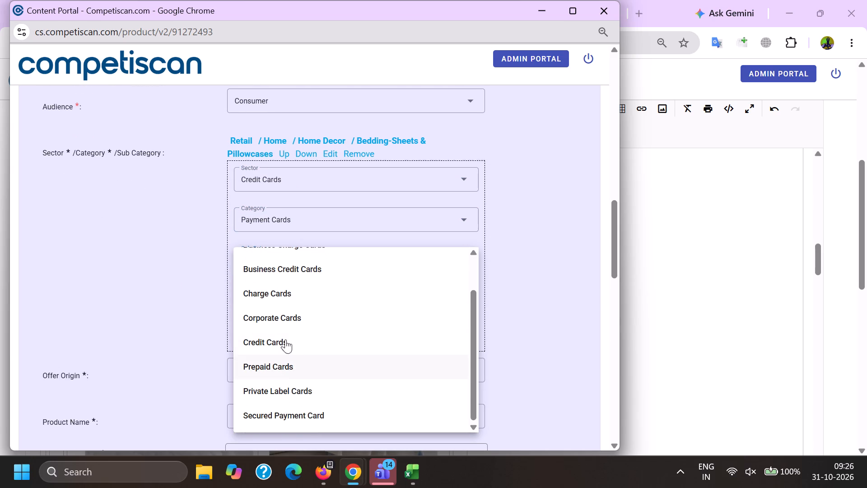
pyautogui.click(285, 338)
pyautogui.moveTo(162, 349); pyautogui.dragTo(177, 351)
pyautogui.click(249, 339)
# Set the offer origin to Provider/Bank.
pyautogui.scroll(3, 249, 347)
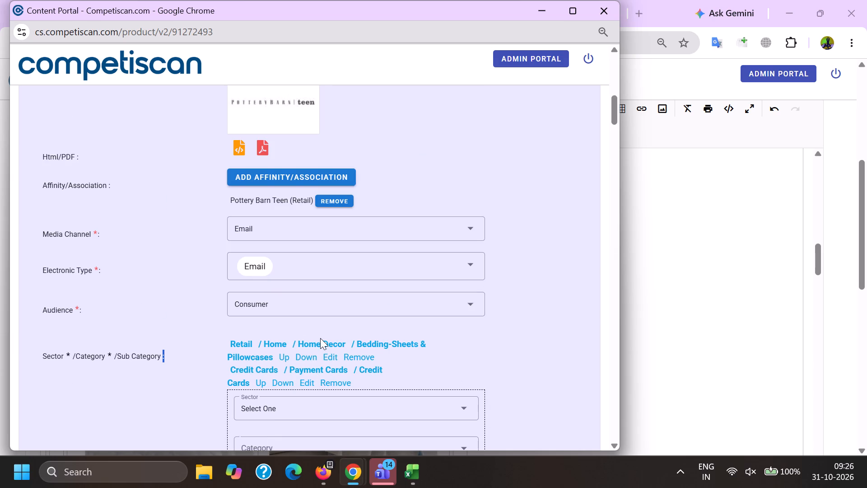
pyautogui.click(300, 359)
pyautogui.scroll(-5, 284, 304)
pyautogui.click(272, 264)
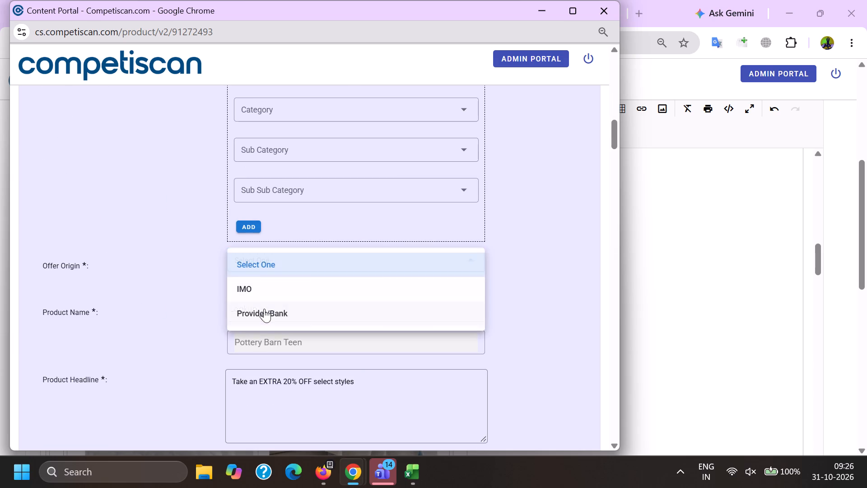
pyautogui.doubleClick(264, 309)
# Set the product name to Pottery Barn Key Rewards Visa Credit Card.
pyautogui.hotkey('ctrl', 'v')
pyautogui.moveTo(280, 298); pyautogui.dragTo(625, 333)
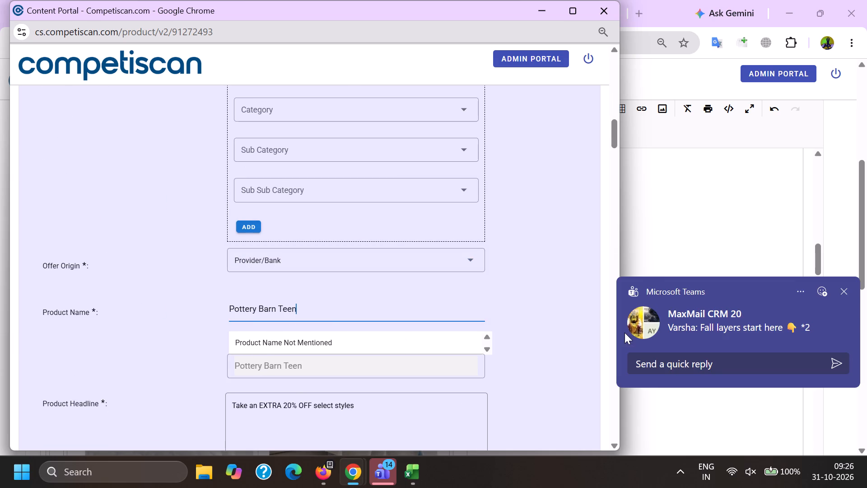
pyautogui.moveTo(277, 310); pyautogui.dragTo(360, 314)
pyautogui.press('BackSpace')
pyautogui.click(275, 365)
pyautogui.scroll(3, 275, 365)
pyautogui.click(285, 220)
pyautogui.scroll(-4, 289, 216)
# Replace the product headline with the email's subject line, without the emoji: "Take an EXTRA 20% OFF select styles.".
pyautogui.moveTo(423, 305); pyautogui.dragTo(131, 278)
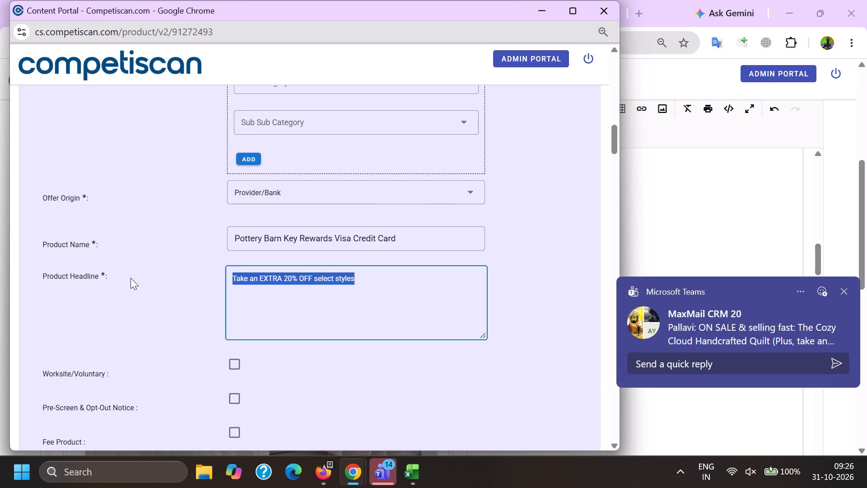
pyautogui.moveTo(131, 278); pyautogui.dragTo(131, 278)
pyautogui.press('BackSpace')
pyautogui.hotkey('alt', 'Tab')
pyautogui.scroll(12, 473, 319)
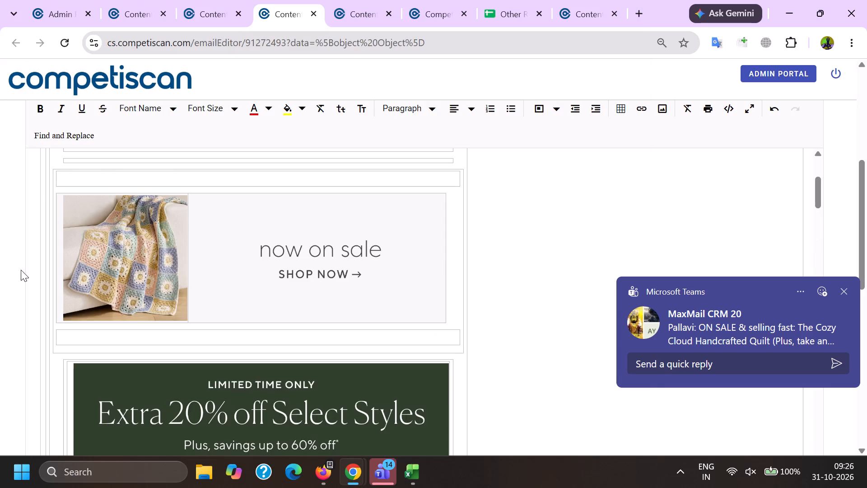
pyautogui.scroll(3, 162, 259)
pyautogui.moveTo(68, 217); pyautogui.dragTo(200, 228)
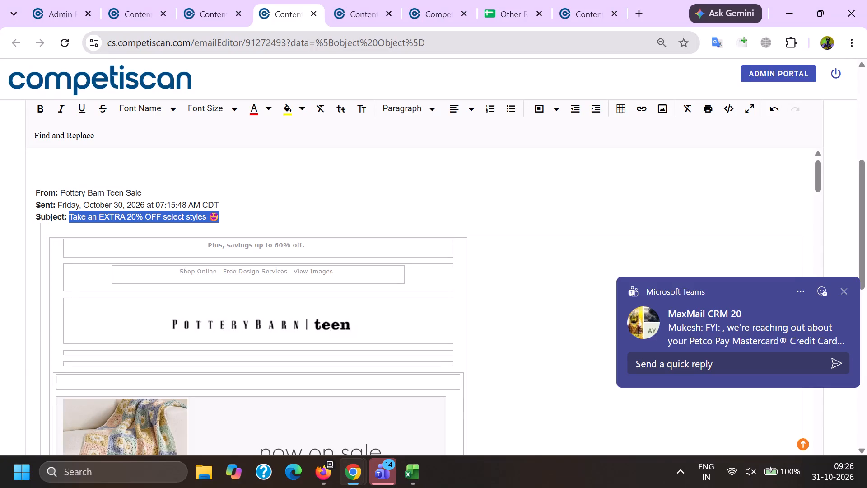
pyautogui.moveTo(200, 228); pyautogui.dragTo(242, 227)
pyautogui.hotkey('ctrl', 'c')
pyautogui.hotkey('alt', 'Tab')
pyautogui.hotkey('ctrl', 'v')
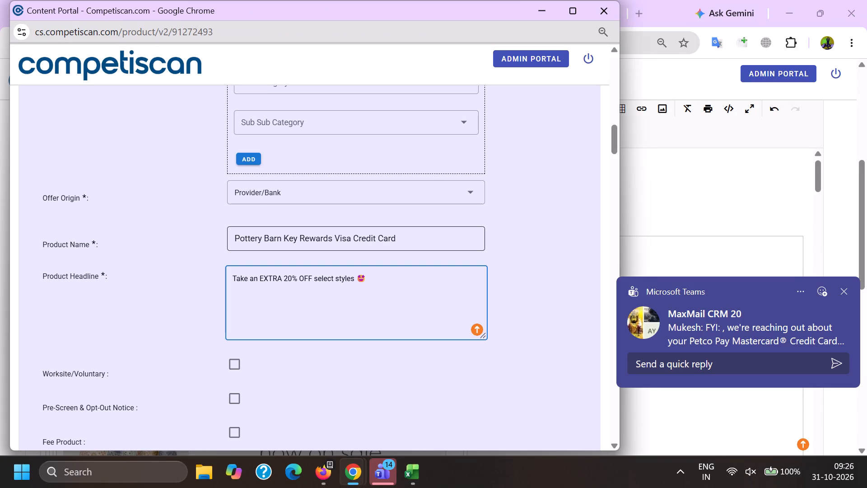
pyautogui.press('BackSpace')
pyautogui.press('BackSpace')
pyautogui.press('BackSpace')
pyautogui.write('.')
pyautogui.press('space')
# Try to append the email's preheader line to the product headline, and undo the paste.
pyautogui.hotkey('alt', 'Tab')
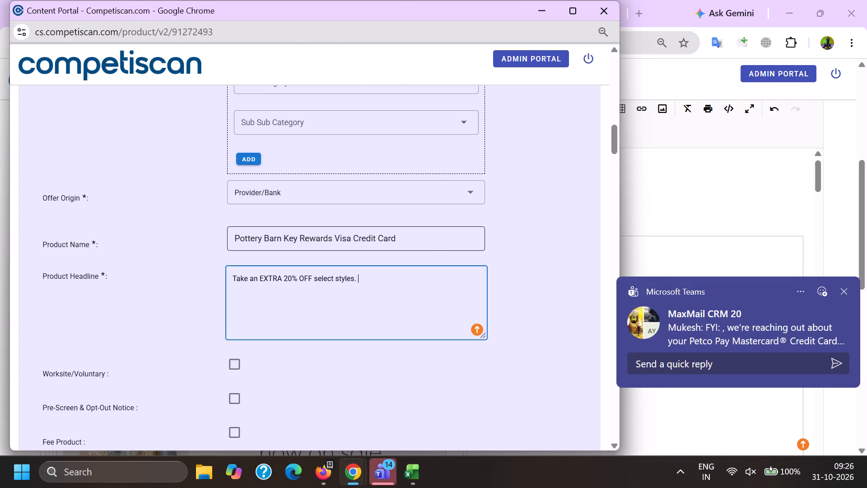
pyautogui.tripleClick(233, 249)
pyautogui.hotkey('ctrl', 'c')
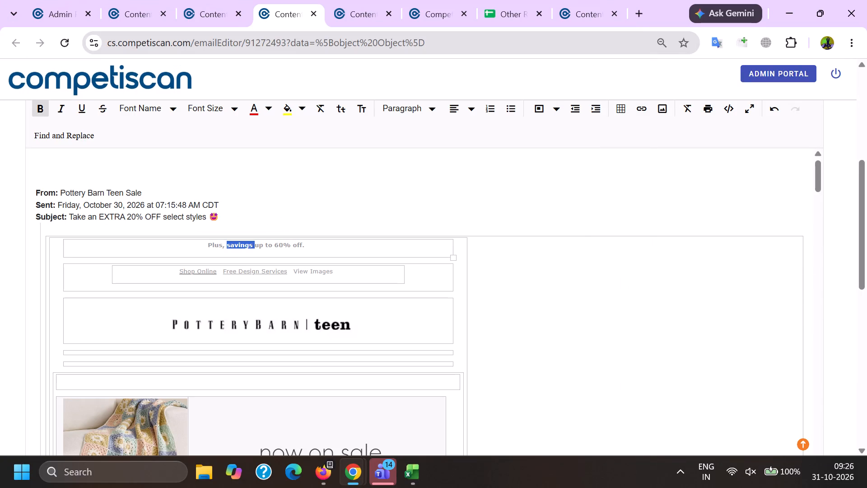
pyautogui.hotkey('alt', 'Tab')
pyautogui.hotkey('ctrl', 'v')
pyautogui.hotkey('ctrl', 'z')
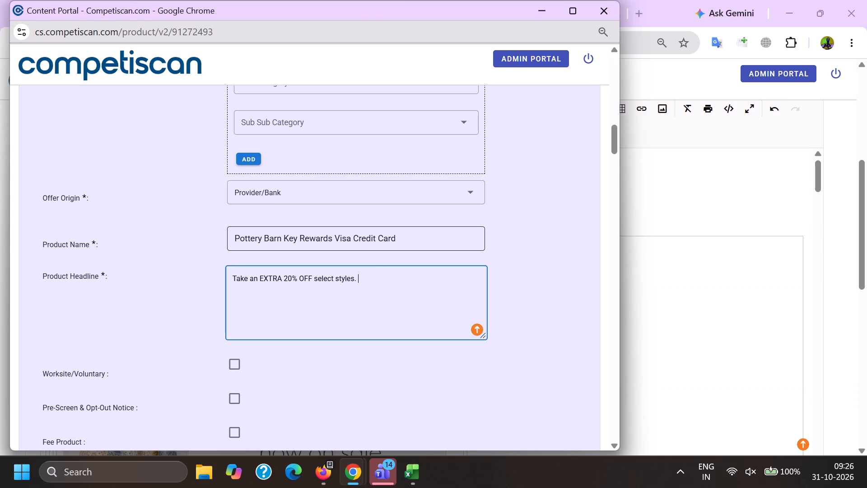
# Append the email's preheader "Plus, savings up to 60% off" to the product headline, without the final period.
pyautogui.hotkey('alt', 'Tab')
pyautogui.tripleClick(233, 245)
pyautogui.hotkey('ctrl', 'c')
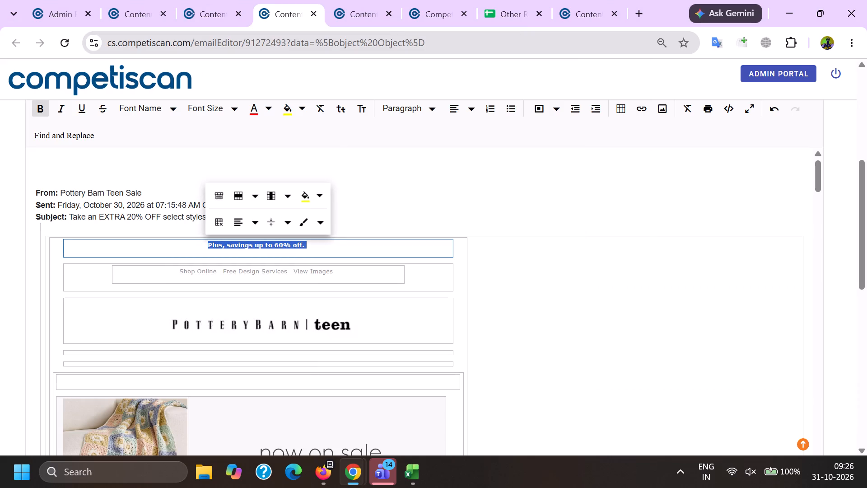
pyautogui.hotkey('alt', 'Tab')
pyautogui.hotkey('ctrl', 'v')
pyautogui.press('BackSpace')
# Set the response mechanism to URL/Website.
pyautogui.scroll(-6, 339, 254)
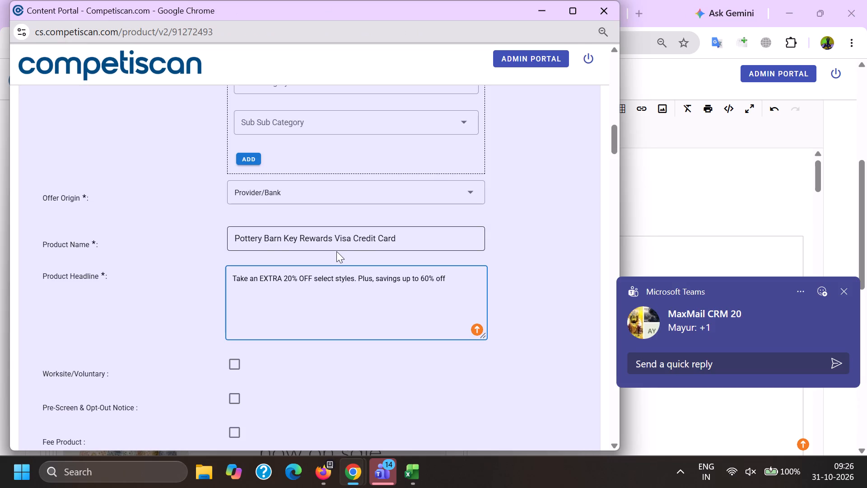
pyautogui.click(259, 137)
pyautogui.scroll(-6, 246, 248)
pyautogui.click(262, 295)
pyautogui.moveTo(181, 291); pyautogui.dragTo(186, 291)
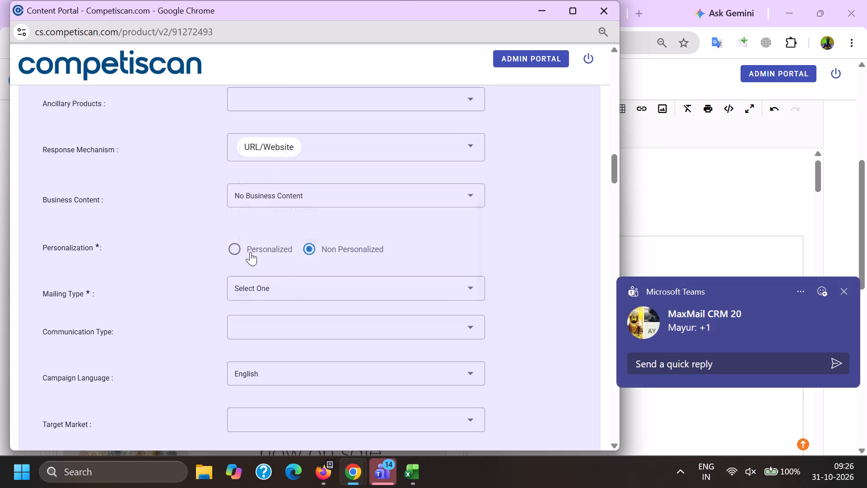
# Mark the product as Non Personalized and set its mailing type to Acquisition.
pyautogui.click(250, 251)
pyautogui.click(313, 248)
pyautogui.click(284, 287)
pyautogui.click(273, 302)
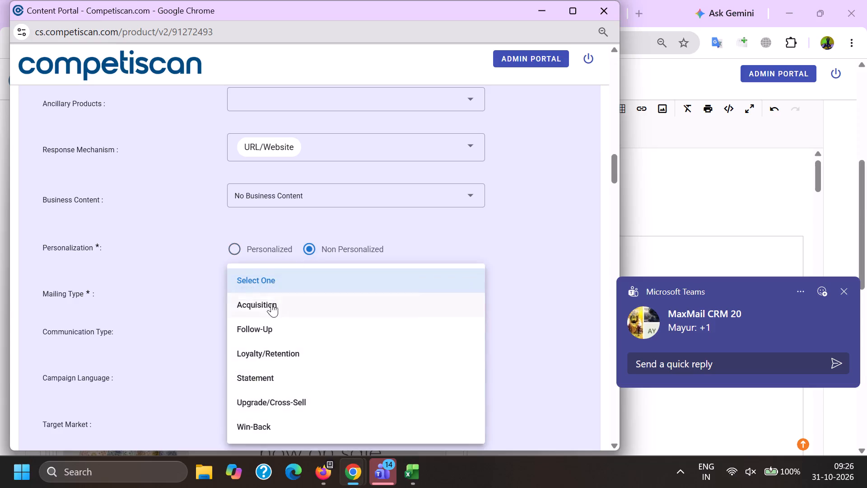
pyautogui.moveTo(191, 310); pyautogui.dragTo(209, 311)
pyautogui.click(249, 310)
# Set the communication types to Bonuses/Contests/Incentives, Co-Brand and Mobile Application.
pyautogui.click(248, 326)
pyautogui.scroll(-2, 269, 221)
pyautogui.click(299, 273)
pyautogui.scroll(-4, 285, 319)
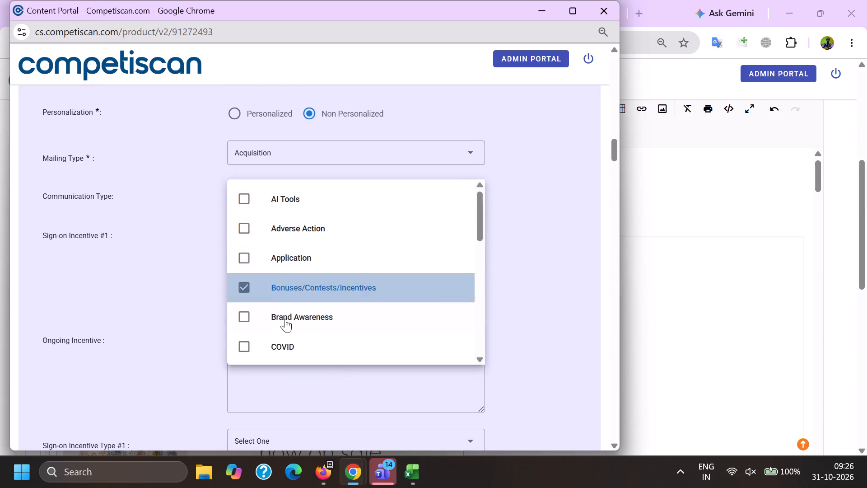
pyautogui.click(293, 258)
pyautogui.scroll(-11, 288, 272)
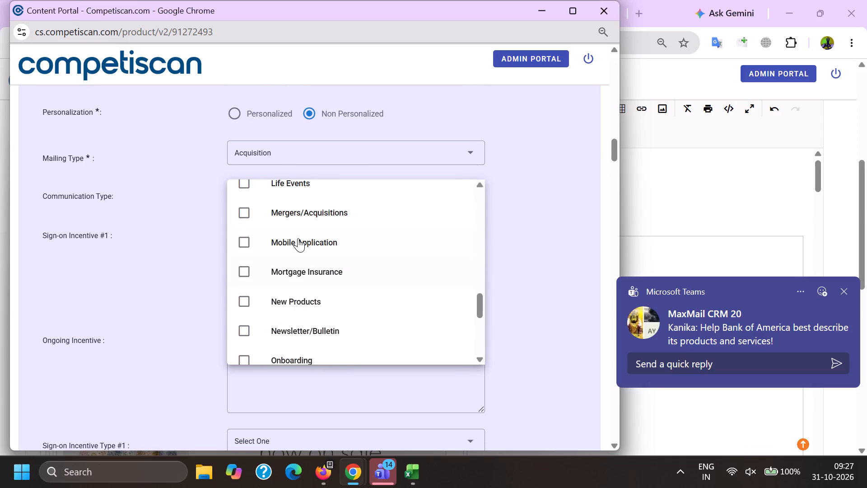
pyautogui.click(298, 238)
pyautogui.click(192, 245)
# Copy "10% back in rewards during the first 30 days from account opening" from the Pottery Barn product form into Sign-on Incentive #1.
pyautogui.hotkey('alt', 'Tab')
pyautogui.click(607, 0)
pyautogui.scroll(-12, 555, 248)
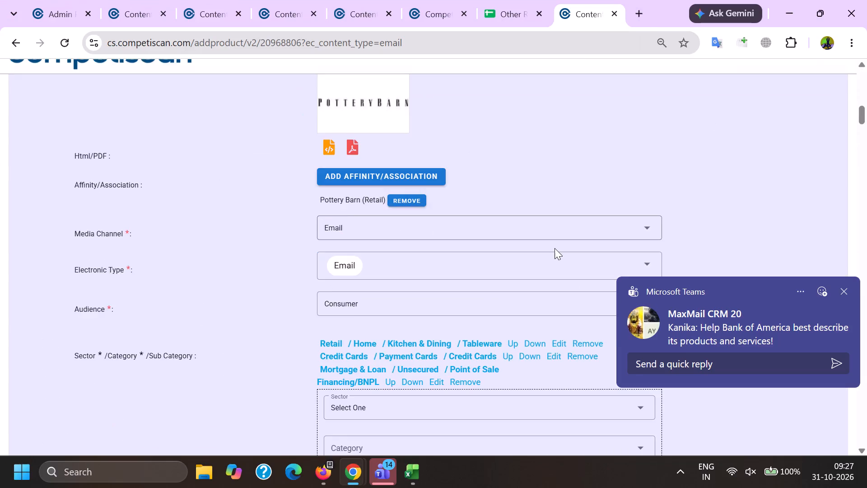
pyautogui.scroll(-3, 555, 248)
pyautogui.scroll(-4, 537, 284)
pyautogui.scroll(-9, 564, 230)
pyautogui.scroll(2, 583, 193)
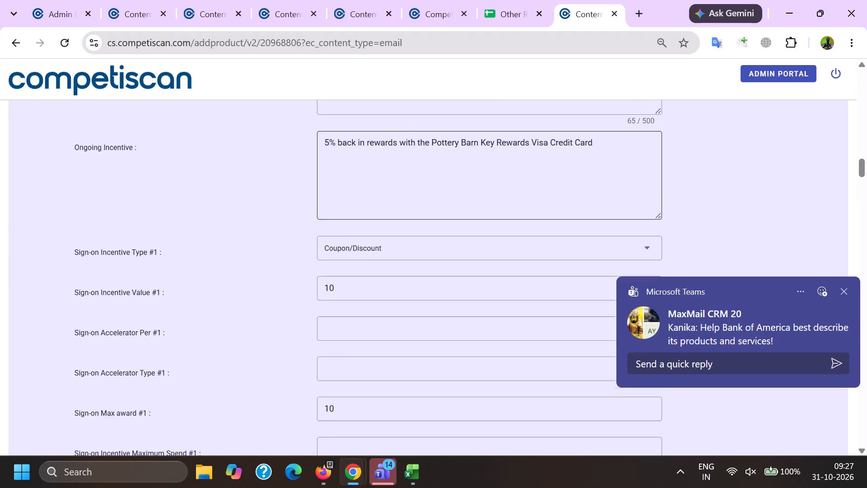
pyautogui.moveTo(596, 197); pyautogui.dragTo(247, 166)
pyautogui.hotkey('ctrl', 'c')
pyautogui.hotkey('alt', 'Tab')
pyautogui.click(284, 272)
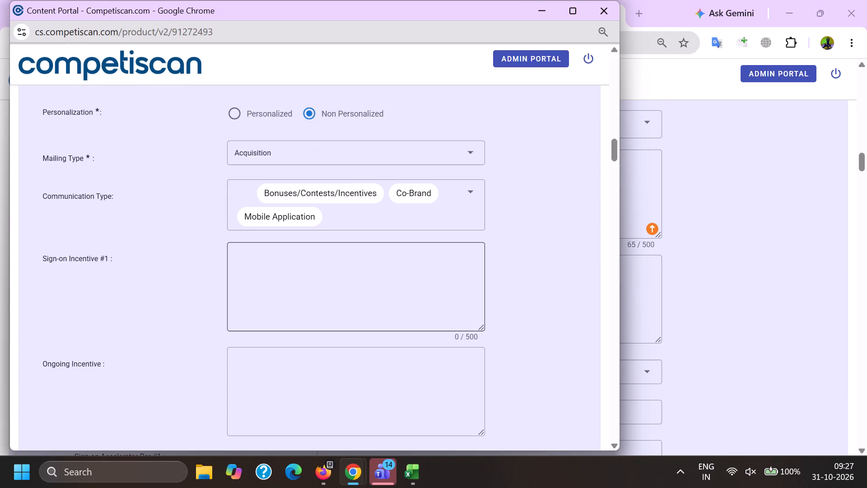
pyautogui.hotkey('ctrl', 'v')
# Copy the Pottery Barn form's ongoing incentive, "5% back in rewards with the Pottery Barn Key Rewards Visa Credit Card", into the Ongoing Incentive field.
pyautogui.keyDown('ctrl'); pyautogui.click(310, 379); pyautogui.keyUp('ctrl')
pyautogui.hotkey('alt', 'Tab')
pyautogui.click(632, 247)
pyautogui.moveTo(620, 294); pyautogui.dragTo(104, 247)
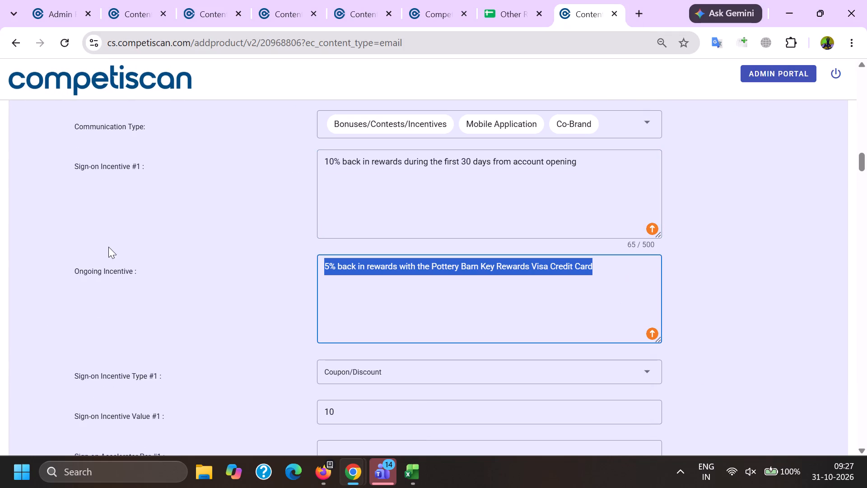
pyautogui.hotkey('ctrl', 'c')
pyautogui.hotkey('alt', 'Tab')
pyautogui.hotkey('ctrl', 'v')
# Set Sign-on Incentive Type #1 to Coupon/Discount.
pyautogui.scroll(-3, 181, 199)
pyautogui.click(239, 264)
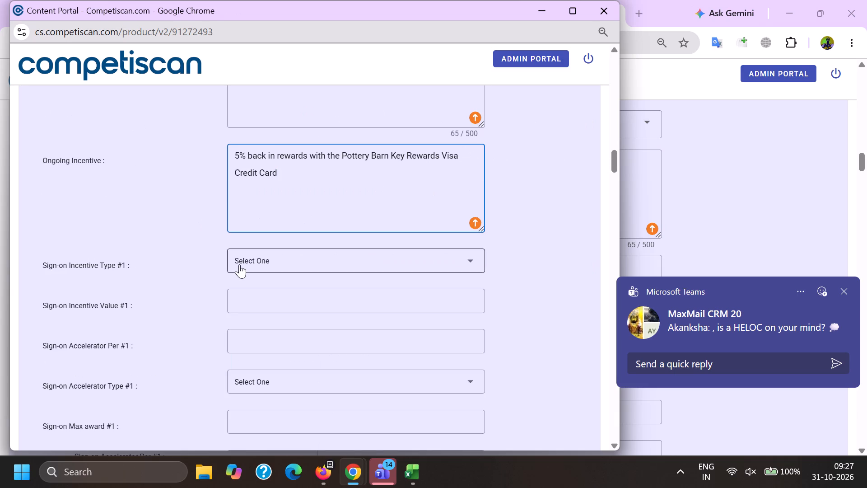
pyautogui.scroll(-6, 239, 263)
pyautogui.click(267, 345)
pyautogui.moveTo(200, 344); pyautogui.dragTo(206, 344)
# Enter 10.00 for both Sign-on Incentive Value #1 and Sign-on Max award #1.
pyautogui.click(253, 299)
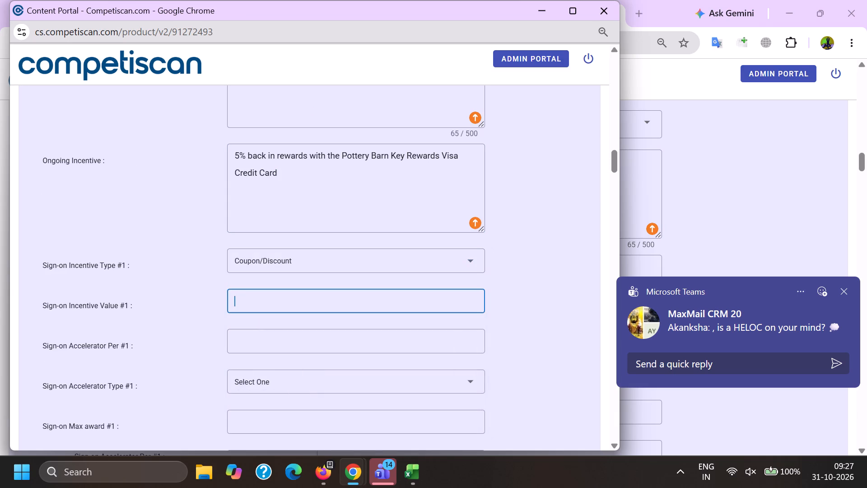
pyautogui.press('1')
pyautogui.write('0.0')
pyautogui.press('0')
pyautogui.press('Tab')
pyautogui.press('Tab')
pyautogui.press('Tab')
pyautogui.write('10.00')
# Set Sign-on Incentive Window #1 to 1 month and Sign-on Fixed date #1 to Yes.
pyautogui.press('Tab')
pyautogui.press('Tab')
pyautogui.press('Tab')
pyautogui.press('1')
pyautogui.scroll(-2, 262, 296)
pyautogui.click(252, 280)
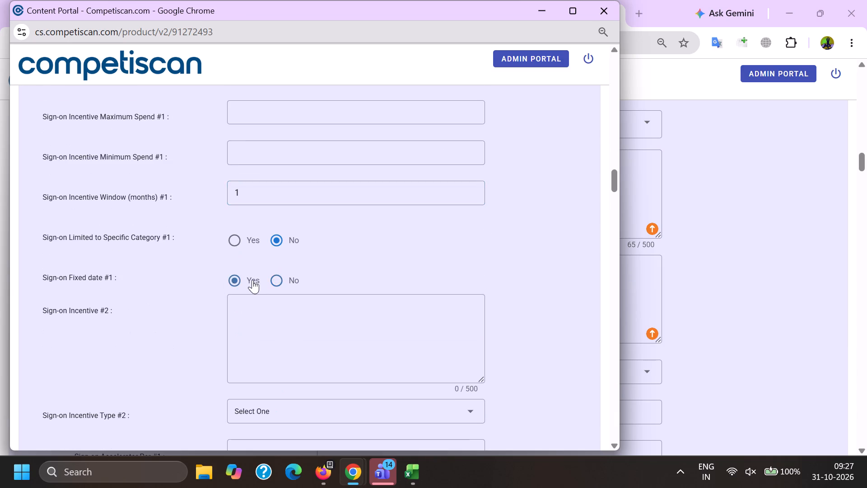
# Mark the payment card as having a reward program.
pyautogui.scroll(-20, 252, 280)
pyautogui.scroll(-1, 252, 280)
pyautogui.click(240, 259)
pyautogui.click(237, 249)
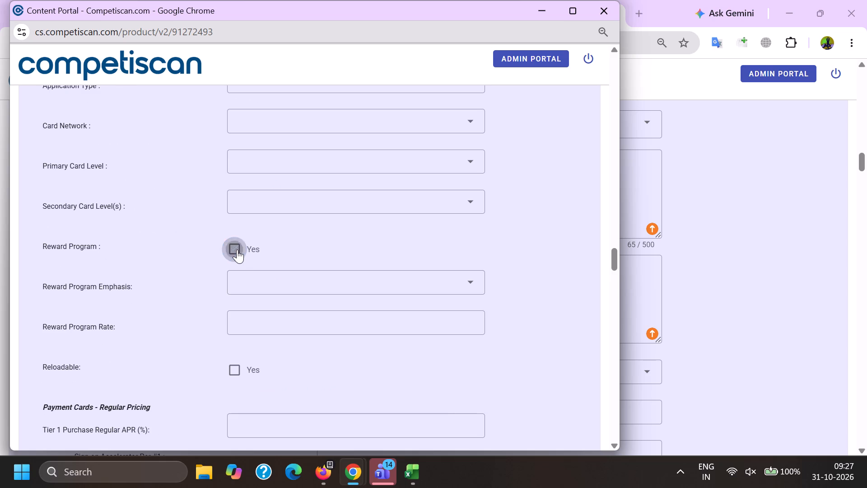
# Set the payment card's application type to Invitation to Apply and its card network to Visa.
pyautogui.scroll(3, 237, 250)
pyautogui.click(248, 289)
pyautogui.scroll(-2, 280, 214)
pyautogui.click(283, 207)
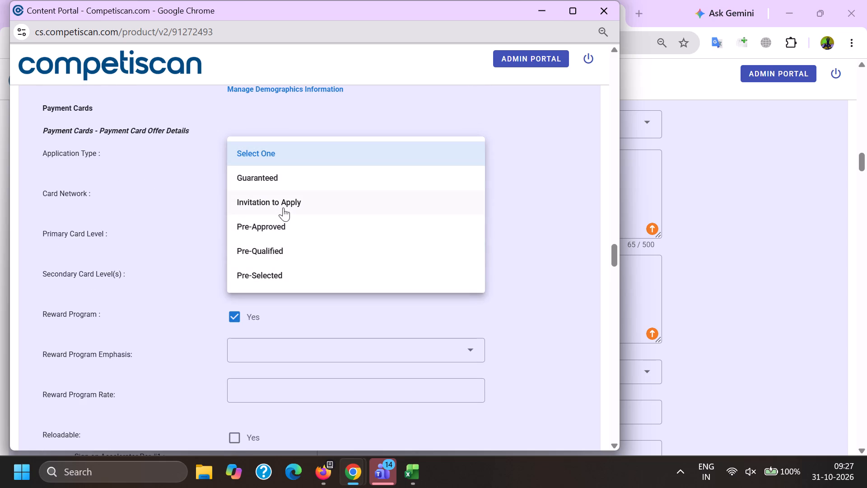
pyautogui.moveTo(180, 201); pyautogui.dragTo(193, 201)
pyautogui.click(274, 188)
pyautogui.click(275, 309)
pyautogui.moveTo(193, 293); pyautogui.dragTo(209, 286)
pyautogui.click(257, 235)
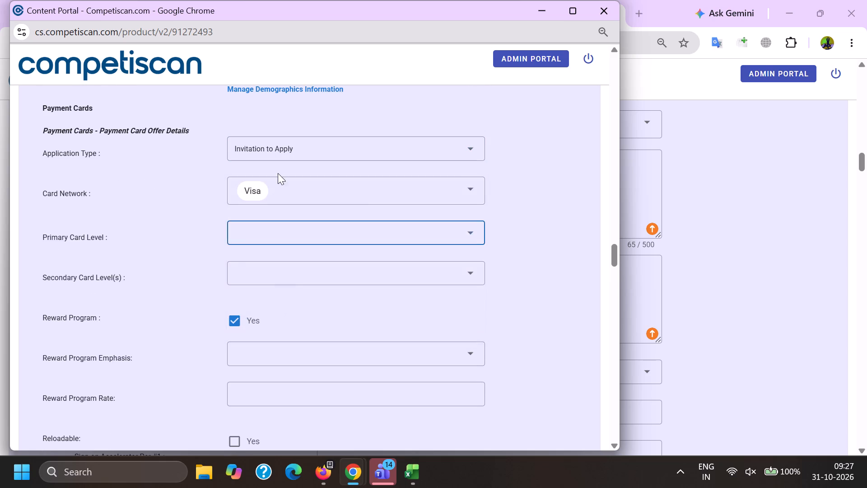
pyautogui.scroll(-8, 278, 174)
pyautogui.click(284, 222)
pyautogui.doubleClick(193, 222)
pyautogui.press('End')
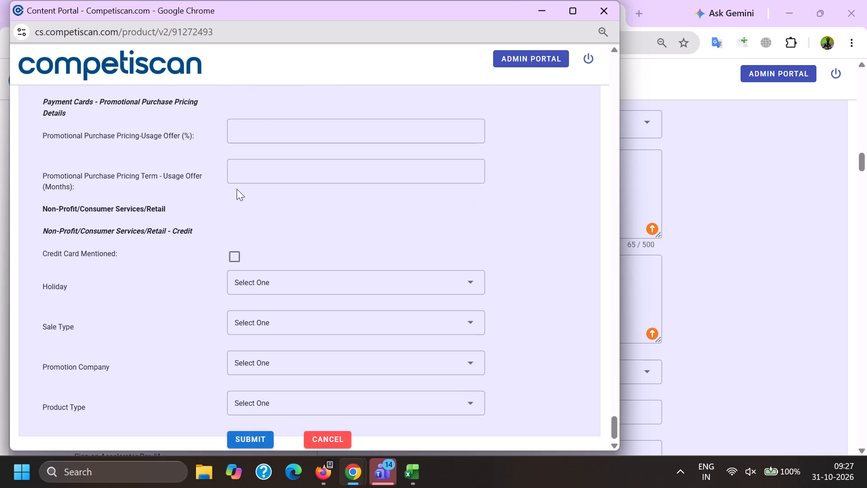
pyautogui.click(239, 257)
pyautogui.click(246, 445)
# Log the temp ID 91265723 in row 7213 of the Excel sheet and set its CC/ML value to cc.
pyautogui.hotkey('alt', 'Tab')
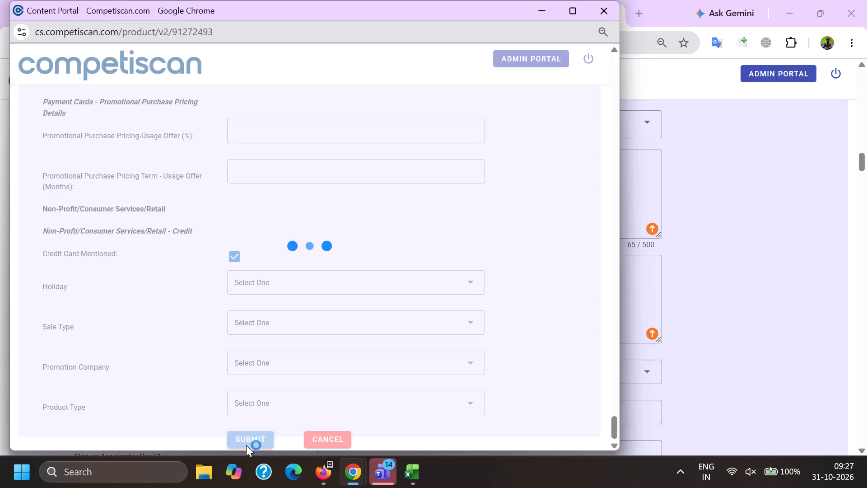
pyautogui.click(255, 0)
pyautogui.click(346, 0)
pyautogui.doubleClick(277, 43)
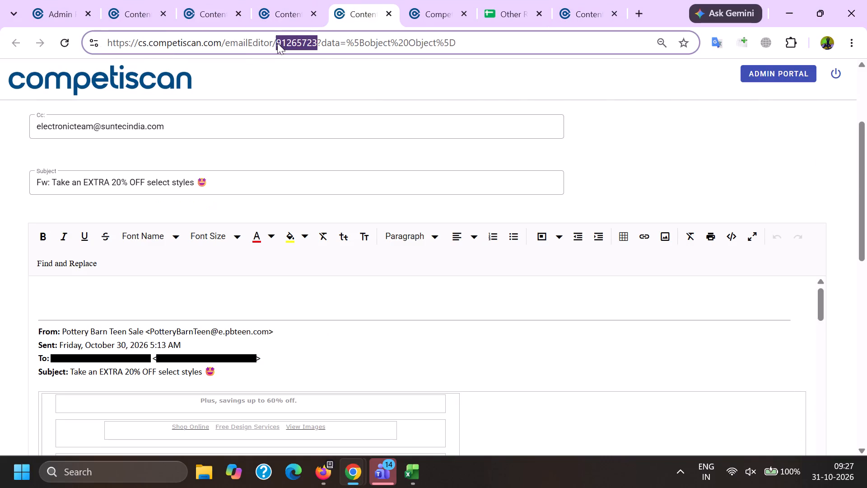
pyautogui.hotkey('ctrl', 'c')
pyautogui.click(418, 474)
pyautogui.click(547, 427)
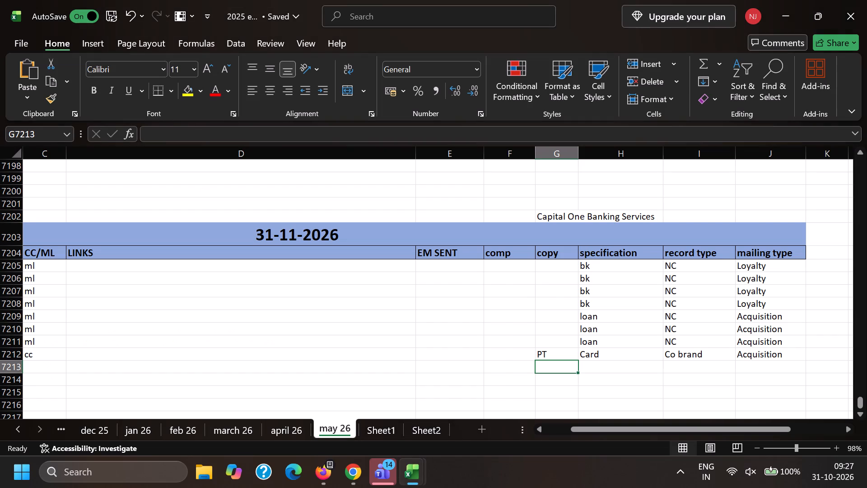
pyautogui.click(42, 368)
pyautogui.press('Left')
pyautogui.hotkey('ctrl', 'v')
pyautogui.press('Right')
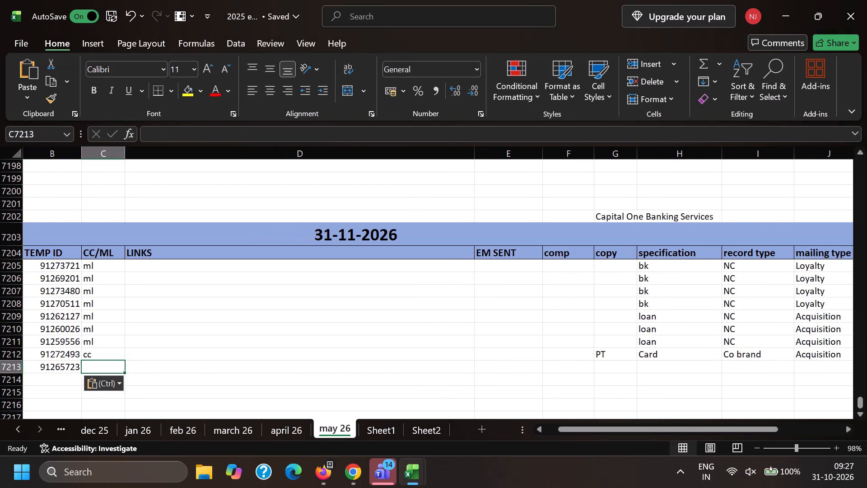
pyautogui.write('cc')
# Copy row 7212's PT, Card, Co brand and Acquisition entries into rows 7213 to 7215.
pyautogui.press('Right')
pyautogui.press('Right')
pyautogui.press('Right')
pyautogui.press('Right')
pyautogui.press('Up')
pyautogui.hotkey('shift', 'Right')
pyautogui.hotkey('shift', 'Right')
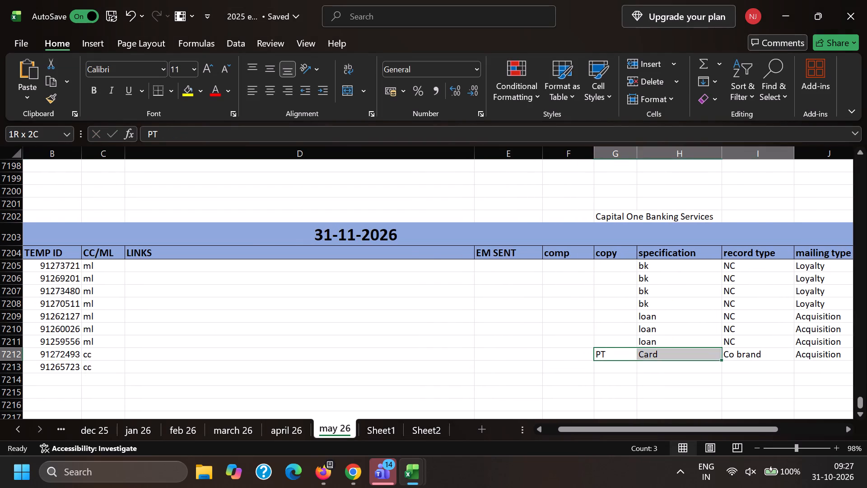
pyautogui.hotkey('shift', 'Right')
pyautogui.hotkey('ctrl', 'v')
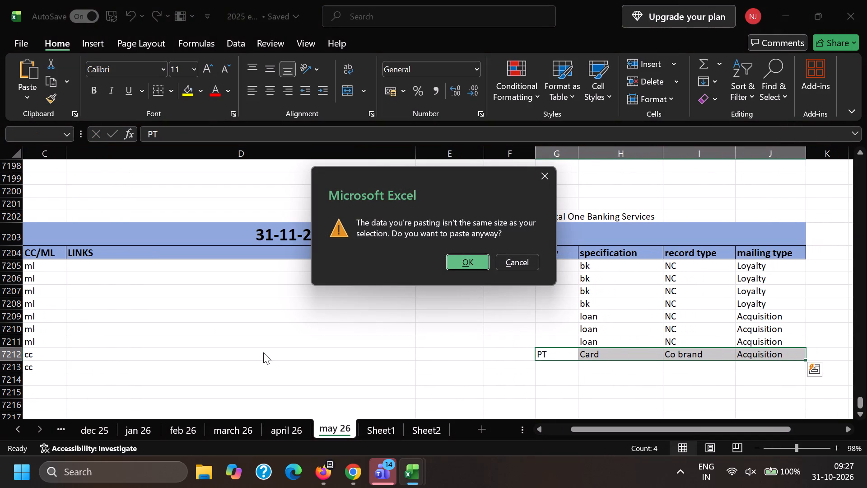
pyautogui.click(514, 253)
pyautogui.click(504, 258)
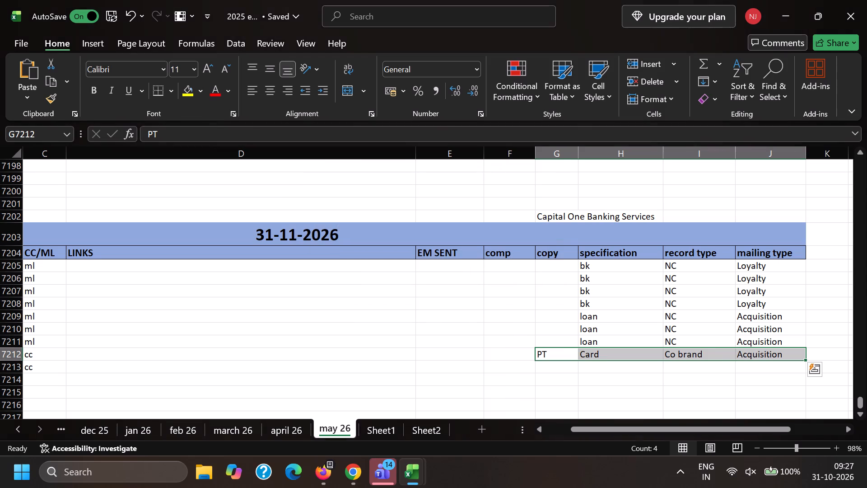
pyautogui.hotkey('ctrl', 'c')
pyautogui.click(549, 372)
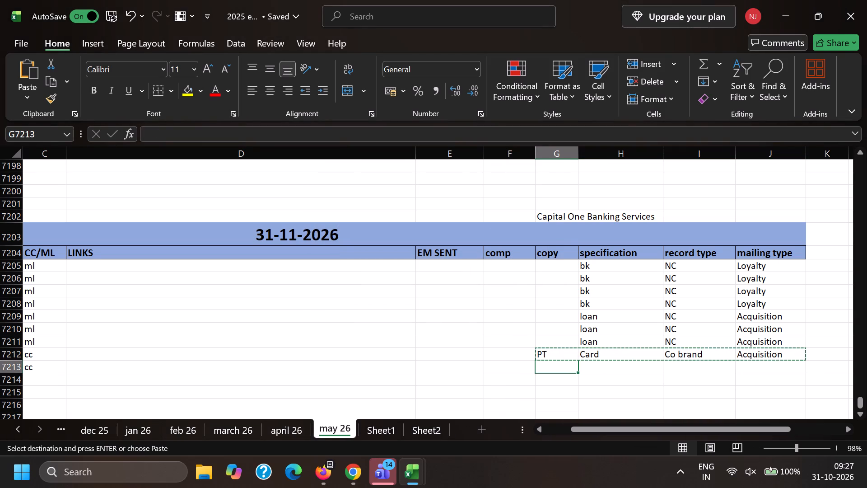
pyautogui.hotkey('shift', 'Down')
pyautogui.hotkey('shift', 'Down')
pyautogui.hotkey('ctrl', 'v')
pyautogui.press('Left')
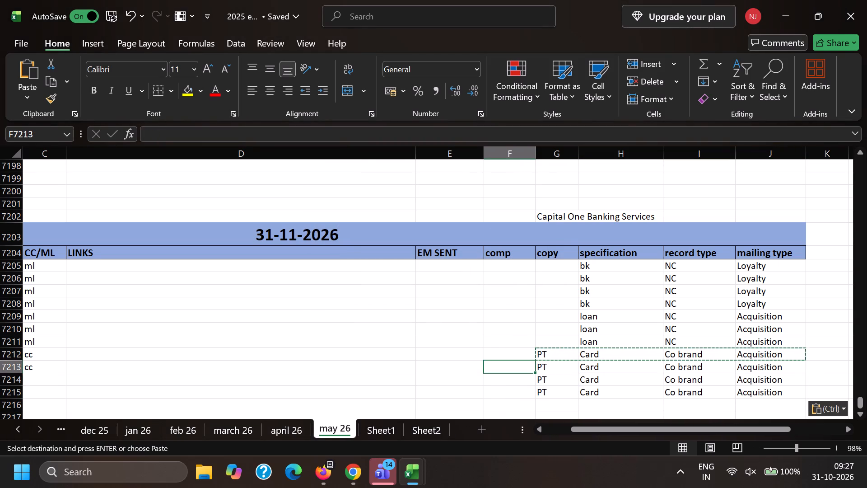
# In the browser's email editor, remove the horizontal rule above the From line of email 91265723.
pyautogui.hotkey('alt', 'Tab')
pyautogui.click(34, 330)
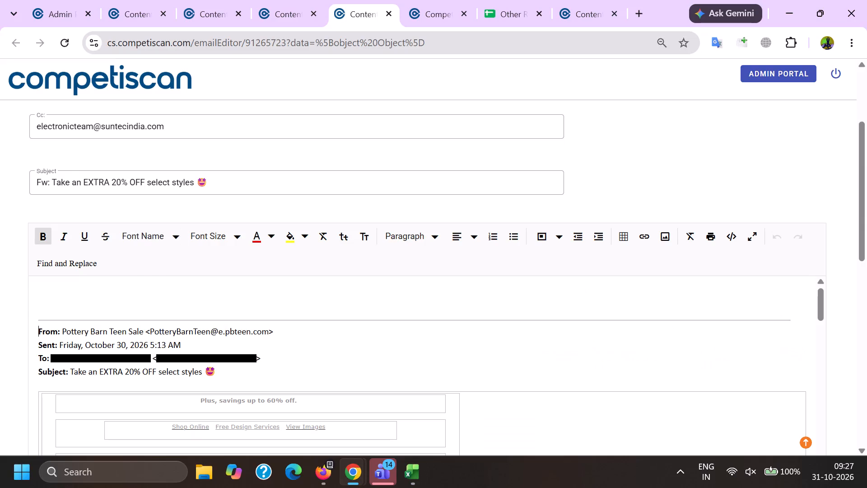
pyautogui.press('Return')
pyautogui.press('Return')
pyautogui.press('Return')
pyautogui.click(34, 330)
pyautogui.press('BackSpace')
pyautogui.press('BackSpace')
pyautogui.press('BackSpace')
# Delete the To line and the sender's email address from the email header.
pyautogui.moveTo(37, 367); pyautogui.dragTo(85, 368)
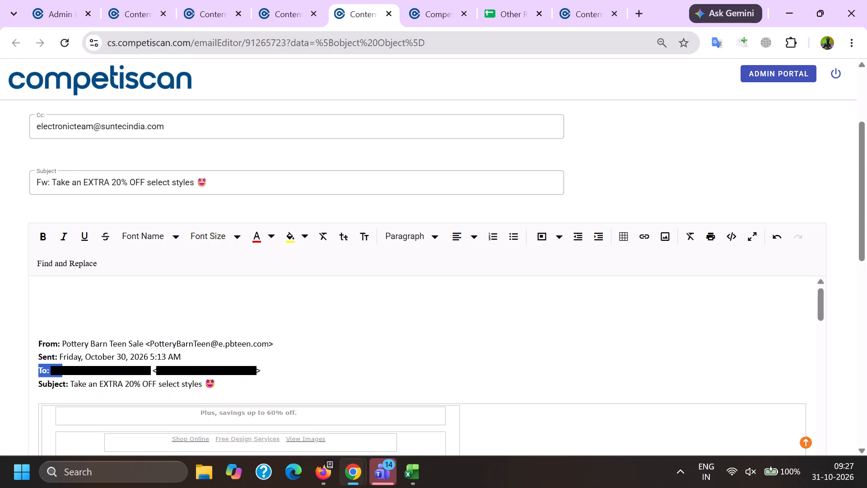
pyautogui.moveTo(85, 368); pyautogui.dragTo(275, 371)
pyautogui.press('BackSpace')
pyautogui.press('BackSpace')
pyautogui.moveTo(145, 345); pyautogui.dragTo(301, 337)
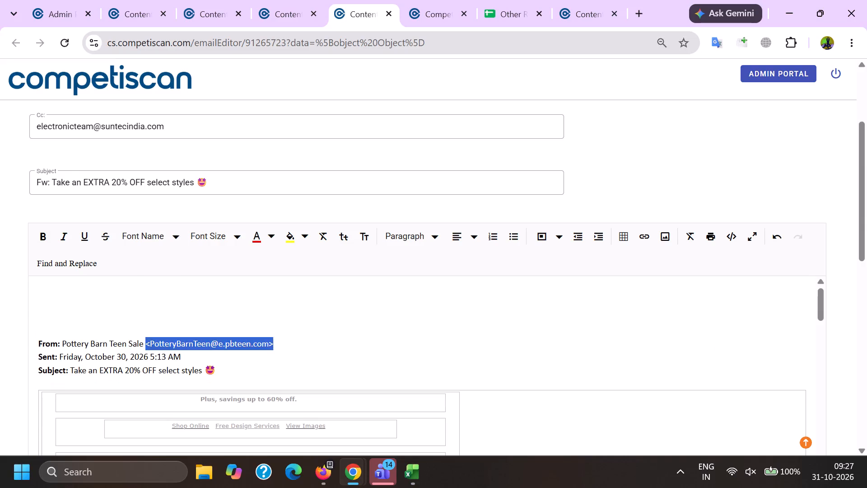
pyautogui.moveTo(301, 337); pyautogui.dragTo(308, 341)
pyautogui.press('BackSpace')
# Remove the hyperlink from the View Images text near the start of the email.
pyautogui.scroll(-2, 274, 247)
pyautogui.click(299, 290)
pyautogui.click(361, 309)
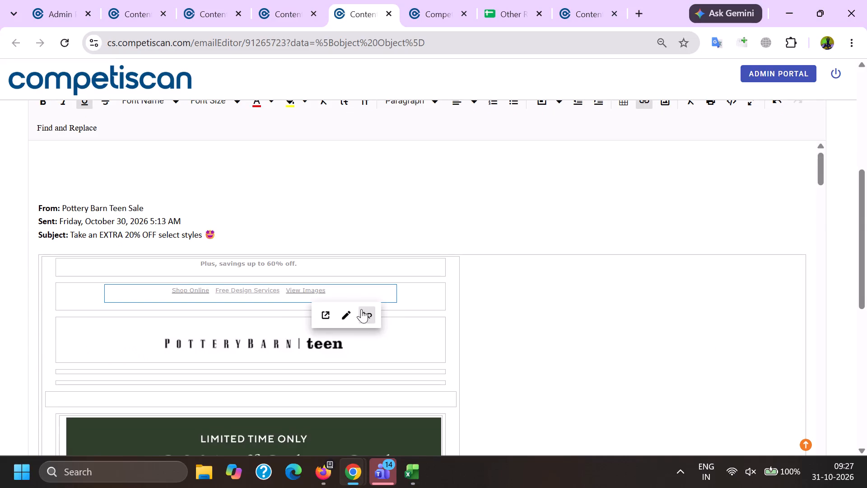
pyautogui.press('BackSpace')
pyautogui.scroll(-6, 341, 300)
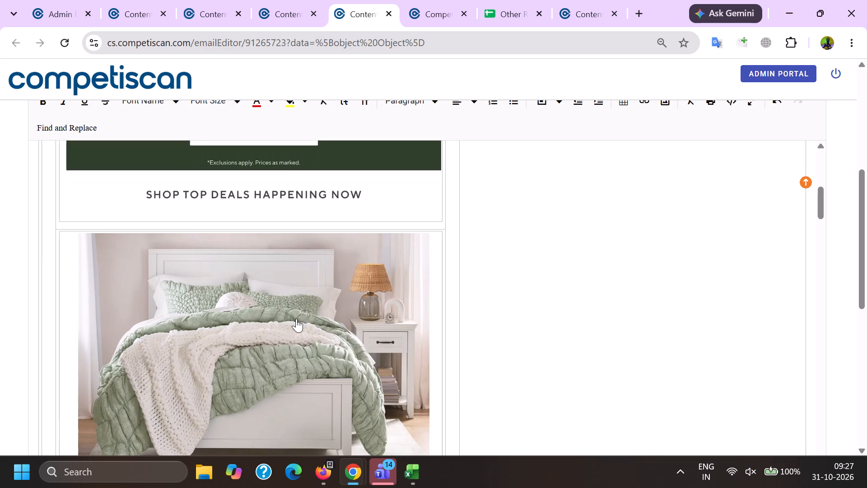
pyautogui.hotkey('ctrl', 'z')
pyautogui.scroll(3, 284, 327)
pyautogui.scroll(2, 312, 280)
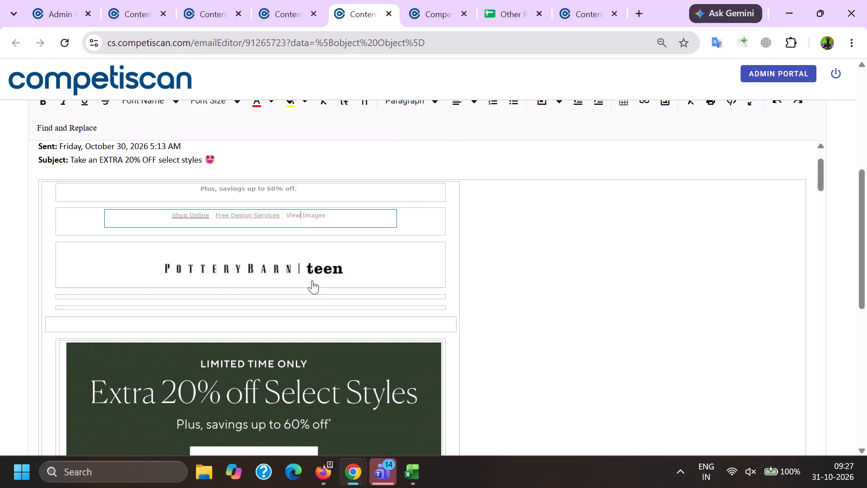
# Remove the hyperlink from the App Store download image.
pyautogui.scroll(-20, 291, 266)
pyautogui.scroll(-17, 291, 266)
pyautogui.scroll(1, 286, 257)
pyautogui.scroll(-17, 286, 257)
pyautogui.scroll(4, 224, 308)
pyautogui.click(224, 309)
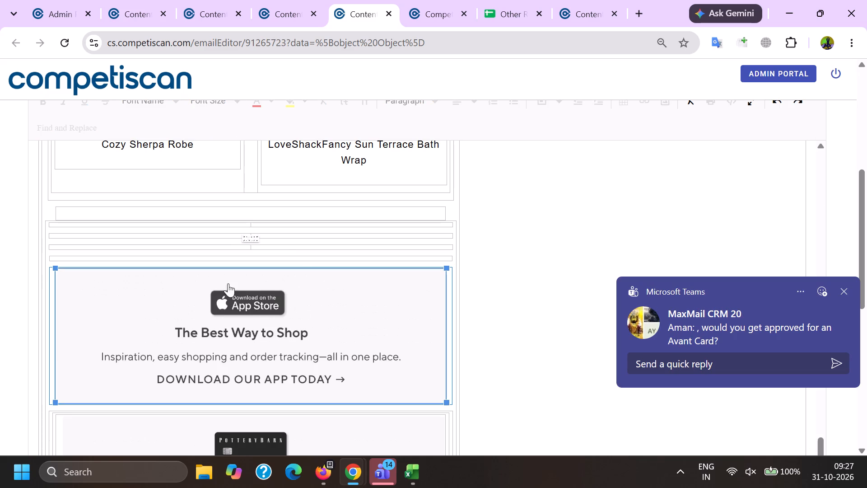
pyautogui.click(224, 256)
# Remove the hyperlinks from the Follow us banner and the Instagram, Facebook, Pinterest and TikTok images.
pyautogui.scroll(-5, 224, 258)
pyautogui.click(94, 313)
pyautogui.click(117, 255)
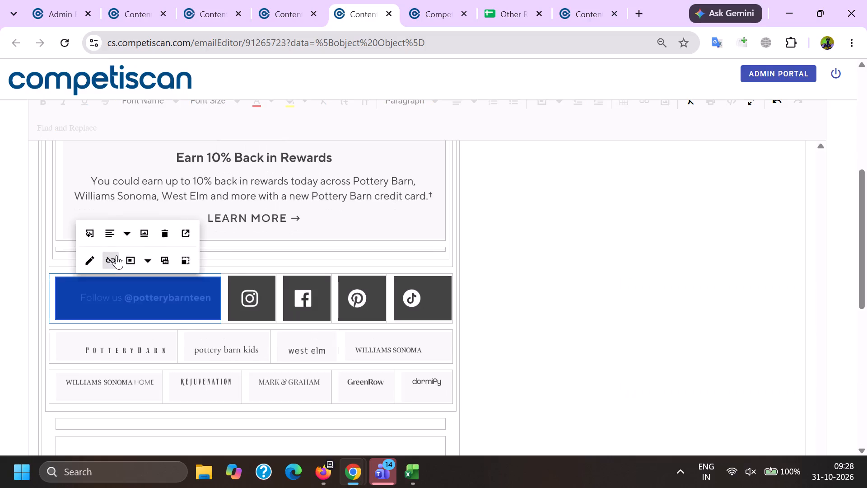
pyautogui.click(266, 316)
pyautogui.click(269, 261)
pyautogui.click(301, 288)
pyautogui.click(322, 252)
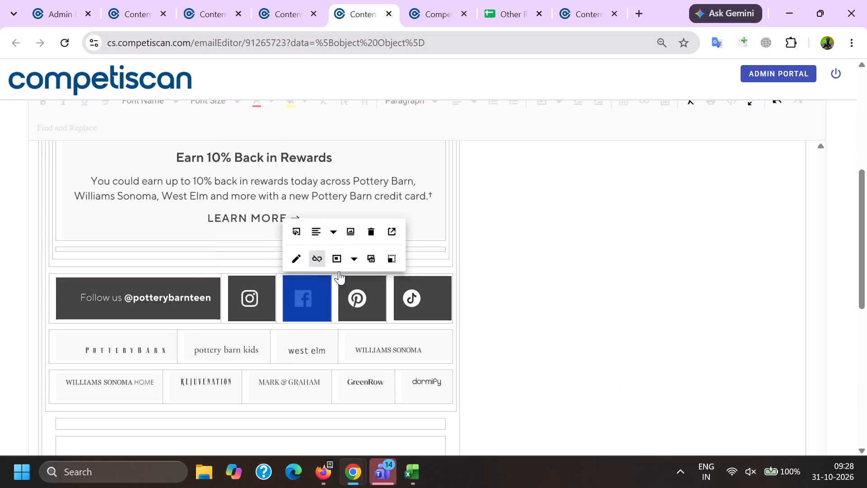
pyautogui.click(354, 287)
pyautogui.click(378, 260)
pyautogui.click(402, 298)
pyautogui.click(421, 260)
# Remove the hyperlink from the unsubscribe Click here text in the email's footer.
pyautogui.scroll(-3, 300, 258)
pyautogui.scroll(-1, 266, 295)
pyautogui.click(230, 372)
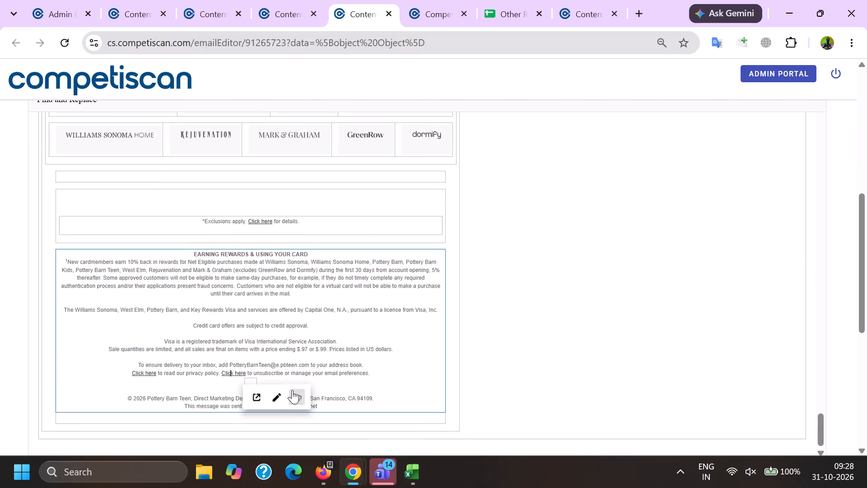
pyautogui.click(294, 394)
# Delete the recipient address after "This message was sent to" and the sender address in the delivery note.
pyautogui.moveTo(251, 407); pyautogui.dragTo(329, 407)
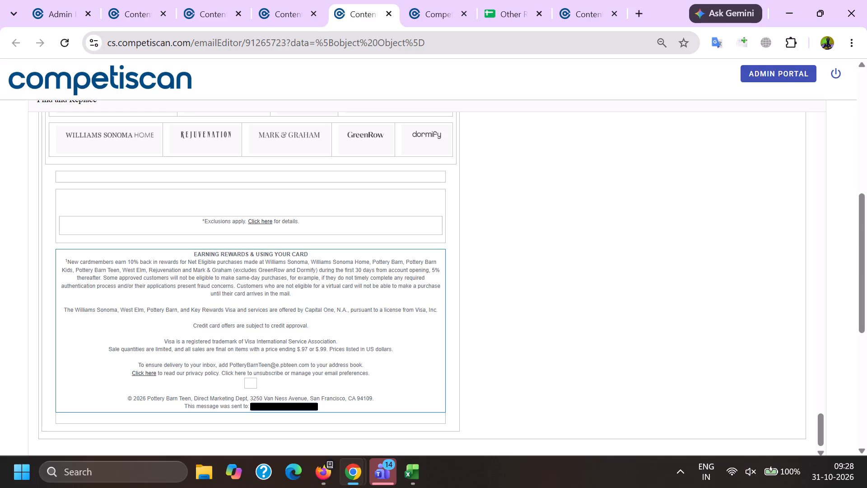
pyautogui.press('BackSpace')
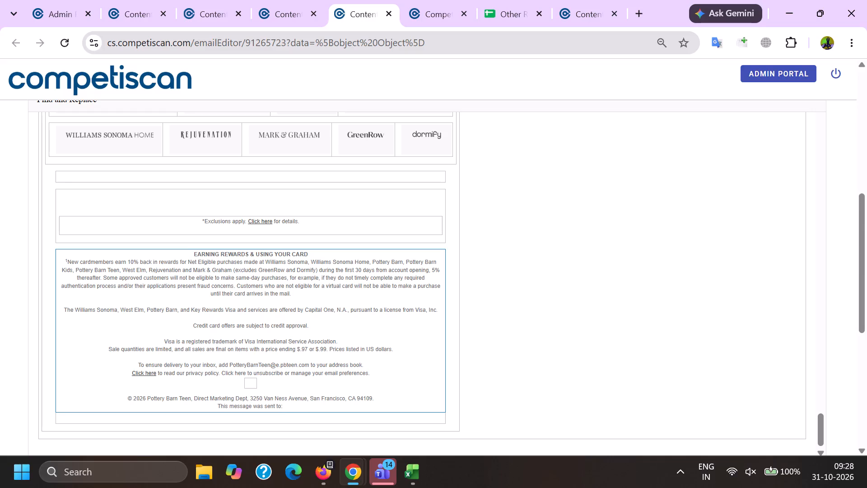
pyautogui.moveTo(230, 366); pyautogui.dragTo(309, 367)
pyautogui.press('BackSpace')
# Save the cleaned email's product info.
pyautogui.scroll(-3, 281, 357)
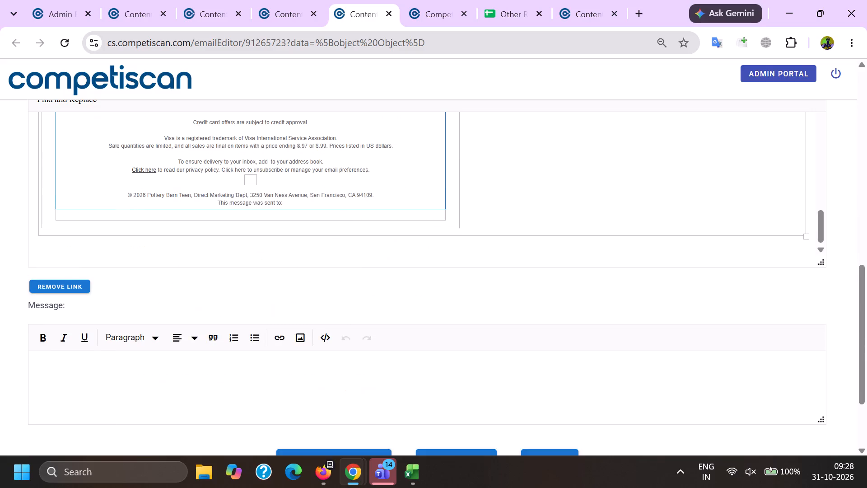
pyautogui.scroll(-8, 261, 352)
pyautogui.click(323, 347)
pyautogui.click(446, 275)
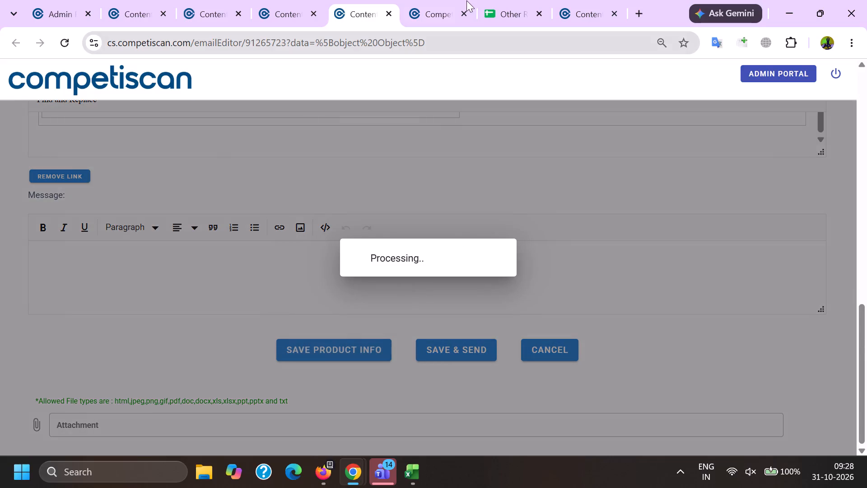
# Close the finished email editor for record 91272493.
pyautogui.click(450, 0)
pyautogui.click(390, 0)
pyautogui.click(280, 0)
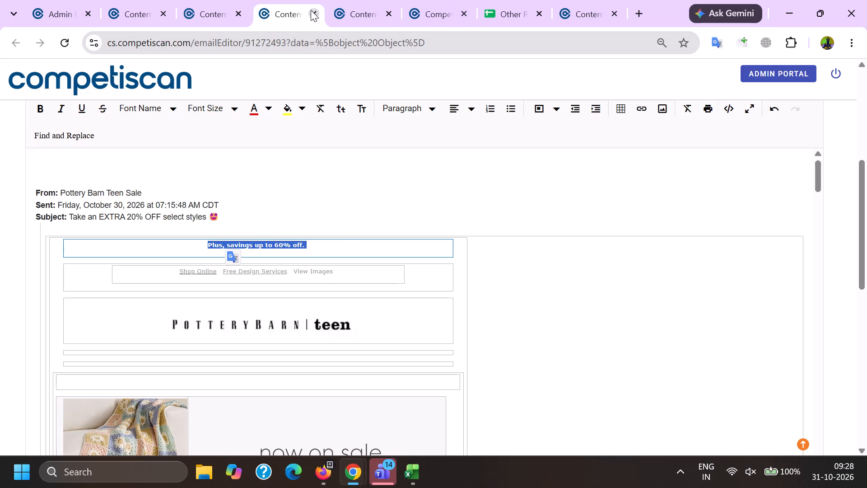
pyautogui.click(315, 12)
pyautogui.click(290, 139)
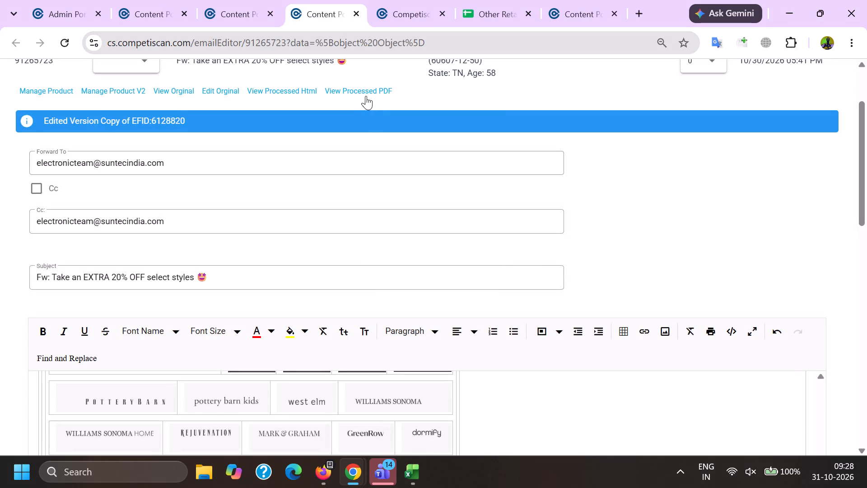
pyautogui.keyDown('ctrl'); pyautogui.click(364, 94); pyautogui.keyUp('ctrl')
pyautogui.click(47, 85)
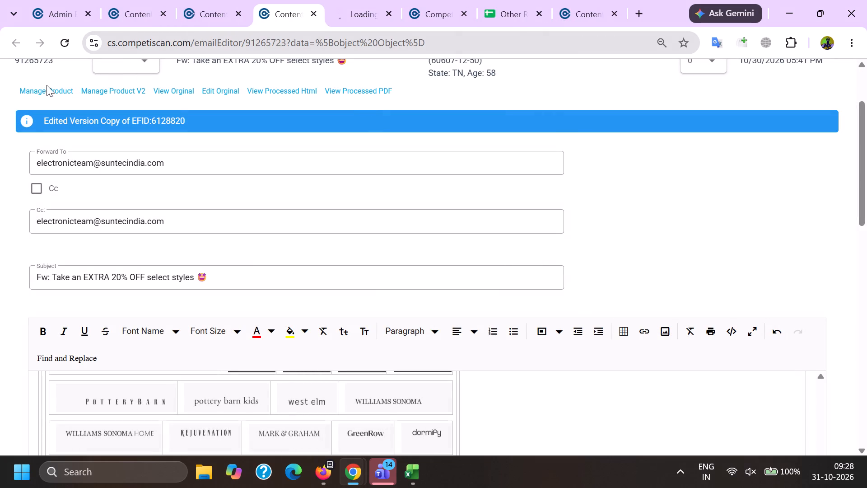
pyautogui.click(49, 91)
# Copy the Pottery Barn Teen sender name from the From line of the cleaned email.
pyautogui.hotkey('alt', 'Tab')
pyautogui.scroll(-5, 50, 89)
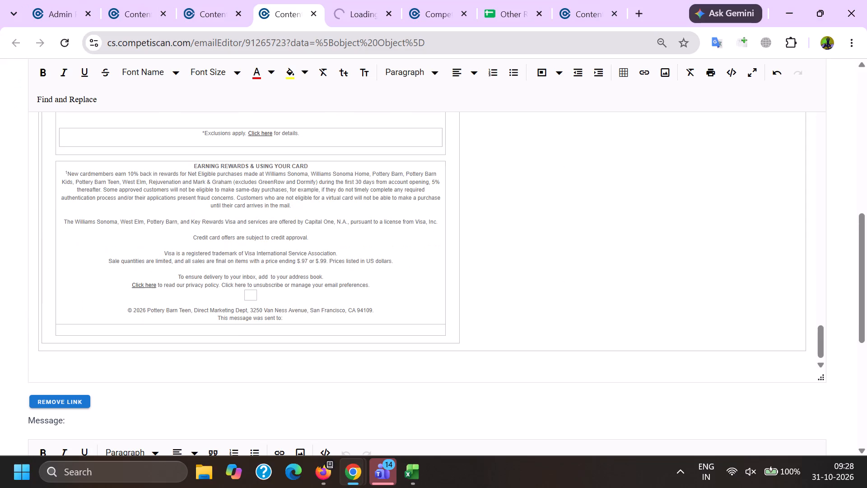
pyautogui.click(54, 237)
pyautogui.click(49, 239)
pyautogui.press('pageup')
pyautogui.press('pageup')
pyautogui.press('pageup')
pyautogui.press('pageup')
pyautogui.press('pageup')
pyautogui.press('pageup')
pyautogui.press('pageup')
pyautogui.press('pageup')
pyautogui.press('pageup')
pyautogui.press('pageup')
pyautogui.press('pageup')
pyautogui.press('pageup')
pyautogui.press('pageup')
pyautogui.press('pageup')
pyautogui.press('pageup')
pyautogui.press('pageup')
pyautogui.press('pageup')
pyautogui.press('pageup')
pyautogui.press('pageup')
pyautogui.press('pageup')
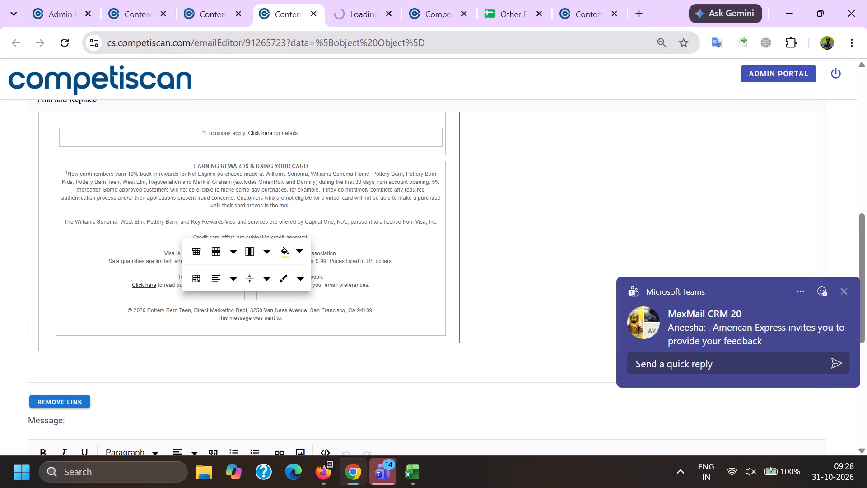
pyautogui.scroll(-4, 49, 237)
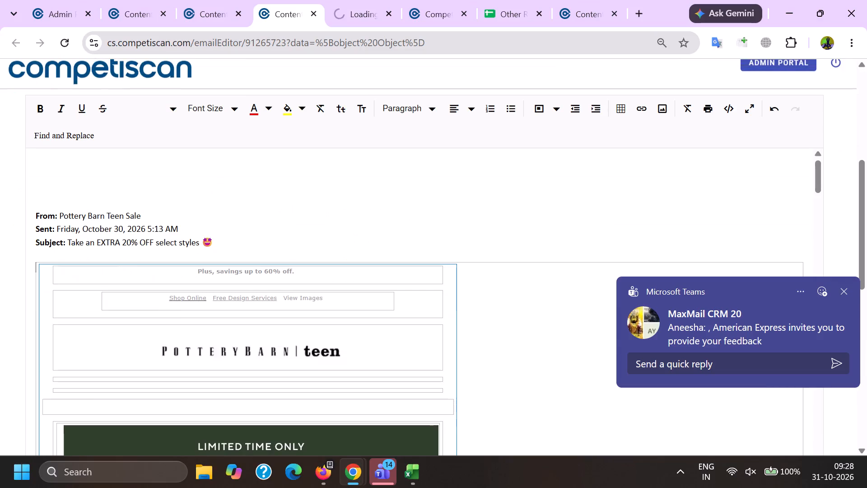
pyautogui.doubleClick(73, 217)
pyautogui.keyDown('shift'); pyautogui.click(107, 211); pyautogui.keyUp('shift')
pyautogui.hotkey('ctrl', 'c')
# In the product form for 91265723, search for "capital one" in the company picker.
pyautogui.hotkey('alt', 'Tab')
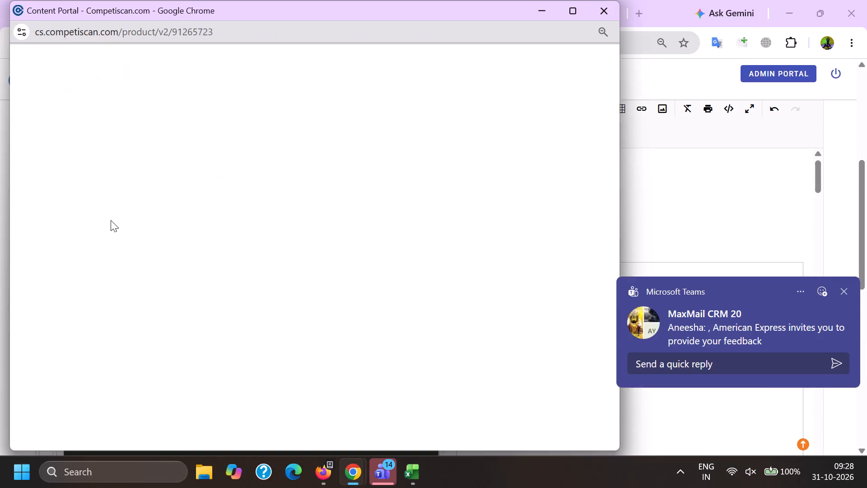
pyautogui.scroll(-6, 252, 163)
pyautogui.scroll(1, 249, 246)
pyautogui.click(259, 176)
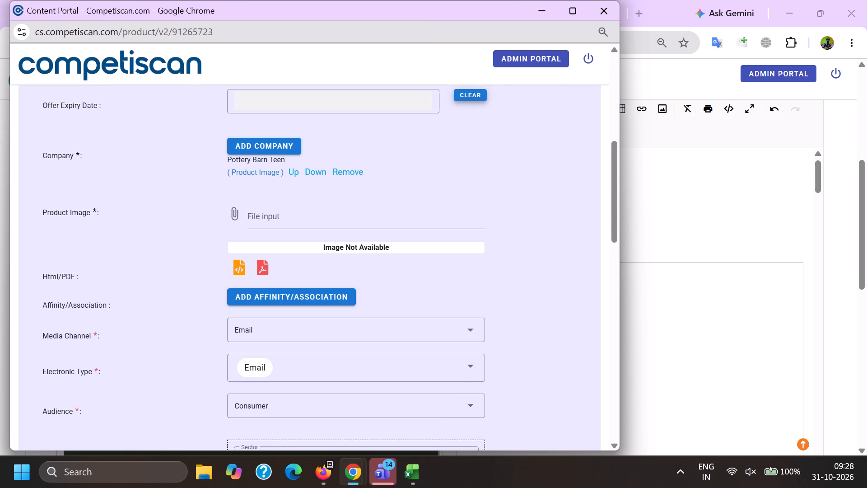
pyautogui.click(255, 140)
pyautogui.press('c')
pyautogui.write('apital one')
pyautogui.scroll(1, 254, 138)
pyautogui.scroll(-2, 254, 138)
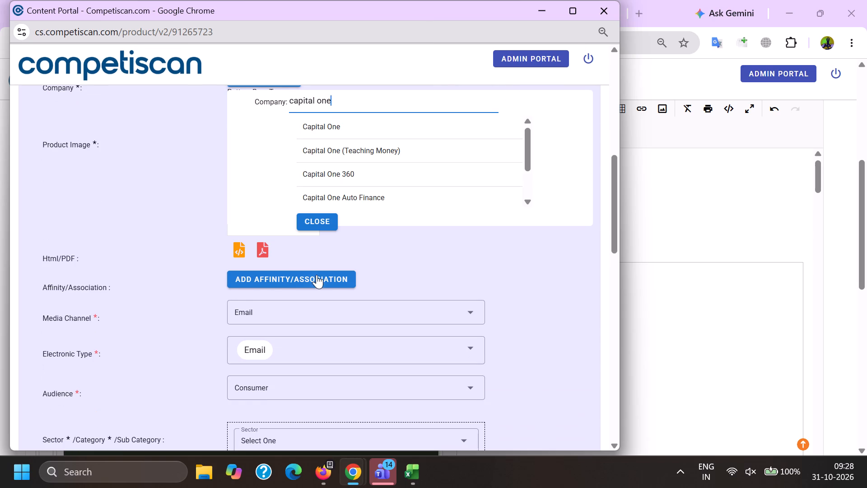
pyautogui.click(317, 275)
pyautogui.click(345, 305)
pyautogui.hotkey('ctrl', 'v')
pyautogui.scroll(3, 336, 318)
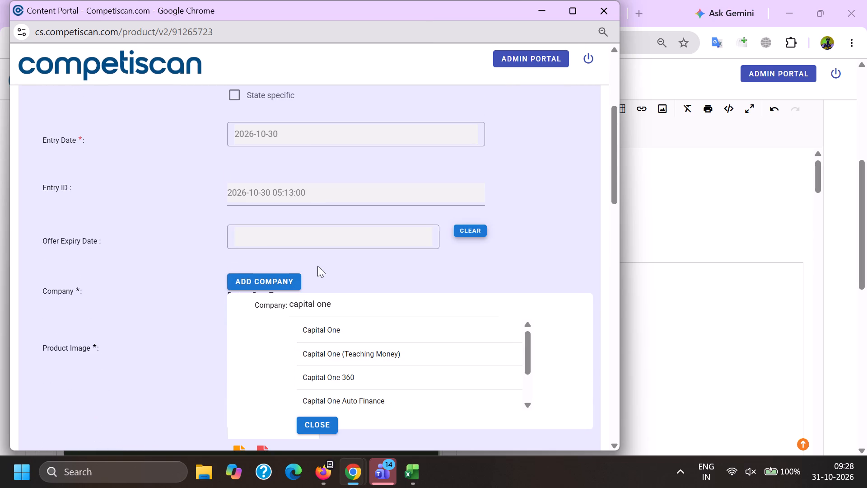
pyautogui.moveTo(332, 332); pyautogui.dragTo(336, 338)
pyautogui.click(336, 338)
pyautogui.click(250, 270)
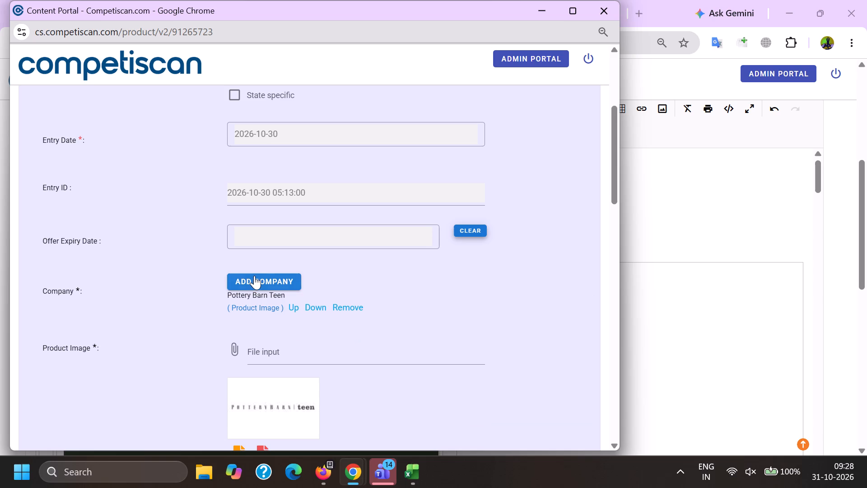
pyautogui.click(254, 276)
pyautogui.write('capital one')
pyautogui.scroll(-3, 254, 276)
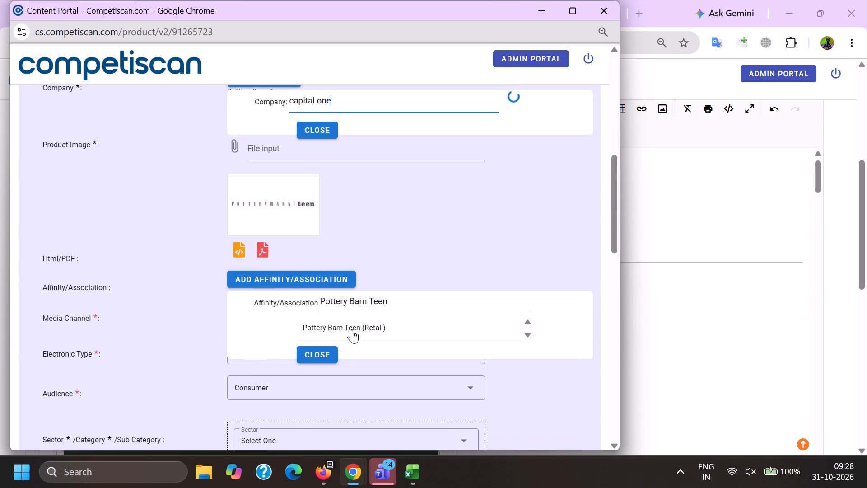
pyautogui.click(356, 332)
pyautogui.scroll(1, 353, 334)
pyautogui.click(318, 192)
pyautogui.click(320, 197)
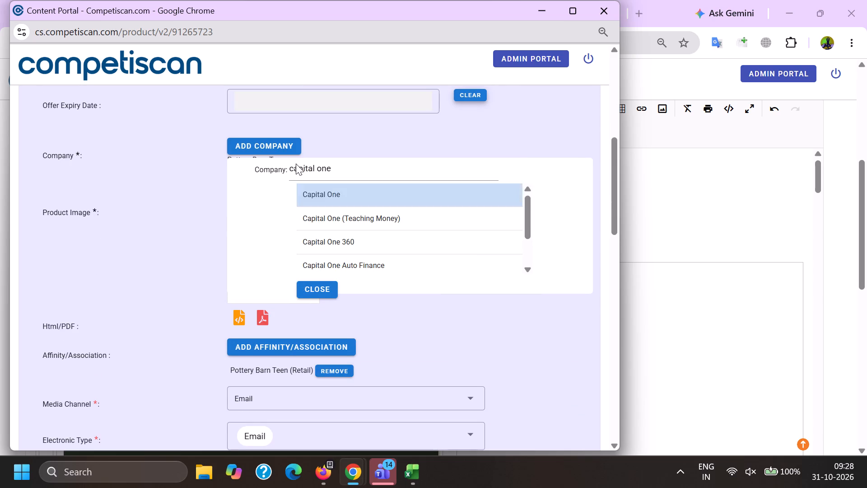
# Set the product's sector to Retail and its category to Home.
pyautogui.scroll(-5, 295, 164)
pyautogui.click(268, 215)
pyautogui.scroll(-6, 267, 216)
pyautogui.click(266, 277)
pyautogui.moveTo(219, 277); pyautogui.dragTo(229, 277)
pyautogui.click(273, 268)
pyautogui.scroll(-7, 273, 268)
pyautogui.click(261, 272)
pyautogui.moveTo(189, 278); pyautogui.dragTo(203, 283)
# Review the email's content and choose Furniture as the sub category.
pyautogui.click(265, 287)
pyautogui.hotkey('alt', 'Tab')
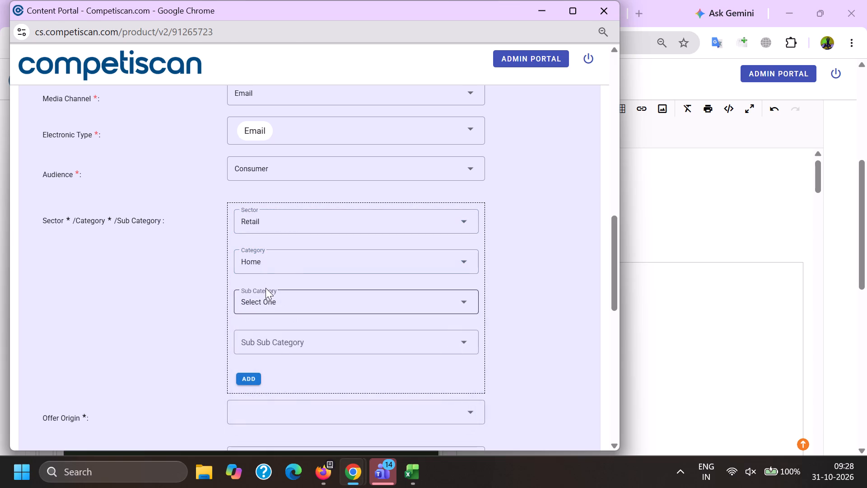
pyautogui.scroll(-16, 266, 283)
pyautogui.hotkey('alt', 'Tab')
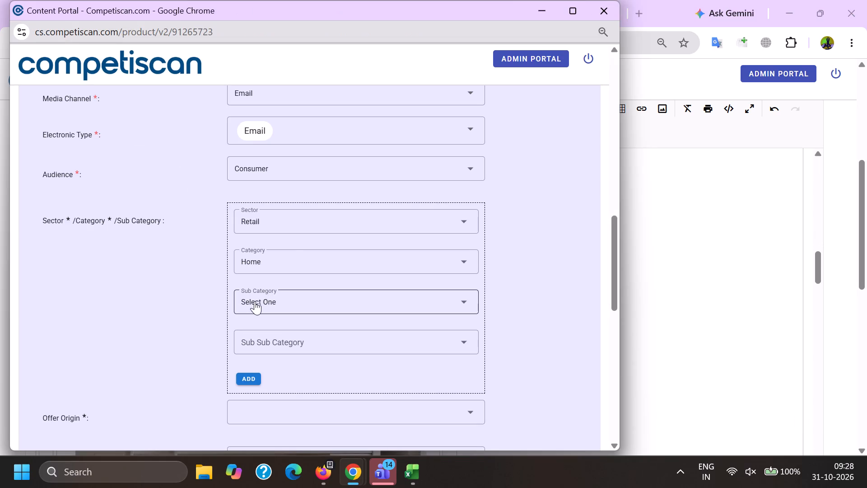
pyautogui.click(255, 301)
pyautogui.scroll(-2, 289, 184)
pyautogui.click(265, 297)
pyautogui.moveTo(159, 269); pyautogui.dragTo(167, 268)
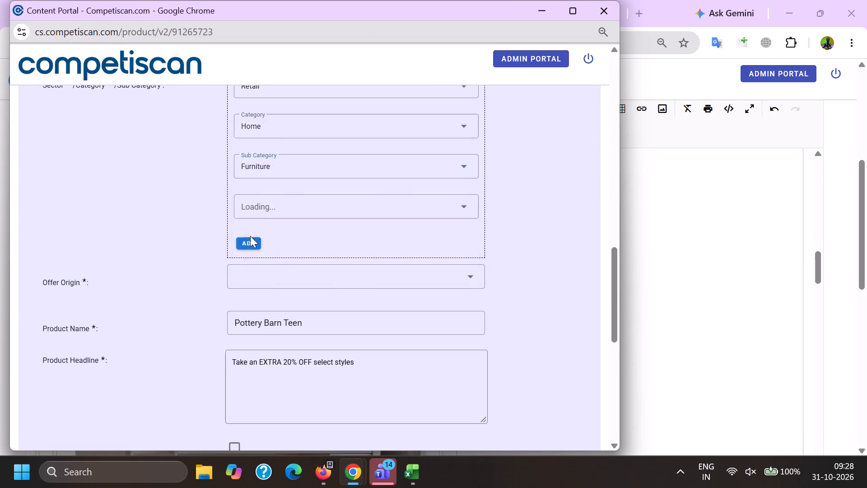
# Set the sub category to Home Decor and sub sub category to Bedding-Sheets & Pillowcases, and add the classification.
pyautogui.click(257, 162)
pyautogui.scroll(-2, 259, 217)
pyautogui.click(275, 228)
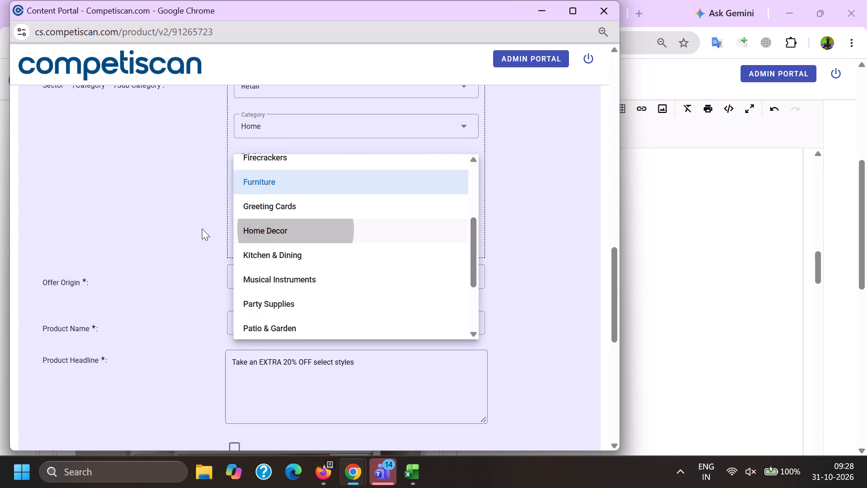
pyautogui.moveTo(201, 228); pyautogui.dragTo(207, 228)
pyautogui.click(263, 200)
pyautogui.click(305, 277)
pyautogui.moveTo(161, 263); pyautogui.dragTo(174, 264)
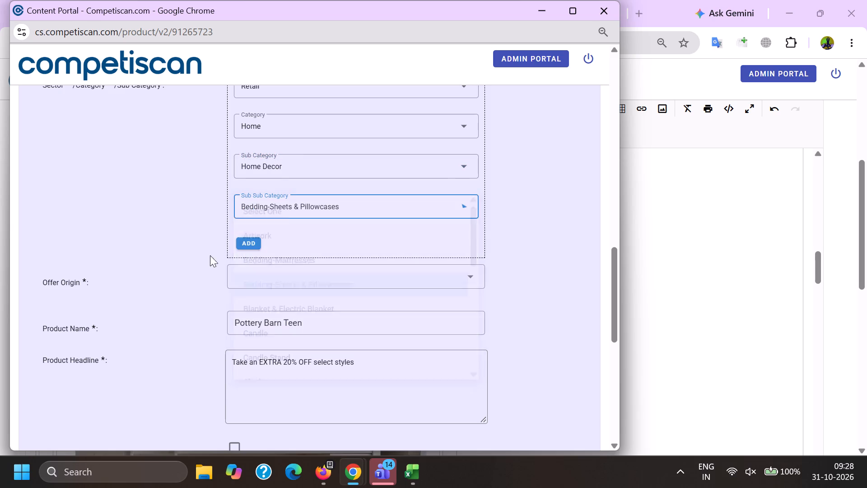
pyautogui.click(240, 248)
# Add a second classification with sector Credit Cards, category Payment Cards and sub category Credit Cards.
pyautogui.scroll(3, 319, 291)
pyautogui.click(289, 312)
pyautogui.scroll(6, 275, 358)
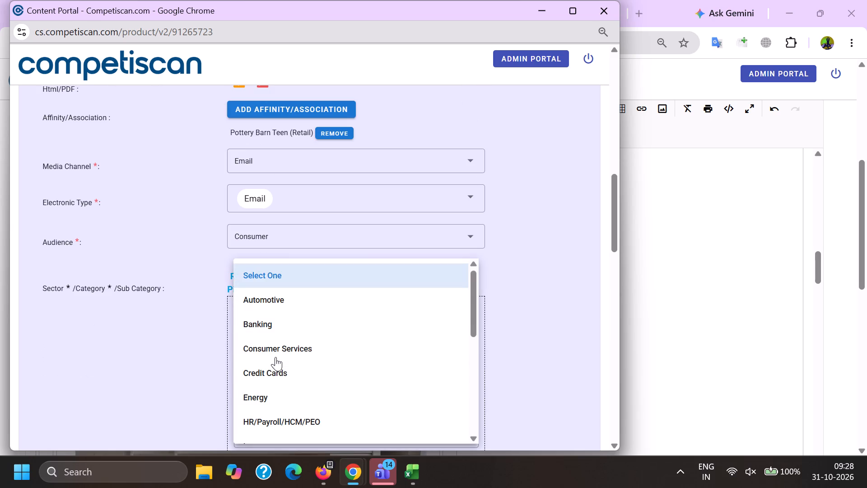
pyautogui.click(278, 367)
pyautogui.moveTo(133, 347); pyautogui.dragTo(143, 349)
pyautogui.click(239, 353)
pyautogui.scroll(-2, 282, 216)
pyautogui.click(269, 280)
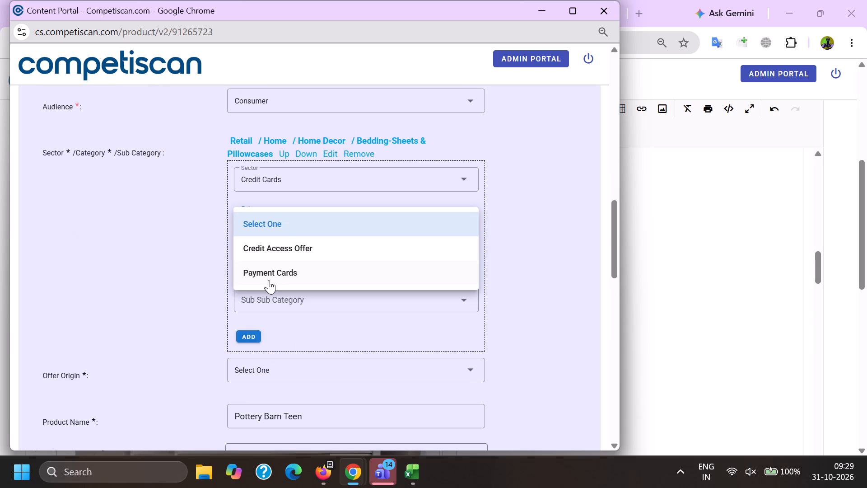
pyautogui.click(269, 266)
pyautogui.scroll(-1, 275, 215)
pyautogui.click(281, 320)
pyautogui.moveTo(153, 299); pyautogui.dragTo(168, 299)
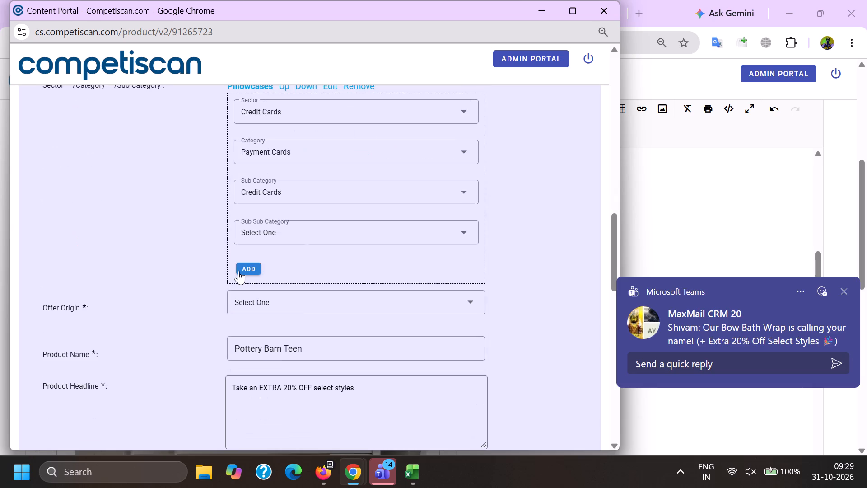
pyautogui.click(238, 271)
# Move the Retail classification below the Credit Cards classification.
pyautogui.scroll(2, 294, 307)
pyautogui.click(308, 216)
# Set the offer origin to Provider/Bank and look up the product name Pottery Barn Key Rewards Visa Credit Card.
pyautogui.scroll(-5, 308, 217)
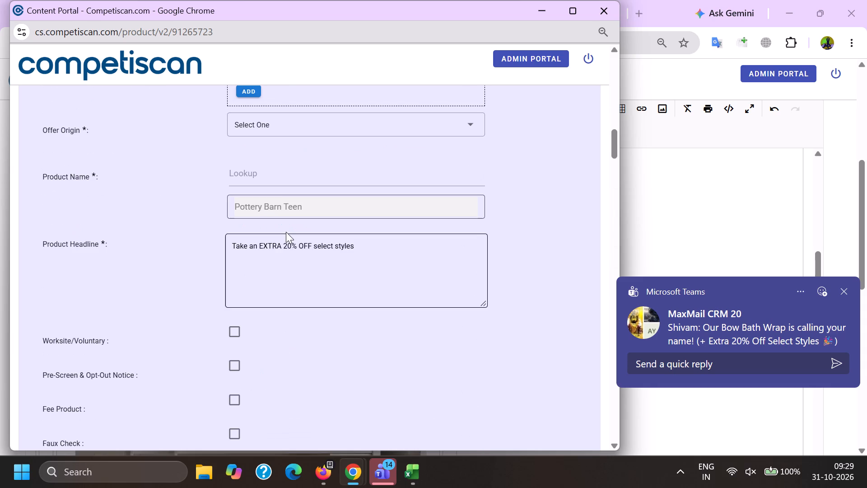
pyautogui.click(268, 125)
pyautogui.doubleClick(261, 169)
pyautogui.hotkey('ctrl', 'v')
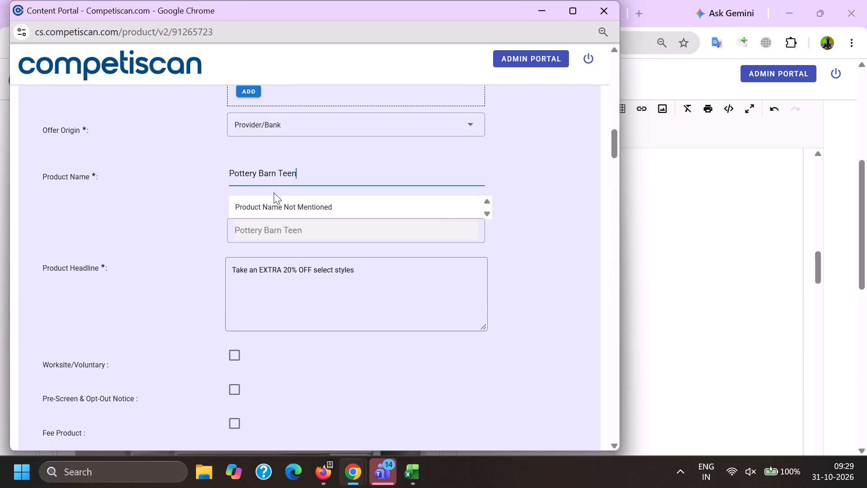
pyautogui.moveTo(280, 167); pyautogui.dragTo(440, 215)
pyautogui.press('BackSpace')
pyautogui.click(330, 230)
# Move the Credit Cards classification below the Retail classification.
pyautogui.scroll(4, 306, 228)
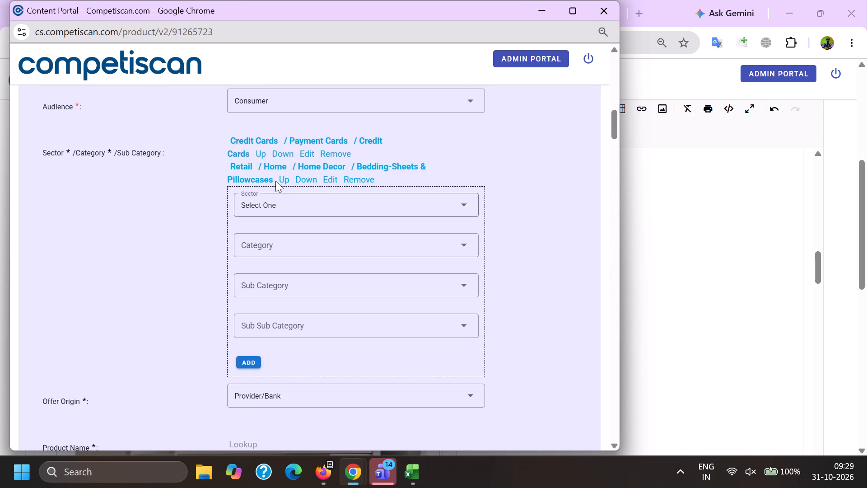
pyautogui.click(282, 147)
pyautogui.click(284, 153)
# Replace the product headline with the subject text copied from the email, "Take an EXTRA 20% OFF select styles".
pyautogui.scroll(-5, 284, 153)
pyautogui.moveTo(415, 162); pyautogui.dragTo(0, 137)
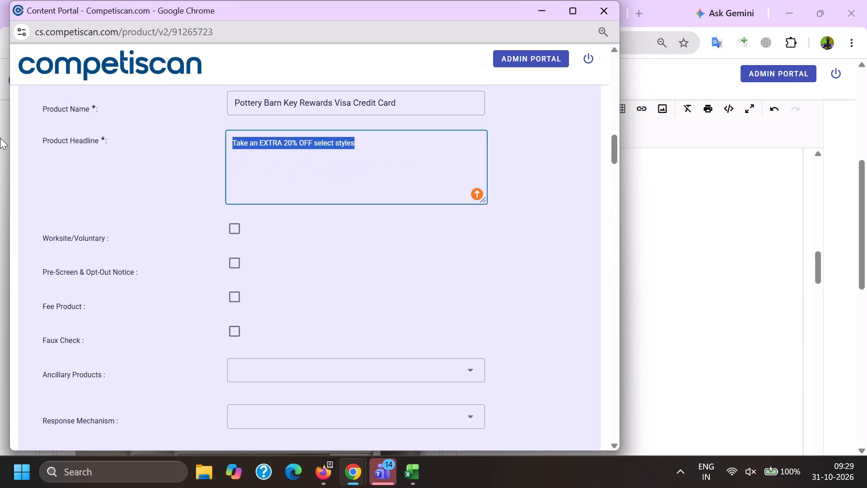
pyautogui.press('BackSpace')
pyautogui.hotkey('alt', 'Tab')
pyautogui.scroll(16, 57, 273)
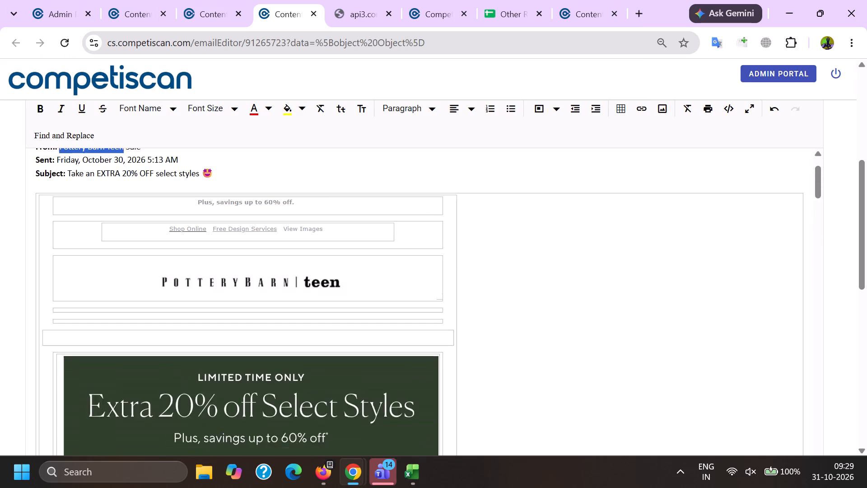
pyautogui.click(73, 241)
pyautogui.moveTo(73, 241); pyautogui.dragTo(79, 244)
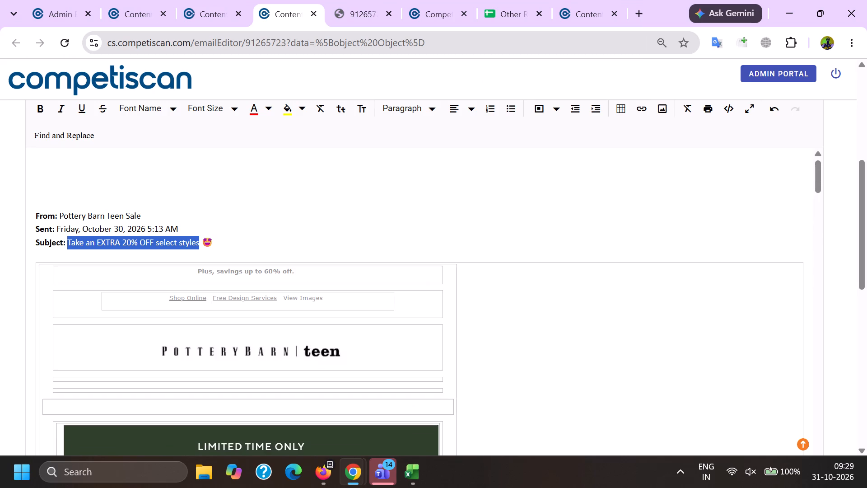
pyautogui.keyDown('shift'); pyautogui.click(196, 244); pyautogui.keyUp('shift')
pyautogui.hotkey('ctrl', 'c')
pyautogui.hotkey('alt', 'Tab')
pyautogui.hotkey('ctrl', 'v')
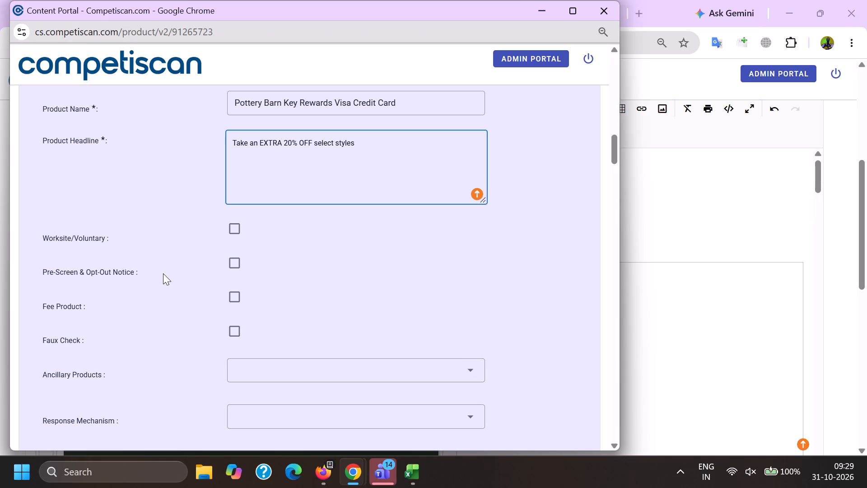
# Extend the product headline with a period and the email's preheader text, "Plus, savings up to 60% off", without the final period.
pyautogui.press('.')
pyautogui.press('space')
pyautogui.hotkey('alt', 'Tab')
pyautogui.tripleClick(230, 271)
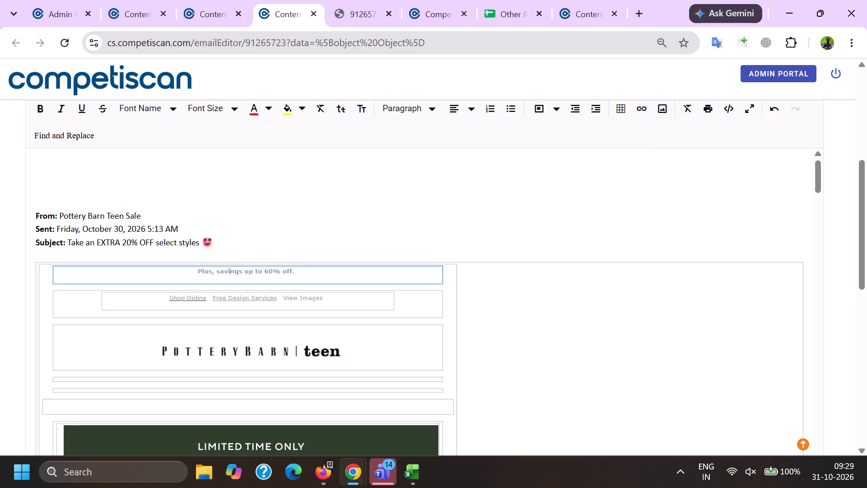
pyautogui.hotkey('ctrl', 'c')
pyautogui.hotkey('alt', 'Tab')
pyautogui.hotkey('ctrl', 'v')
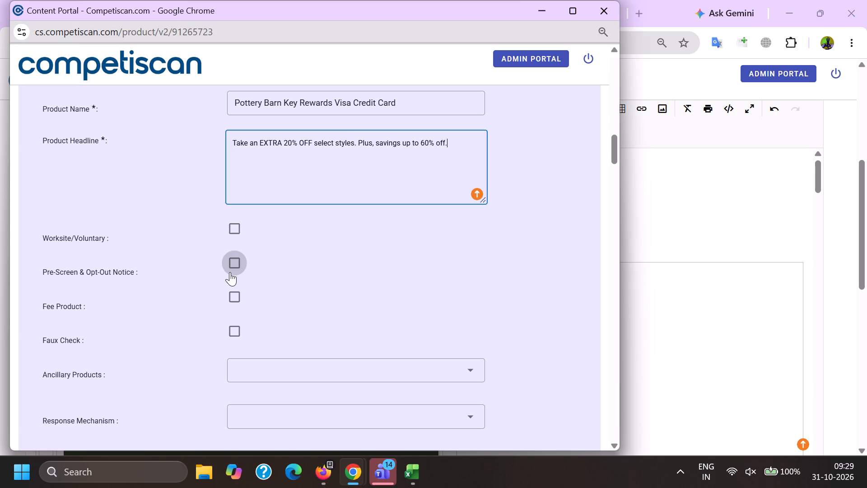
pyautogui.press('BackSpace')
# Set the response mechanism to URL/Website and the mailing type to Acquisition.
pyautogui.scroll(-5, 293, 254)
pyautogui.scroll(2, 289, 258)
pyautogui.click(263, 211)
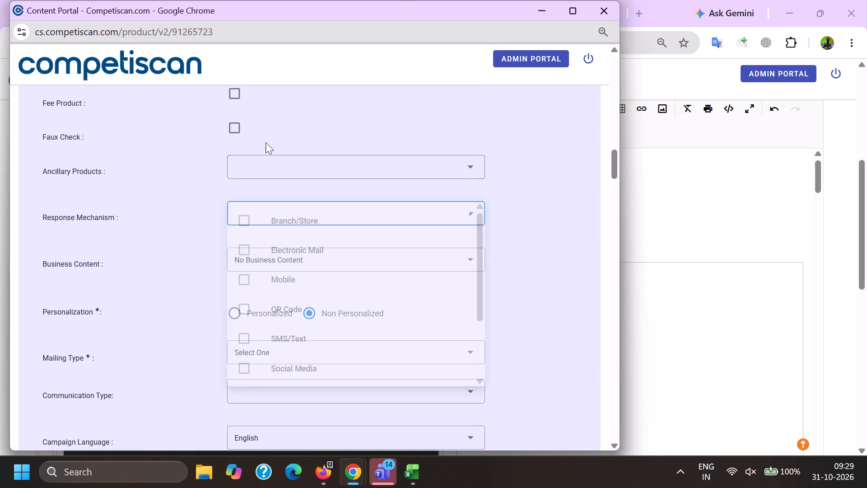
pyautogui.scroll(-8, 266, 142)
pyautogui.click(281, 292)
pyautogui.moveTo(112, 293); pyautogui.dragTo(141, 294)
pyautogui.click(253, 291)
pyautogui.click(257, 302)
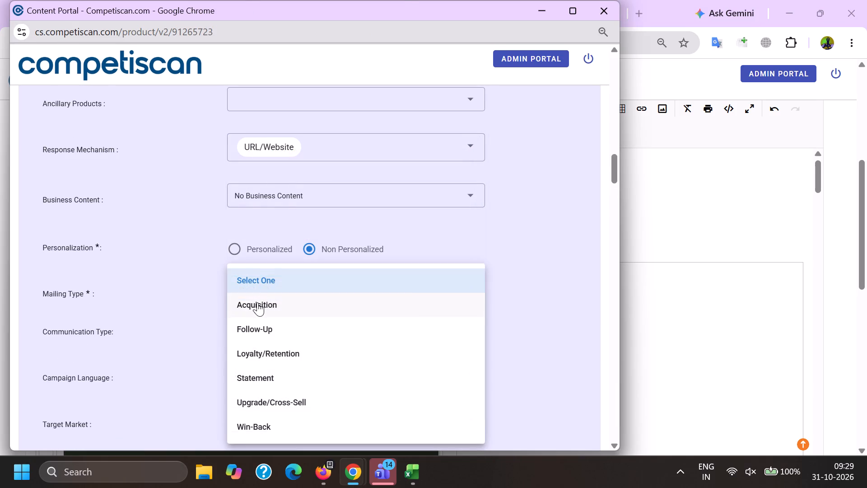
pyautogui.moveTo(208, 306); pyautogui.dragTo(223, 319)
# Select the communication types Bonuses/Contests/Incentives, Co-Brand and Mobile Application.
pyautogui.click(258, 331)
pyautogui.scroll(-2, 256, 260)
pyautogui.click(266, 292)
pyautogui.scroll(-4, 266, 292)
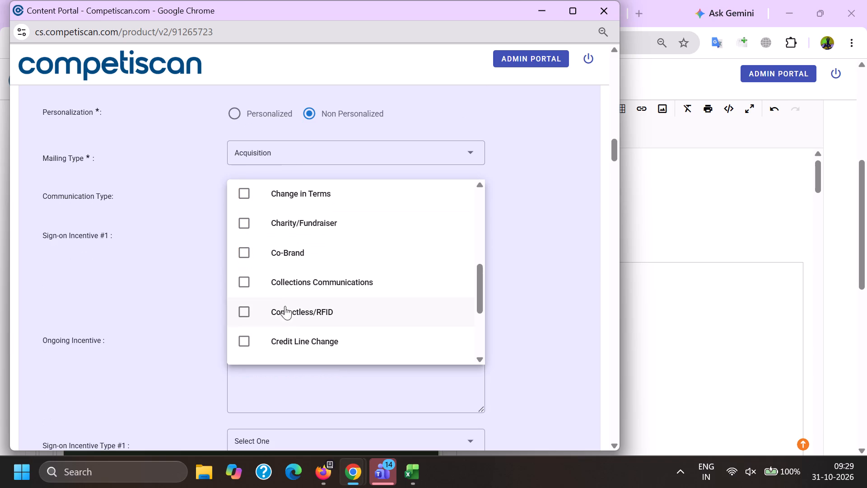
pyautogui.click(280, 259)
pyautogui.scroll(-10, 280, 263)
pyautogui.click(291, 249)
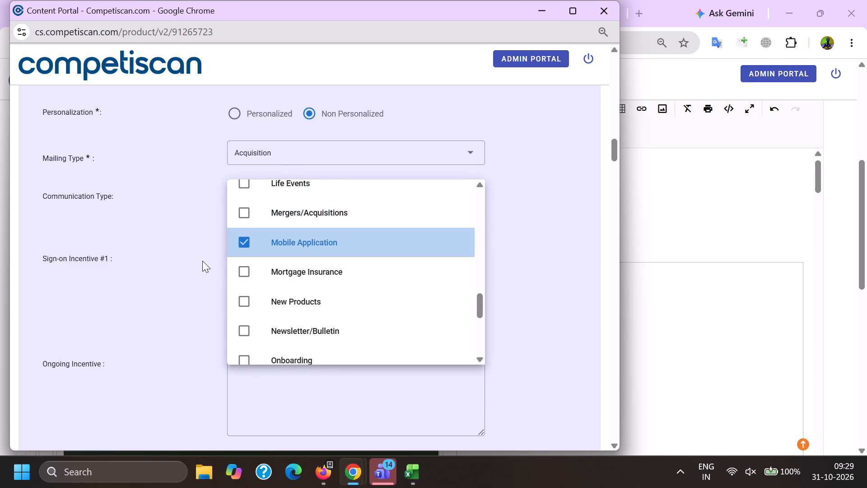
# Copy the Sign-on Incentive #1 text, "10% back in rewards during the first 30 days from account opening", from reference product 20968806 into the form.
pyautogui.hotkey('alt', 'Tab')
pyautogui.click(578, 0)
pyautogui.moveTo(623, 201); pyautogui.dragTo(55, 168)
pyautogui.hotkey('ctrl', 'c')
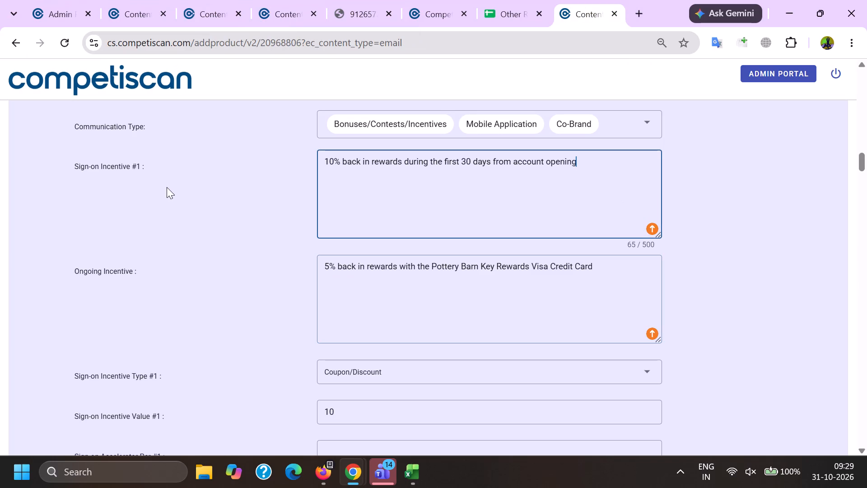
pyautogui.hotkey('alt', 'Tab')
pyautogui.click(209, 270)
pyautogui.click(296, 250)
pyautogui.hotkey('ctrl', 'v')
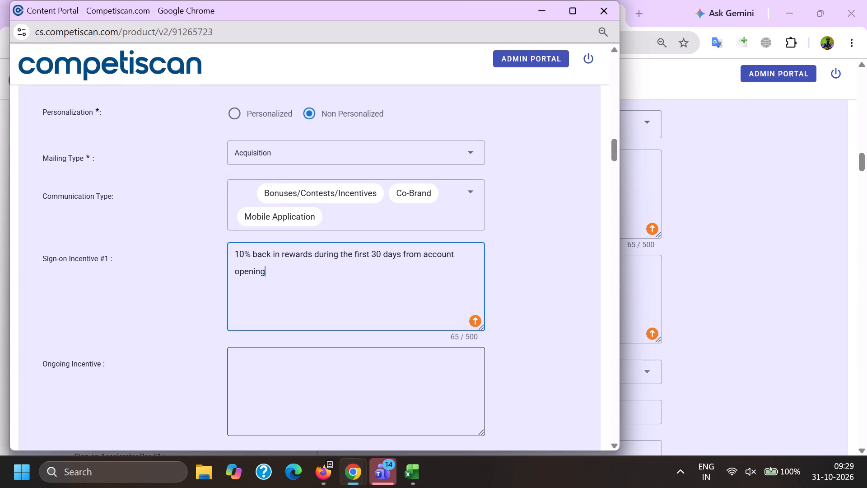
# Copy the ongoing incentive "5% back in rewards with the Pottery Barn Key Rewards Visa Credit Card" from the reference product into the form.
pyautogui.click(300, 378)
pyautogui.hotkey('alt', 'Tab')
pyautogui.moveTo(613, 284); pyautogui.dragTo(206, 229)
pyautogui.hotkey('ctrl', 'c')
pyautogui.hotkey('alt', 'Tab')
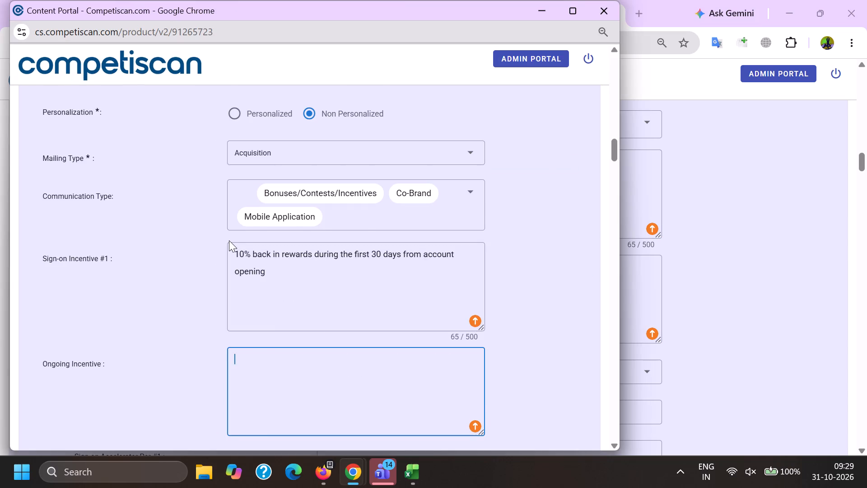
pyautogui.hotkey('ctrl', 'v')
# Set Sign-on Incentive Type #1 to Coupon/Discount and Sign-on Incentive Value #1 to 10.00.
pyautogui.scroll(-3, 250, 209)
pyautogui.click(242, 279)
pyautogui.click(249, 261)
pyautogui.scroll(-5, 249, 263)
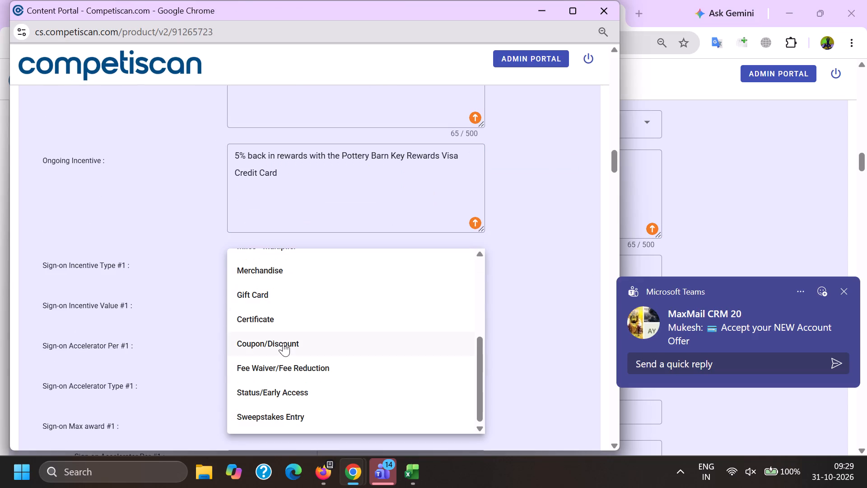
pyautogui.click(283, 343)
pyautogui.moveTo(210, 334); pyautogui.dragTo(229, 336)
pyautogui.click(266, 302)
pyautogui.write('10.00')
# Enter 10.00 as Sign-on Max award #1, leaving Sign-on Incentive Maximum Spend #1 blank.
pyautogui.press('Tab')
pyautogui.press('Tab')
pyautogui.press('Tab')
pyautogui.press('Tab')
pyautogui.press('1')
pyautogui.press('BackSpace')
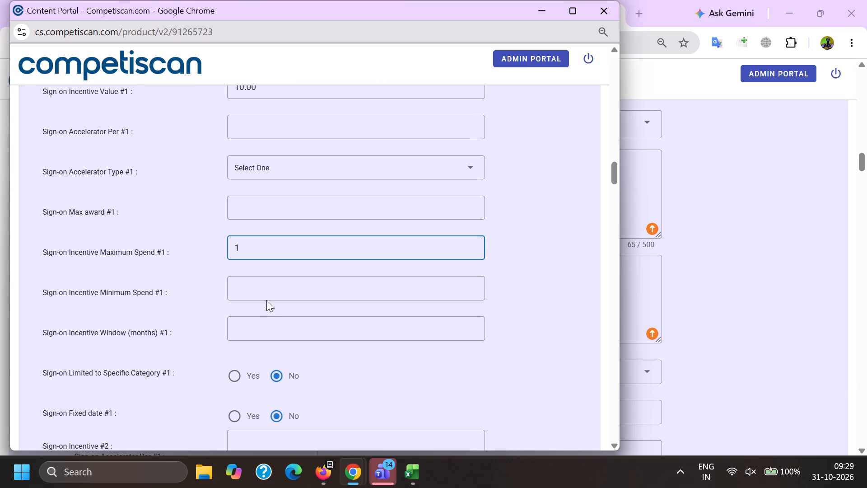
pyautogui.click(250, 210)
pyautogui.write('10.00')
# Set Sign-on Incentive Window #1 to 1 month and Sign-on Fixed date #1 to Yes.
pyautogui.press('Tab')
pyautogui.press('Tab')
pyautogui.press('Tab')
pyautogui.press('1')
pyautogui.scroll(-3, 248, 210)
pyautogui.click(238, 215)
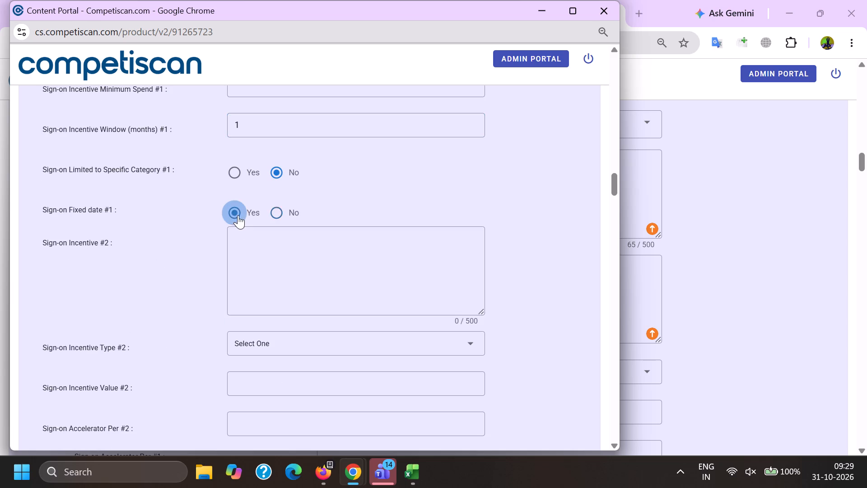
# Set the payment card's application type to Invitation to Apply and its card network to Visa.
pyautogui.scroll(-19, 238, 215)
pyautogui.click(248, 140)
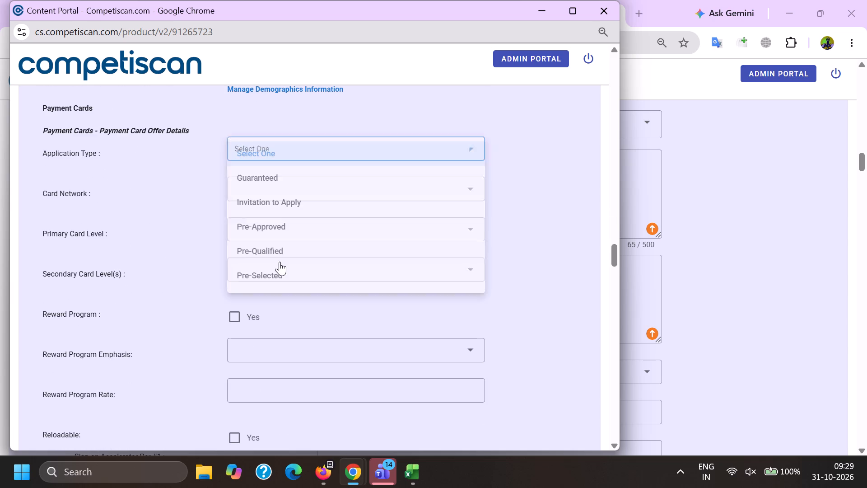
pyautogui.click(276, 198)
pyautogui.click(186, 200)
pyautogui.click(261, 187)
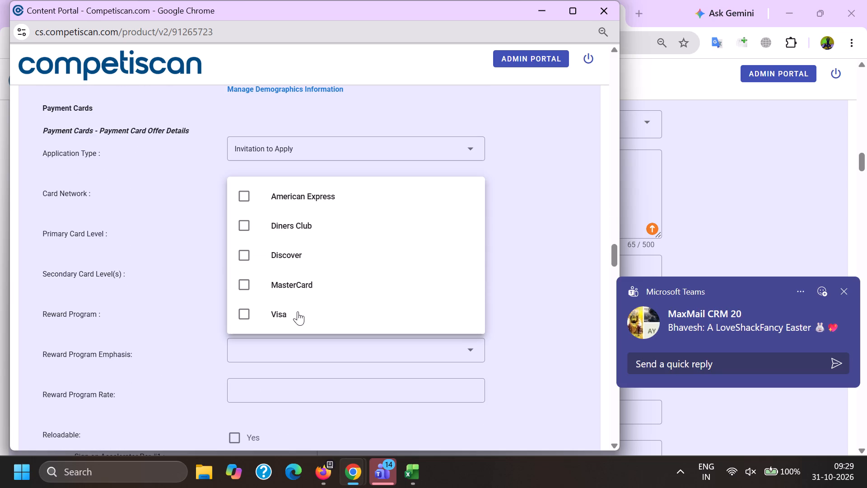
pyautogui.click(298, 311)
pyautogui.moveTo(137, 285); pyautogui.dragTo(163, 282)
# Set the payment card's primary card level to Visa Signature.
pyautogui.click(263, 229)
pyautogui.scroll(-5, 308, 349)
pyautogui.click(304, 361)
pyautogui.moveTo(121, 334); pyautogui.dragTo(222, 320)
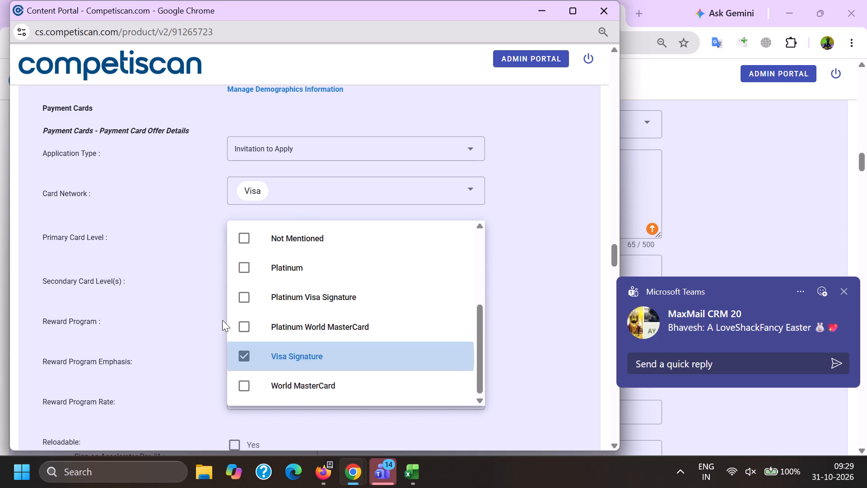
# Mark Credit Card Mentioned in the Non-Profit/Consumer Services/Retail section and submit the product form for record 91265723.
pyautogui.moveTo(222, 320); pyautogui.dragTo(132, 334)
pyautogui.click(238, 324)
pyautogui.doubleClick(176, 343)
pyautogui.press('End')
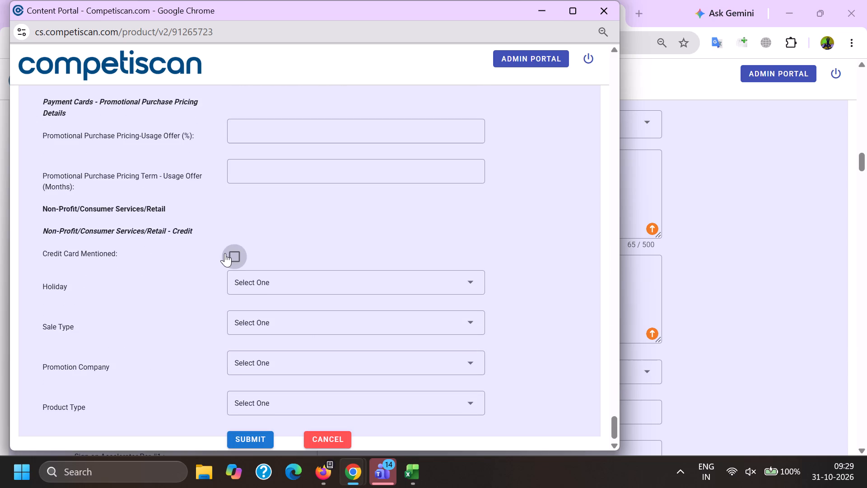
pyautogui.click(225, 253)
pyautogui.click(248, 442)
# In Firefox, copy the subject text "Just in: new beds, desks, lounge + more" of email 91268243, without the "Fw:" prefix.
pyautogui.click(322, 486)
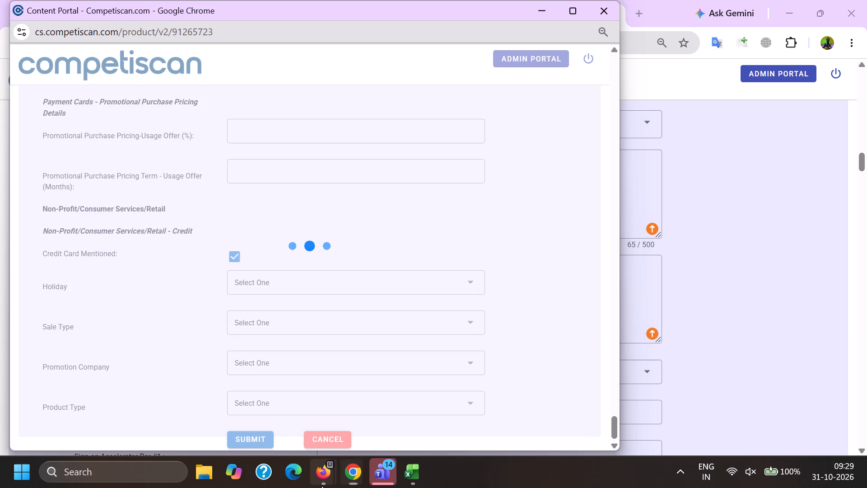
pyautogui.click(234, 411)
pyautogui.moveTo(166, 325); pyautogui.dragTo(259, 328)
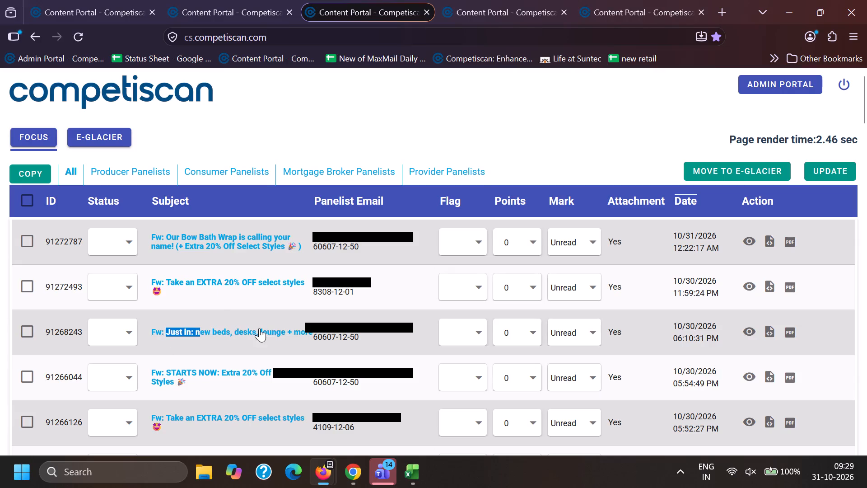
pyautogui.moveTo(259, 328); pyautogui.dragTo(312, 328)
pyautogui.hotkey('ctrl', 'c')
# In Chrome, rerun the existing subject search for "Take an EXTRA 20% OFF select styles 🤩".
pyautogui.click(354, 487)
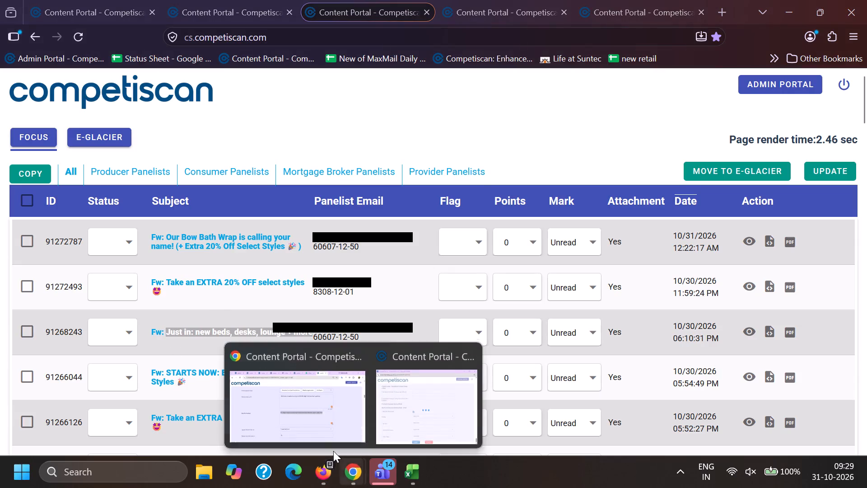
pyautogui.moveTo(292, 418); pyautogui.dragTo(292, 413)
pyautogui.click(183, 0)
pyautogui.scroll(-4, 190, 232)
pyautogui.click(398, 193)
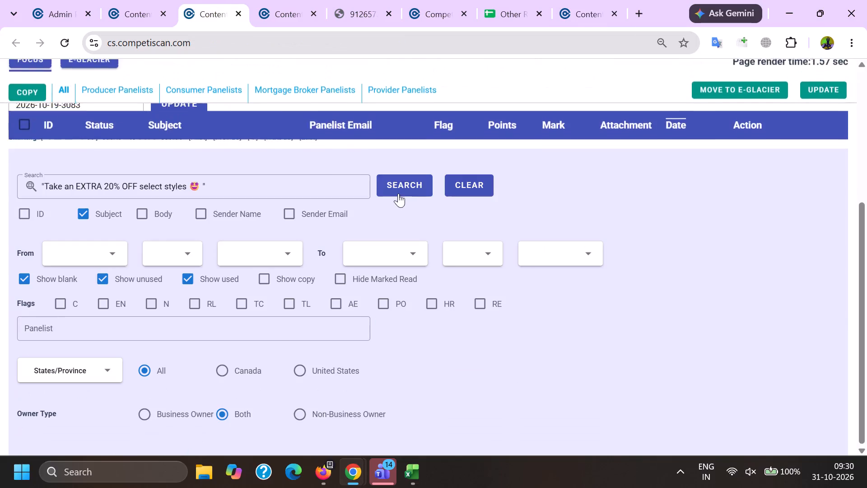
# Close the 91265723 PDF tab and the Content Portal tab beside it, then return to the search results.
pyautogui.click(313, 3)
pyautogui.click(339, 0)
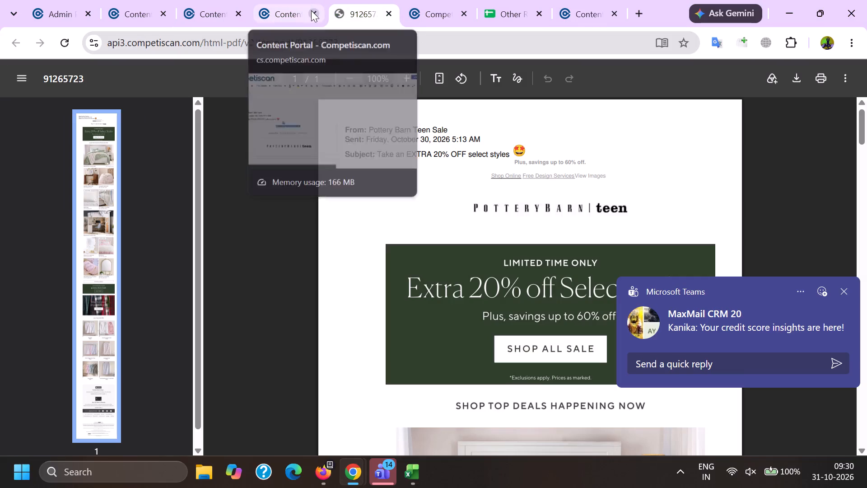
pyautogui.doubleClick(311, 10)
pyautogui.click(178, 0)
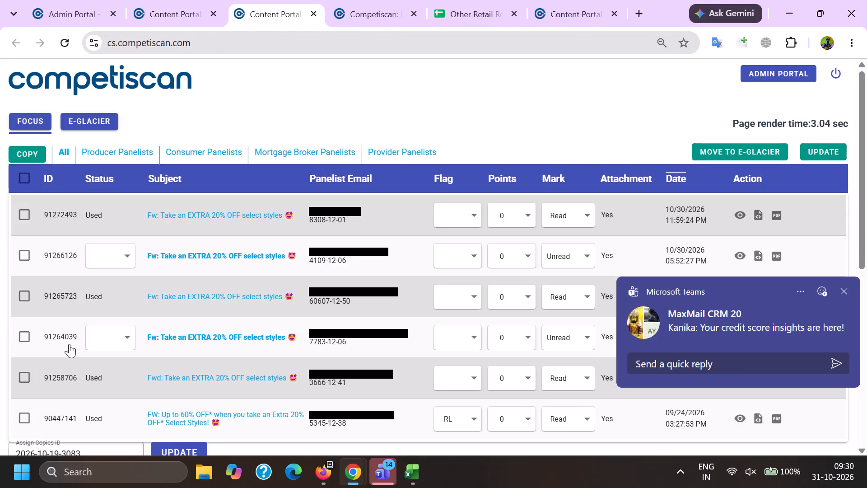
pyautogui.tripleClick(66, 376)
pyautogui.click(32, 340)
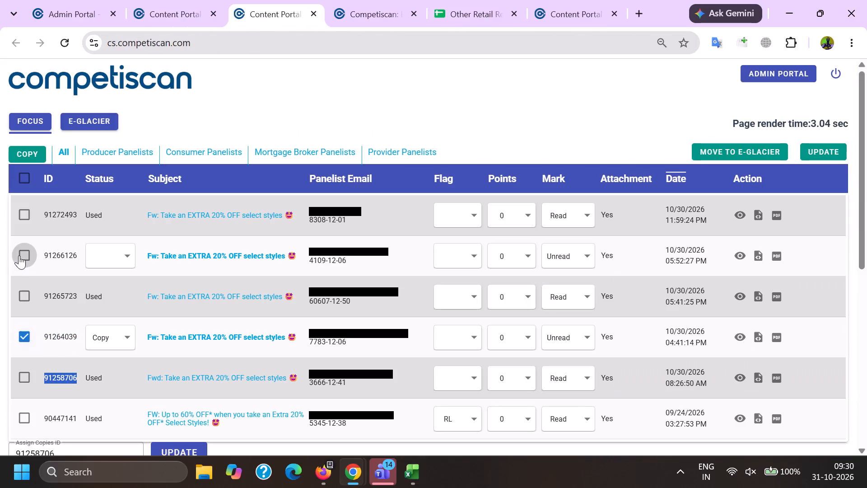
pyautogui.click(22, 254)
pyautogui.click(815, 146)
pyautogui.tripleClick(477, 131)
pyautogui.doubleClick(477, 130)
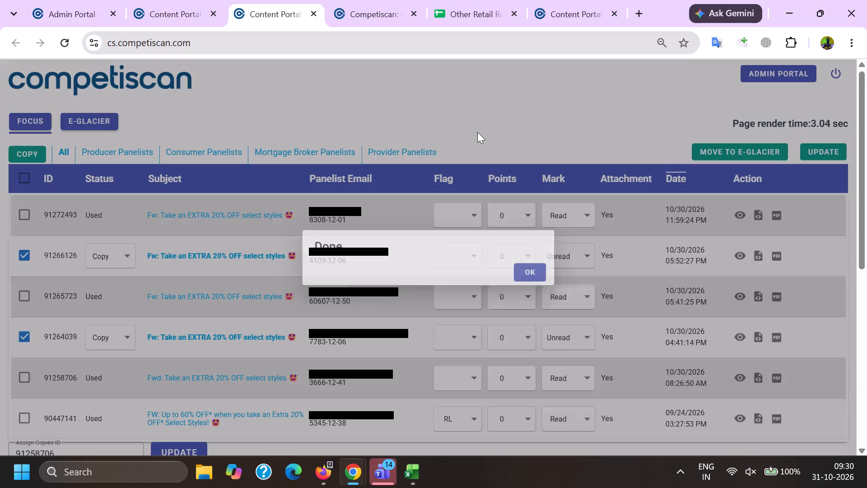
# Search email subjects for the quoted phrase "Just in: new beds, desks, lounge + more".
pyautogui.scroll(-7, 242, 370)
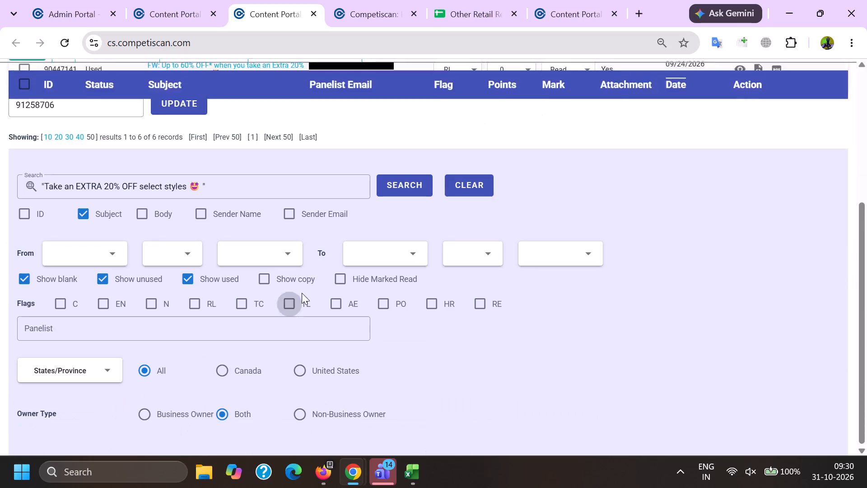
pyautogui.moveTo(304, 182); pyautogui.dragTo(0, 182)
pyautogui.press('BackSpace')
pyautogui.hotkey('shift', '"')
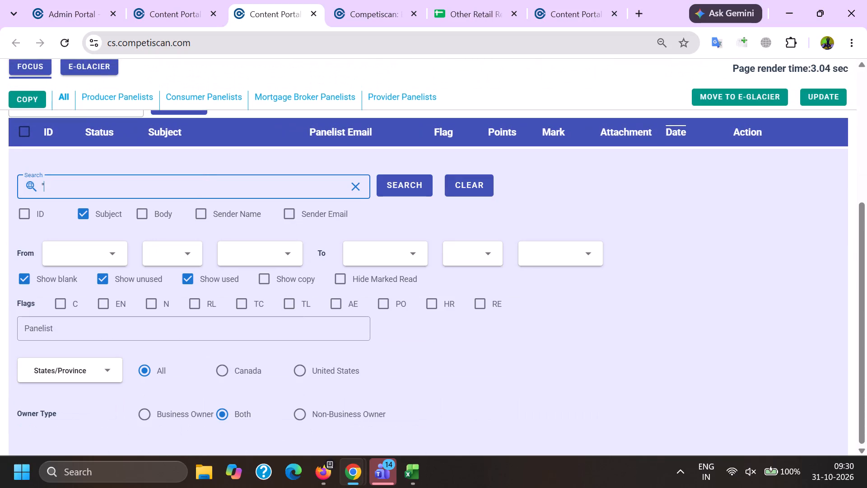
pyautogui.hotkey('ctrl', 'v')
pyautogui.hotkey('shift', '"')
pyautogui.press('Return')
pyautogui.press('Return')
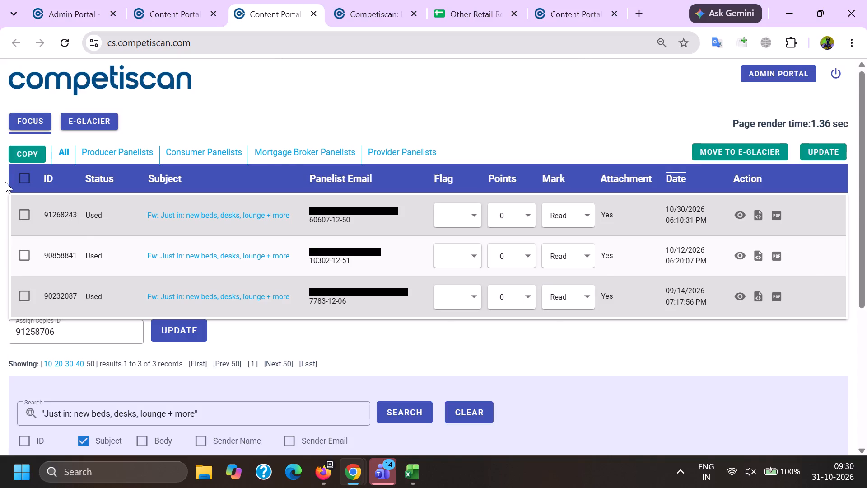
# In Firefox, refresh the Focus list and copy email 91258258's subject text "Up to 50% off furniture? Say less 😍".
pyautogui.hotkey('alt', 'Tab')
pyautogui.click(47, 139)
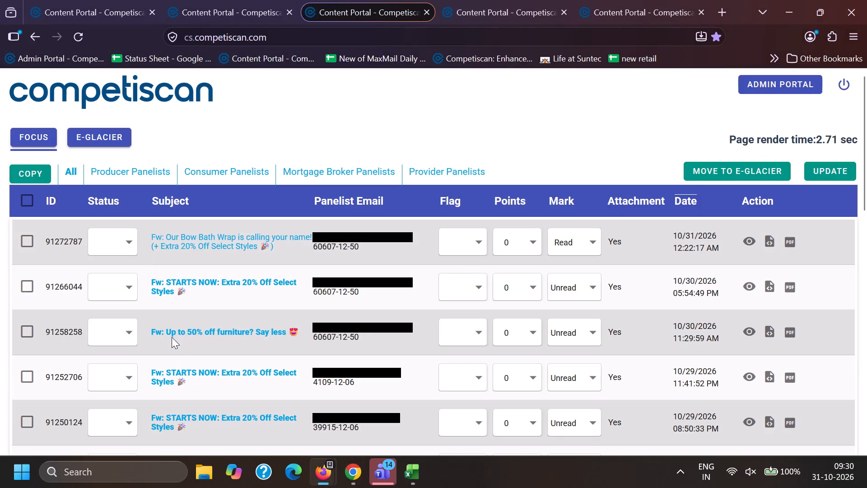
pyautogui.moveTo(169, 331); pyautogui.dragTo(295, 336)
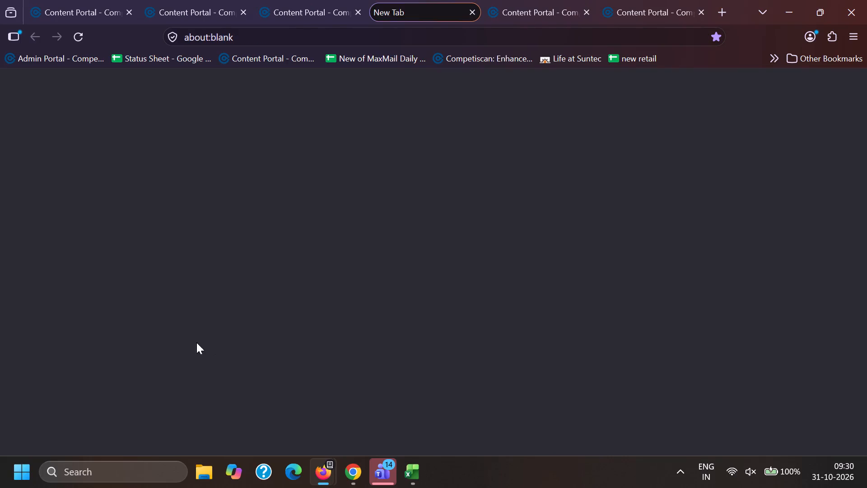
pyautogui.click(337, 0)
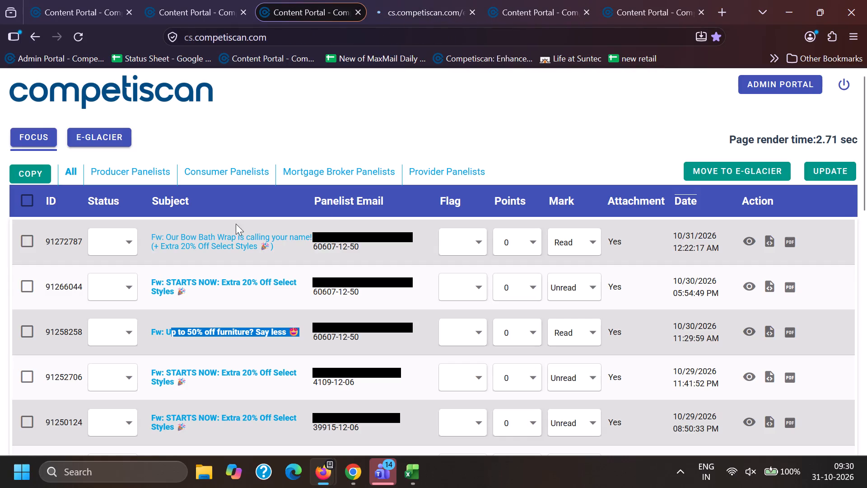
pyautogui.moveTo(165, 324); pyautogui.dragTo(302, 328)
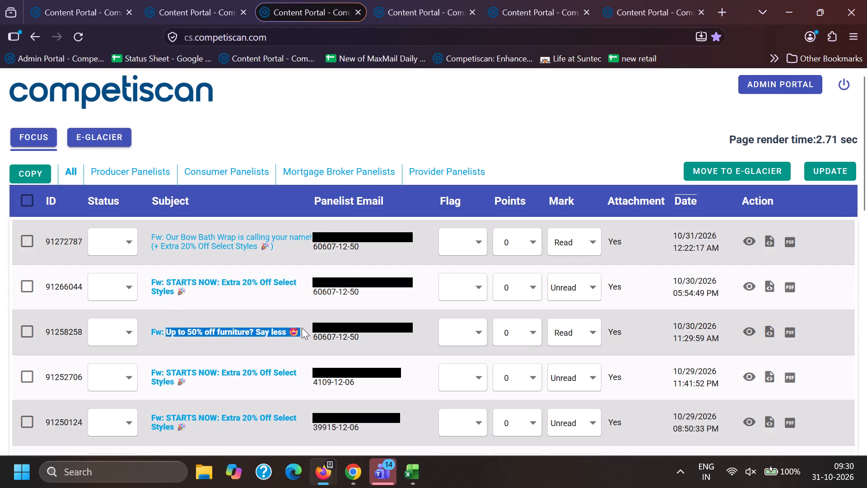
pyautogui.hotkey('ctrl', 'c')
# Show the E-Glacier emails matching the e.pbteen.com search.
pyautogui.click(120, 142)
# In Chrome, search email subjects for the quoted phrase "Up to 50% off furniture? Say less 😍", checking the E-Glacier list in Firefox.
pyautogui.click(348, 460)
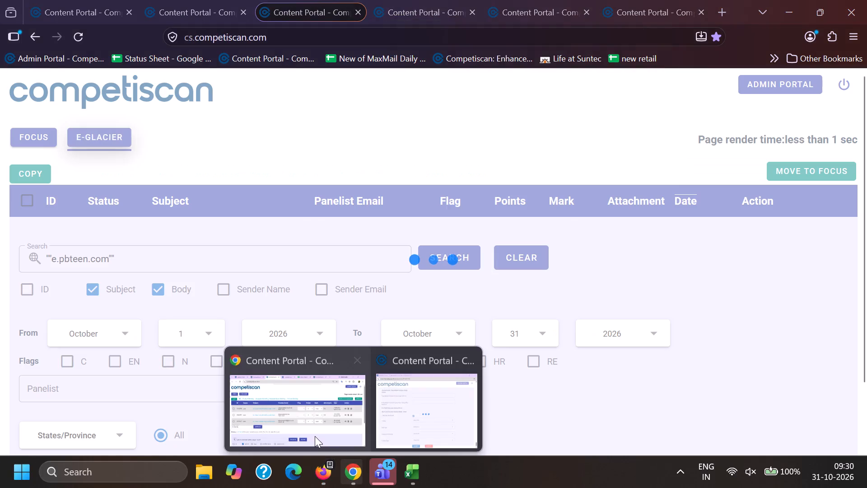
pyautogui.click(306, 429)
pyautogui.moveTo(261, 414); pyautogui.dragTo(0, 415)
pyautogui.press('BackSpace')
pyautogui.hotkey('shift', '"')
pyautogui.hotkey('ctrl', 'v')
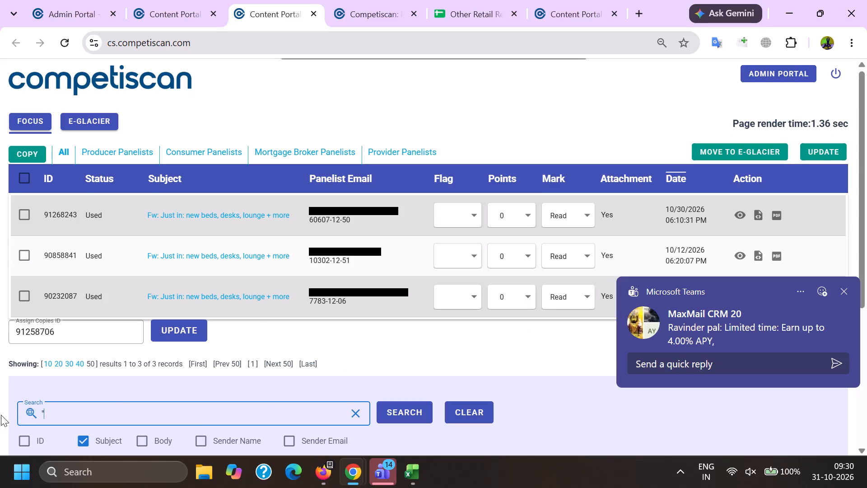
pyautogui.hotkey('shift', '"')
pyautogui.press('Return')
pyautogui.hotkey('alt', 'Tab')
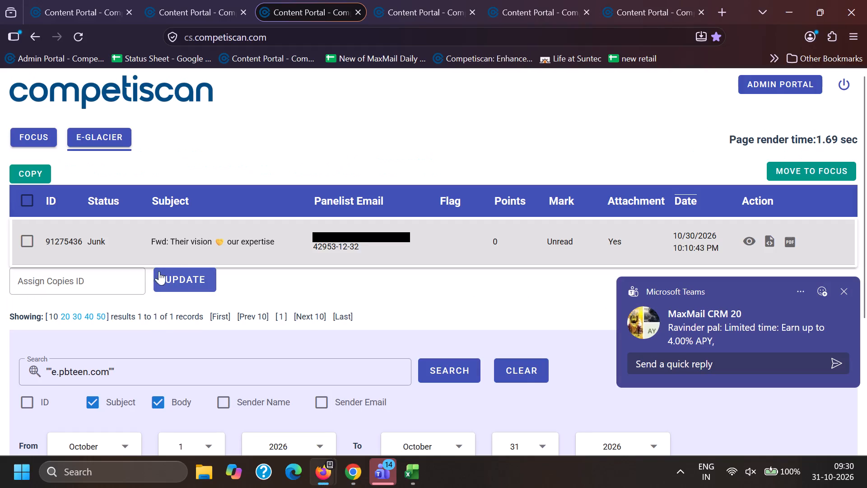
pyautogui.hotkey('alt', 'Tab')
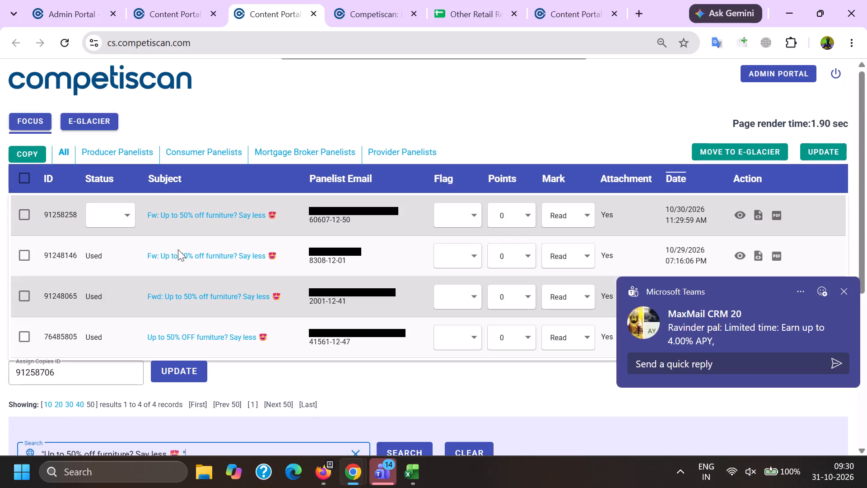
# Open the Pottery Barn Teen email of record 91258258 for viewing.
pyautogui.click(741, 217)
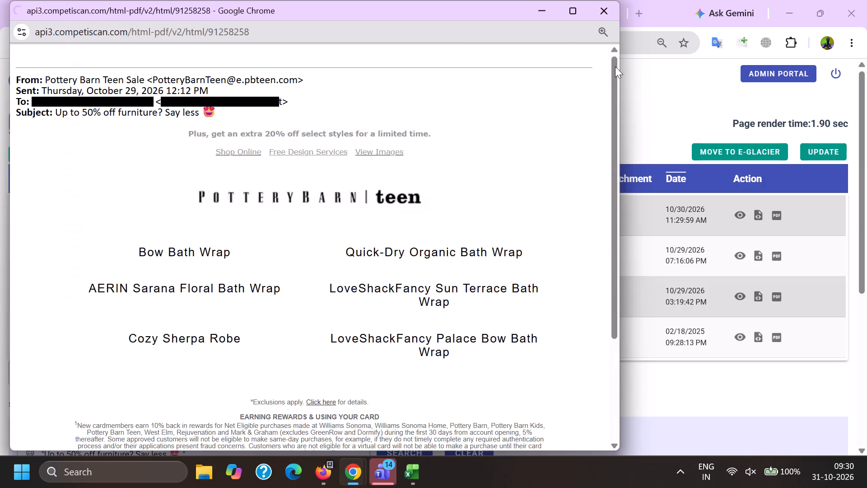
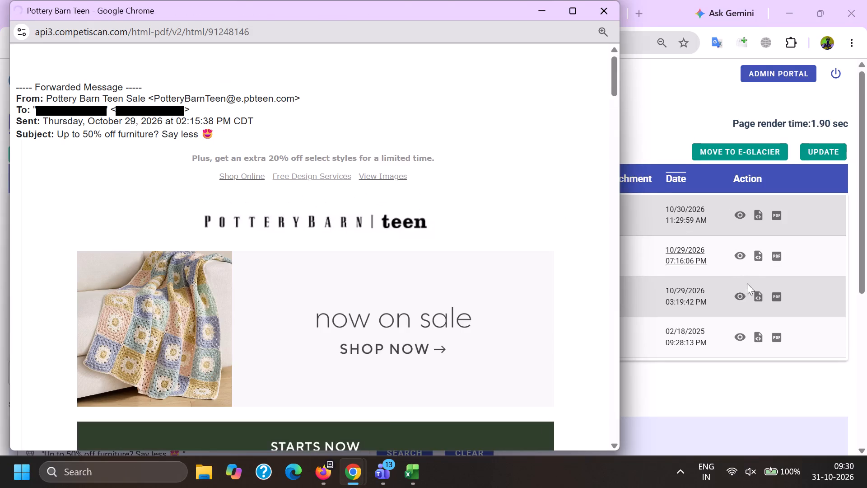
# Open the Pottery Barn Teen email of matching record 91248065 and look through its content.
pyautogui.click(738, 303)
pyautogui.click(733, 295)
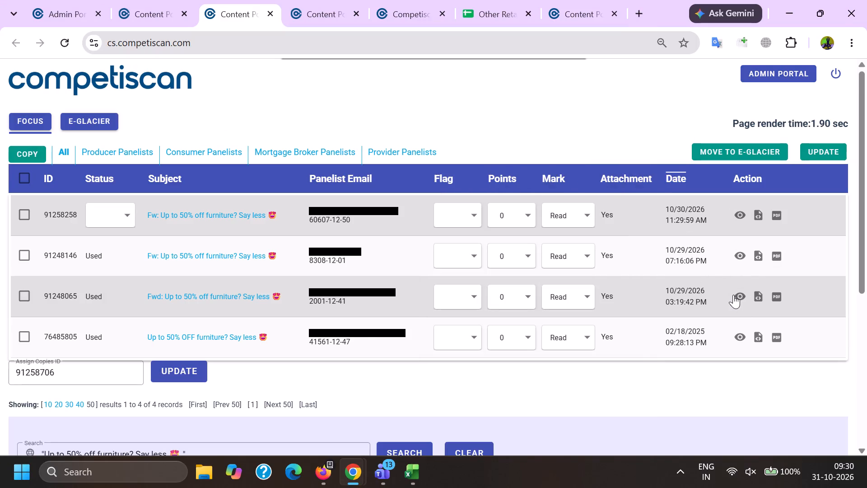
pyautogui.moveTo(611, 68); pyautogui.dragTo(602, 327)
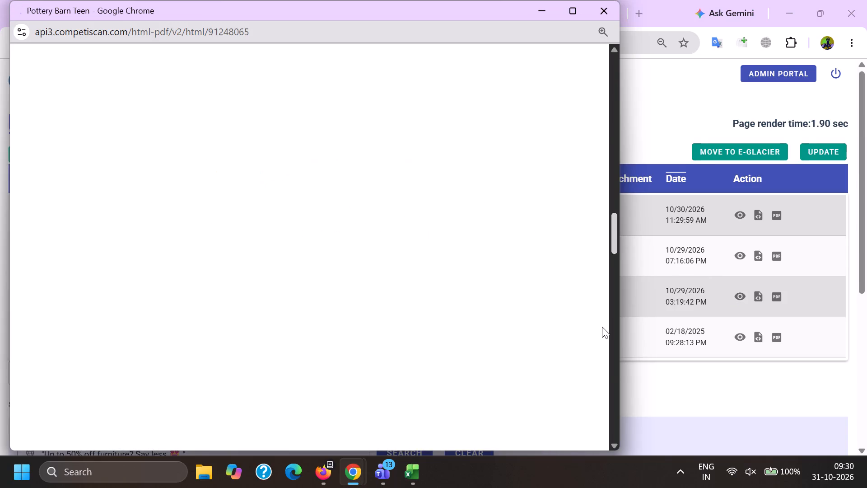
pyautogui.moveTo(602, 327); pyautogui.dragTo(617, 389)
pyautogui.hotkey('alt', 'Tab')
# Include copies in the subject search for "Up to 50% off furniture? Say less 😍" and rerun it.
pyautogui.scroll(-2, 202, 319)
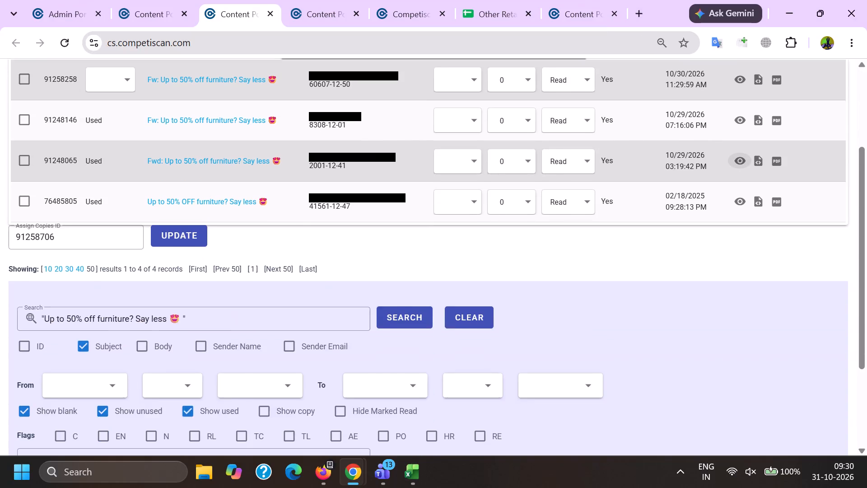
pyautogui.click(259, 411)
pyautogui.click(398, 308)
# Log record ID 91258258 with code cc in row 7214 of the may 26 sheet in Excel.
pyautogui.click(338, 0)
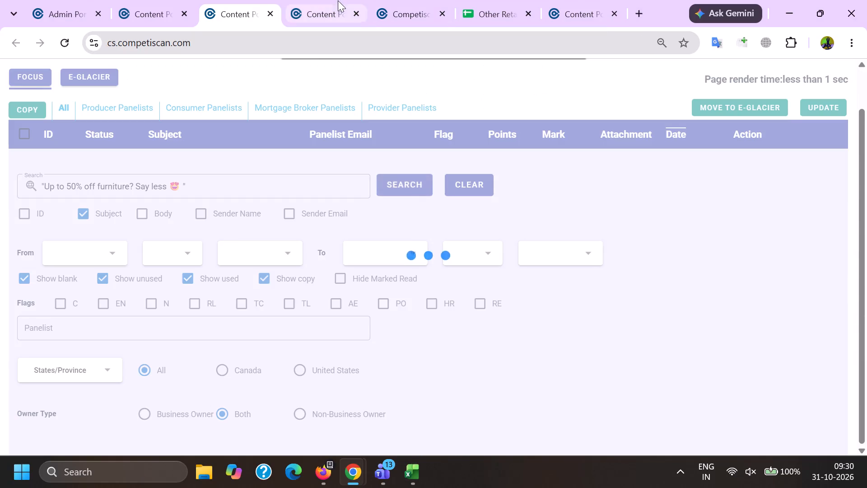
pyautogui.doubleClick(275, 43)
pyautogui.hotkey('ctrl', 'c')
pyautogui.click(416, 487)
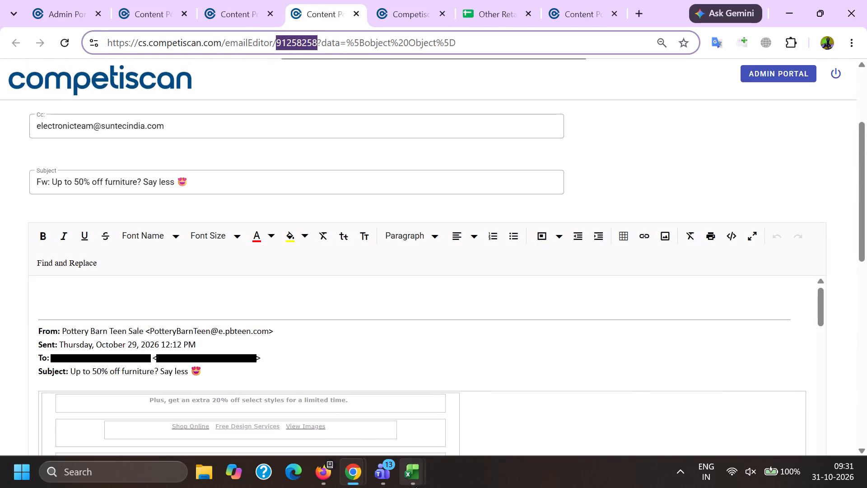
pyautogui.click(518, 427)
pyautogui.scroll(-3, 162, 325)
pyautogui.click(40, 251)
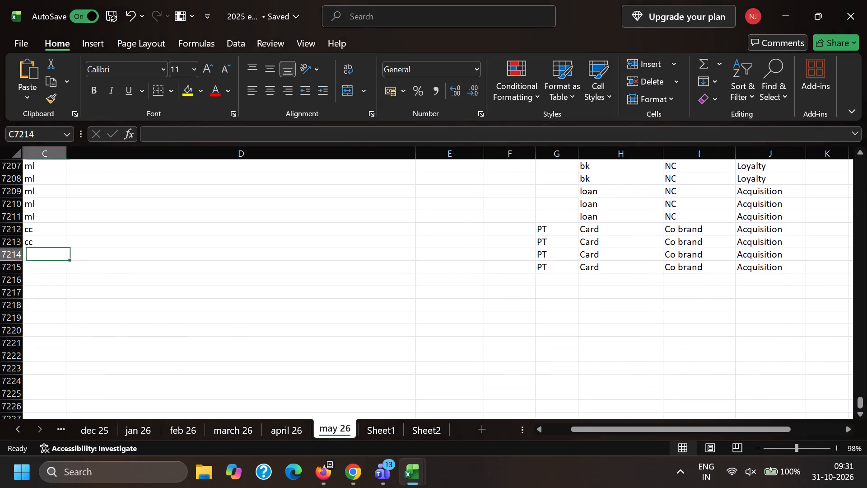
pyautogui.press('Left')
pyautogui.hotkey('ctrl', 'v')
pyautogui.press('Right')
pyautogui.write('cc')
pyautogui.press('Right')
pyautogui.press('Right')
pyautogui.press('Right')
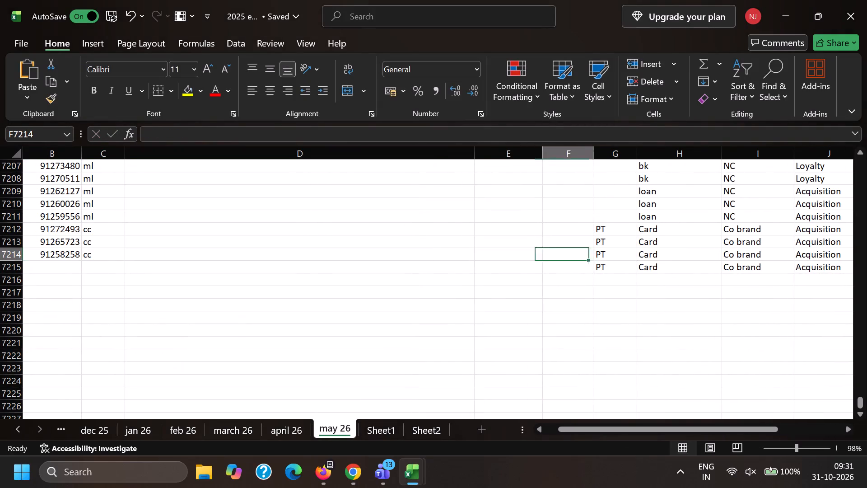
pyautogui.press('Right')
pyautogui.hotkey('alt', 'Tab')
pyautogui.scroll(-1, 339, 105)
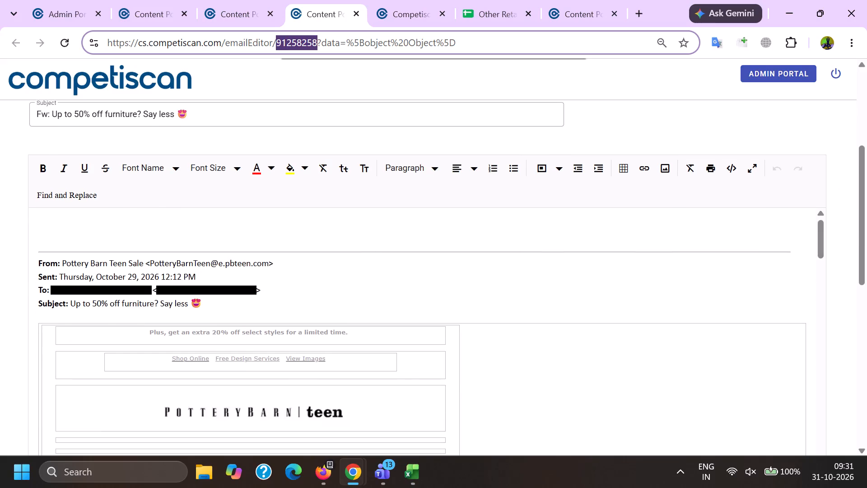
# Clean the header of email 91258258 by removing the divider line, the To line and the sender's email address.
pyautogui.click(37, 266)
pyautogui.press('Return')
pyautogui.press('Return')
pyautogui.press('Return')
pyautogui.click(37, 266)
pyautogui.press('BackSpace')
pyautogui.press('BackSpace')
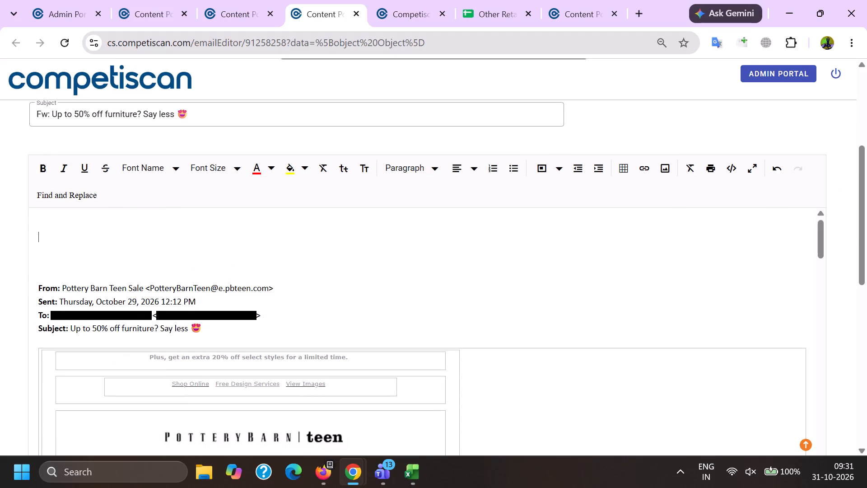
pyautogui.moveTo(31, 313); pyautogui.dragTo(270, 314)
pyautogui.press('BackSpace')
pyautogui.press('BackSpace')
pyautogui.moveTo(146, 289); pyautogui.dragTo(304, 285)
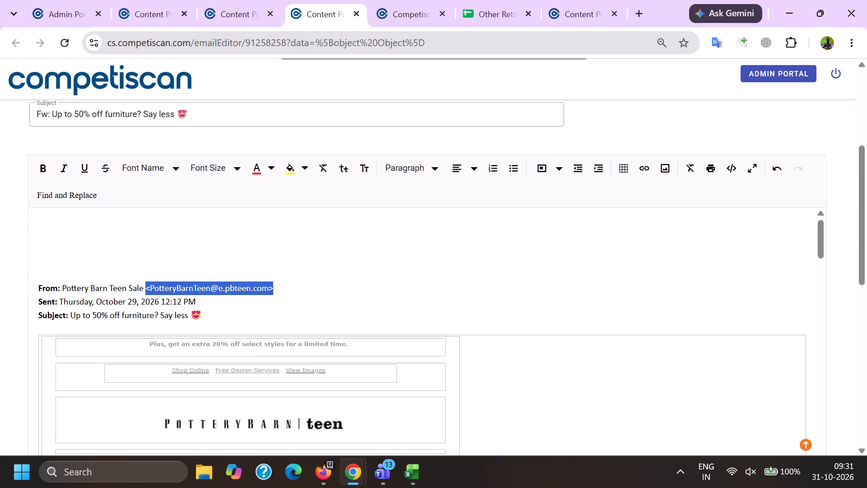
pyautogui.moveTo(304, 285); pyautogui.dragTo(304, 285)
pyautogui.press('BackSpace')
# Remove the hyperlinks from the View Images text and the app download banner in the email body.
pyautogui.scroll(-2, 280, 189)
pyautogui.click(308, 231)
pyautogui.click(385, 256)
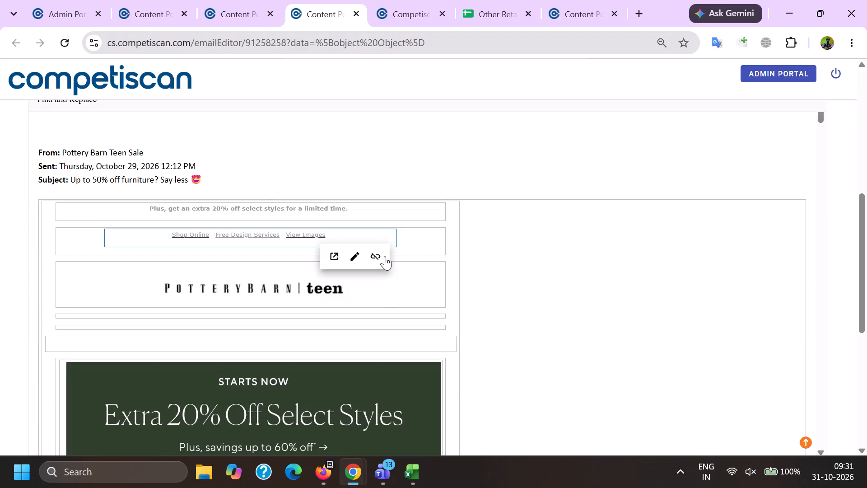
pyautogui.scroll(-20, 382, 255)
pyautogui.scroll(-3, 382, 255)
pyautogui.scroll(1, 284, 240)
pyautogui.scroll(-20, 284, 240)
pyautogui.scroll(-5, 284, 240)
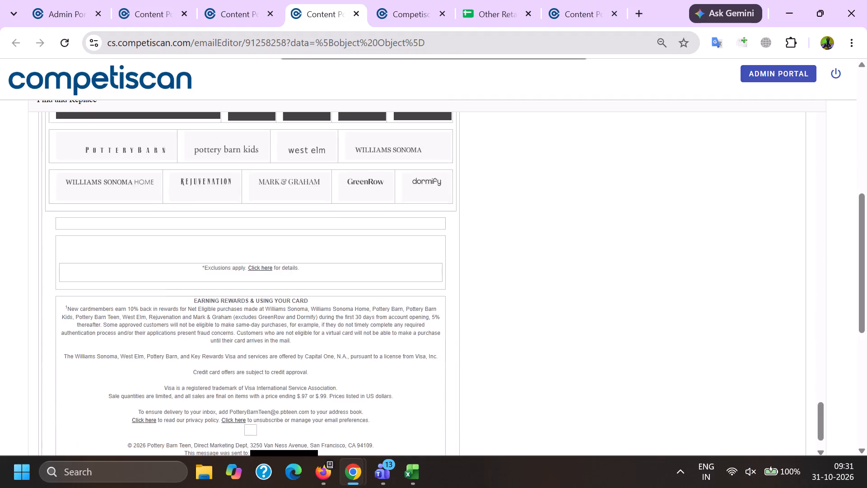
pyautogui.scroll(6, 247, 277)
pyautogui.click(232, 221)
pyautogui.click(225, 118)
# Unlink the "Follow us" banner and the Instagram, Facebook, Pinterest and TikTok icons.
pyautogui.scroll(-5, 187, 273)
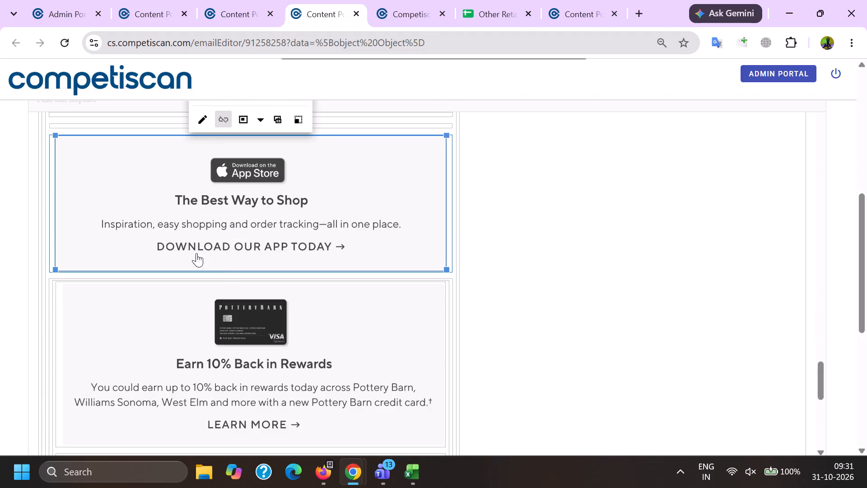
pyautogui.scroll(2, 122, 349)
pyautogui.click(113, 304)
pyautogui.click(109, 257)
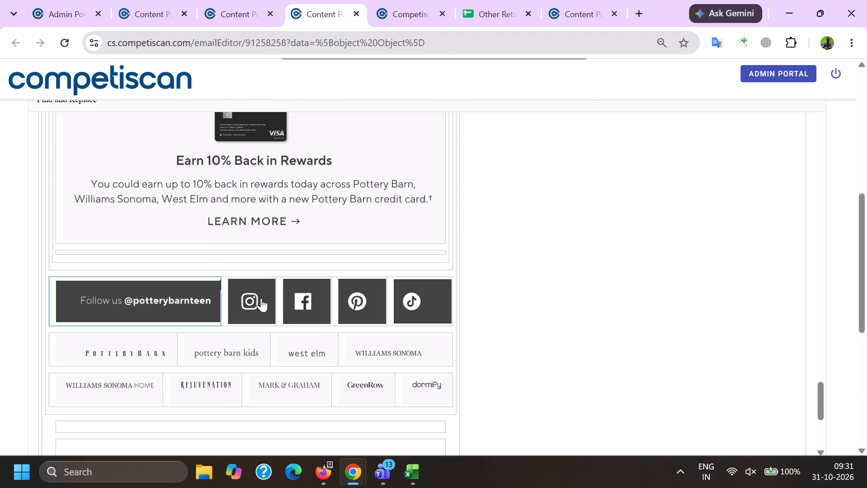
pyautogui.click(261, 298)
pyautogui.click(267, 256)
pyautogui.click(312, 296)
pyautogui.click(317, 267)
pyautogui.click(345, 296)
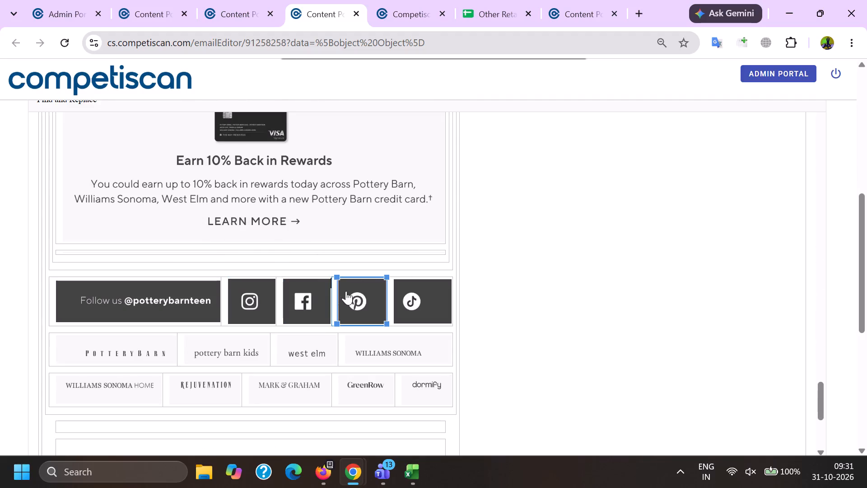
pyautogui.click(366, 263)
pyautogui.click(408, 293)
pyautogui.click(426, 259)
# Delete the recipient's address after "This message was sent to:" in the email footer.
pyautogui.scroll(-3, 331, 251)
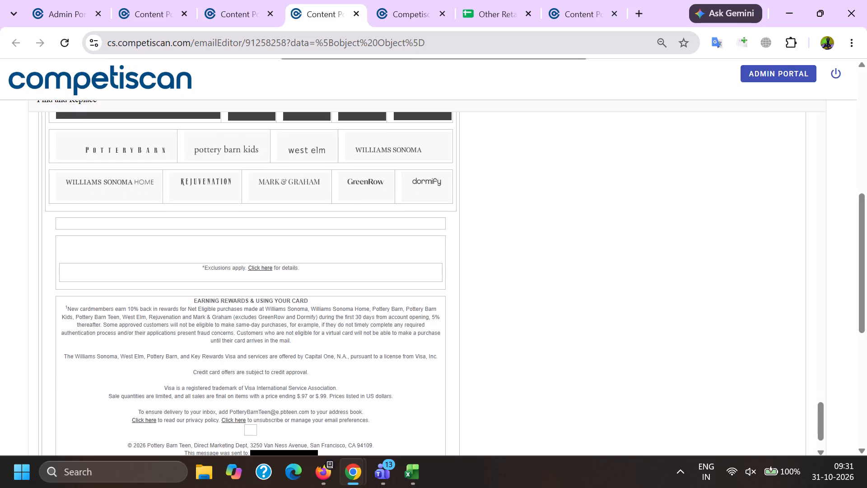
pyautogui.scroll(-2, 303, 270)
pyautogui.scroll(-2, 228, 323)
pyautogui.moveTo(253, 270); pyautogui.dragTo(258, 270)
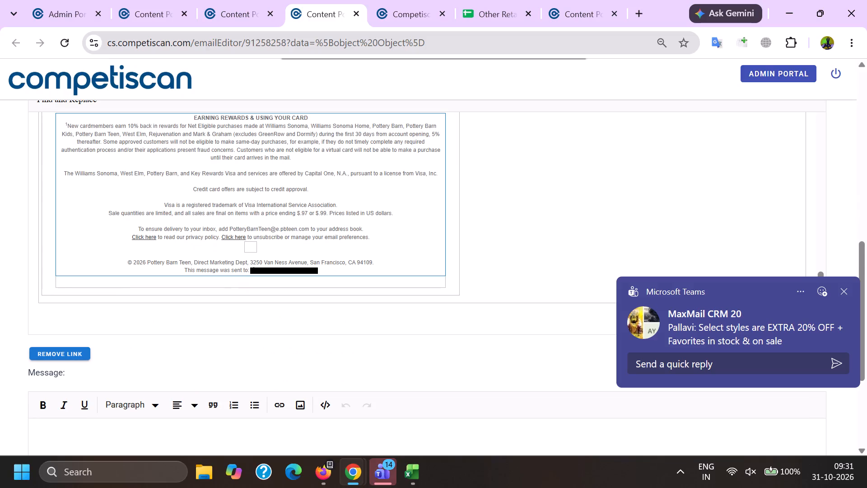
pyautogui.moveTo(258, 270); pyautogui.dragTo(364, 275)
pyautogui.press('BackSpace')
pyautogui.press('BackSpace')
# Unlink the unsubscribe "Click here" text and delete the sender's email address from the address book line above it.
pyautogui.scroll(1, 274, 343)
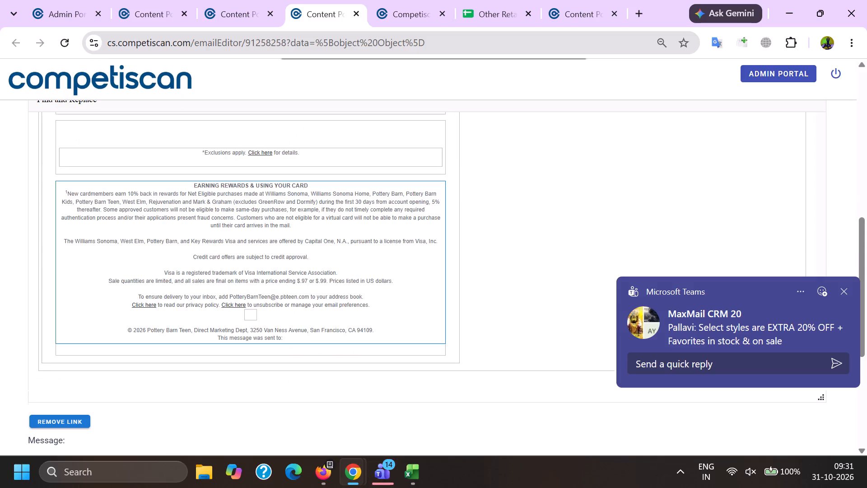
pyautogui.click(233, 304)
pyautogui.click(300, 326)
pyautogui.moveTo(228, 300); pyautogui.dragTo(313, 302)
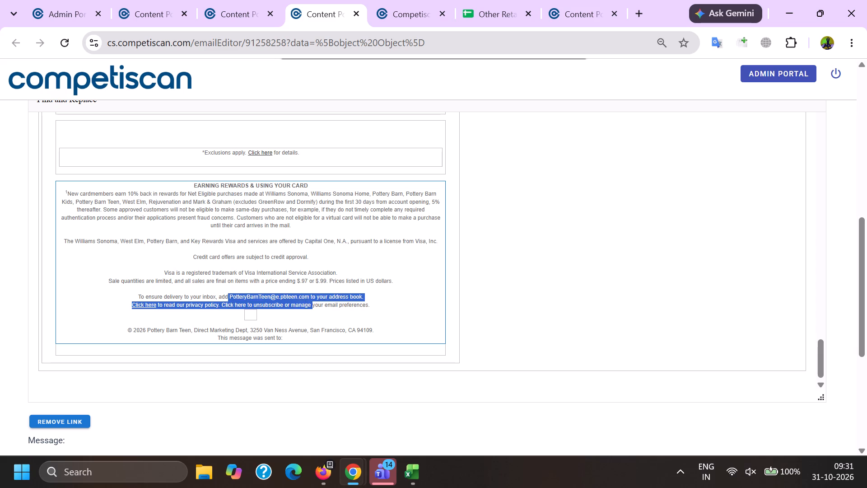
pyautogui.moveTo(313, 302); pyautogui.dragTo(309, 298)
pyautogui.press('BackSpace')
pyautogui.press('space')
# Save the product info of the cleaned email.
pyautogui.scroll(-2, 256, 282)
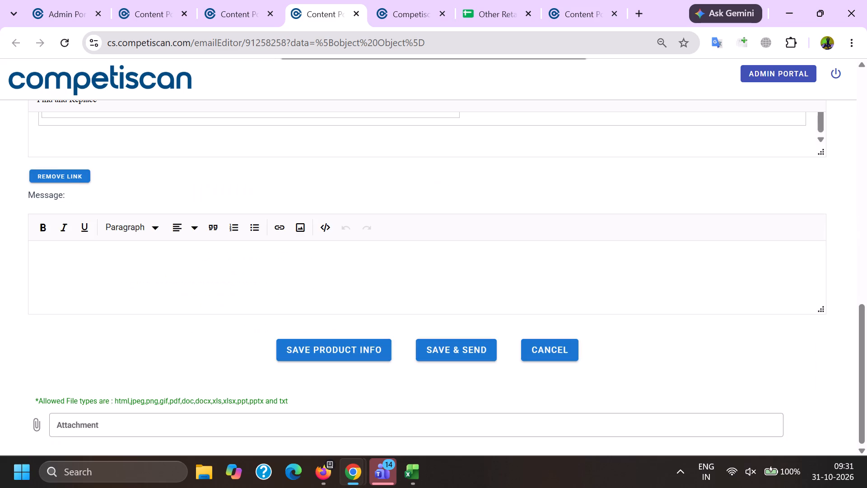
pyautogui.scroll(-9, 261, 286)
pyautogui.click(354, 352)
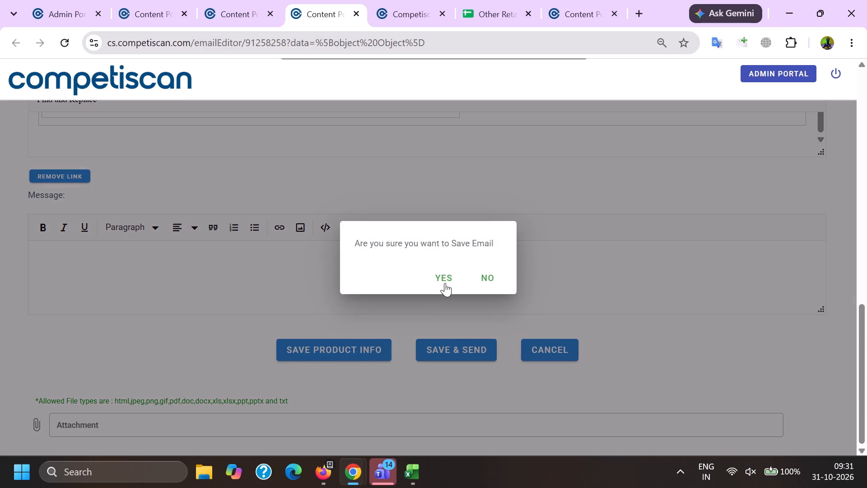
pyautogui.click(445, 283)
# Check the subject search page, return to the editor of record 91258258 and review the saved email's footer.
pyautogui.click(402, 0)
pyautogui.click(336, 0)
pyautogui.click(232, 0)
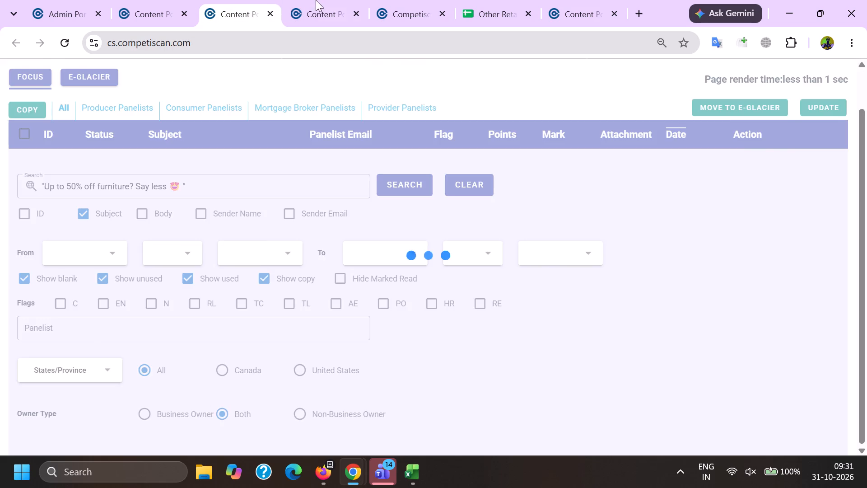
pyautogui.click(316, 0)
pyautogui.moveTo(0, 218); pyautogui.dragTo(7, 209)
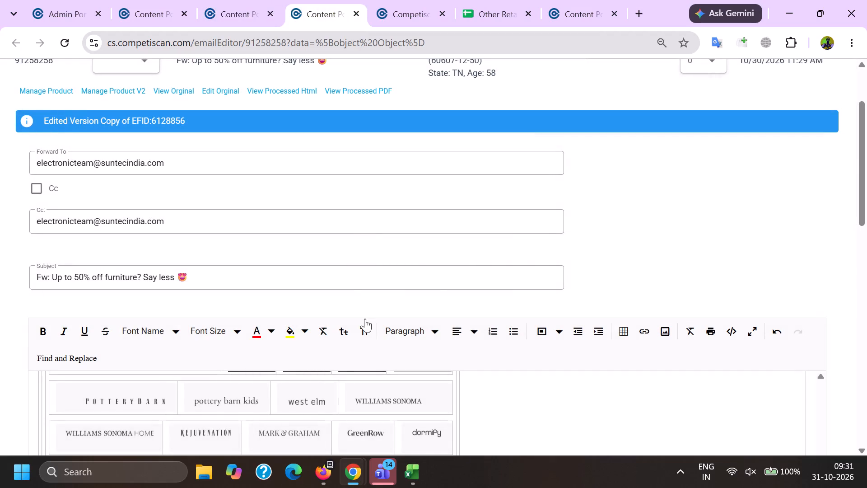
pyautogui.click(61, 92)
pyautogui.click(640, 206)
pyautogui.scroll(-4, 268, 208)
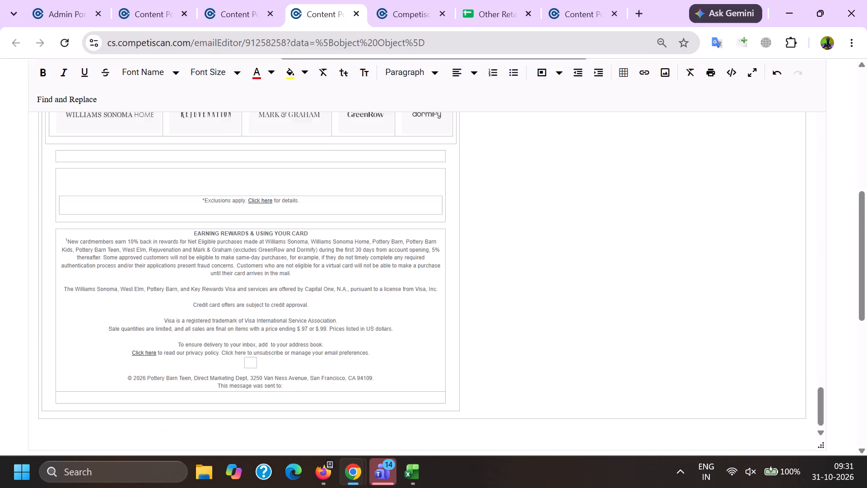
pyautogui.scroll(1, 152, 257)
pyautogui.click(141, 263)
pyautogui.press('pageup')
pyautogui.press('pageup')
pyautogui.press('pageup')
pyautogui.press('pageup')
pyautogui.press('pageup')
pyautogui.press('pageup')
pyautogui.press('pageup')
pyautogui.press('pageup')
pyautogui.press('pageup')
pyautogui.press('pageup')
pyautogui.press('pageup')
pyautogui.press('pageup')
pyautogui.press('pageup')
pyautogui.press('pageup')
pyautogui.press('pageup')
pyautogui.press('pageup')
pyautogui.press('pageup')
pyautogui.press('pageup')
pyautogui.press('pageup')
pyautogui.press('pageup')
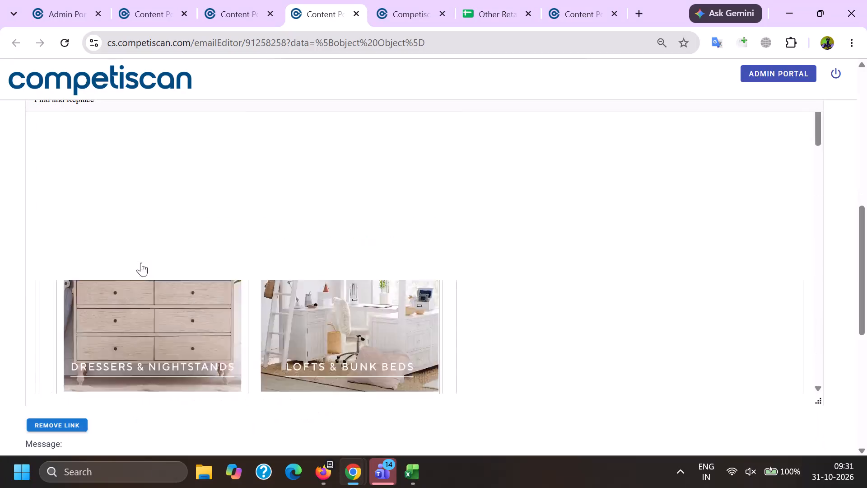
pyautogui.scroll(-5, 141, 263)
pyautogui.doubleClick(81, 162)
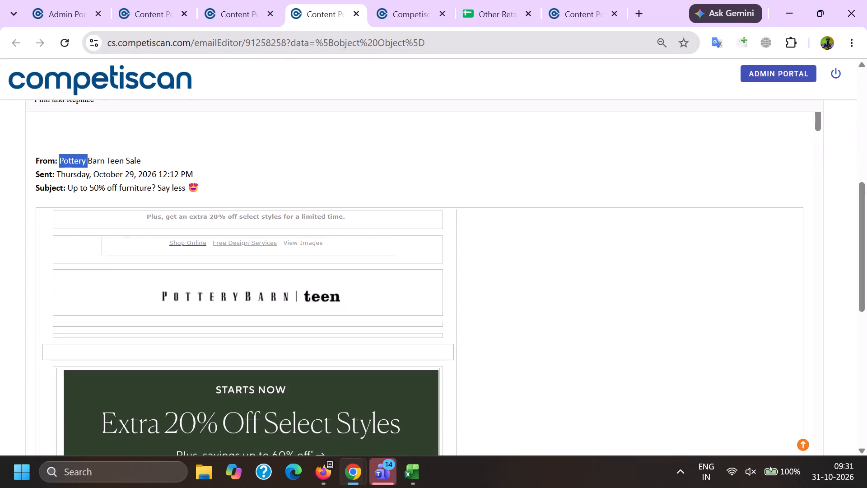
pyautogui.keyDown('shift'); pyautogui.click(115, 159); pyautogui.keyUp('shift')
pyautogui.hotkey('ctrl', 'c')
# In the record's product form, add the company found with "capital one" and the affinity Pottery Barn Teen (Retail).
pyautogui.hotkey('alt', 'Tab')
pyautogui.scroll(-5, 220, 160)
pyautogui.click(257, 172)
pyautogui.click(268, 136)
pyautogui.click(268, 141)
pyautogui.press('c')
pyautogui.write('apita')
pyautogui.write('l on')
pyautogui.press('e')
pyautogui.scroll(-2, 268, 141)
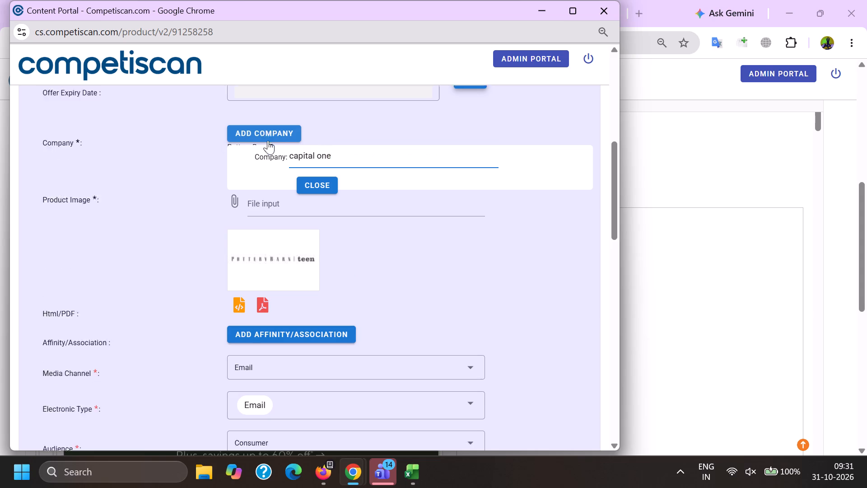
pyautogui.click(284, 204)
pyautogui.click(331, 235)
pyautogui.hotkey('ctrl', 'v')
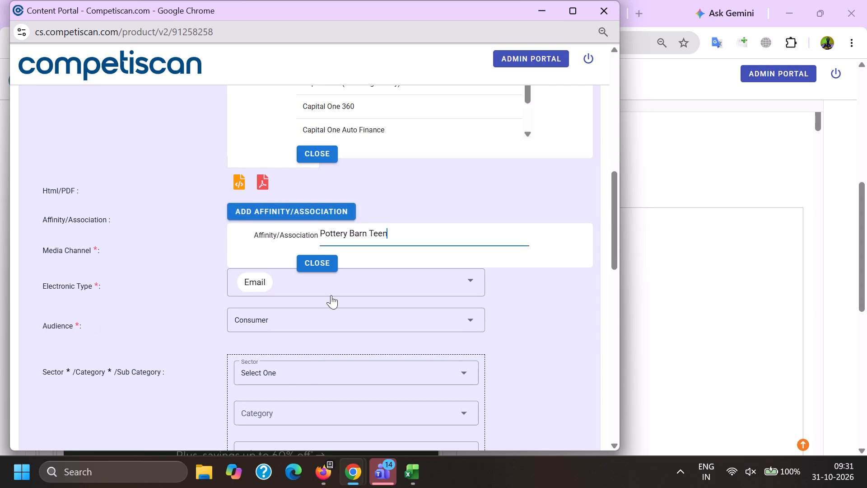
pyautogui.scroll(2, 331, 295)
pyautogui.click(328, 202)
pyautogui.scroll(-3, 270, 243)
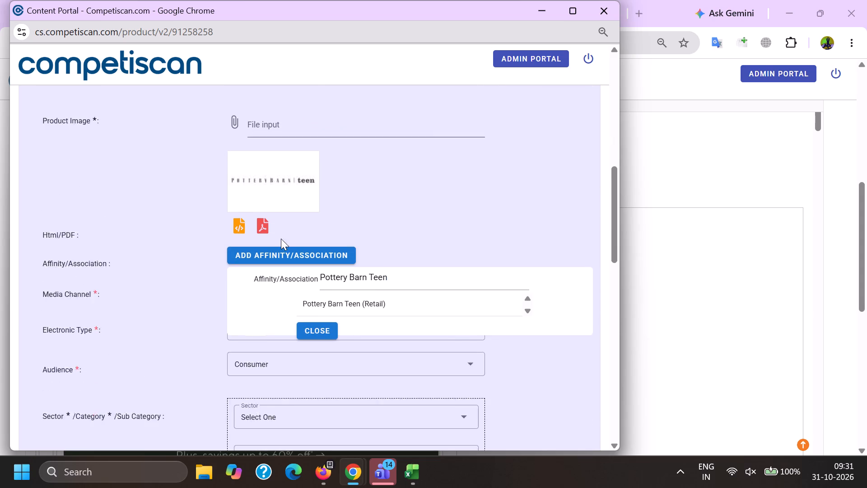
pyautogui.click(312, 230)
# Add the sector entry Retail / Home / Furniture, checking the email's content for the right sub category.
pyautogui.scroll(-3, 283, 135)
pyautogui.click(269, 153)
pyautogui.scroll(-6, 268, 151)
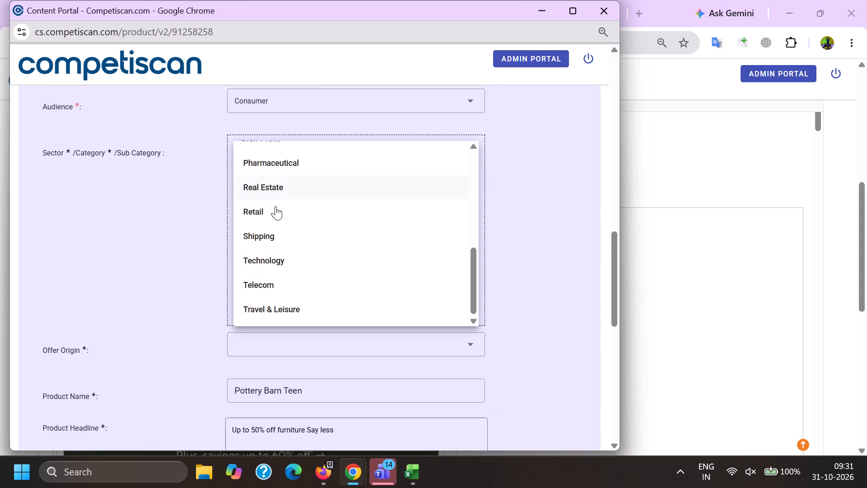
pyautogui.click(275, 206)
pyautogui.moveTo(77, 206); pyautogui.dragTo(90, 206)
pyautogui.click(227, 192)
pyautogui.click(267, 193)
pyautogui.scroll(-6, 266, 231)
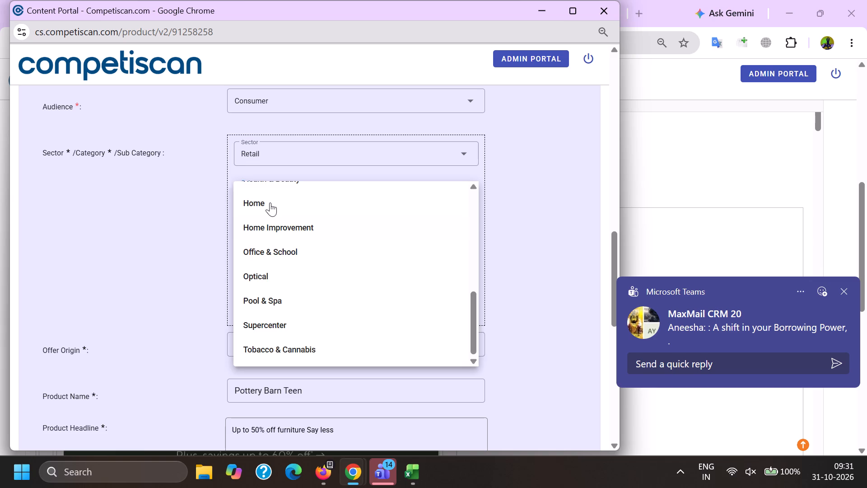
pyautogui.click(270, 201)
pyautogui.moveTo(163, 216); pyautogui.dragTo(178, 223)
pyautogui.click(259, 230)
pyautogui.scroll(-1, 252, 169)
pyautogui.hotkey('alt', 'Tab')
pyautogui.scroll(-6, 259, 305)
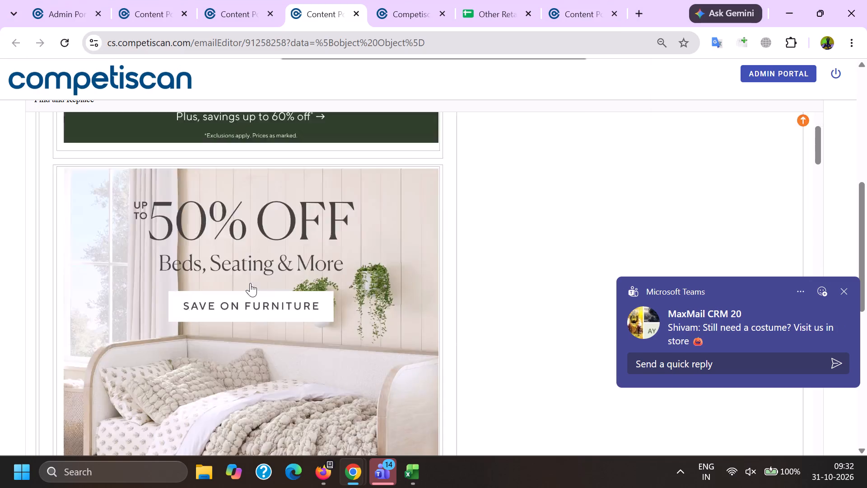
pyautogui.scroll(-7, 250, 283)
pyautogui.hotkey('alt', 'Tab')
pyautogui.scroll(-2, 260, 282)
pyautogui.click(266, 175)
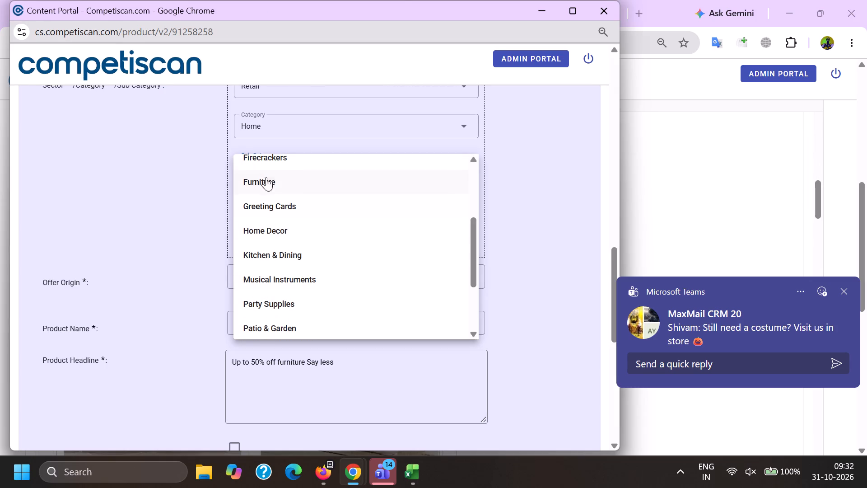
pyautogui.moveTo(146, 205); pyautogui.dragTo(159, 211)
pyautogui.click(264, 207)
pyautogui.moveTo(196, 267); pyautogui.dragTo(203, 268)
pyautogui.click(250, 248)
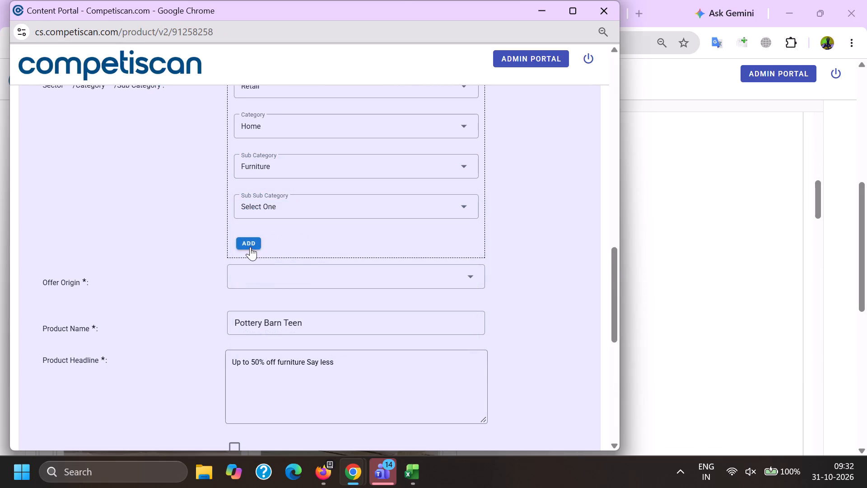
# Add a second sector entry, Credit Cards / Payment Cards / Credit Cards.
pyautogui.click(277, 110)
pyautogui.scroll(2, 272, 222)
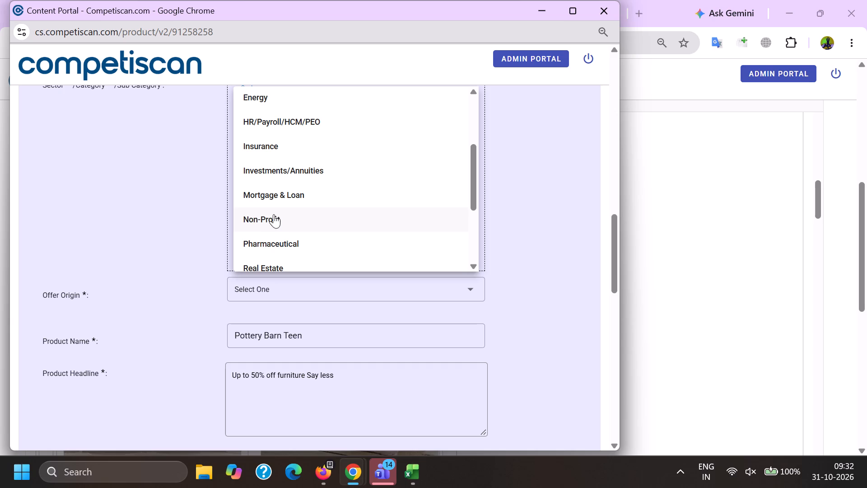
pyautogui.scroll(3, 275, 193)
pyautogui.click(275, 195)
pyautogui.click(225, 188)
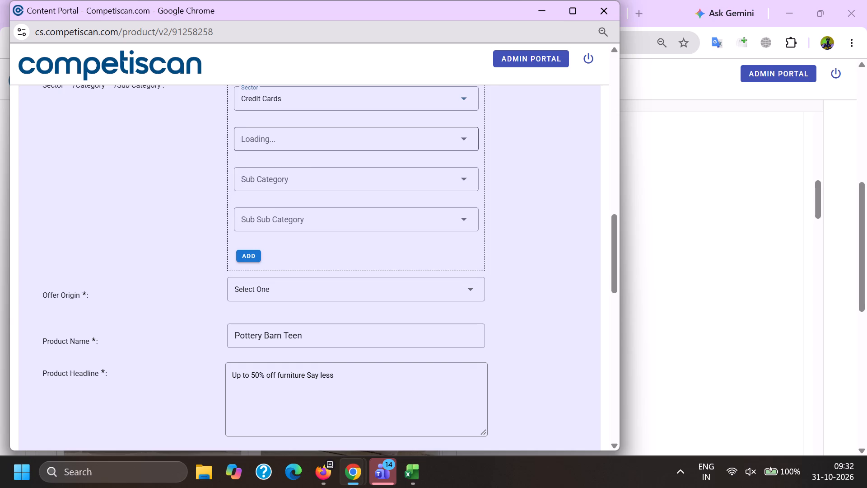
pyautogui.click(273, 141)
pyautogui.click(271, 190)
pyautogui.click(266, 186)
pyautogui.scroll(-1, 254, 137)
pyautogui.click(285, 229)
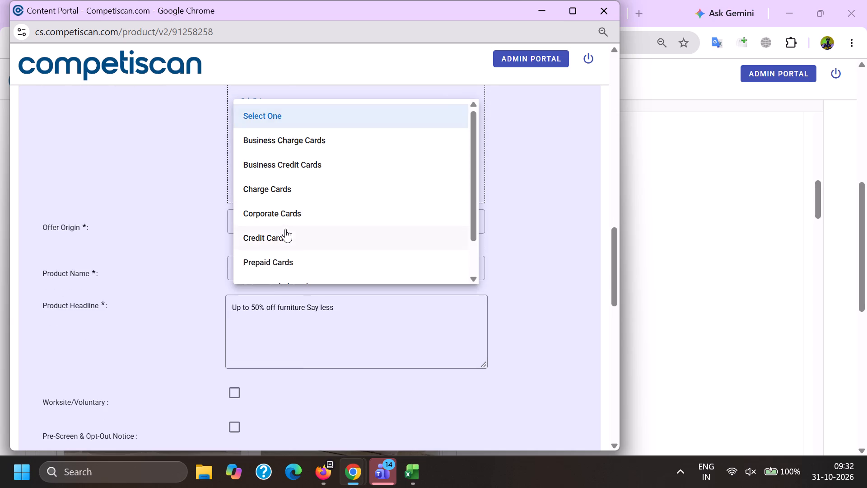
pyautogui.moveTo(178, 220); pyautogui.dragTo(193, 220)
pyautogui.click(245, 193)
# Move the Retail / Home / Furniture entry below the Credit Cards entry.
pyautogui.scroll(2, 262, 232)
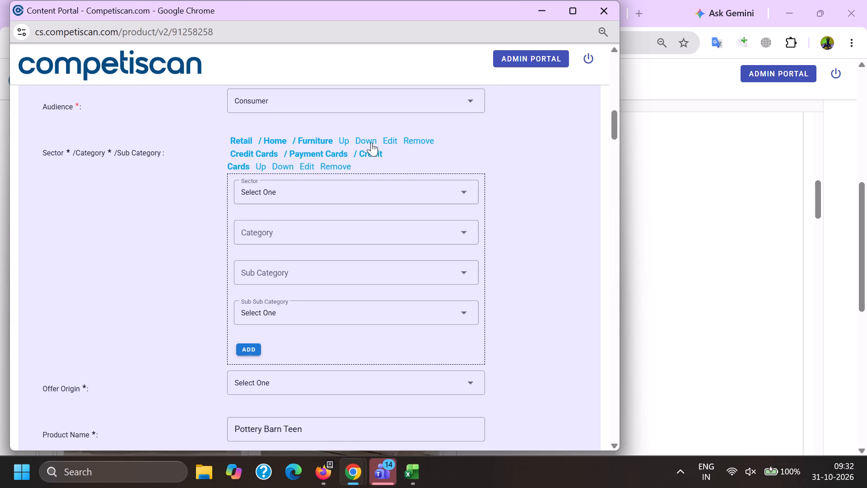
pyautogui.click(371, 142)
# Set Offer Origin to Provider/Bank and look up Pottery Barn Key Rewards Visa Credit Card as the product name.
pyautogui.scroll(-4, 267, 169)
pyautogui.scroll(2, 255, 242)
pyautogui.click(260, 244)
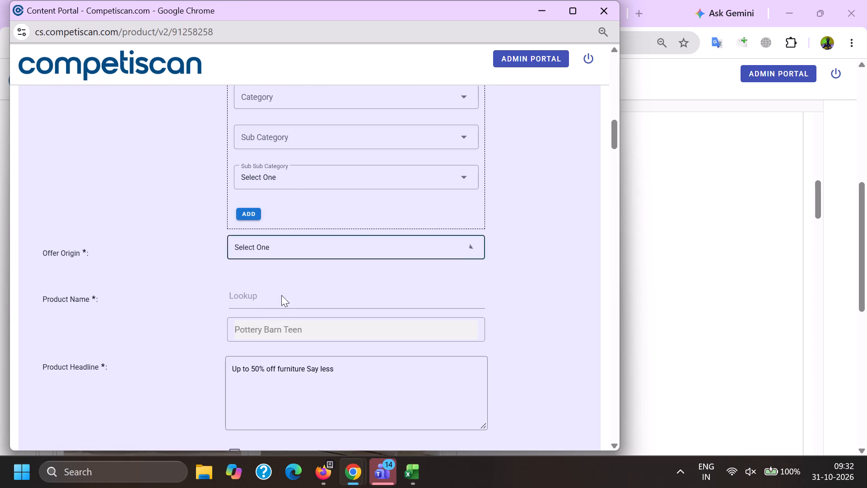
pyautogui.doubleClick(281, 300)
pyautogui.hotkey('ctrl', 'v')
pyautogui.moveTo(281, 300); pyautogui.dragTo(284, 299)
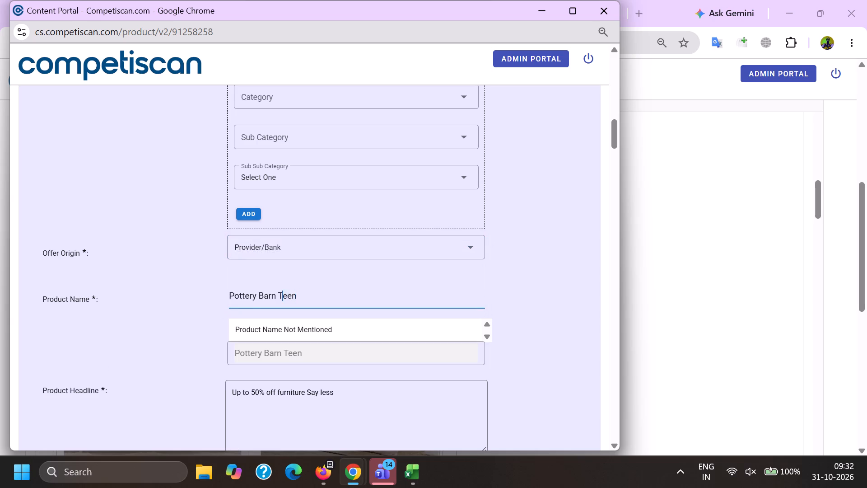
pyautogui.moveTo(284, 299); pyautogui.dragTo(366, 295)
pyautogui.press('BackSpace')
pyautogui.press('BackSpace')
pyautogui.press('BackSpace')
pyautogui.click(304, 352)
# Move the Credit Cards / Payment Cards / Credit Cards entry below the Retail entry.
pyautogui.scroll(4, 304, 352)
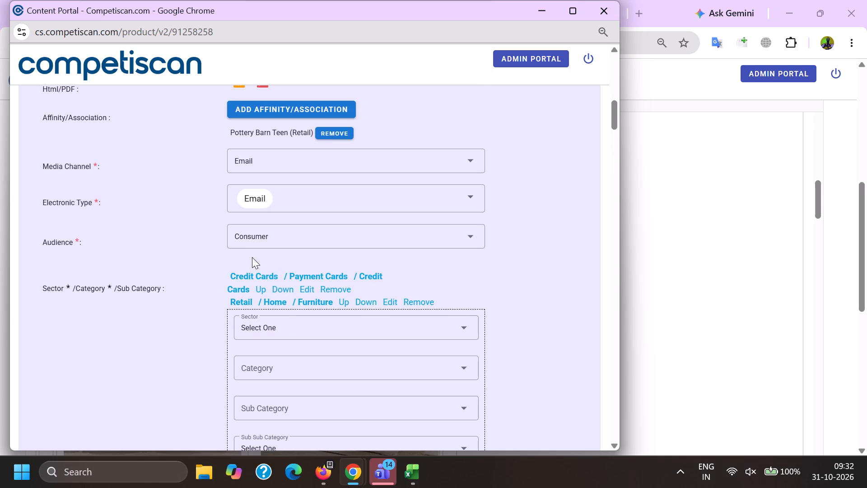
pyautogui.click(280, 294)
pyautogui.click(261, 327)
pyautogui.scroll(-2, 263, 338)
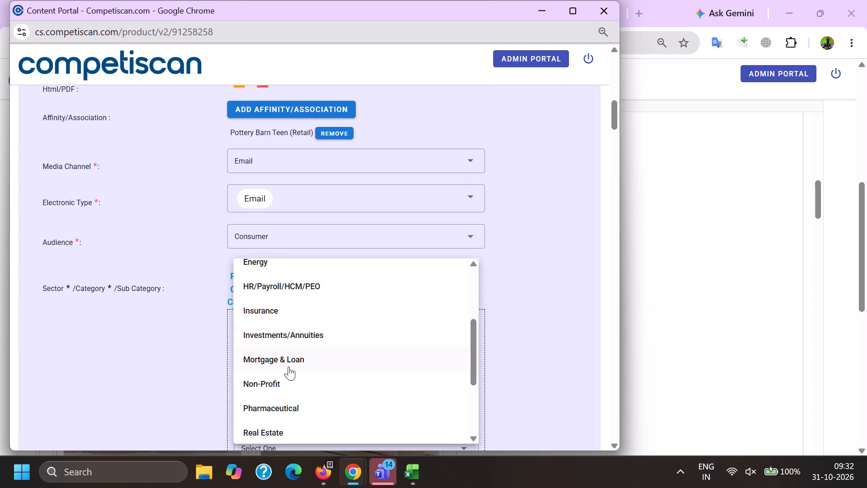
pyautogui.click(207, 361)
# Replace the product headline with the email's subject, without the emoji, as "Up to 50% off furniture? Say less.".
pyautogui.scroll(-4, 256, 220)
pyautogui.moveTo(373, 341); pyautogui.dragTo(0, 307)
pyautogui.press('BackSpace')
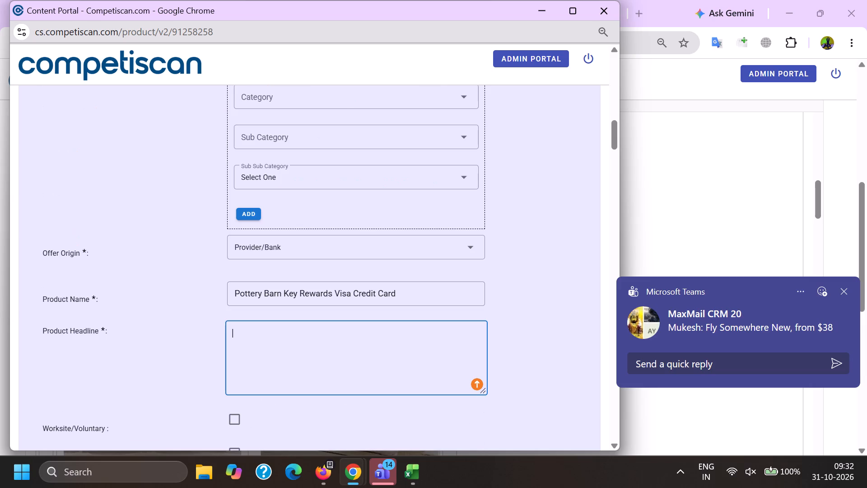
pyautogui.hotkey('alt', 'Tab')
pyautogui.scroll(14, 287, 316)
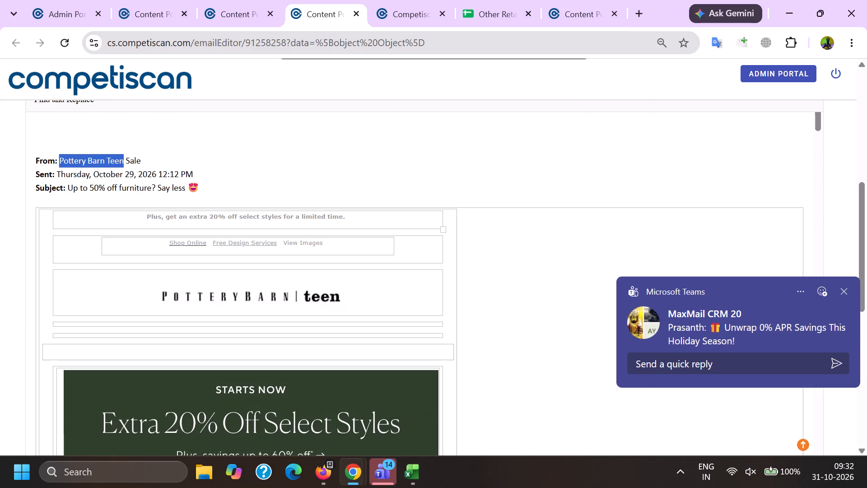
pyautogui.doubleClick(72, 190)
pyautogui.keyDown('shift'); pyautogui.click(229, 188); pyautogui.keyUp('shift')
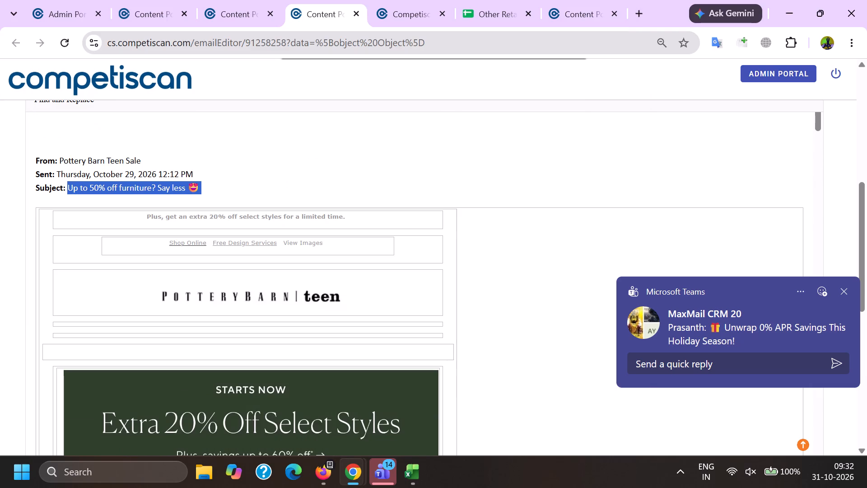
pyautogui.hotkey('ctrl', 'c')
pyautogui.hotkey('alt', 'Tab')
pyautogui.hotkey('ctrl', 'v')
pyautogui.press('BackSpace')
pyautogui.press('BackSpace')
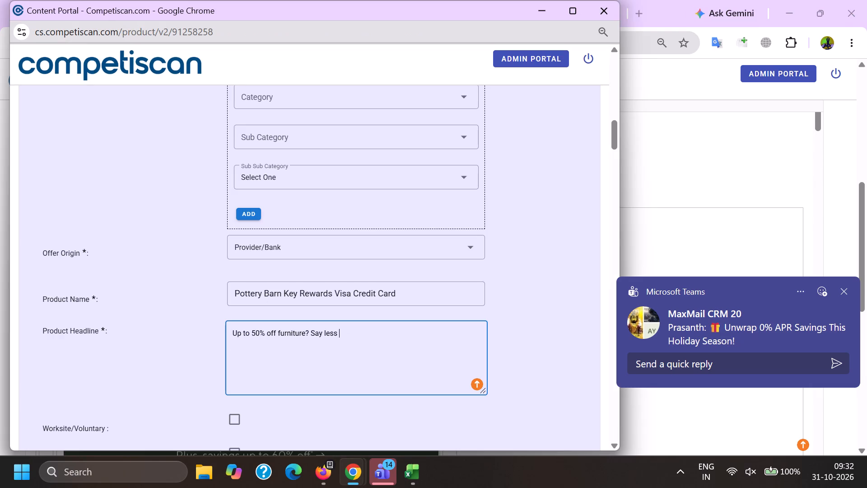
pyautogui.press('BackSpace')
pyautogui.write('.')
pyautogui.press('space')
# Append the email's preheader "Plus, get an extra 20% off select styles for a limited time" to the product headline.
pyautogui.hotkey('alt', 'Tab')
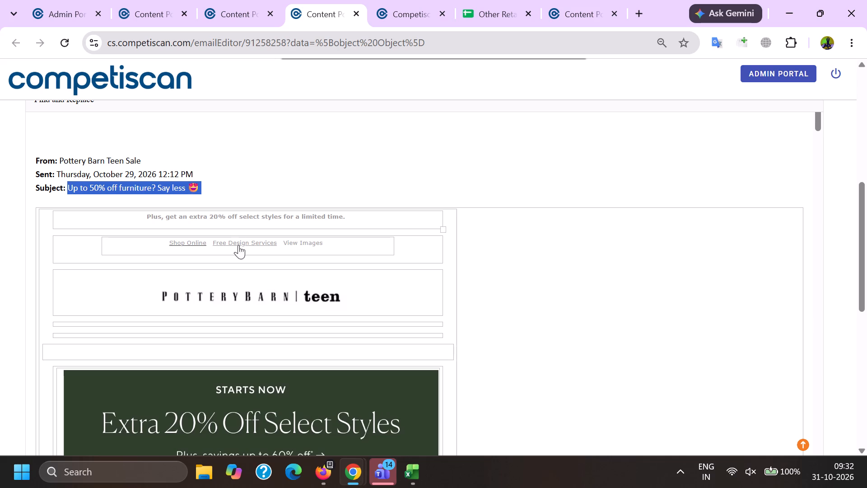
pyautogui.tripleClick(210, 219)
pyautogui.hotkey('ctrl', 'c')
pyautogui.hotkey('alt', 'Tab')
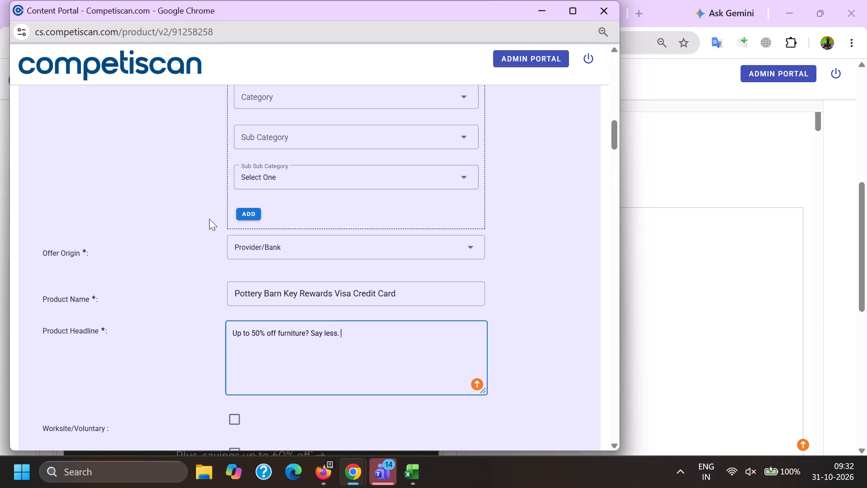
pyautogui.hotkey('ctrl', 'v')
pyautogui.press('BackSpace')
# Set Response Mechanism to URL/Website and Mailing Type to Acquisition.
pyautogui.scroll(-5, 210, 220)
pyautogui.click(266, 265)
pyautogui.scroll(-2, 276, 202)
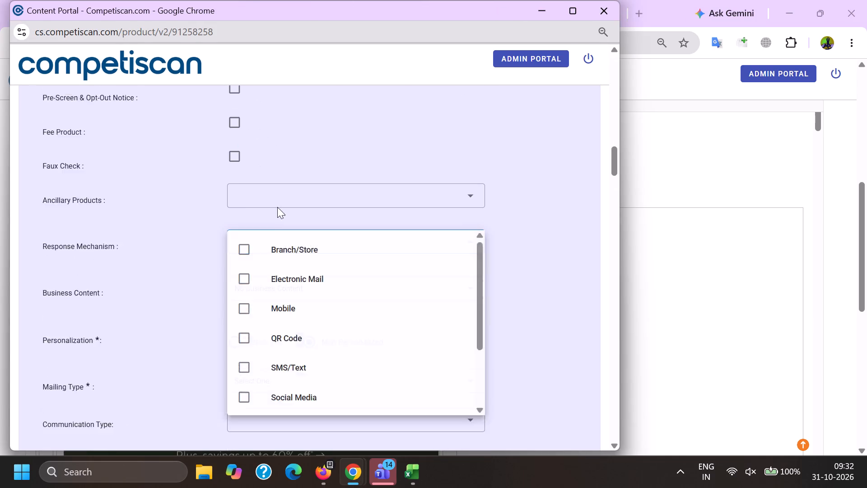
pyautogui.scroll(-6, 277, 207)
pyautogui.click(307, 283)
pyautogui.moveTo(134, 258); pyautogui.dragTo(139, 257)
pyautogui.click(238, 273)
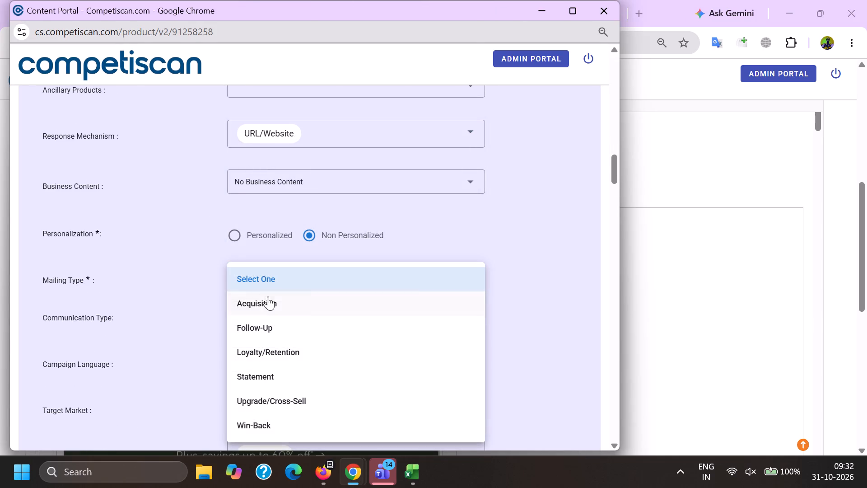
pyautogui.click(267, 296)
pyautogui.moveTo(166, 300); pyautogui.dragTo(187, 305)
# Pick Acquisition as Mailing Type and set Communication Type to Bonuses/Contests/Incentives, Co-Brand and Mobile Application.
pyautogui.click(262, 305)
pyautogui.scroll(-2, 295, 204)
pyautogui.click(292, 270)
pyautogui.scroll(-5, 292, 267)
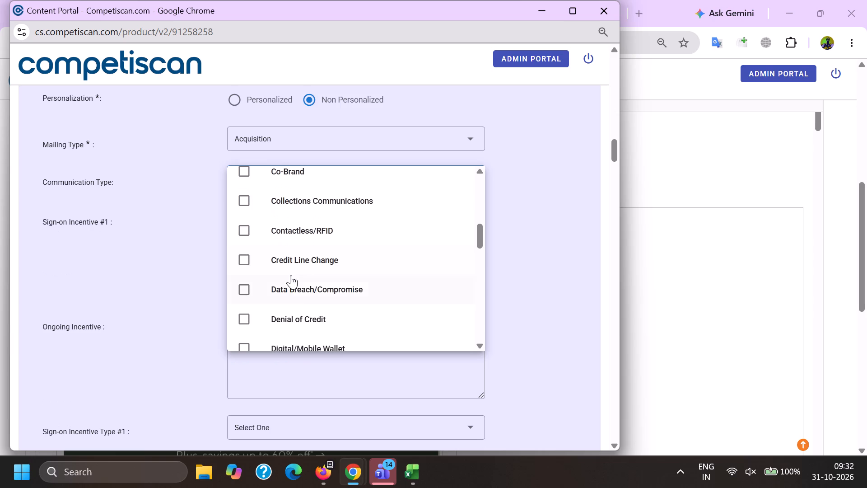
pyautogui.scroll(1, 286, 303)
pyautogui.click(284, 238)
pyautogui.scroll(1, 284, 238)
pyautogui.scroll(-12, 284, 238)
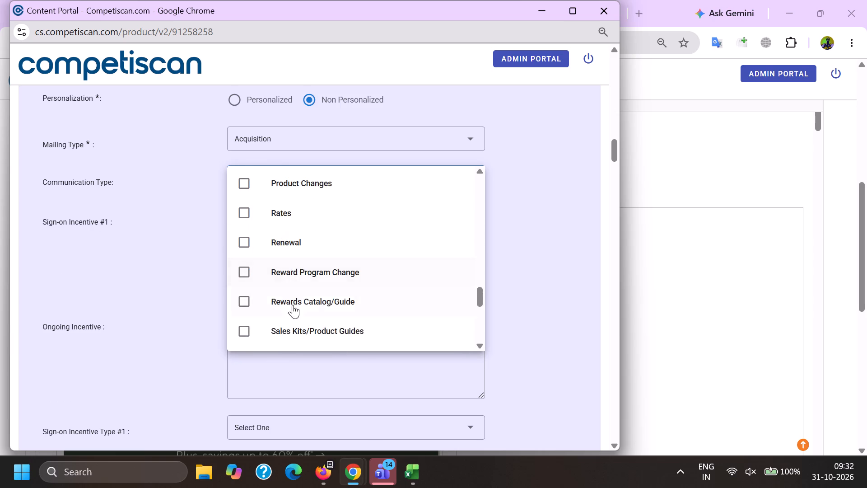
pyautogui.scroll(3, 284, 306)
pyautogui.click(292, 191)
pyautogui.click(192, 202)
# Copy Sign-on Incentive #1 from the reference record, "10% back in rewards during the first 30 days from account opening", into the new form.
pyautogui.hotkey('alt', 'Tab')
pyautogui.scroll(-4, 484, 238)
pyautogui.click(575, 0)
pyautogui.moveTo(634, 191); pyautogui.dragTo(154, 164)
pyautogui.hotkey('ctrl', 'c')
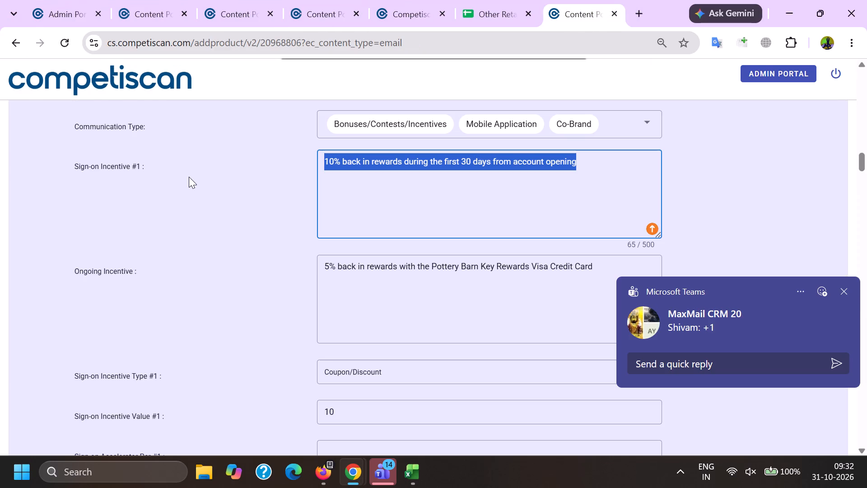
pyautogui.hotkey('alt', 'Tab')
pyautogui.click(264, 265)
pyautogui.hotkey('ctrl', 'v')
# Copy the Ongoing Incentive from the reference record, "5% back in rewards with the Pottery Barn Key Rewards Visa Credit Card", into the new form.
pyautogui.click(297, 364)
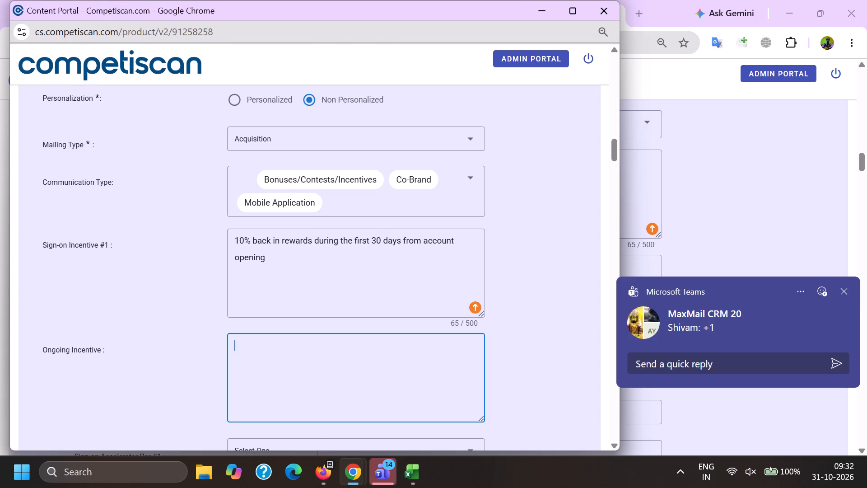
pyautogui.hotkey('alt', 'Tab')
pyautogui.tripleClick(454, 294)
pyautogui.hotkey('ctrl', 'c')
pyautogui.hotkey('alt', 'Tab')
pyautogui.hotkey('ctrl', 'v')
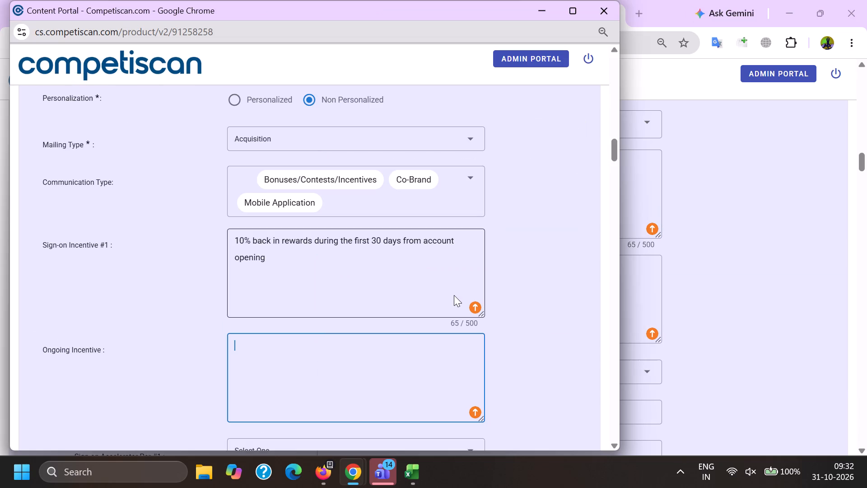
# Set Sign-on Incentive Type #1 to Coupon/Discount and Sign-on Incentive Value #1 to 10.00.
pyautogui.scroll(-4, 165, 243)
pyautogui.click(242, 183)
pyautogui.scroll(-6, 242, 183)
pyautogui.scroll(4, 266, 285)
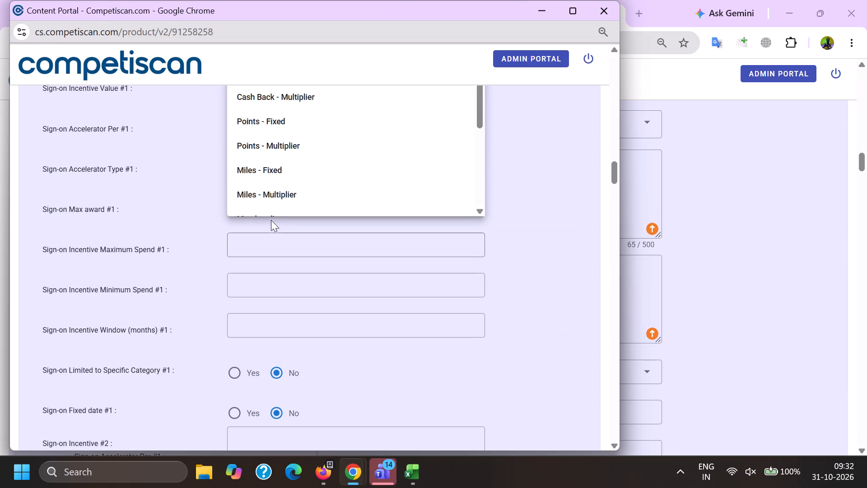
pyautogui.scroll(-5, 261, 148)
pyautogui.scroll(1, 263, 270)
pyautogui.click(278, 195)
pyautogui.moveTo(149, 192); pyautogui.dragTo(168, 192)
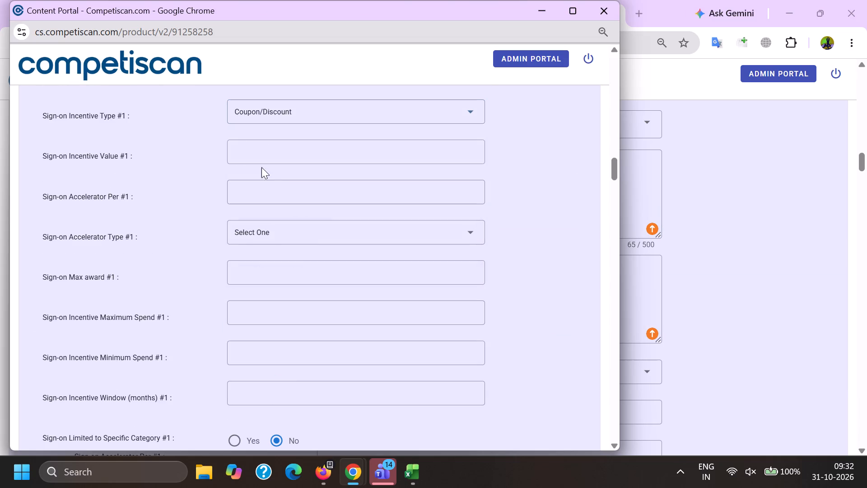
pyautogui.click(249, 154)
pyautogui.write('10.0')
pyautogui.press('0')
# Set Sign-on Max award #1 to 10.00, Sign-on Incentive Window #1 to 1 month and Sign-on Fixed date #1 to Yes.
pyautogui.press('Tab')
pyautogui.press('Tab')
pyautogui.press('Tab')
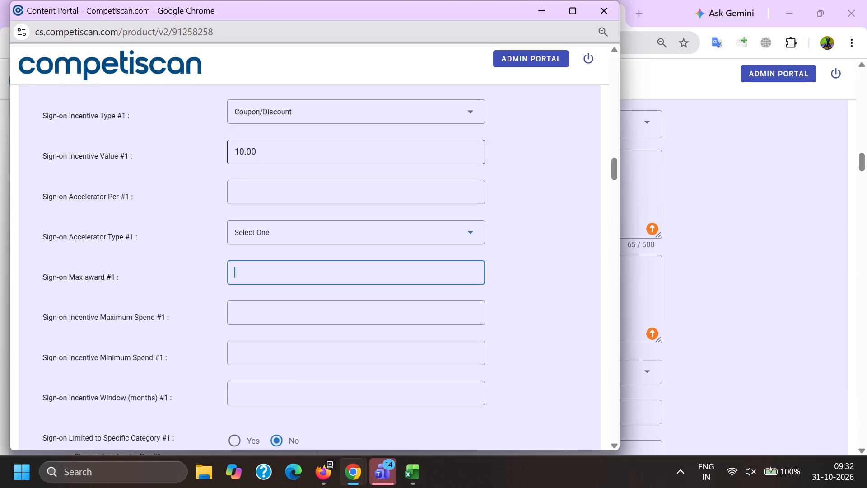
pyautogui.press('1')
pyautogui.write('0.')
pyautogui.press('0')
pyautogui.press('0')
pyautogui.press('Tab')
pyautogui.press('Tab')
pyautogui.press('Tab')
pyautogui.press('1')
pyautogui.scroll(-4, 251, 155)
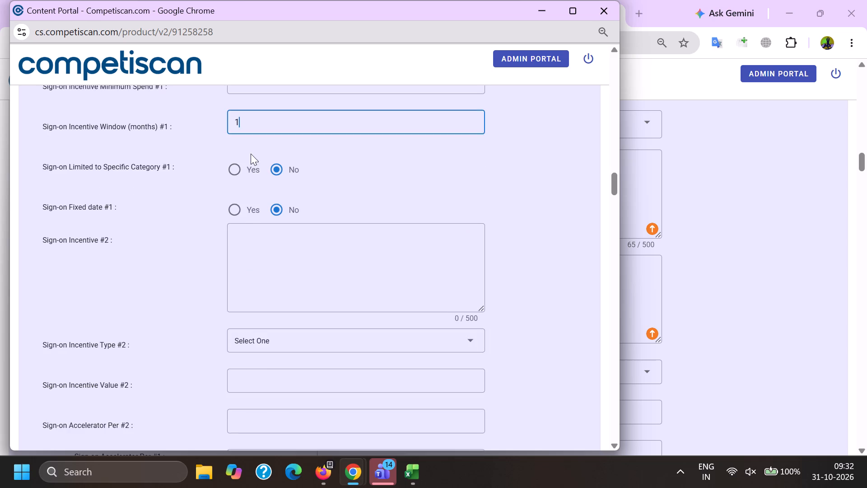
pyautogui.click(244, 211)
# In the Payment Card Offer Details, set Application Type to Invitation to Apply and Card Network to Visa.
pyautogui.scroll(-20, 244, 209)
pyautogui.scroll(-2, 244, 209)
pyautogui.scroll(3, 249, 202)
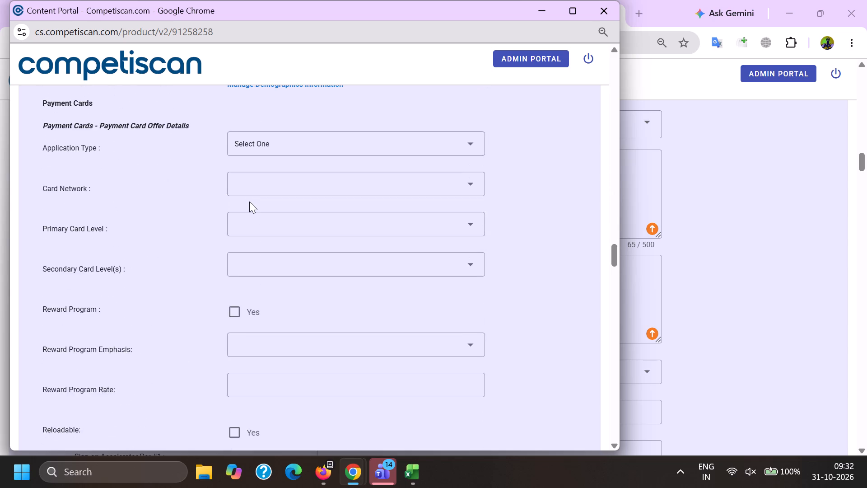
pyautogui.click(249, 159)
pyautogui.click(279, 139)
pyautogui.click(284, 206)
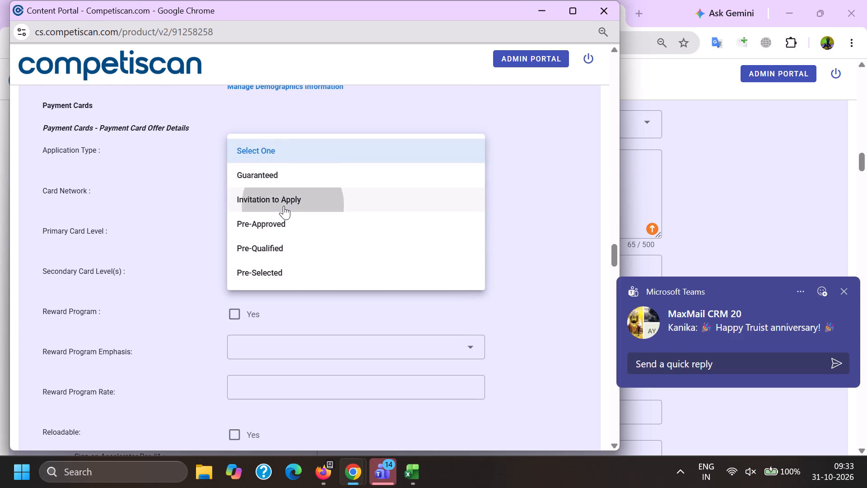
pyautogui.click(178, 197)
pyautogui.click(238, 186)
pyautogui.scroll(1, 259, 140)
pyautogui.scroll(-1, 259, 140)
pyautogui.moveTo(279, 301); pyautogui.dragTo(279, 306)
pyautogui.click(196, 305)
# Set Primary Card Level to Visa Signature and mark Reward Program as Yes.
pyautogui.click(273, 225)
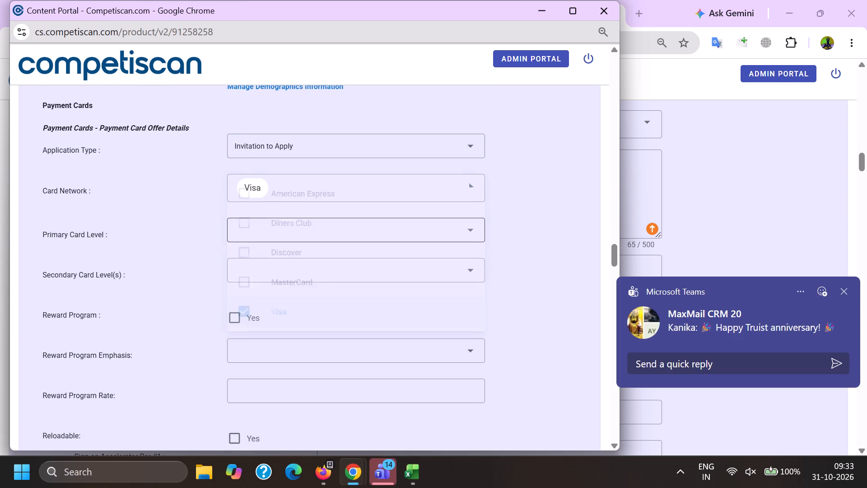
pyautogui.scroll(-5, 286, 380)
pyautogui.click(294, 349)
pyautogui.moveTo(186, 348); pyautogui.dragTo(197, 348)
pyautogui.click(246, 319)
pyautogui.doubleClick(199, 342)
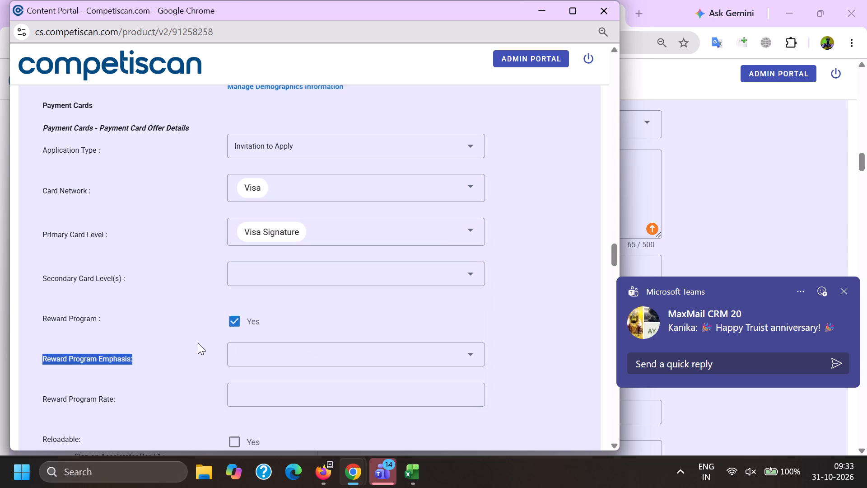
# Mark Credit Card Mentioned in the Retail credit section and submit the product form.
pyautogui.press('End')
pyautogui.click(233, 260)
pyautogui.click(255, 441)
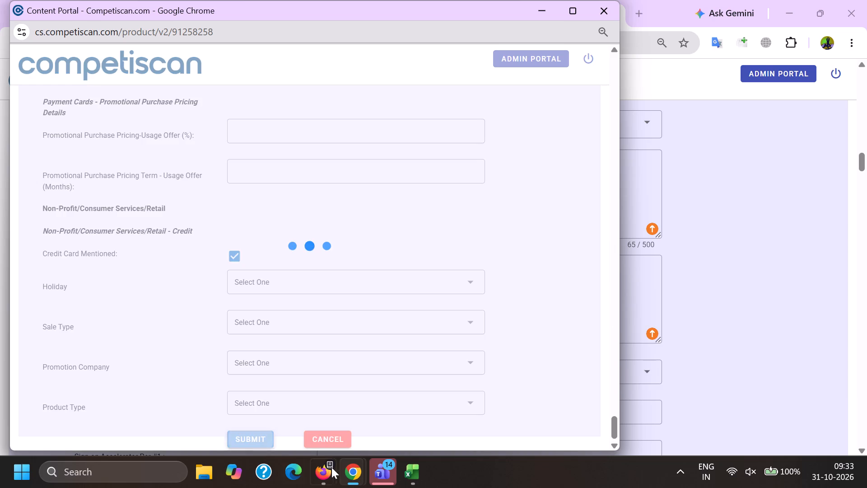
# Switch to the E-Glacier search in Firefox, rerun it for "e.pbteen.com" and copy the subject "Their vision 🤝 our expertise".
pyautogui.click(337, 466)
pyautogui.click(279, 410)
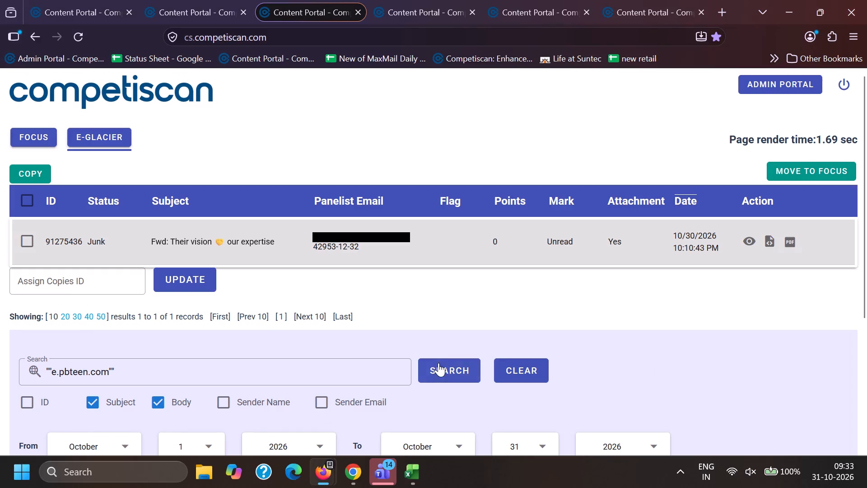
pyautogui.click(438, 363)
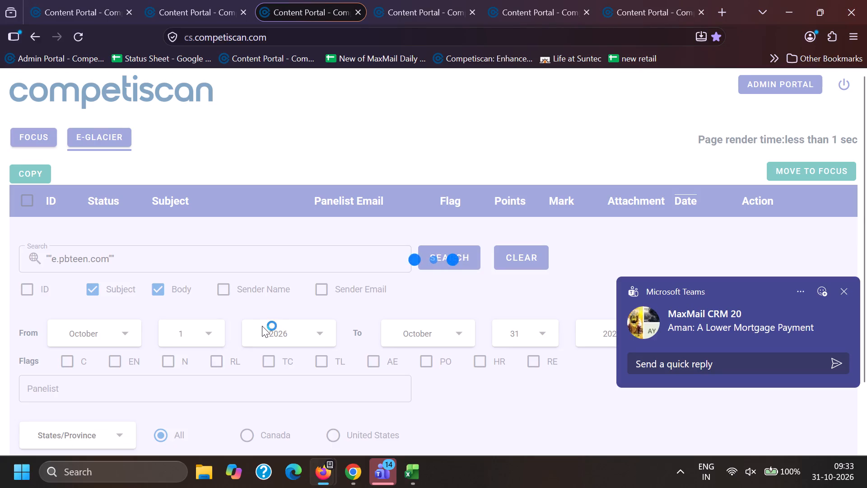
pyautogui.moveTo(171, 235); pyautogui.dragTo(289, 244)
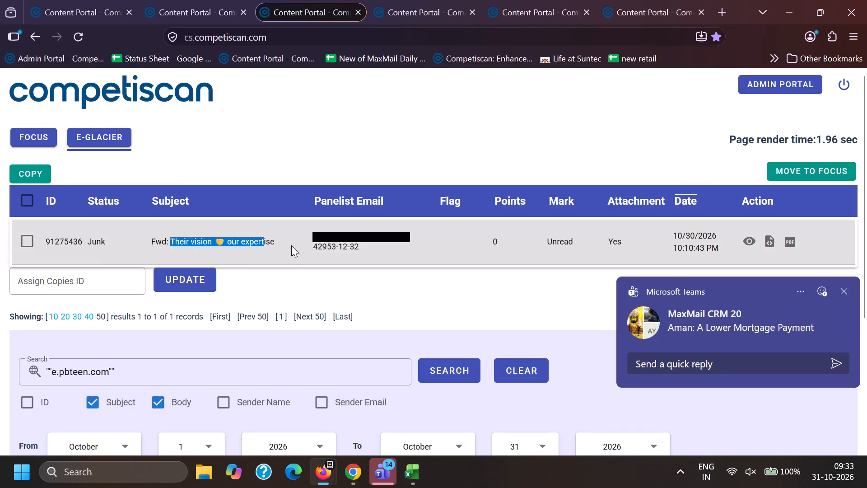
pyautogui.hotkey('ctrl', 'c')
pyautogui.hotkey('ctrl', 'c')
# Switch to the Focus results in Chrome and examine the content of the older used Pottery Barn Teen email 76485805.
pyautogui.click(359, 481)
pyautogui.click(294, 430)
pyautogui.click(224, 0)
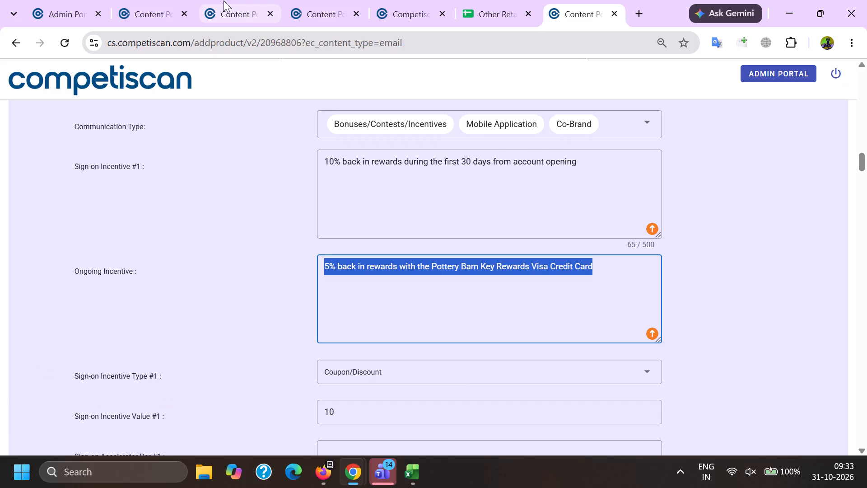
pyautogui.scroll(-11, 184, 302)
pyautogui.scroll(2, 206, 316)
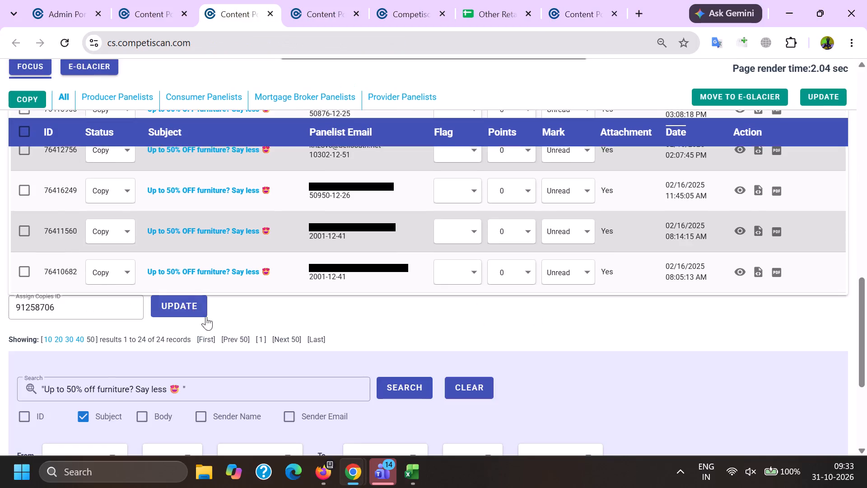
pyautogui.scroll(7, 206, 316)
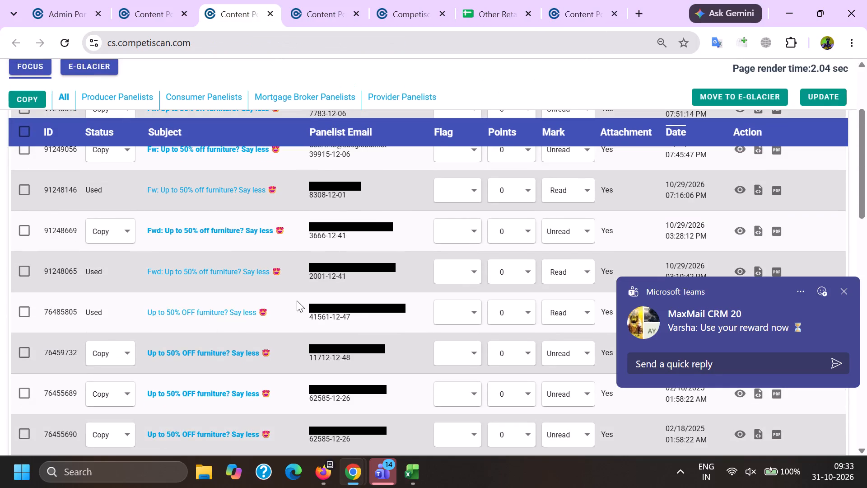
pyautogui.click(854, 291)
pyautogui.click(738, 311)
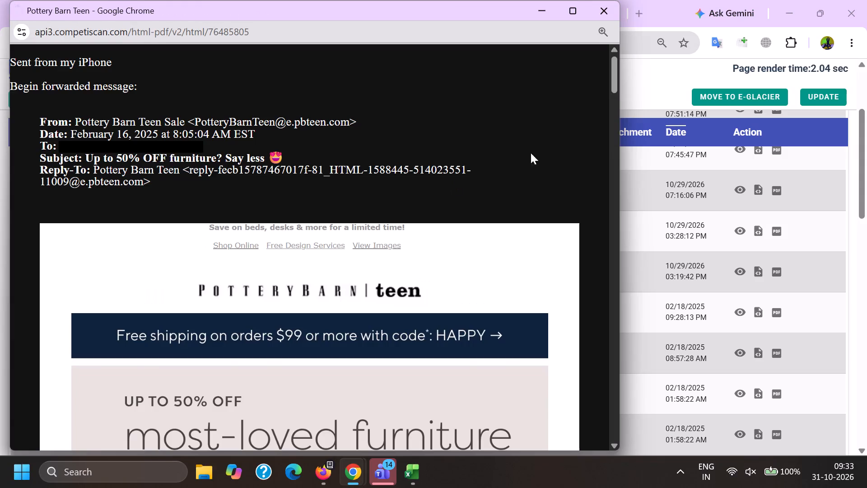
pyautogui.moveTo(612, 79); pyautogui.dragTo(595, 351)
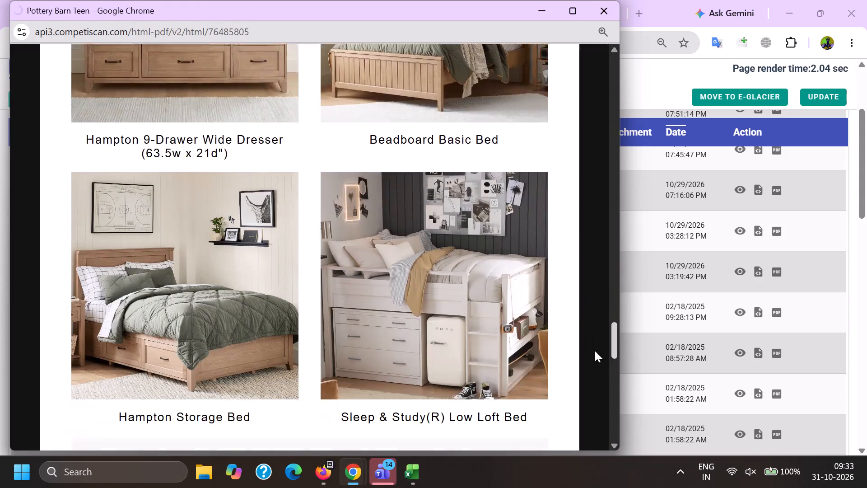
pyautogui.moveTo(595, 351); pyautogui.dragTo(595, 359)
pyautogui.hotkey('alt', 'Tab')
# Examine the content of the older Pottery Barn Teen copy 76410682 at the end of the Focus results.
pyautogui.scroll(-7, 647, 331)
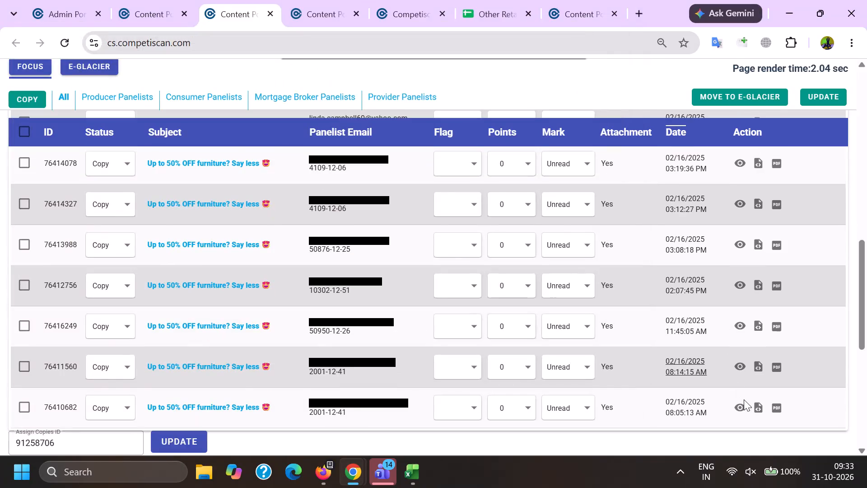
pyautogui.click(745, 404)
pyautogui.scroll(-4, 550, 305)
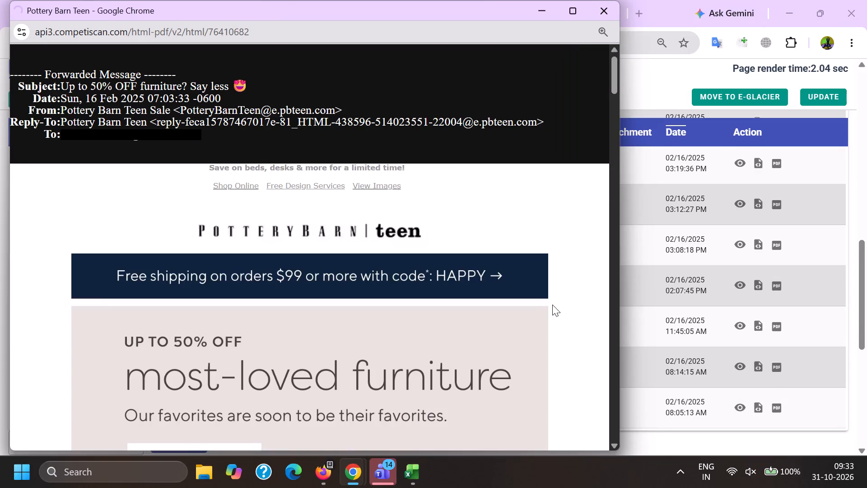
pyautogui.scroll(-16, 552, 305)
pyautogui.scroll(1, 562, 309)
pyautogui.scroll(-10, 562, 309)
pyautogui.scroll(-14, 571, 298)
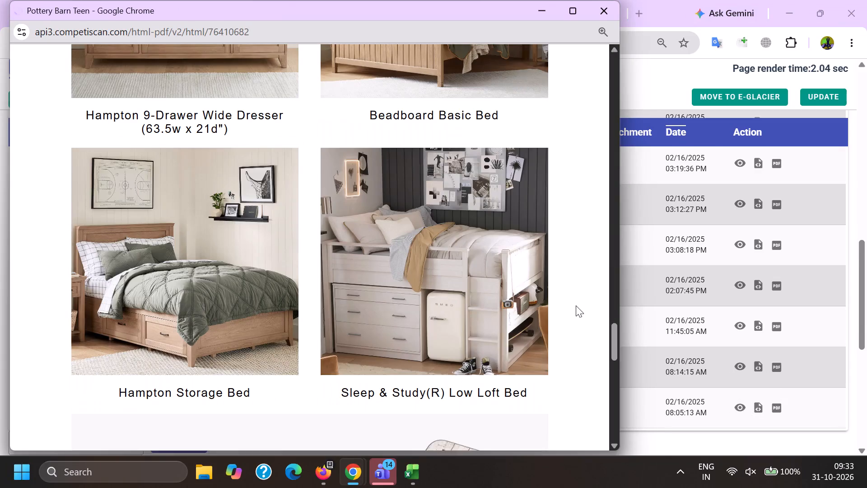
pyautogui.hotkey('alt', 'Tab')
# Replace the Focus subject search with the copied "Their vision 🤝 our expertise" in quotation marks and run it.
pyautogui.scroll(-6, 309, 285)
pyautogui.click(269, 282)
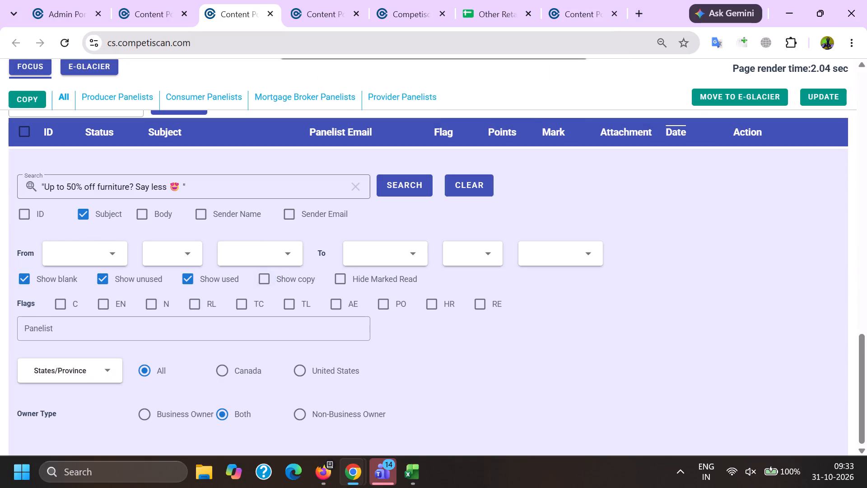
pyautogui.moveTo(268, 179); pyautogui.dragTo(0, 154)
pyautogui.press('BackSpace')
pyautogui.hotkey('shift', '"')
pyautogui.hotkey('ctrl', 'v')
pyautogui.hotkey('shift', '"')
pyautogui.press('Return')
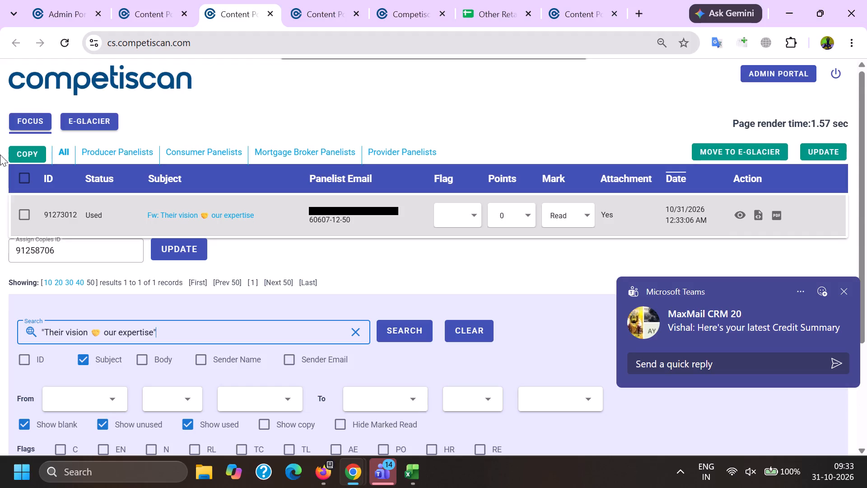
# Open the used Focus email 91273012 and examine its product content.
pyautogui.click(736, 214)
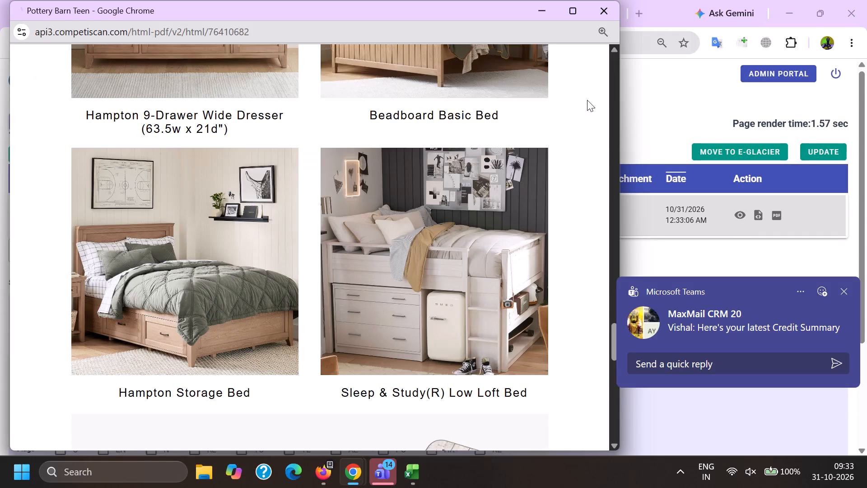
pyautogui.moveTo(614, 61); pyautogui.dragTo(578, 333)
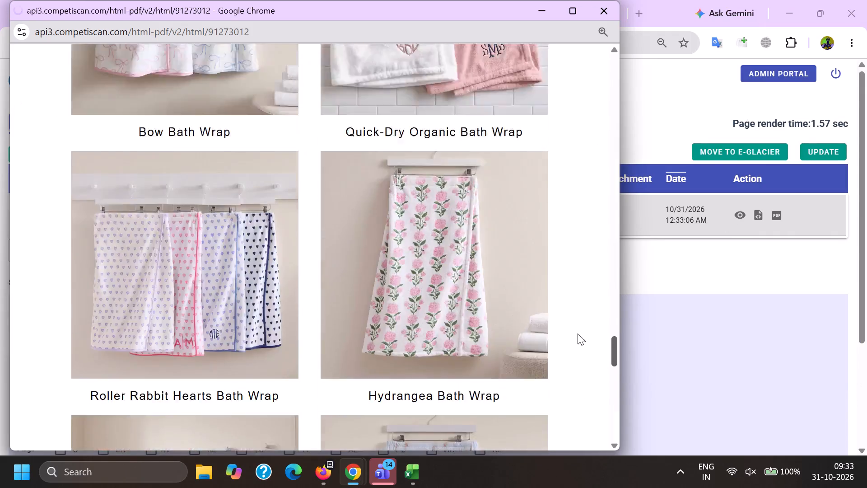
pyautogui.moveTo(578, 333); pyautogui.dragTo(582, 322)
# Switch to Firefox, open the E-Glacier email 91275436 and compare its product content with the Focus email 91273012.
pyautogui.hotkey('alt', 'Tab')
pyautogui.hotkey('alt', 'Tab')
pyautogui.click(747, 239)
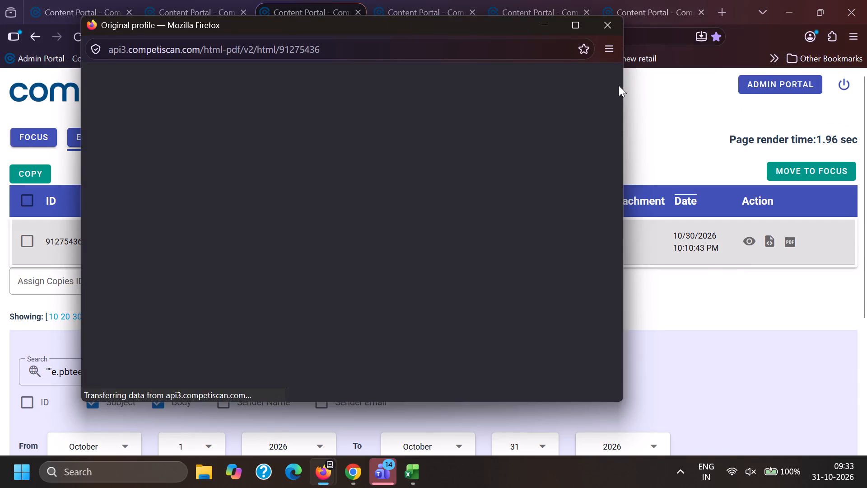
pyautogui.moveTo(619, 85); pyautogui.dragTo(621, 315)
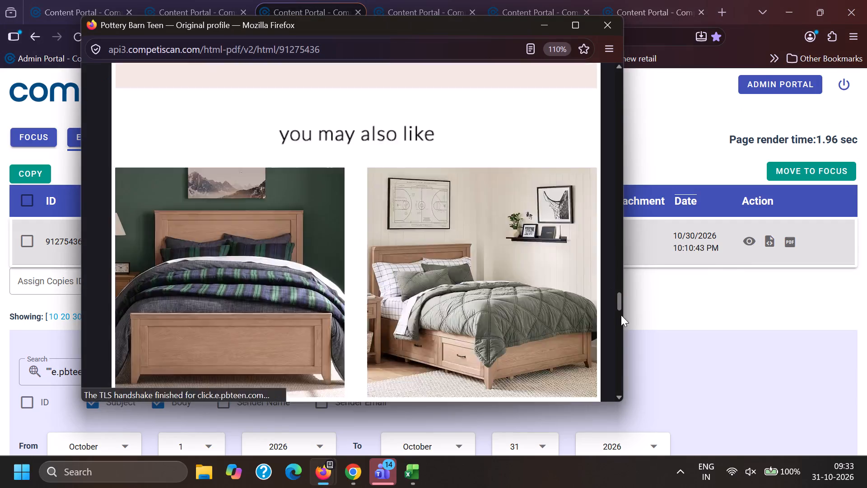
pyautogui.moveTo(621, 315); pyautogui.dragTo(627, 349)
pyautogui.hotkey('alt', 'Tab')
pyautogui.hotkey('alt', 'Tab')
pyautogui.hotkey('alt', 'Tab')
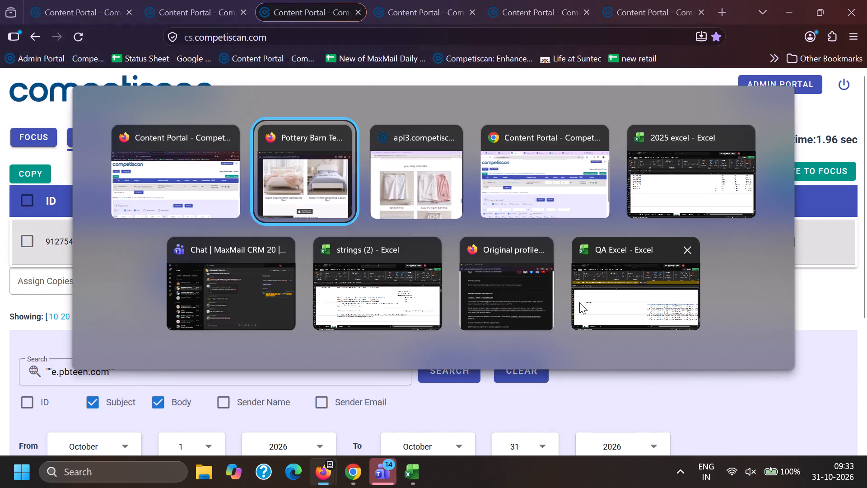
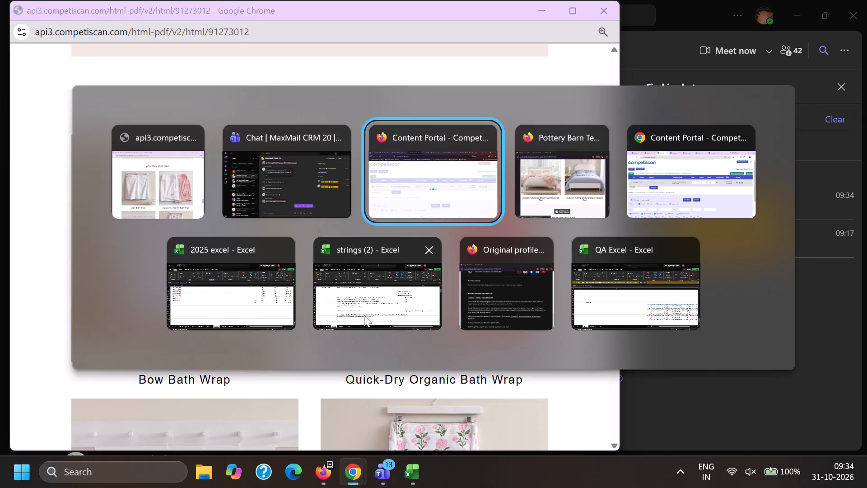
# Return to the Focus results in Chrome, include copies in the "Their vision 🤝 our expertise" subject search and run it again.
pyautogui.click(352, 464)
pyautogui.click(291, 429)
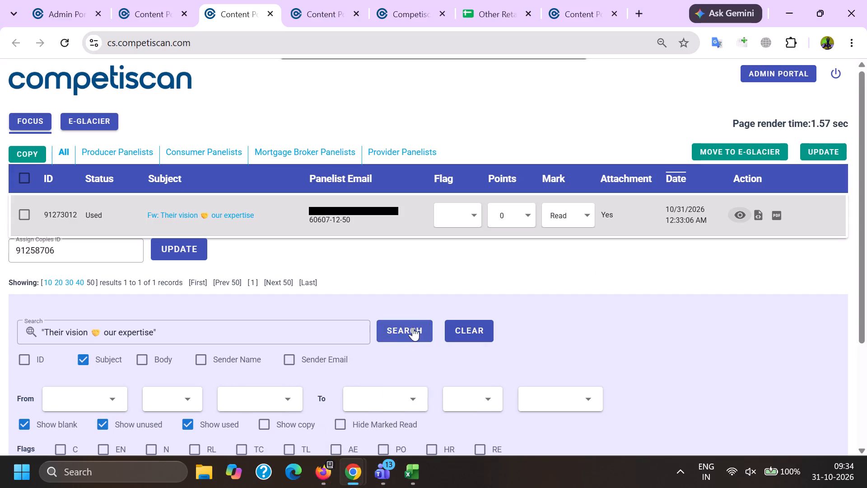
pyautogui.click(256, 427)
pyautogui.click(387, 322)
pyautogui.click(345, 0)
pyautogui.click(241, 0)
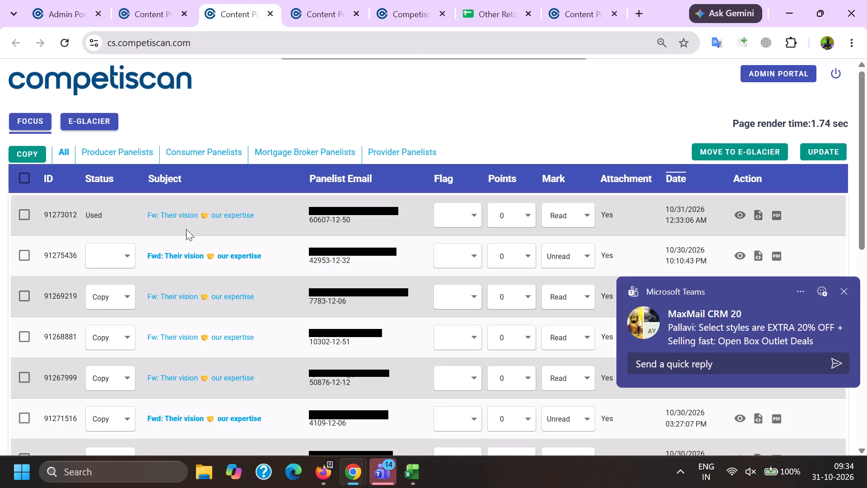
# Open the unassigned email 91275436 from the Focus results in a new tab.
pyautogui.keyDown('ctrl'); pyautogui.click(181, 255); pyautogui.keyUp('ctrl')
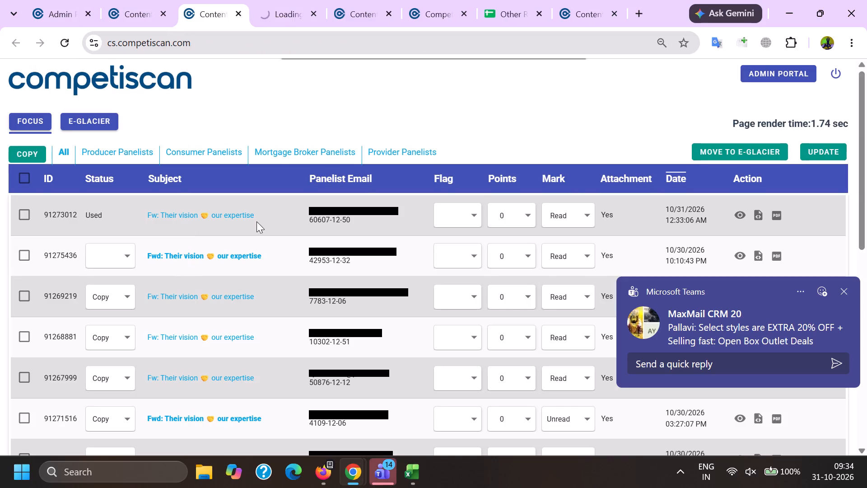
# Examine the "you may also like" product content of the copies 91268102 and 91268072 at the end of the results.
pyautogui.scroll(-1, 258, 228)
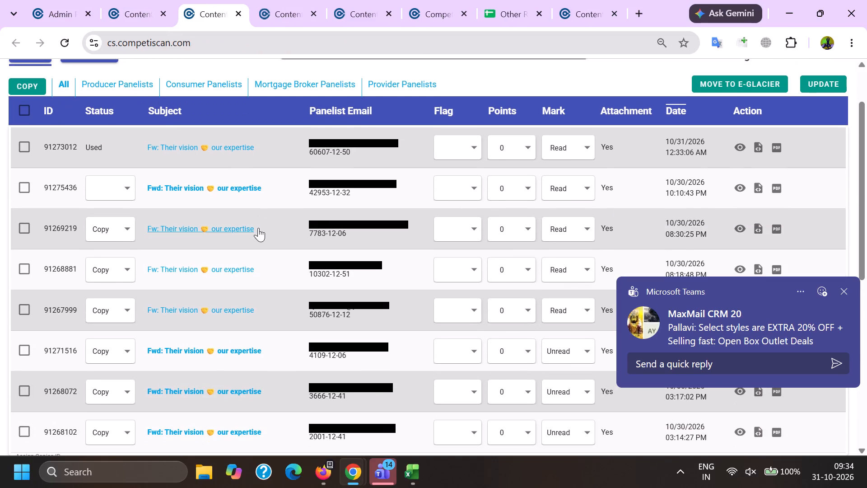
pyautogui.scroll(-1, 258, 228)
pyautogui.click(742, 230)
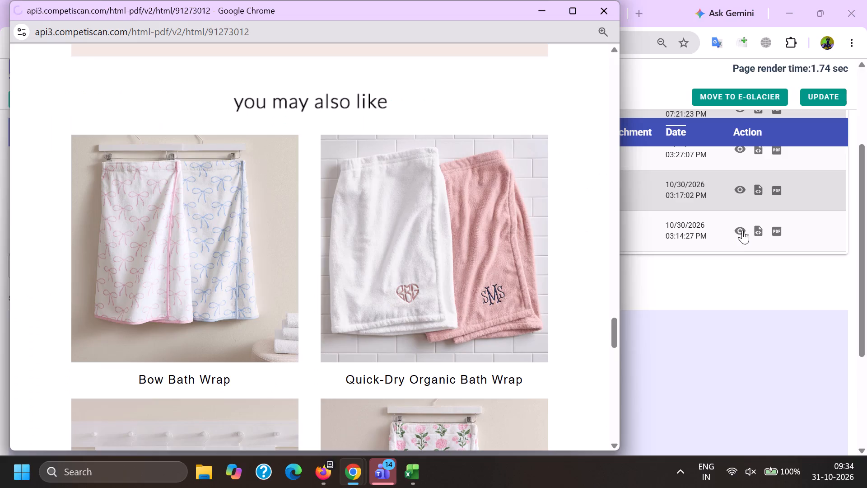
pyautogui.moveTo(614, 62); pyautogui.dragTo(597, 324)
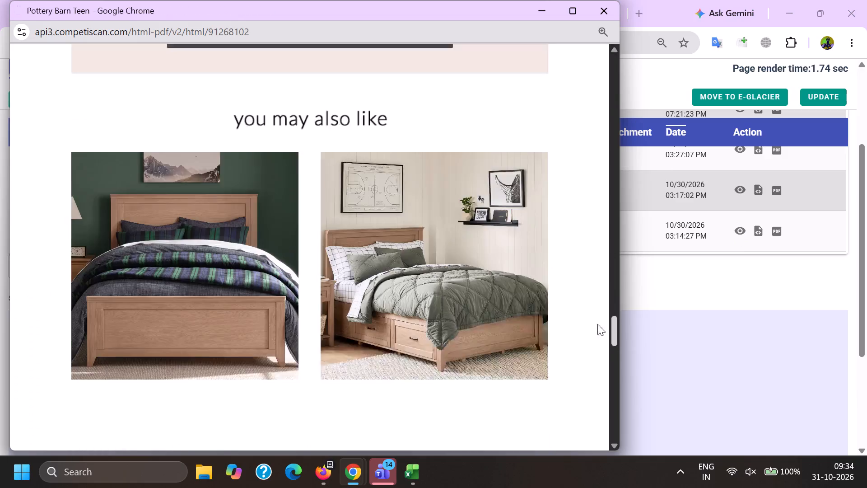
pyautogui.moveTo(597, 324); pyautogui.dragTo(613, 362)
pyautogui.hotkey('alt', 'Tab')
pyautogui.click(738, 192)
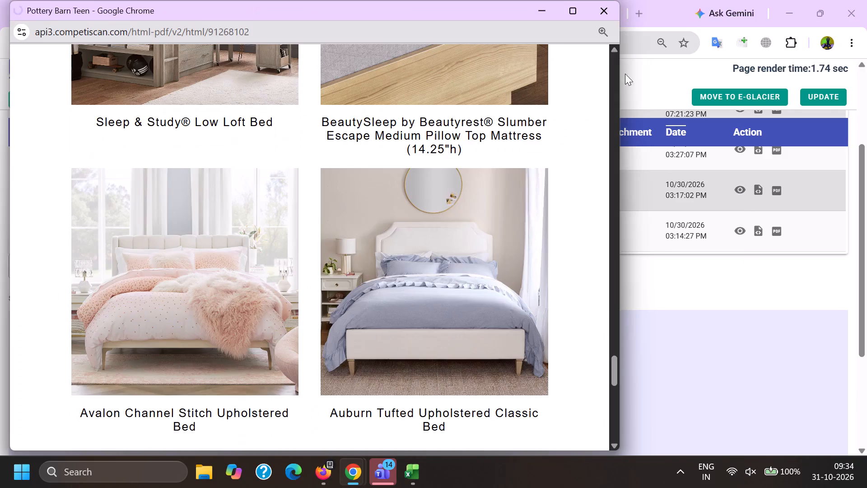
pyautogui.moveTo(615, 56); pyautogui.dragTo(603, 366)
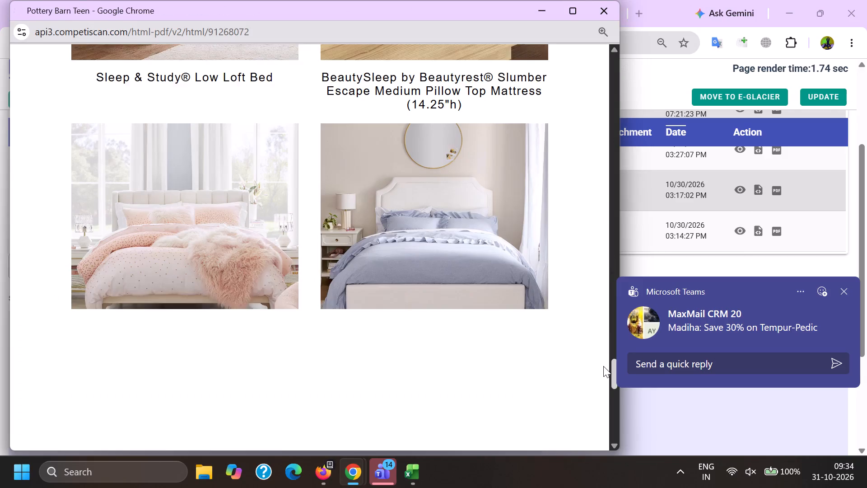
pyautogui.moveTo(603, 366); pyautogui.dragTo(604, 366)
pyautogui.hotkey('alt', 'Tab')
pyautogui.hotkey('alt', 'Tab')
pyautogui.scroll(7, 425, 287)
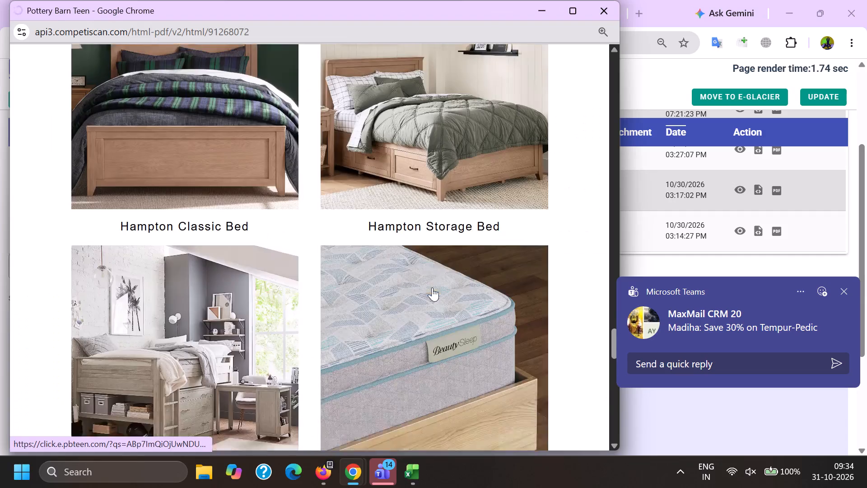
pyautogui.hotkey('alt', 'Tab')
# Examine the product content of the copies 91269219 and 91268881 near the start of the Focus results.
pyautogui.scroll(2, 483, 286)
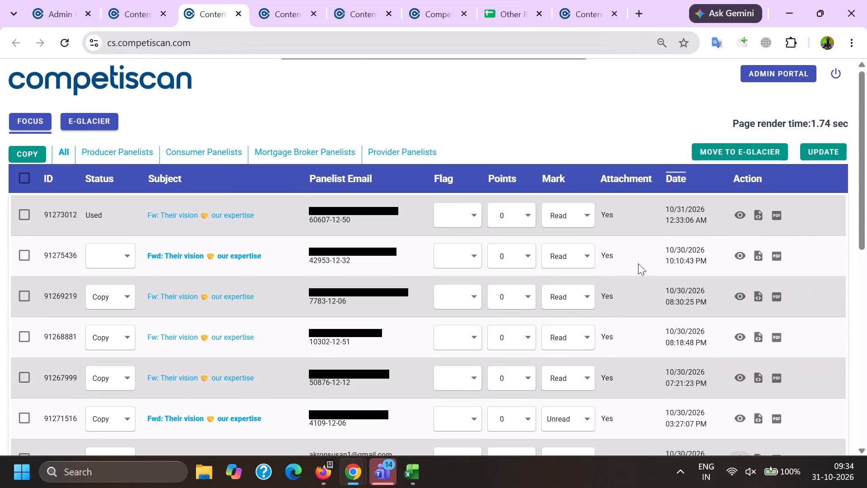
pyautogui.click(741, 296)
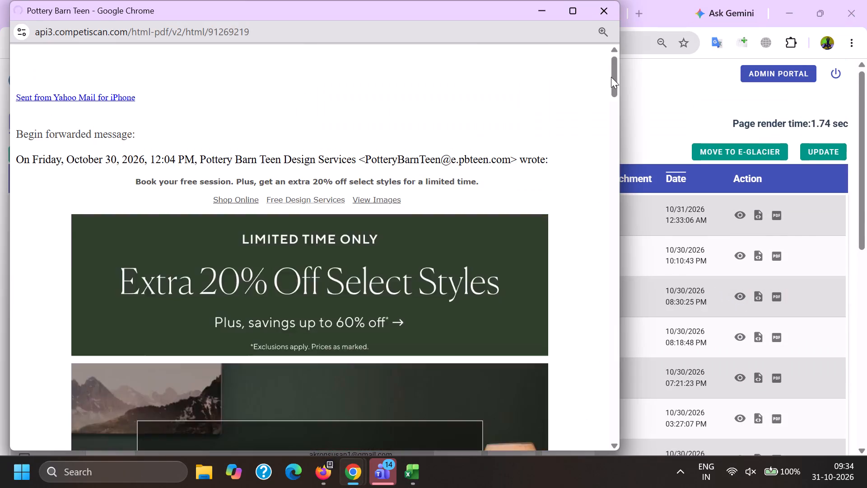
pyautogui.moveTo(613, 70); pyautogui.dragTo(614, 365)
pyautogui.hotkey('alt', 'Tab')
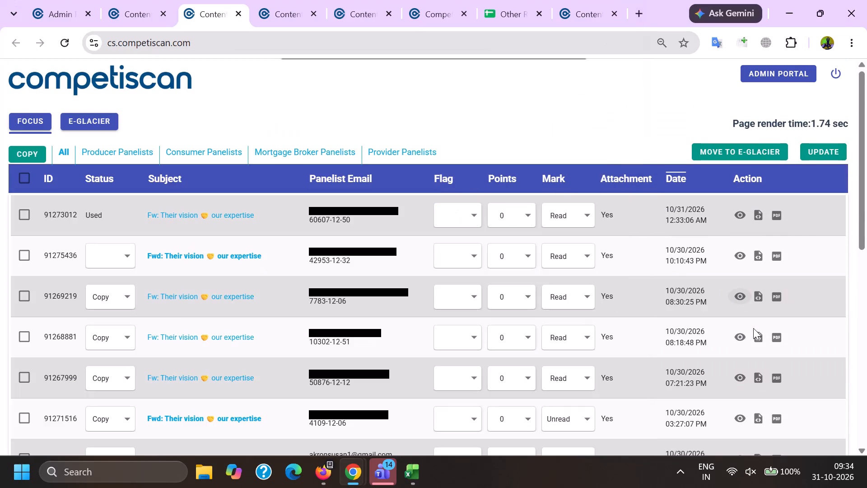
pyautogui.click(738, 340)
pyautogui.moveTo(615, 64); pyautogui.dragTo(620, 376)
pyautogui.hotkey('alt', 'Tab')
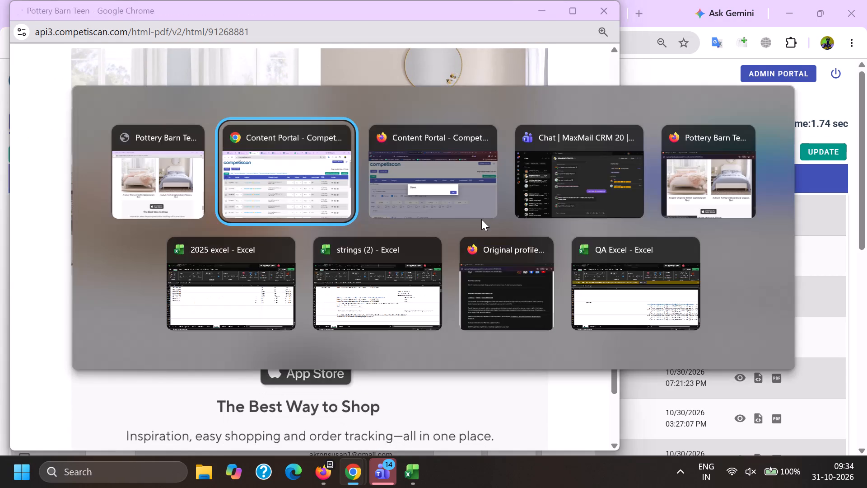
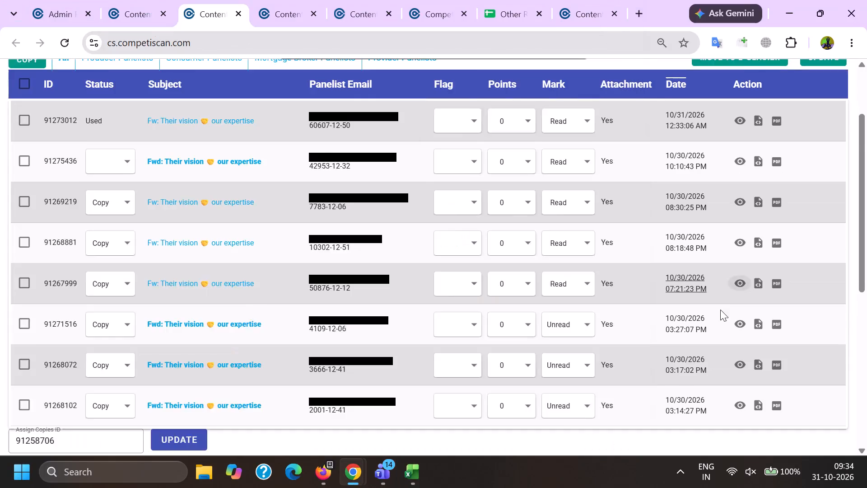
# Examine the product content of the copies 91268072 and 91271516 in the search results.
pyautogui.click(738, 190)
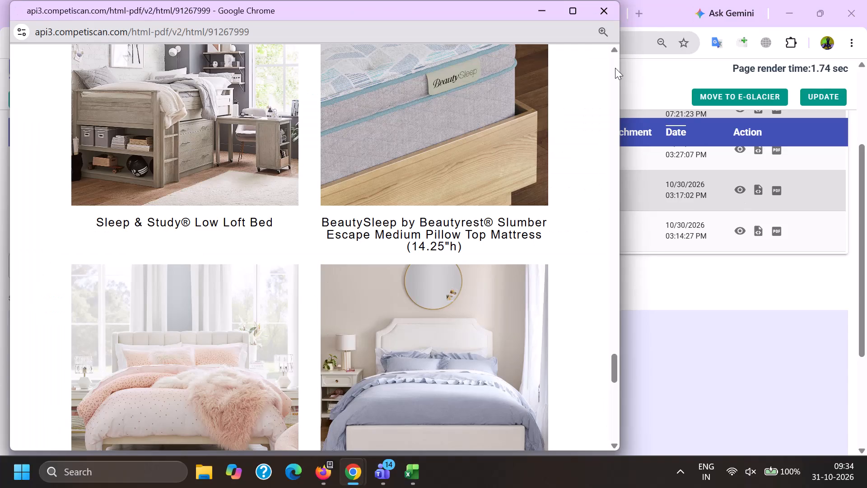
pyautogui.moveTo(615, 67); pyautogui.dragTo(578, 392)
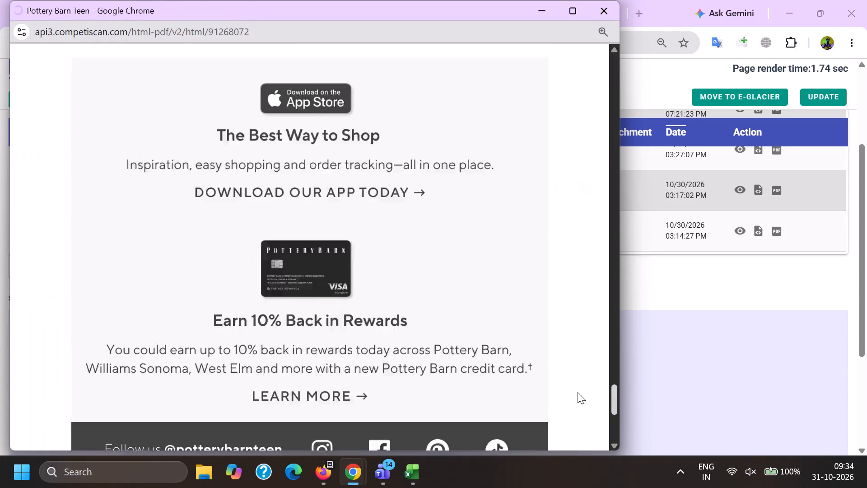
pyautogui.moveTo(578, 392); pyautogui.dragTo(576, 341)
pyautogui.hotkey('alt', 'Tab')
pyautogui.scroll(1, 699, 337)
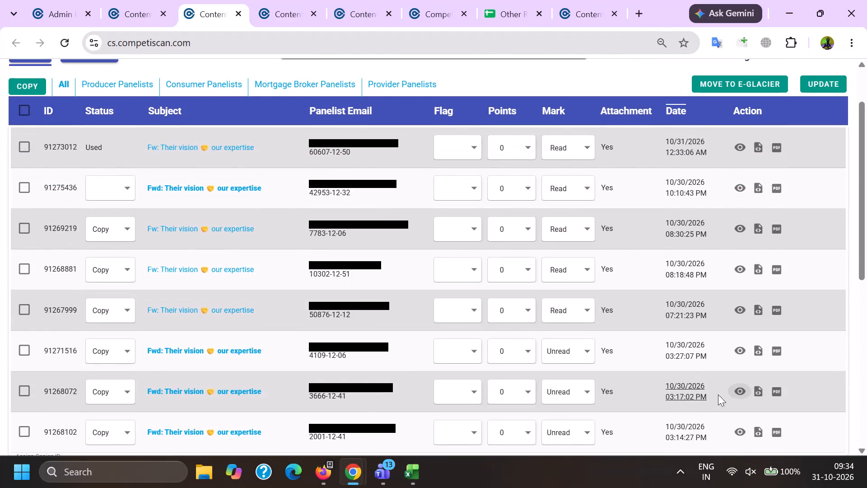
pyautogui.click(740, 350)
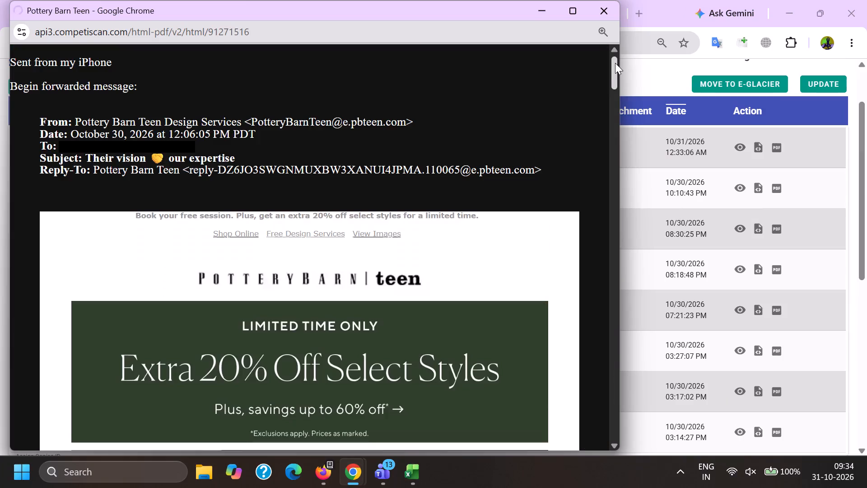
pyautogui.moveTo(615, 63); pyautogui.dragTo(621, 380)
pyautogui.hotkey('alt', 'Tab')
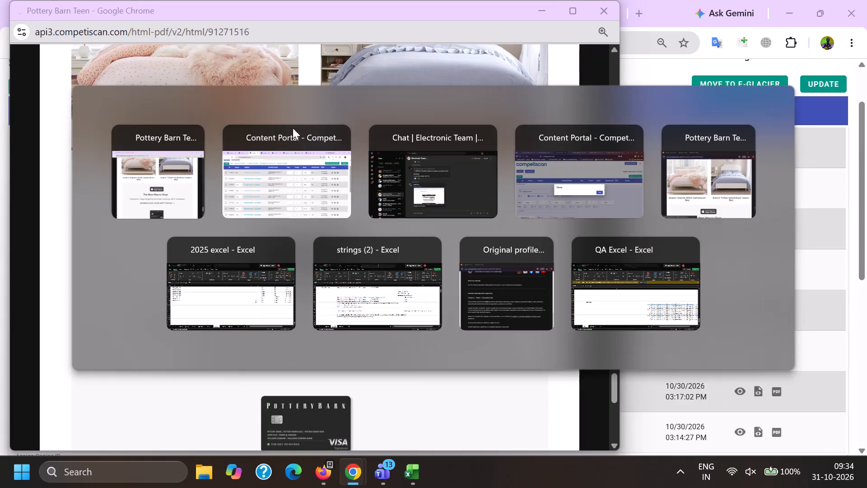
pyautogui.click(278, 185)
pyautogui.click(288, 0)
pyautogui.doubleClick(269, 42)
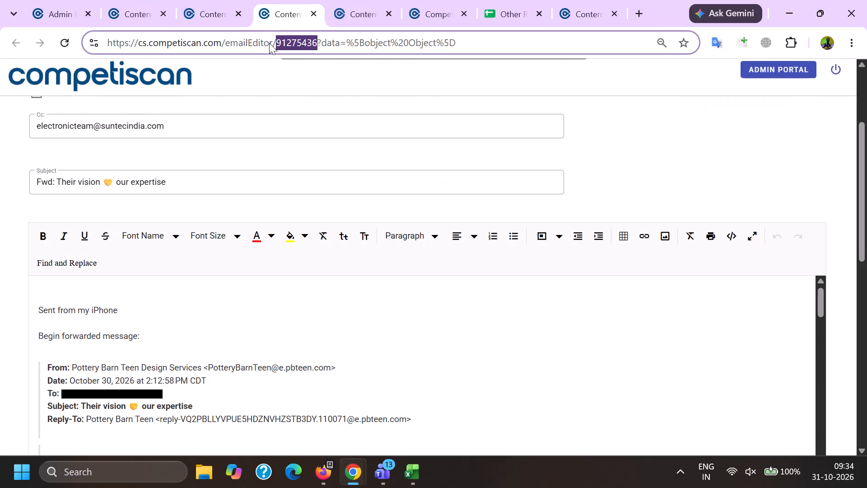
pyautogui.hotkey('ctrl', 'c')
pyautogui.click(429, 487)
pyautogui.click(410, 478)
pyautogui.click(563, 401)
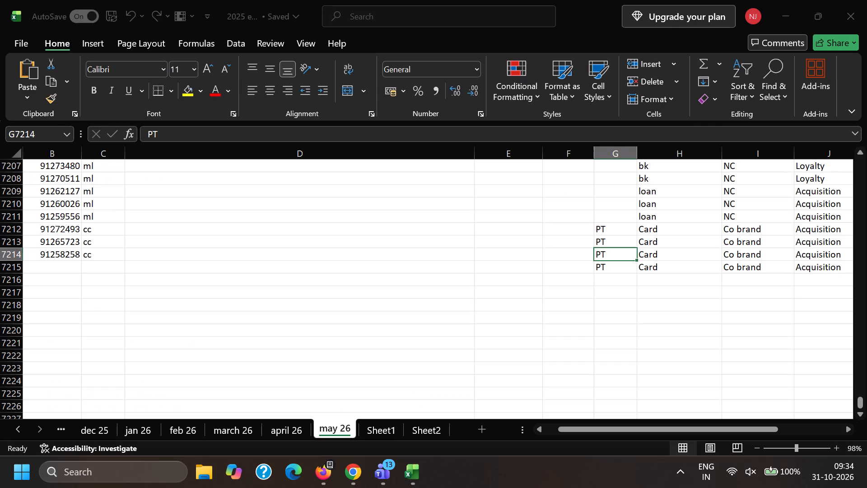
pyautogui.click(57, 271)
pyautogui.hotkey('ctrl', 'v')
pyautogui.click(107, 271)
pyautogui.write('cc')
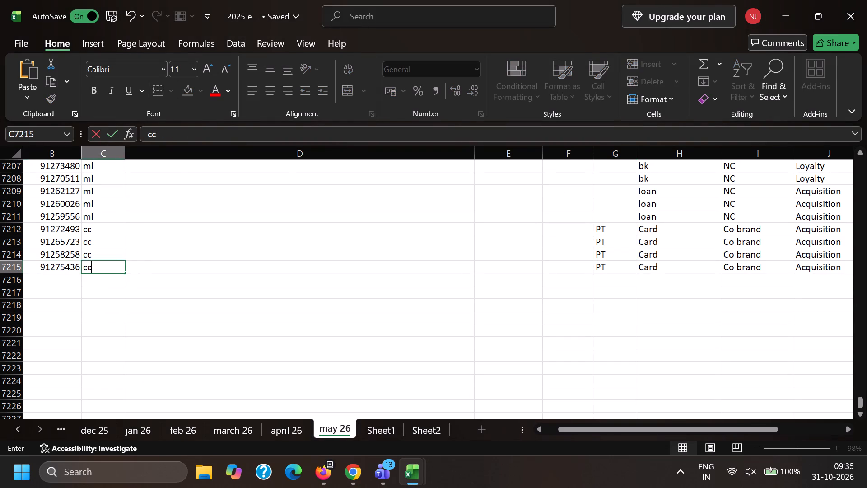
pyautogui.click(151, 264)
pyautogui.press('Right')
pyautogui.press('Right')
pyautogui.press('Right')
pyautogui.press('Right')
# Back in Chrome, strip the forwarding lines, recipient line, sender address and Reply-To line from the header of email 91275436.
pyautogui.hotkey('alt', 'Tab')
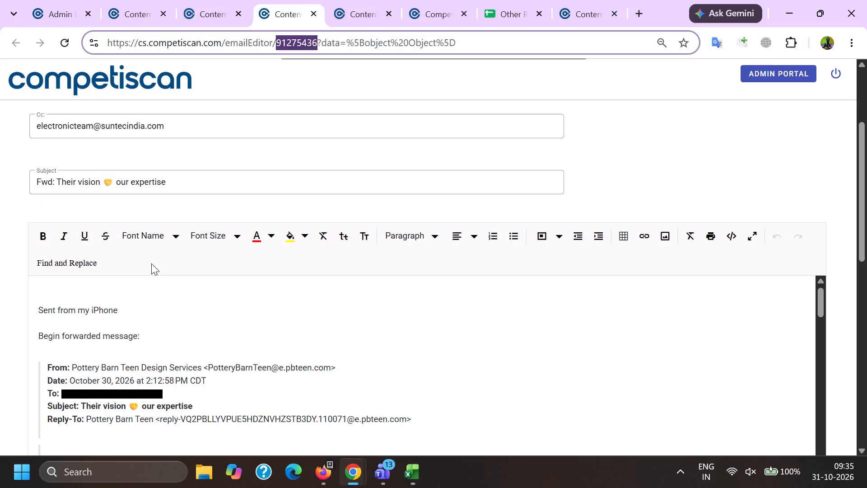
pyautogui.moveTo(163, 341); pyautogui.dragTo(0, 251)
pyautogui.press('BackSpace')
pyautogui.click(43, 328)
pyautogui.press('BackSpace')
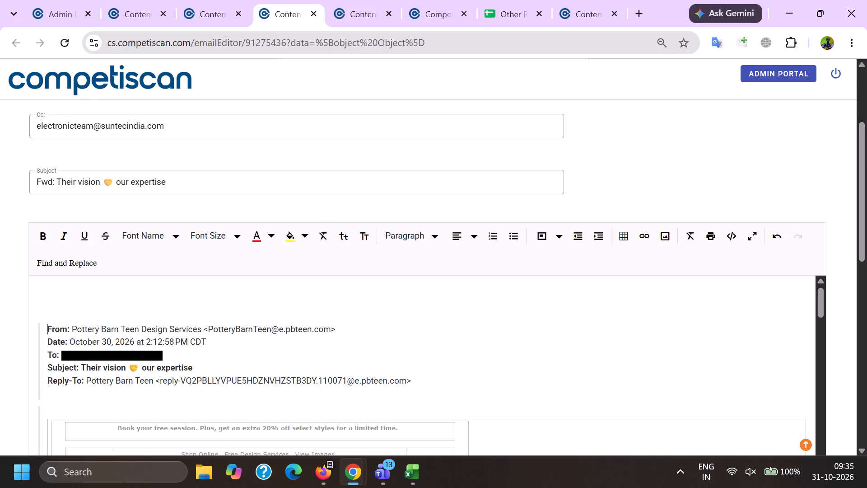
pyautogui.moveTo(34, 336); pyautogui.dragTo(159, 336)
pyautogui.press('BackSpace')
pyautogui.press('BackSpace')
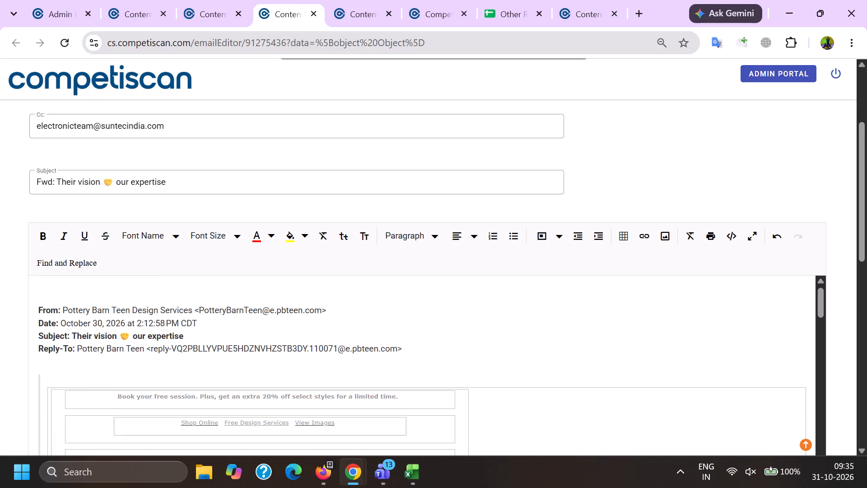
pyautogui.moveTo(191, 309); pyautogui.dragTo(352, 310)
pyautogui.press('BackSpace')
pyautogui.moveTo(423, 351); pyautogui.dragTo(8, 356)
pyautogui.press('BackSpace')
pyautogui.moveTo(33, 346); pyautogui.dragTo(465, 361)
pyautogui.press('BackSpace')
pyautogui.scroll(-1, 412, 208)
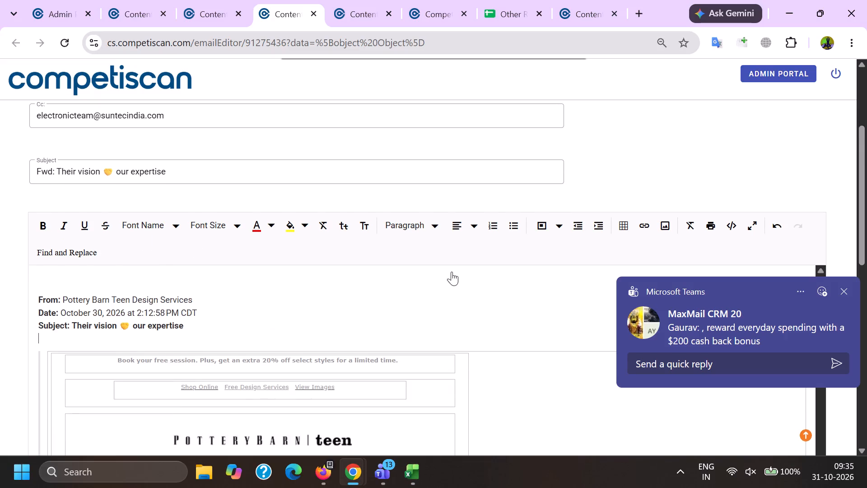
# Remove the links from the "View Images" header text and the app download banner in the Pottery Barn Teen email.
pyautogui.click(320, 327)
pyautogui.click(397, 353)
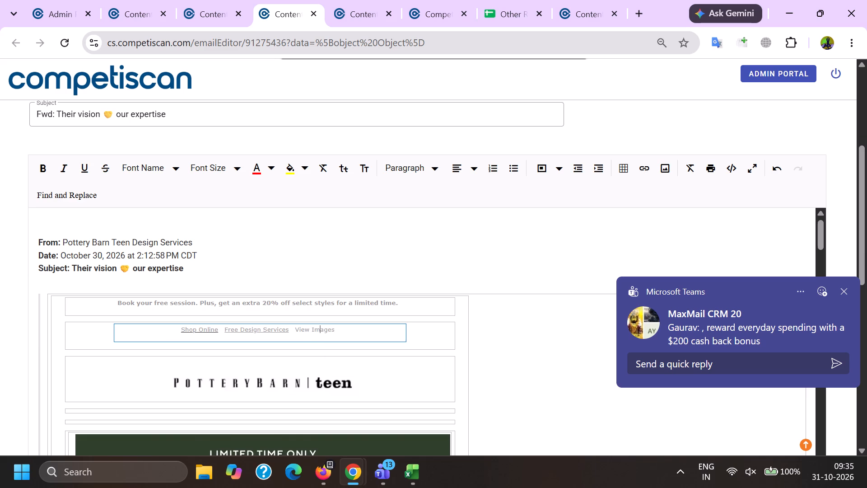
pyautogui.scroll(-16, 346, 336)
pyautogui.scroll(1, 321, 314)
pyautogui.scroll(-8, 321, 314)
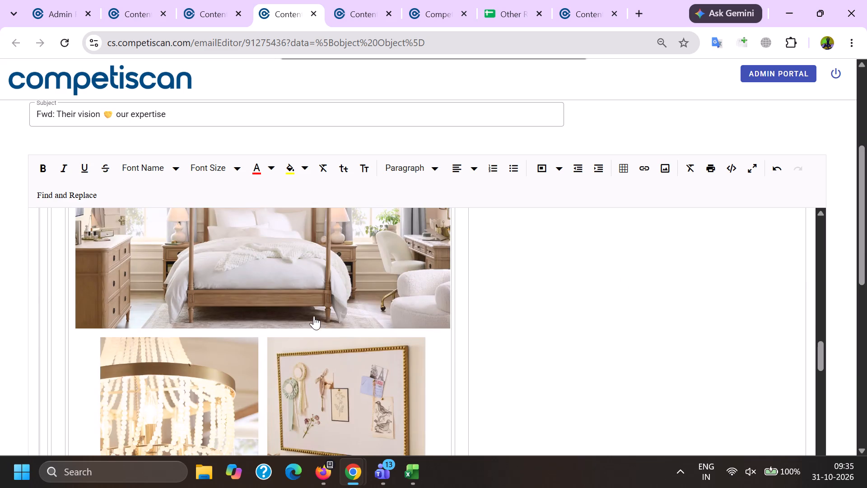
pyautogui.scroll(18, 312, 316)
pyautogui.scroll(-2, 294, 314)
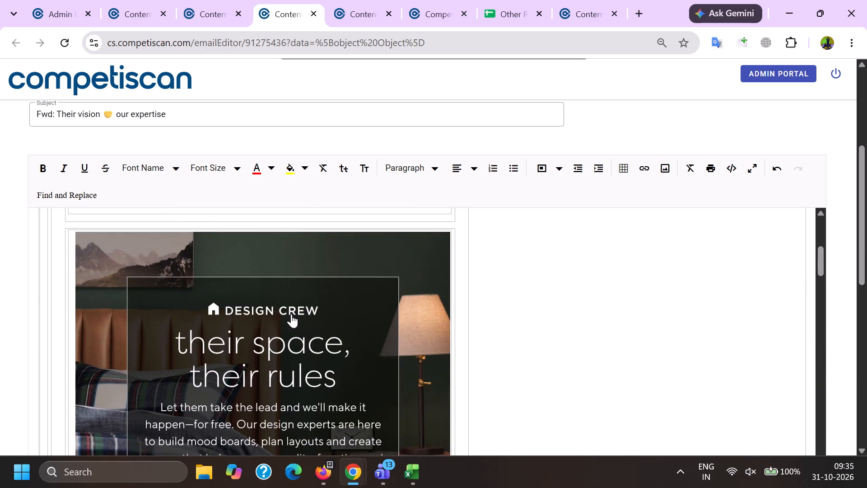
pyautogui.scroll(-20, 291, 314)
pyautogui.scroll(-20, 291, 314)
pyautogui.scroll(-8, 291, 314)
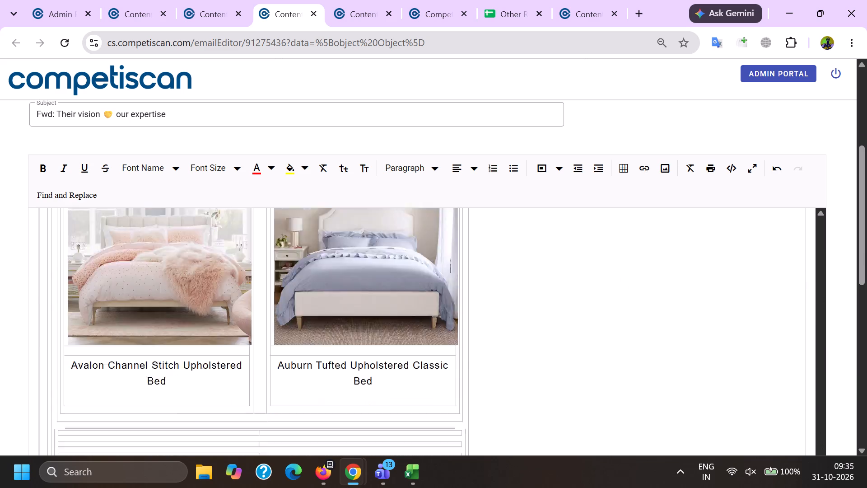
pyautogui.scroll(-5, 272, 301)
pyautogui.scroll(5, 258, 348)
pyautogui.click(243, 387)
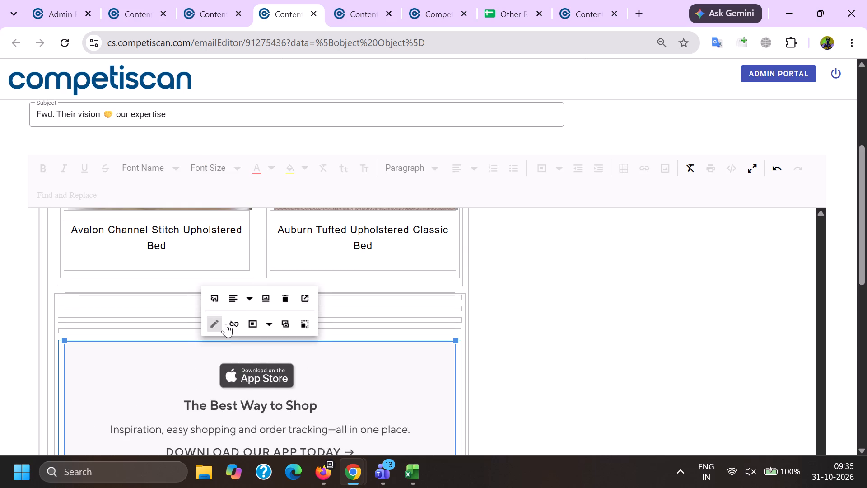
pyautogui.click(228, 326)
pyautogui.scroll(-2, 218, 284)
pyautogui.scroll(-4, 133, 368)
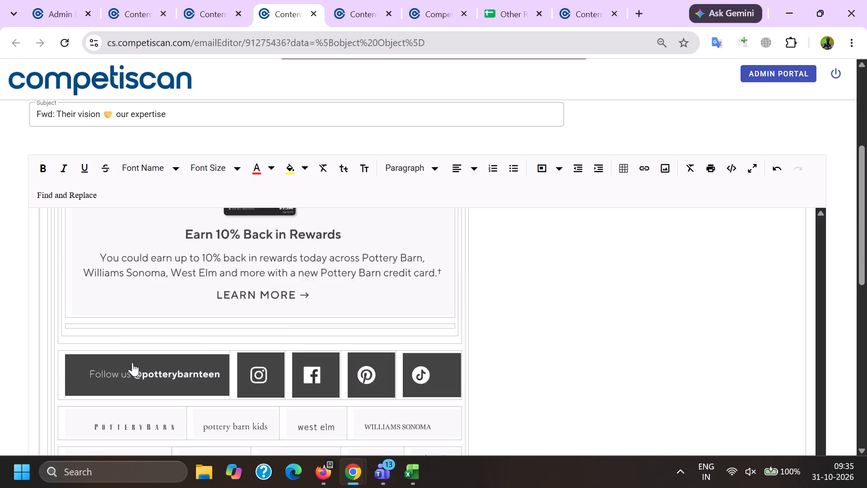
pyautogui.click(109, 309)
pyautogui.click(116, 265)
pyautogui.click(286, 305)
pyautogui.click(245, 299)
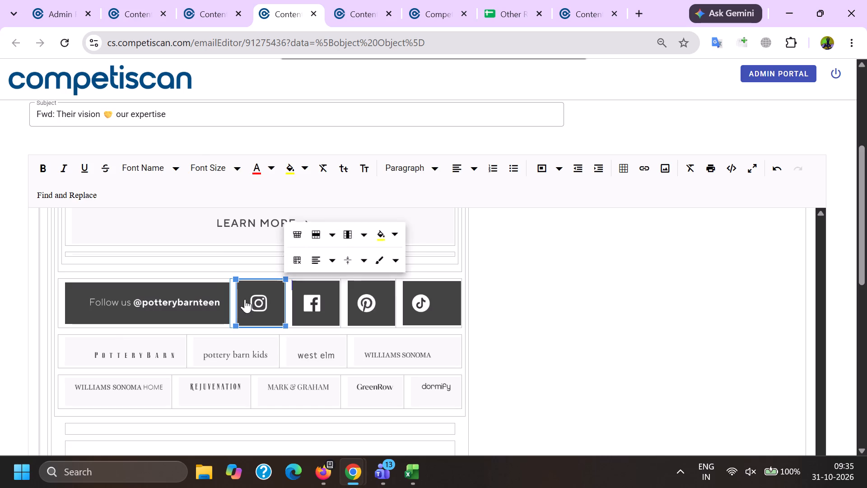
pyautogui.click(266, 264)
pyautogui.click(323, 315)
pyautogui.click(318, 256)
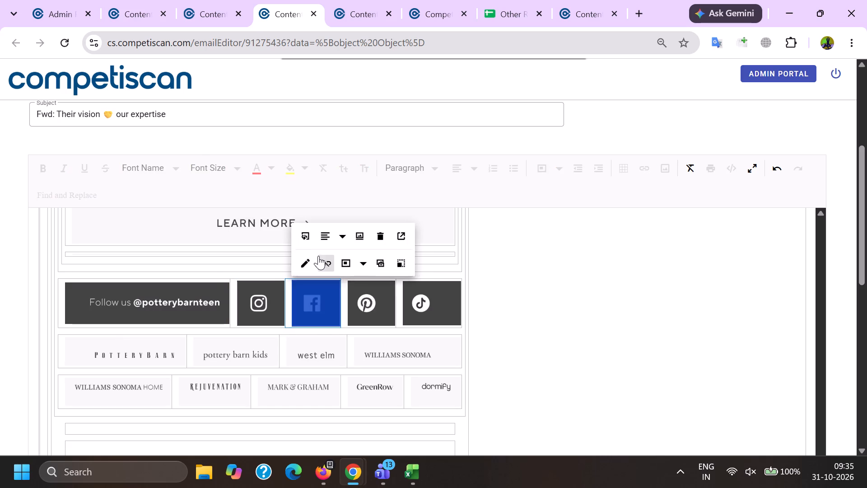
pyautogui.click(350, 296)
pyautogui.click(382, 259)
pyautogui.click(421, 293)
pyautogui.click(445, 265)
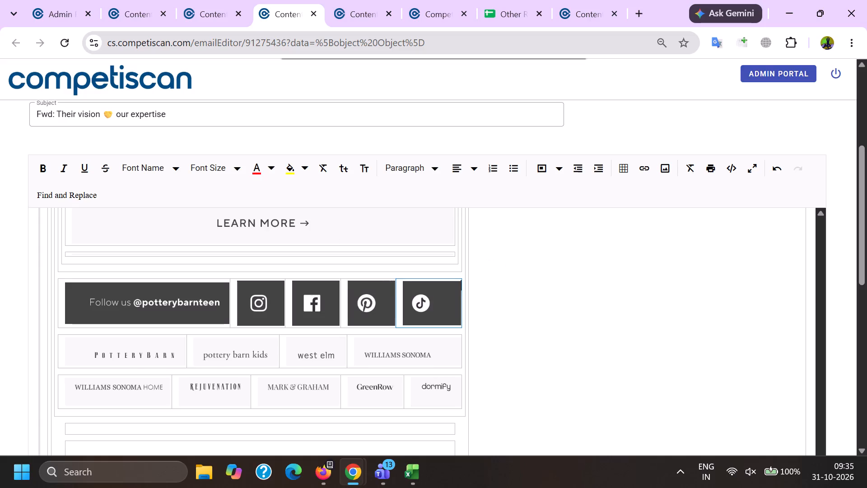
# Remove the link from the "Click here" text for unsubscribing in the email's footer.
pyautogui.scroll(-3, 387, 259)
pyautogui.scroll(-3, 314, 344)
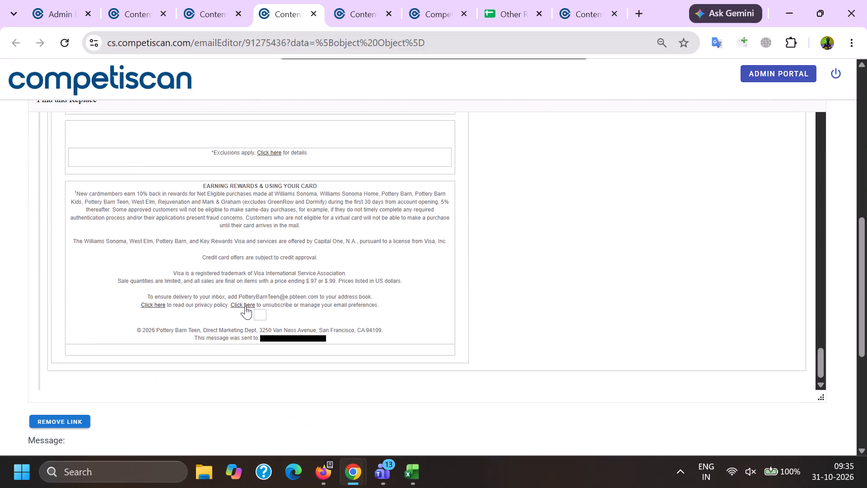
pyautogui.click(245, 305)
pyautogui.click(317, 329)
# Delete the recipient address after "This message was sent to:" and the sender address from the "To ensure delivery" footer line.
pyautogui.moveTo(262, 336); pyautogui.dragTo(318, 333)
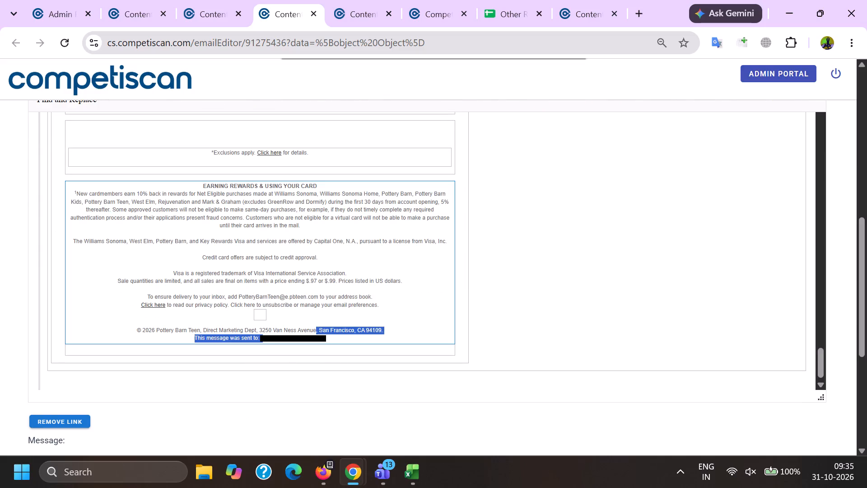
pyautogui.moveTo(318, 333); pyautogui.dragTo(336, 342)
pyautogui.press('BackSpace')
pyautogui.press('BackSpace')
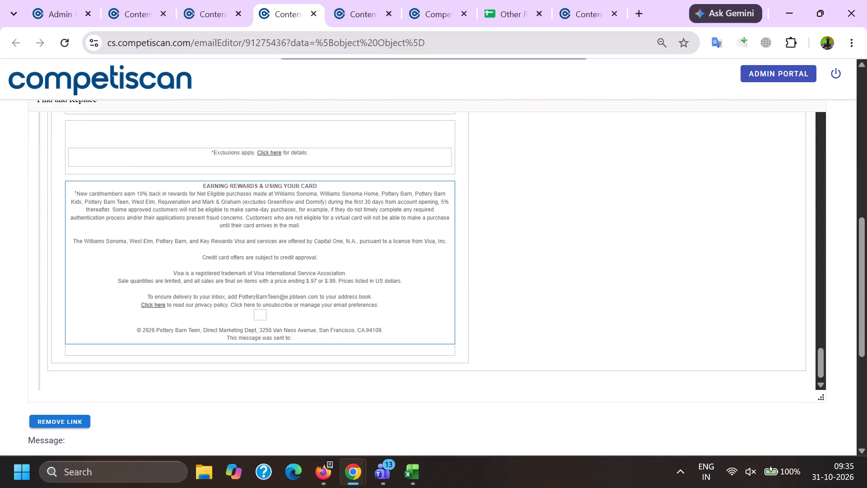
pyautogui.moveTo(237, 296); pyautogui.dragTo(319, 298)
pyautogui.press('BackSpace')
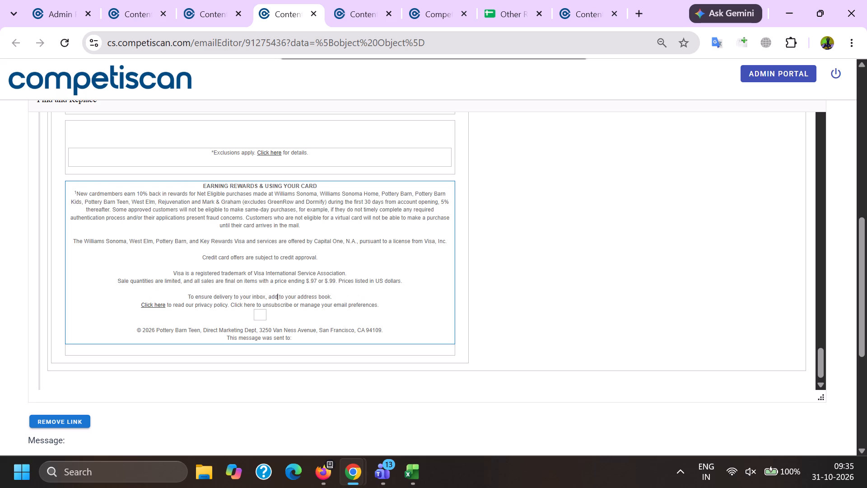
pyautogui.scroll(-11, 309, 280)
pyautogui.click(312, 352)
pyautogui.click(455, 286)
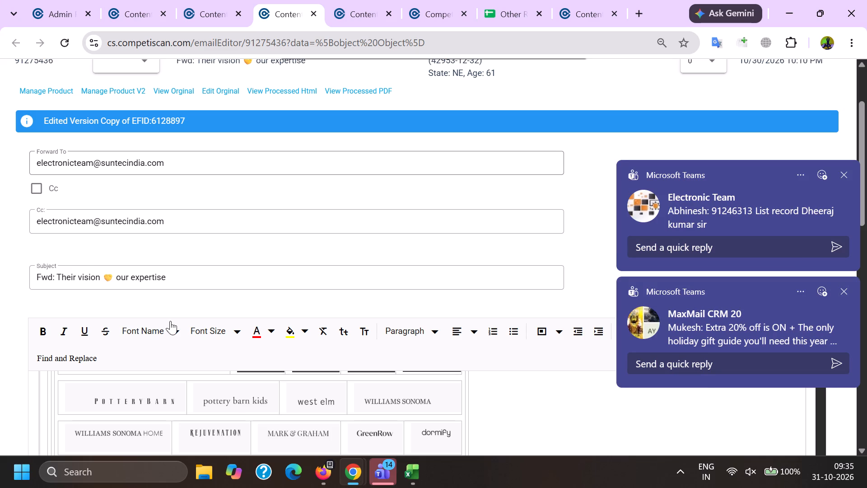
pyautogui.click(55, 85)
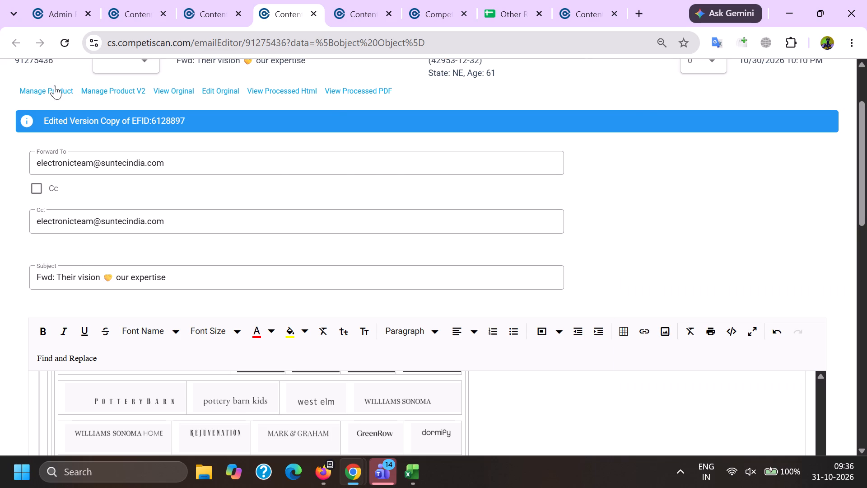
# Return to the email body and copy the brand name "Pottery Barn Teen" from its From line.
pyautogui.hotkey('alt', 'Tab')
pyautogui.scroll(-6, 140, 171)
pyautogui.click(60, 243)
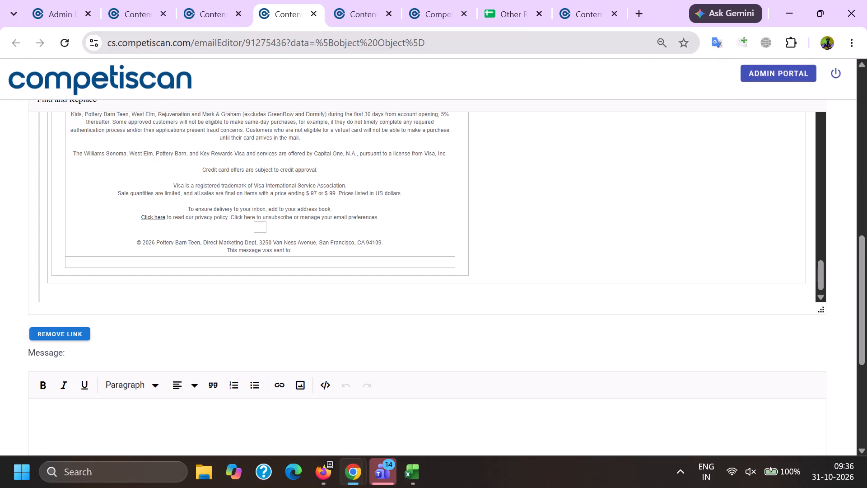
pyautogui.press('pageup')
pyautogui.press('pageup')
pyautogui.press('pageup')
pyautogui.press('pageup')
pyautogui.press('pageup')
pyautogui.press('pageup')
pyautogui.press('pageup')
pyautogui.press('pageup')
pyautogui.press('pageup')
pyautogui.press('pageup')
pyautogui.press('pageup')
pyautogui.press('pageup')
pyautogui.press('pageup')
pyautogui.press('pageup')
pyautogui.press('pageup')
pyautogui.press('pageup')
pyautogui.press('pageup')
pyautogui.press('pageup')
pyautogui.press('pageup')
pyautogui.press('pageup')
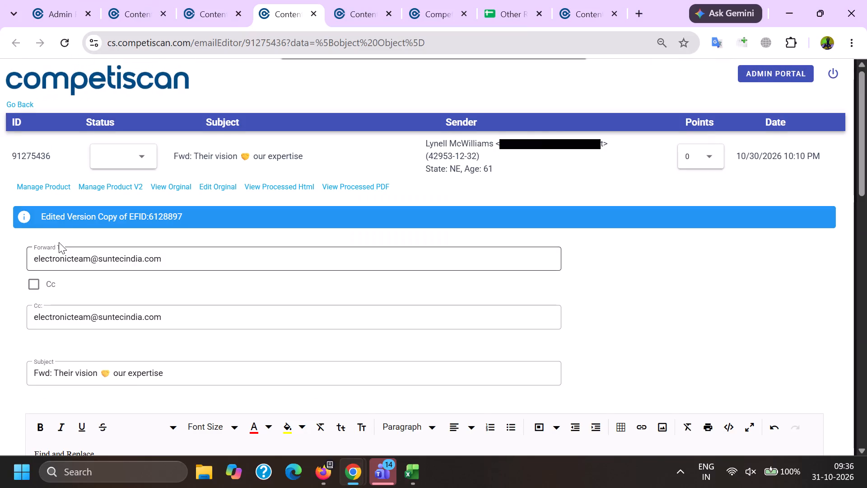
pyautogui.scroll(-4, 57, 202)
pyautogui.doubleClick(73, 177)
pyautogui.keyDown('shift'); pyautogui.click(120, 177); pyautogui.keyUp('shift')
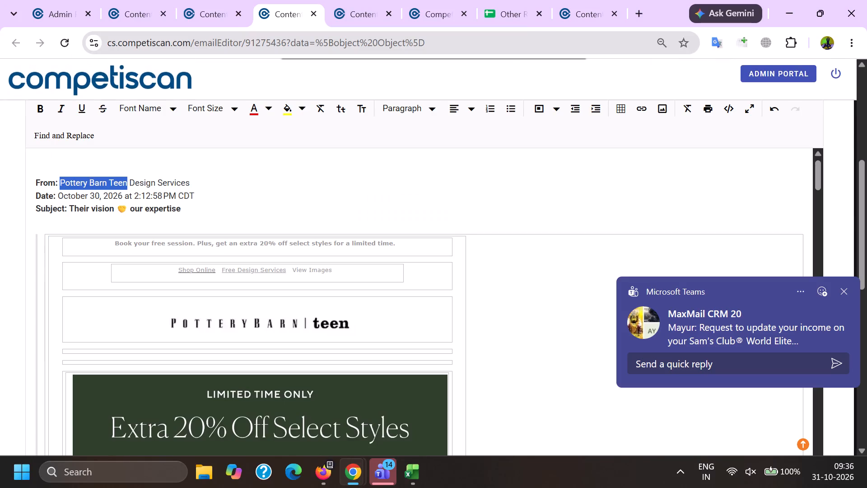
pyautogui.hotkey('ctrl', 'c')
# Add Capital One as a company in the product form of email 91275436.
pyautogui.hotkey('alt', 'Tab')
pyautogui.scroll(-6, 130, 164)
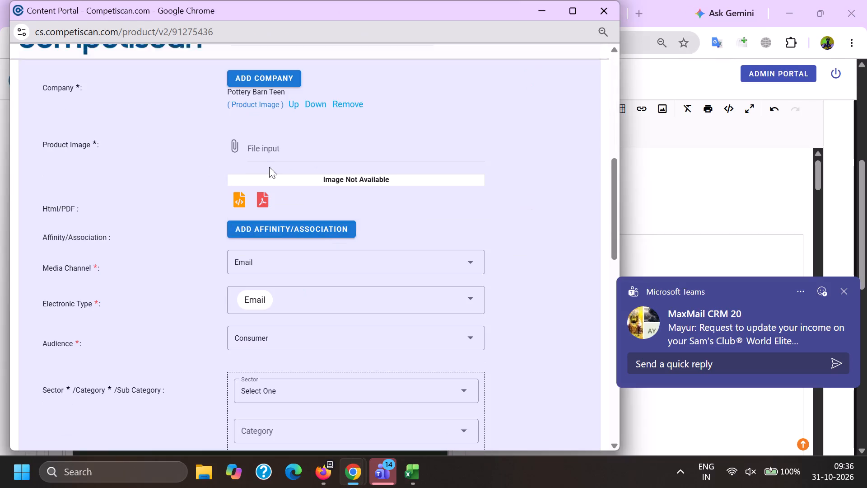
pyautogui.scroll(1, 242, 263)
pyautogui.click(260, 173)
pyautogui.click(273, 143)
pyautogui.press('c')
pyautogui.write('apita')
pyautogui.write('l')
pyautogui.press('space')
pyautogui.write('one')
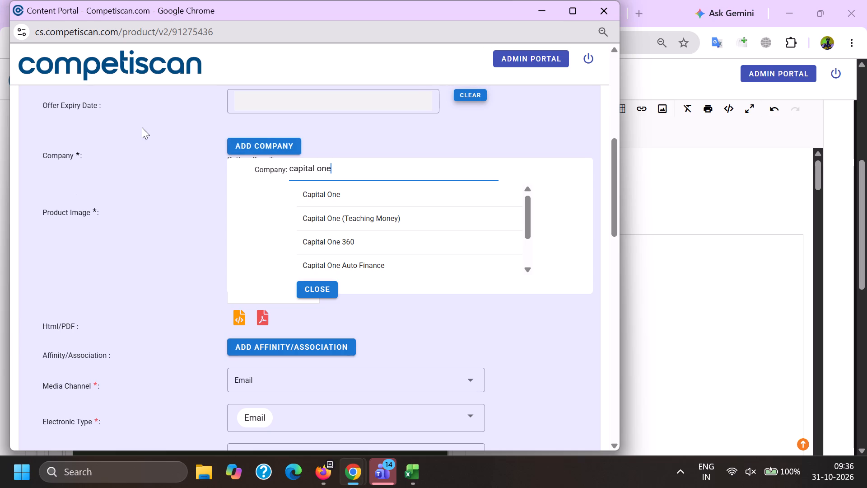
pyautogui.click(340, 203)
# Add an affinity/association to the product form by looking up the copied name Pottery Barn Teen.
pyautogui.scroll(-4, 284, 196)
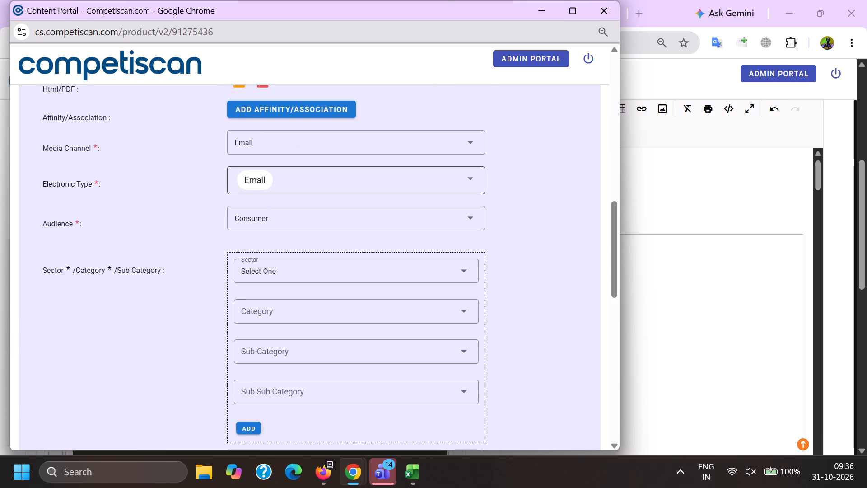
pyautogui.scroll(2, 304, 302)
pyautogui.click(294, 244)
pyautogui.click(335, 263)
pyautogui.hotkey('ctrl', 'v')
pyautogui.scroll(-2, 350, 168)
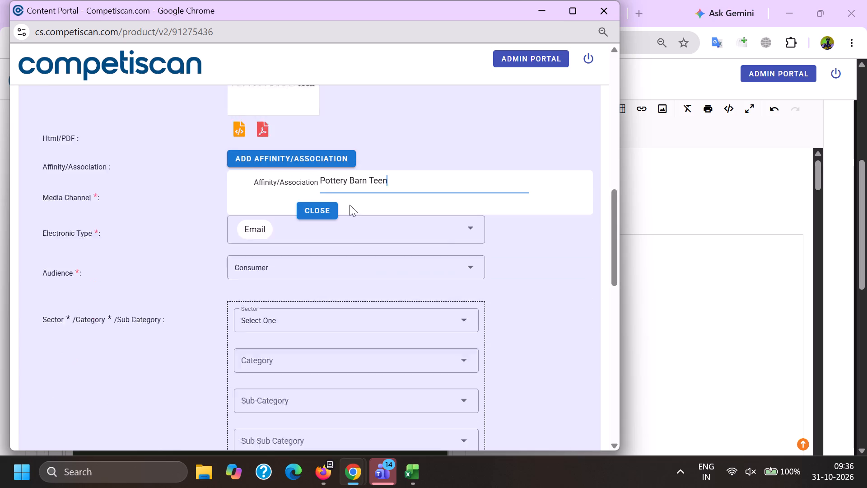
pyautogui.scroll(1, 304, 264)
pyautogui.click(317, 231)
# Add the sector classification Retail / Home / Furniture, checking the email content while choosing the category.
pyautogui.scroll(-2, 290, 140)
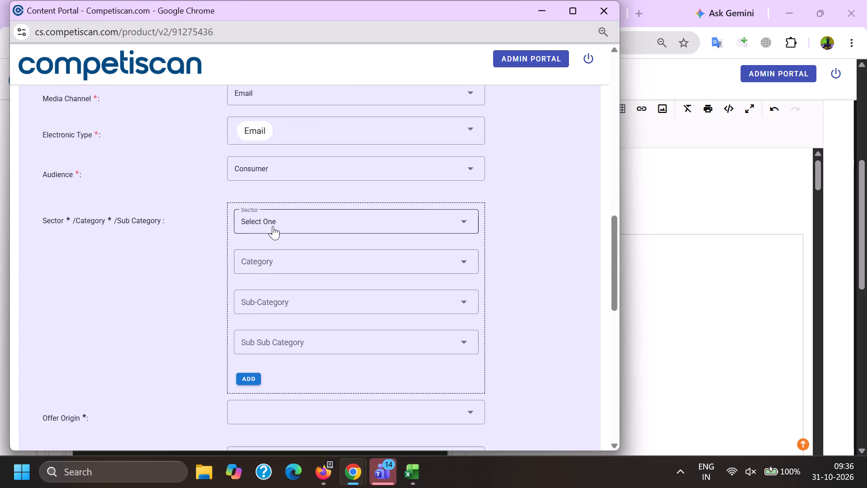
pyautogui.click(273, 226)
pyautogui.scroll(-7, 273, 224)
pyautogui.click(275, 274)
pyautogui.moveTo(200, 273); pyautogui.dragTo(217, 272)
pyautogui.click(302, 245)
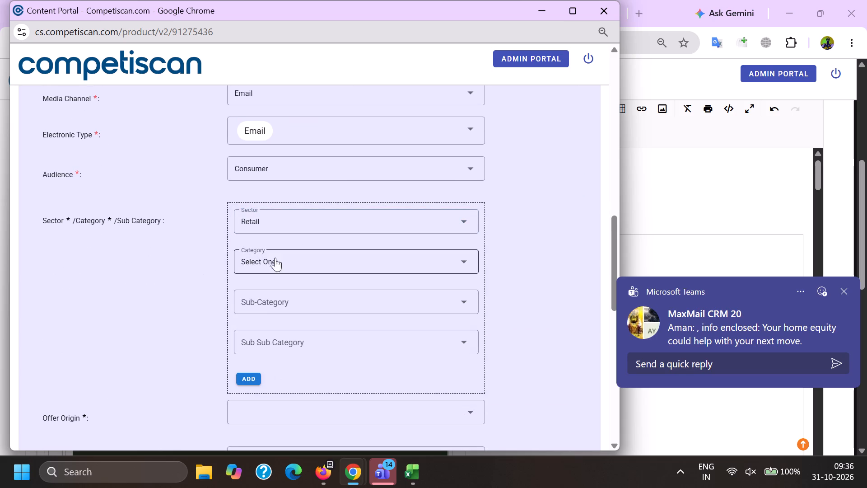
pyautogui.click(271, 254)
pyautogui.scroll(-6, 255, 310)
pyautogui.click(262, 267)
pyautogui.moveTo(171, 304); pyautogui.dragTo(180, 306)
pyautogui.click(277, 304)
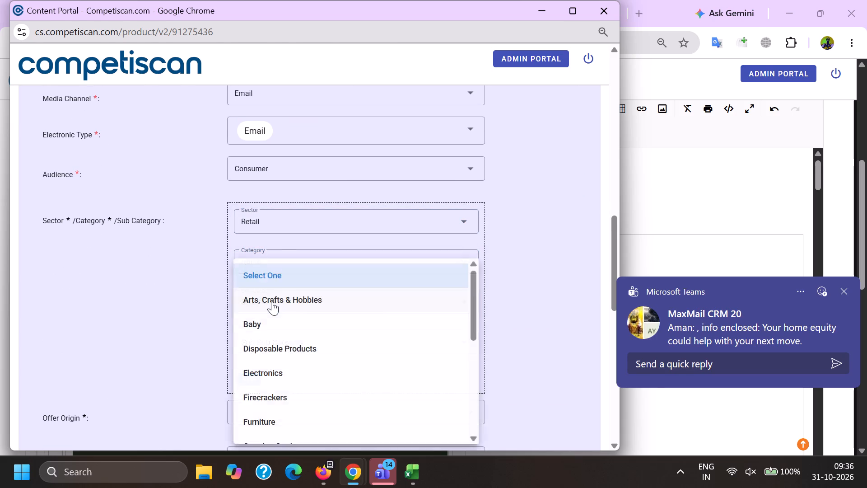
pyautogui.hotkey('alt', 'Tab')
pyautogui.scroll(-15, 270, 307)
pyautogui.hotkey('alt', 'Tab')
pyautogui.click(270, 423)
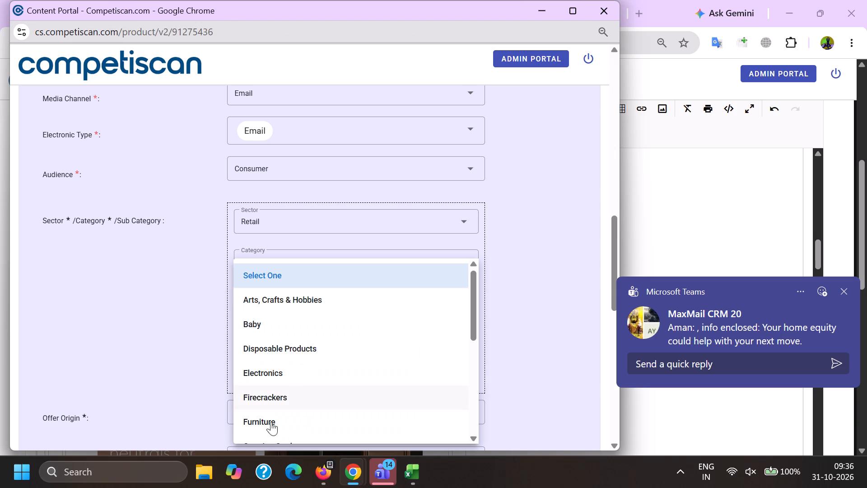
pyautogui.moveTo(186, 391); pyautogui.dragTo(202, 390)
pyautogui.click(256, 375)
# Add a second sector classification, Credit Cards / Payment Cards / Credit Cards.
pyautogui.click(254, 231)
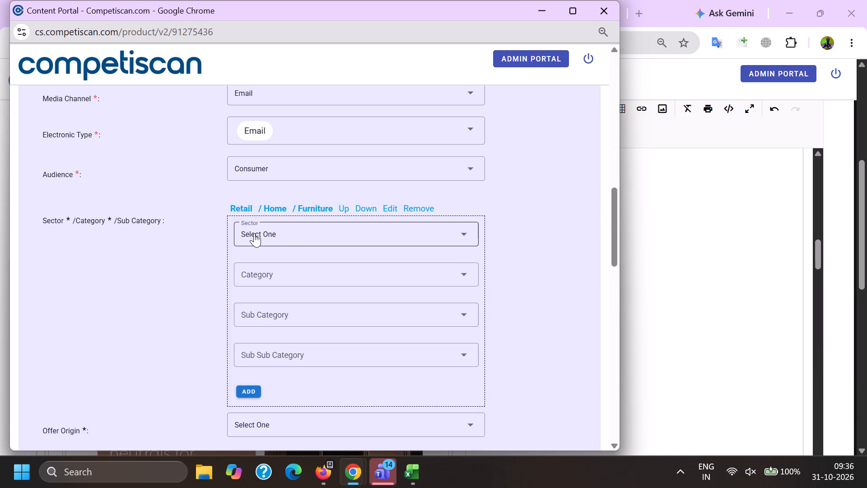
pyautogui.scroll(5, 260, 334)
pyautogui.click(267, 332)
pyautogui.click(199, 333)
pyautogui.click(270, 271)
pyautogui.click(264, 328)
pyautogui.click(256, 314)
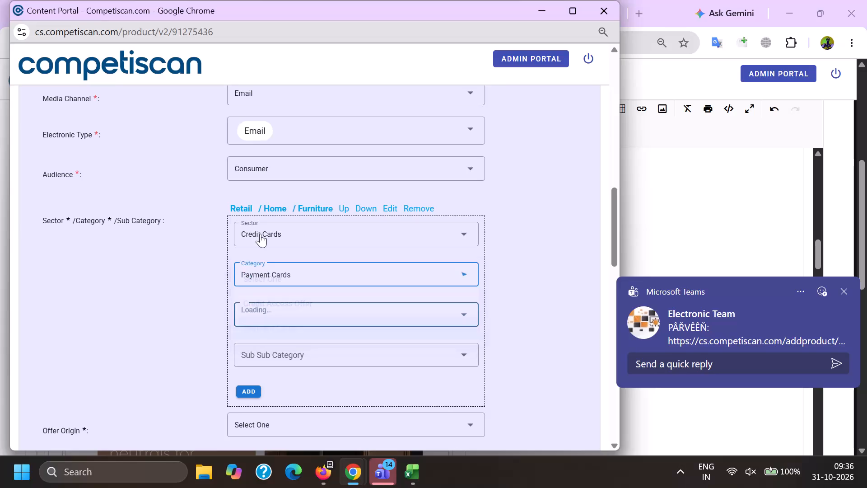
pyautogui.scroll(-2, 260, 234)
pyautogui.click(277, 294)
pyautogui.click(200, 309)
pyautogui.click(250, 256)
# Move the Retail / Home / Furniture classification down below the Credit Cards one.
pyautogui.scroll(1, 252, 323)
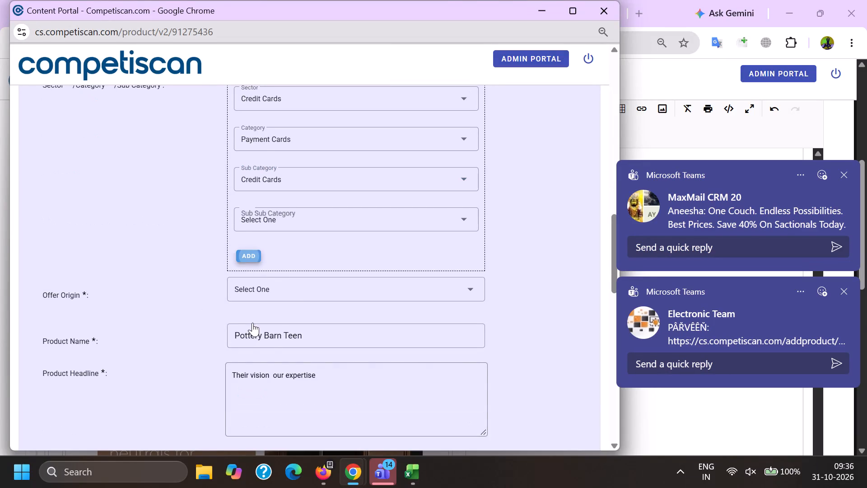
pyautogui.scroll(1, 252, 323)
pyautogui.click(354, 206)
pyautogui.click(360, 206)
# Set the offer origin to Provider/Bank and the product name to Pottery Barn Key Rewards Visa Credit Card.
pyautogui.scroll(-4, 324, 210)
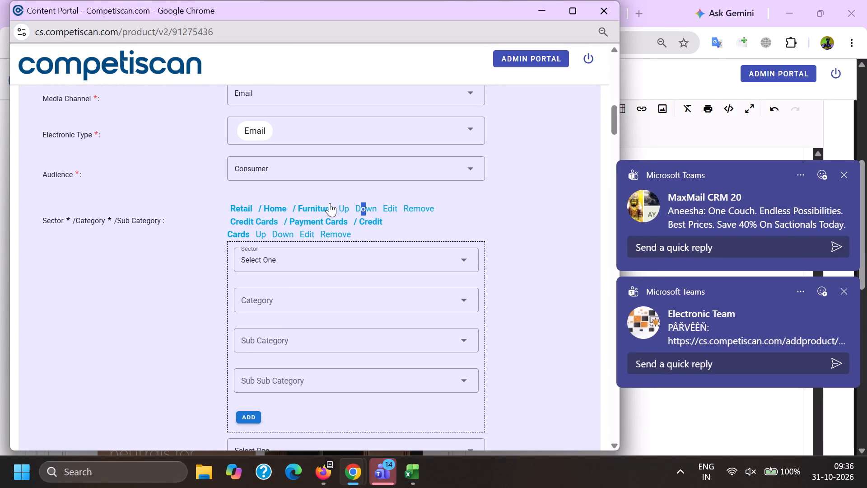
pyautogui.moveTo(273, 185); pyautogui.dragTo(273, 189)
pyautogui.doubleClick(262, 233)
pyautogui.hotkey('ctrl', 'v')
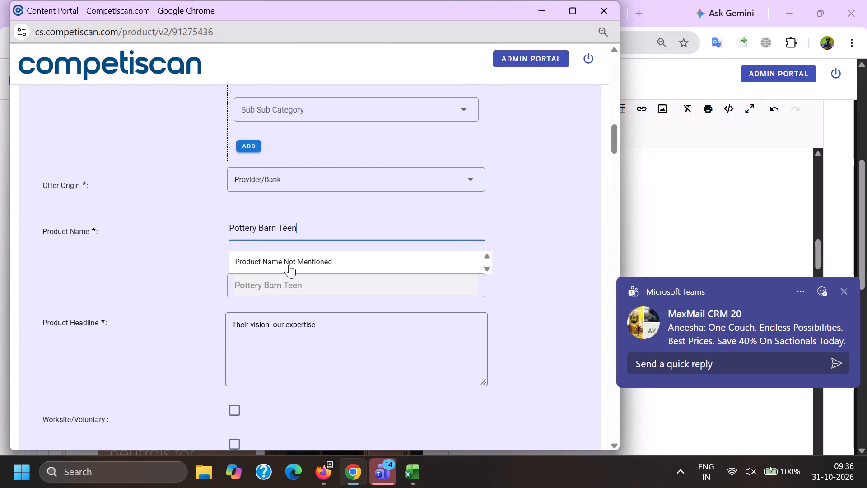
pyautogui.moveTo(278, 222); pyautogui.dragTo(331, 234)
pyautogui.press('BackSpace')
pyautogui.click(304, 282)
pyautogui.scroll(3, 301, 282)
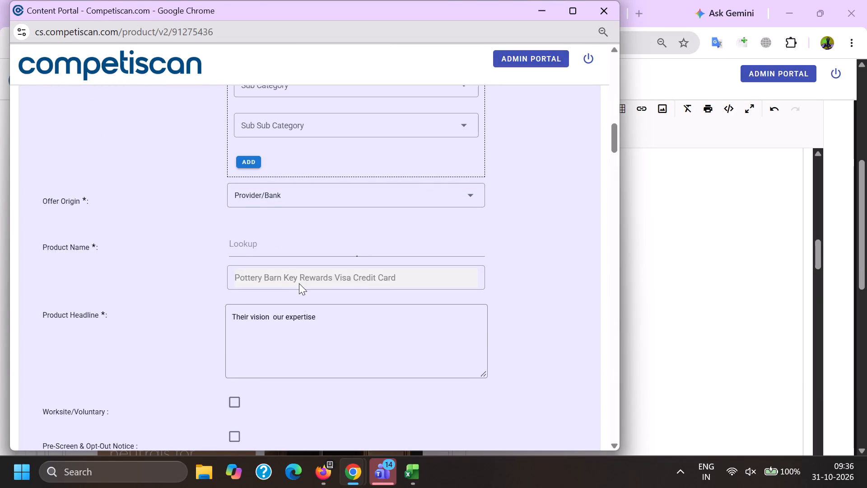
pyautogui.click(281, 155)
pyautogui.scroll(1, 281, 154)
pyautogui.scroll(-5, 280, 154)
# Replace the product headline with the subject copied from the email, "Their vision 🤝 our expertise", ending it with a period.
pyautogui.moveTo(356, 214); pyautogui.dragTo(0, 227)
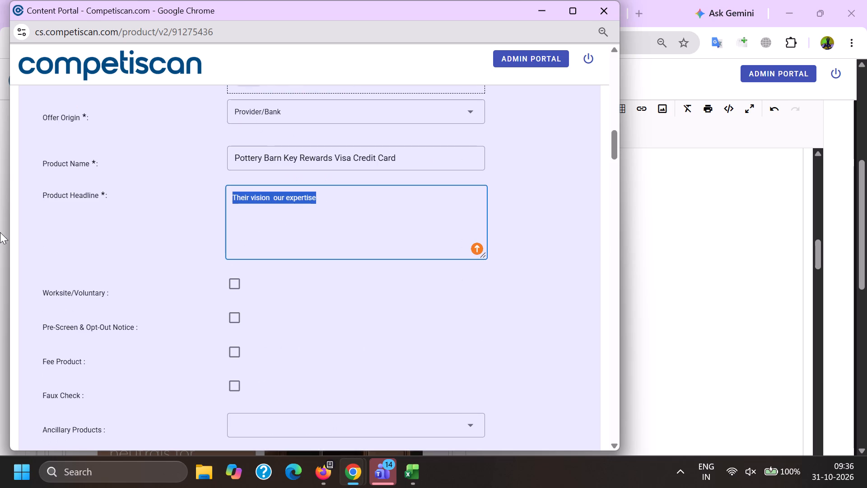
pyautogui.press('BackSpace')
pyautogui.hotkey('alt', 'Tab')
pyautogui.scroll(18, 95, 231)
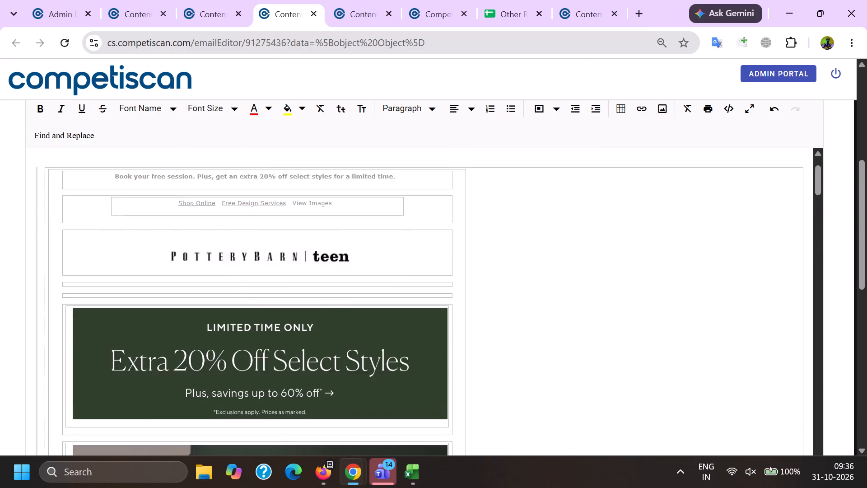
pyautogui.scroll(2, 116, 205)
pyautogui.doubleClick(75, 206)
pyautogui.keyDown('shift'); pyautogui.click(196, 199); pyautogui.keyUp('shift')
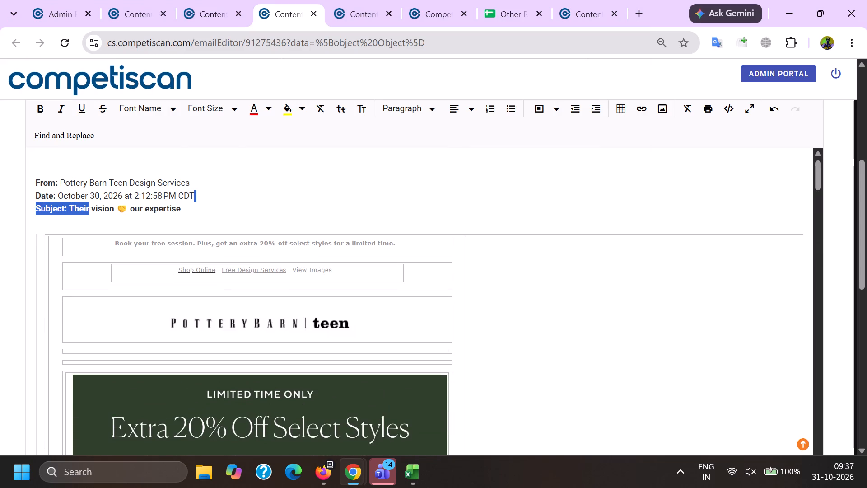
pyautogui.keyDown('shift'); pyautogui.click(191, 209); pyautogui.keyUp('shift')
pyautogui.hotkey('ctrl', 'c')
pyautogui.hotkey('alt', 'Tab')
pyautogui.hotkey('ctrl', 'v')
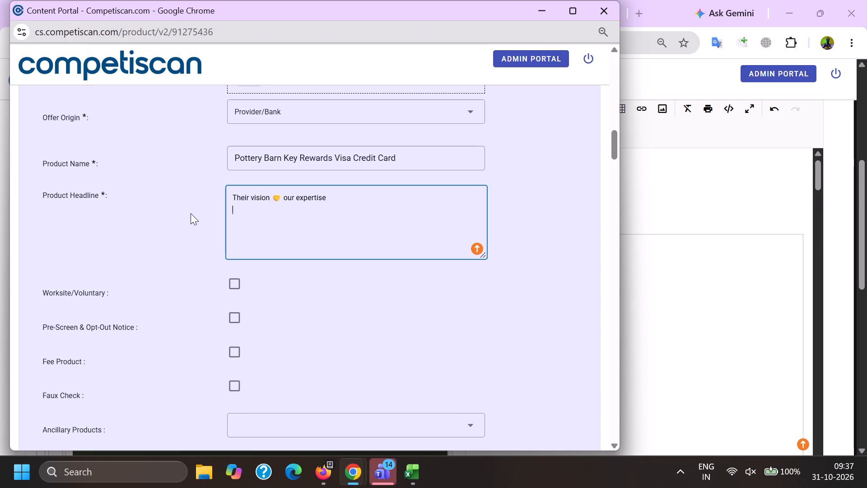
pyautogui.press('BackSpace')
pyautogui.press('.')
pyautogui.press('space')
pyautogui.press('Up')
# Remove the handshake emoji from the product headline so it reads "Their vision our expertise.".
pyautogui.click(281, 201)
pyautogui.press('BackSpace')
pyautogui.press('BackSpace')
pyautogui.click(349, 190)
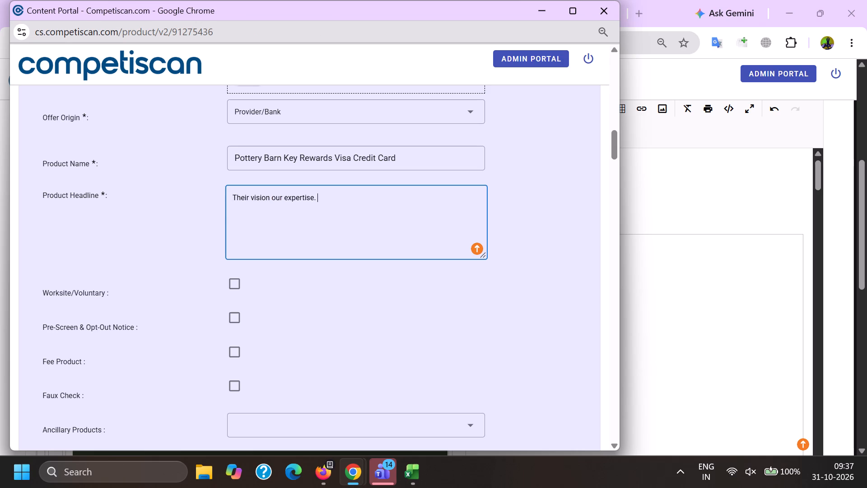
# Append the email's preheader, "Book your free session. Plus, get an extra 20% off select styles for a limited time.", to the product headline.
pyautogui.hotkey('alt', 'Tab')
pyautogui.click(218, 235)
pyautogui.tripleClick(225, 250)
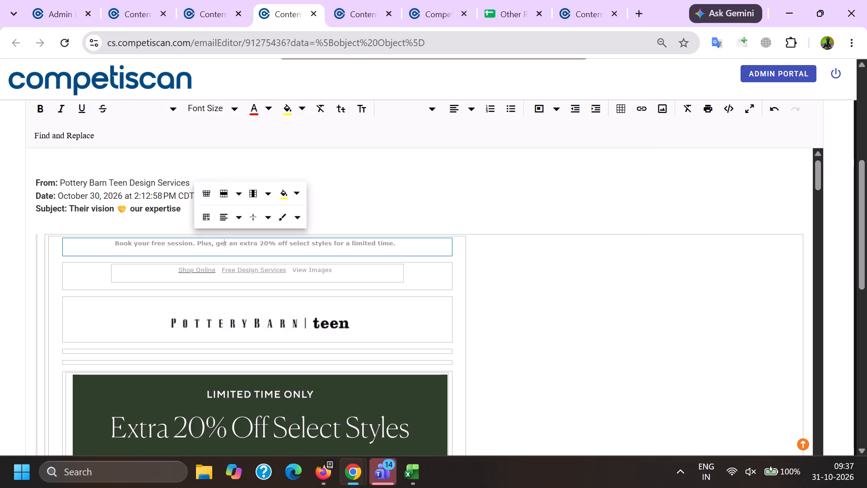
pyautogui.hotkey('ctrl', 'c')
pyautogui.hotkey('alt', 'Tab')
pyautogui.hotkey('ctrl', 'v')
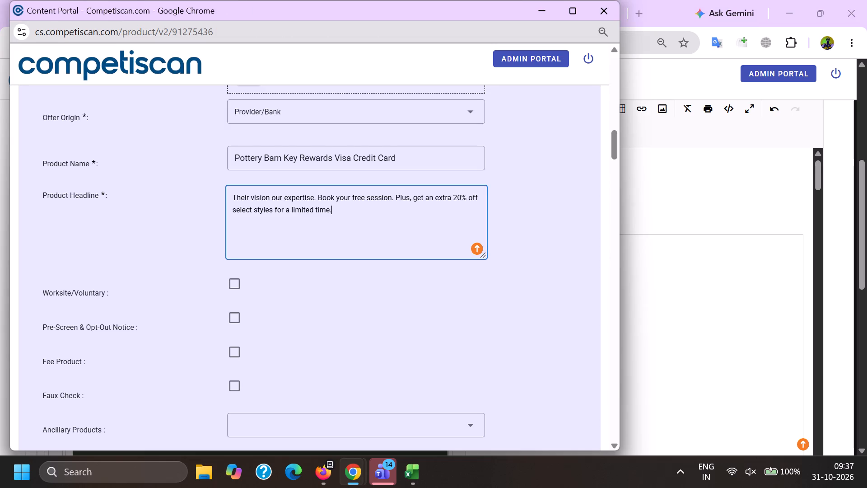
pyautogui.press('BackSpace')
# Set the response mechanism to URL/Website and the mailing type to Acquisition.
pyautogui.scroll(-4, 331, 202)
pyautogui.click(266, 206)
pyautogui.scroll(-7, 259, 123)
pyautogui.click(271, 285)
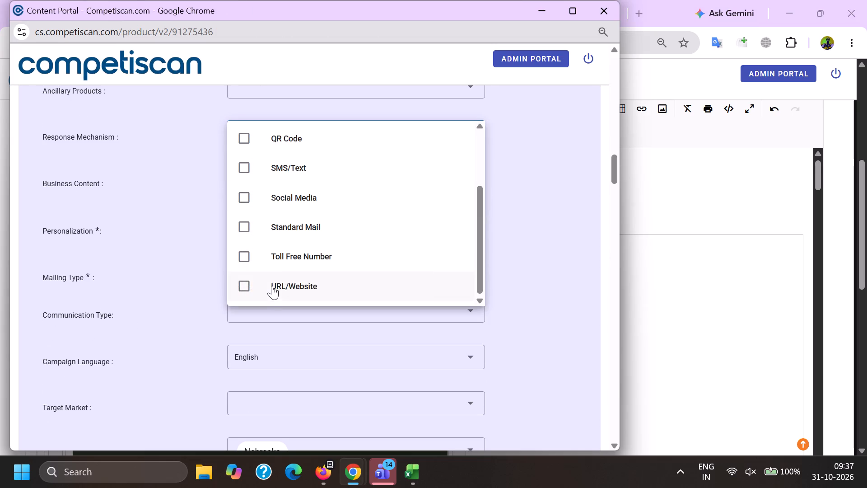
pyautogui.moveTo(178, 279); pyautogui.dragTo(193, 282)
pyautogui.click(259, 279)
pyautogui.click(259, 309)
pyautogui.click(205, 302)
# Set the communication types to Bonuses/Contests/Incentives, Co-Brand and Mobile Application.
pyautogui.click(267, 309)
pyautogui.scroll(-2, 271, 211)
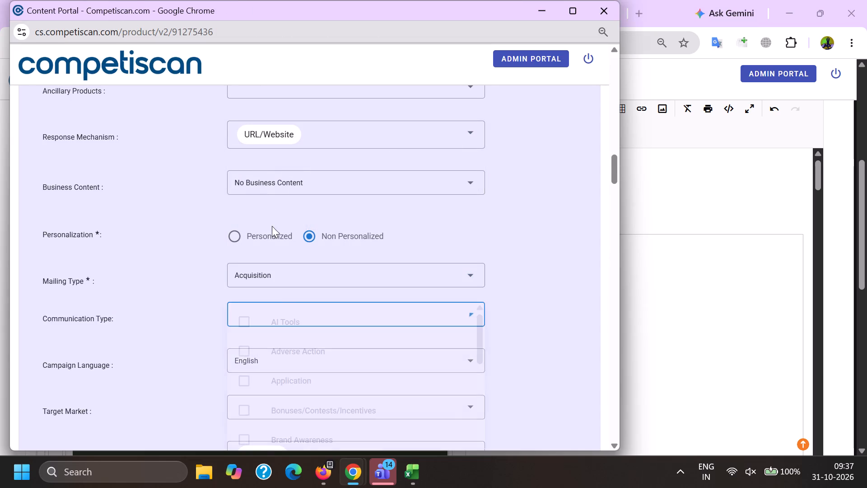
pyautogui.click(281, 279)
pyautogui.scroll(-4, 281, 277)
pyautogui.click(289, 333)
pyautogui.scroll(-10, 283, 301)
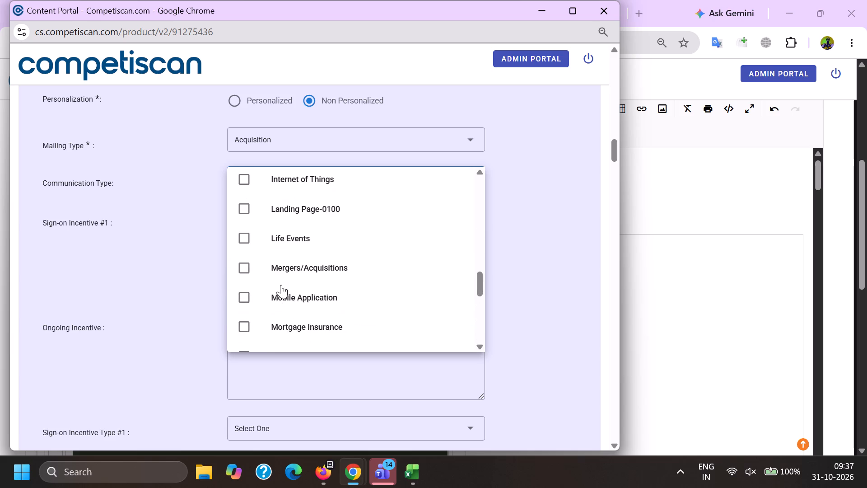
pyautogui.click(294, 303)
pyautogui.click(202, 303)
# Copy "10% back in rewards during the first 30 days from account opening" from the reference product form into Sign-on Incentive #1.
pyautogui.hotkey('alt', 'Tab')
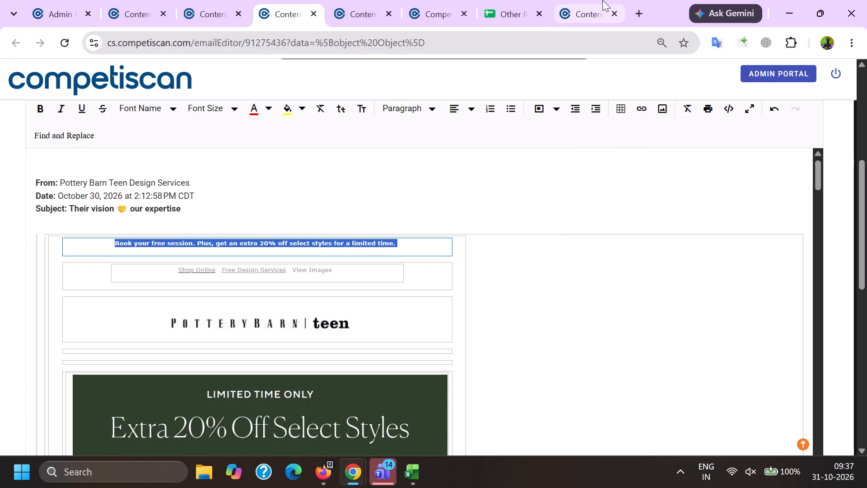
pyautogui.click(597, 0)
pyautogui.moveTo(587, 206); pyautogui.dragTo(171, 200)
pyautogui.hotkey('ctrl', 'c')
pyautogui.hotkey('alt', 'Tab')
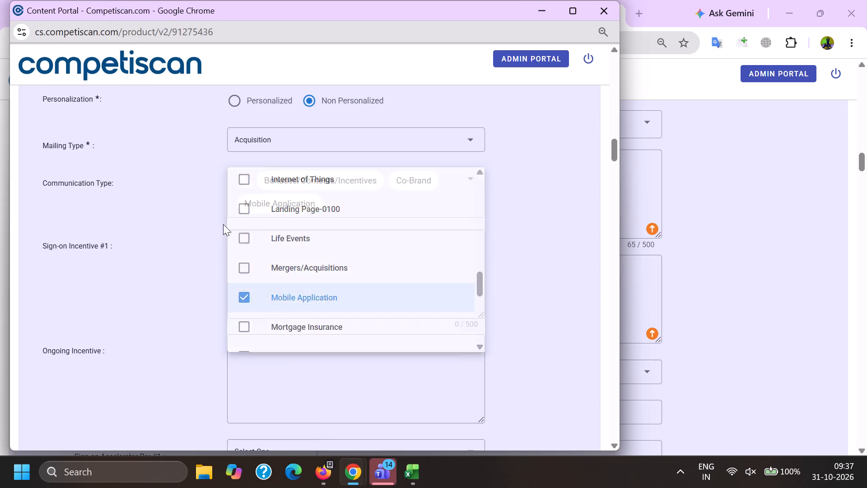
pyautogui.moveTo(245, 307); pyautogui.dragTo(280, 303)
pyautogui.click(305, 291)
pyautogui.hotkey('ctrl', 'v')
# Copy the ongoing incentive "5% back in rewards with the Pottery Barn Key Rewards Visa Credit Card" from the reference product form.
pyautogui.keyDown('ctrl'); pyautogui.click(286, 391); pyautogui.keyUp('ctrl')
pyautogui.hotkey('alt', 'Tab')
pyautogui.moveTo(633, 282); pyautogui.dragTo(257, 291)
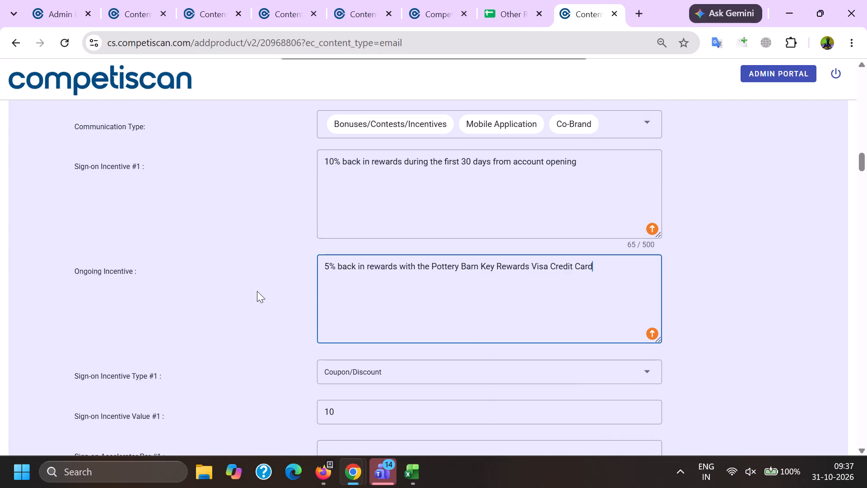
# Paste the copied ongoing incentive text into the Ongoing Incentive field of product 91275436.
pyautogui.moveTo(257, 291); pyautogui.dragTo(256, 293)
pyautogui.hotkey('ctrl', 'c')
pyautogui.hotkey('alt', 'Tab')
pyautogui.hotkey('ctrl', 'v')
# Set Sign-on Incentive Type #1 to Coupon/Discount and Sign-on Incentive Value #1 to 10.00.
pyautogui.scroll(-3, 256, 263)
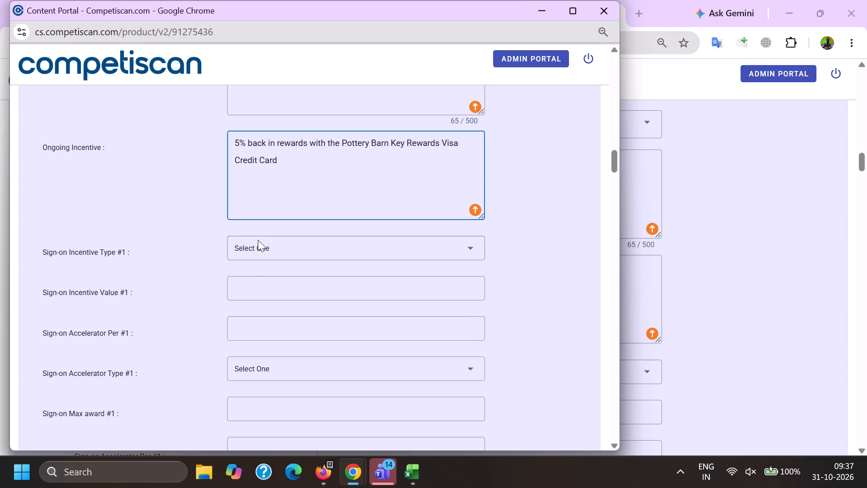
pyautogui.click(252, 256)
pyautogui.scroll(-7, 251, 255)
pyautogui.click(272, 325)
pyautogui.click(176, 320)
pyautogui.click(270, 281)
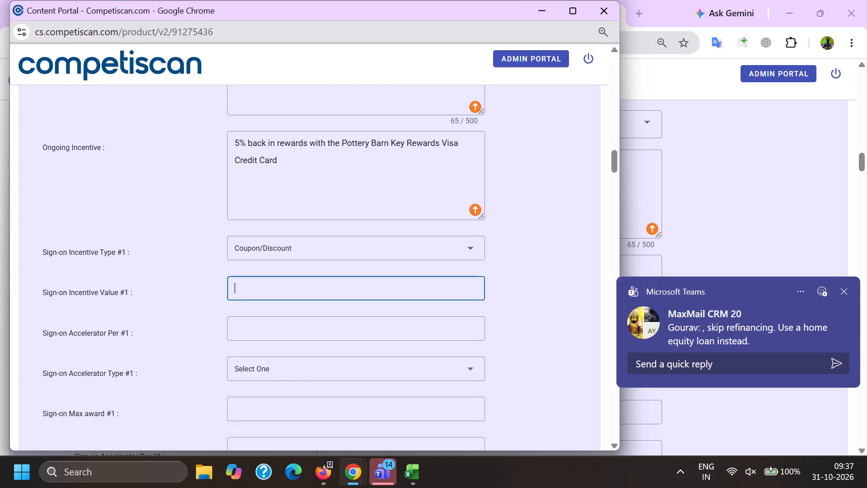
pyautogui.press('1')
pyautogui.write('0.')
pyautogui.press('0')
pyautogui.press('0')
# Set Sign-on Max award #1 to 10.00, the incentive window to 1 month, and Sign-on Fixed date #1 to Yes.
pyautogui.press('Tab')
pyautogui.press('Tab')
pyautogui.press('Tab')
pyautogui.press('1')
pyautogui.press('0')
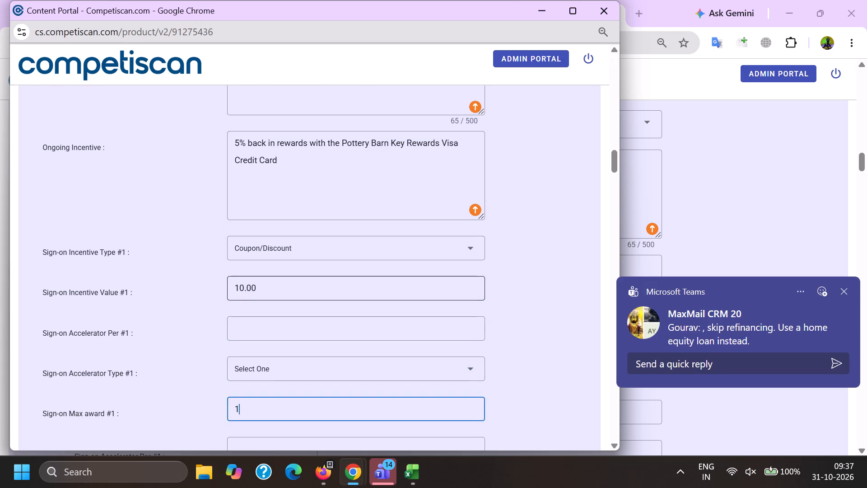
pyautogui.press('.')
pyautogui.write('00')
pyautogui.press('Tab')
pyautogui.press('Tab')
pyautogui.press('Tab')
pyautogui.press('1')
pyautogui.scroll(-3, 270, 277)
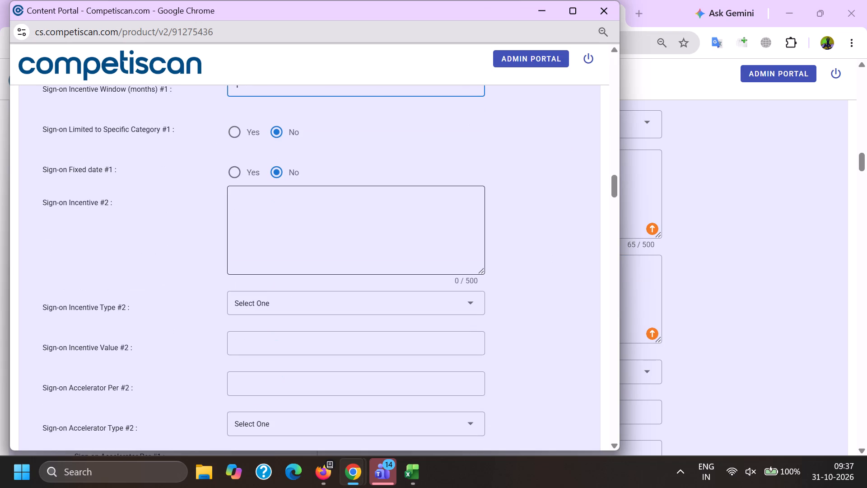
pyautogui.click(240, 175)
# Under Payment Card Offer Details, set the application type to Invitation to Apply and the card network to Visa.
pyautogui.scroll(-17, 240, 175)
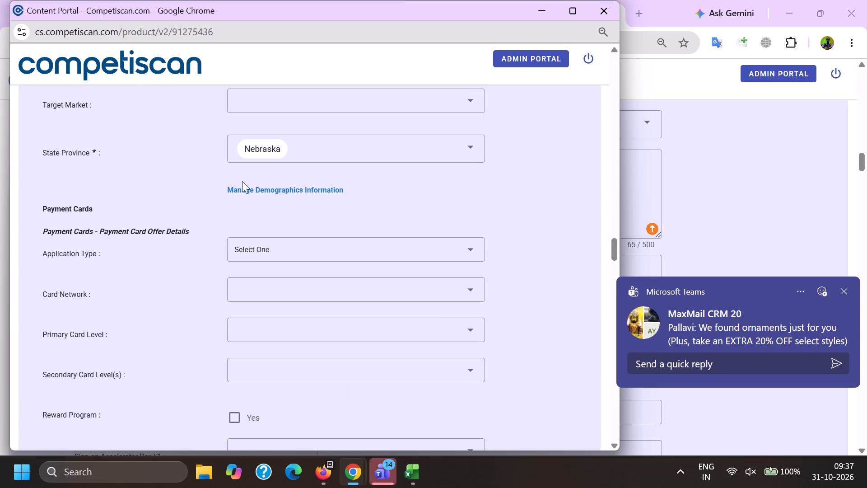
pyautogui.click(256, 244)
pyautogui.scroll(-2, 345, 114)
pyautogui.click(313, 162)
pyautogui.moveTo(111, 176); pyautogui.dragTo(133, 175)
pyautogui.click(270, 136)
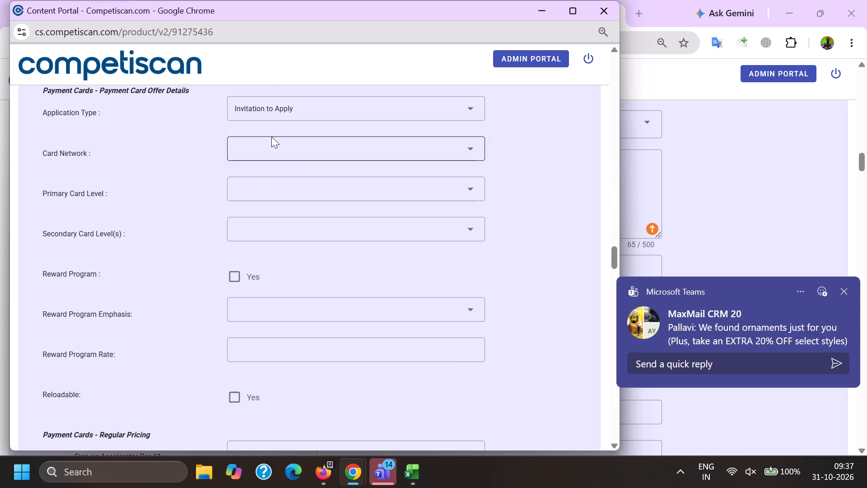
pyautogui.click(283, 143)
pyautogui.click(263, 265)
pyautogui.moveTo(173, 269); pyautogui.dragTo(186, 263)
# Set the primary card level to Visa Signature and mark Reward Program as Yes.
pyautogui.click(275, 190)
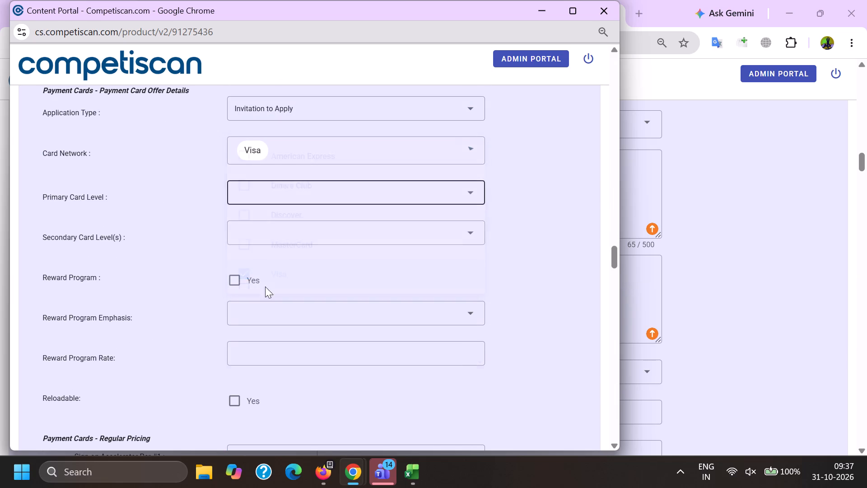
pyautogui.scroll(-6, 260, 295)
pyautogui.click(279, 322)
pyautogui.moveTo(146, 315); pyautogui.dragTo(150, 314)
pyautogui.click(236, 283)
pyautogui.click(155, 312)
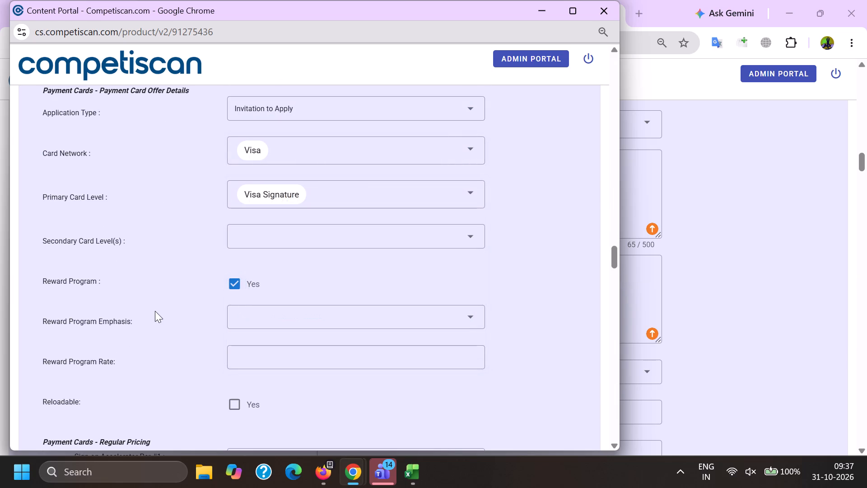
# Mark Credit Card Mentioned in the retail credit section and submit the product form.
pyautogui.press('End')
pyautogui.click(250, 266)
pyautogui.click(241, 259)
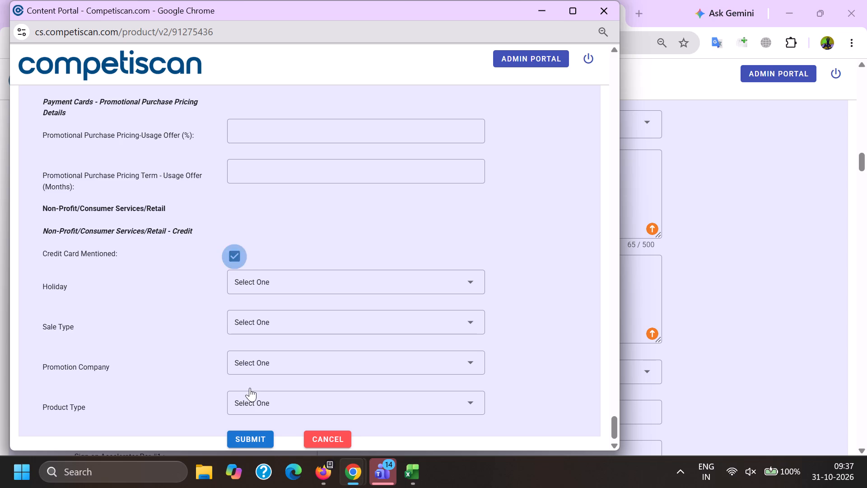
pyautogui.click(251, 440)
pyautogui.click(320, 483)
pyautogui.click(215, 418)
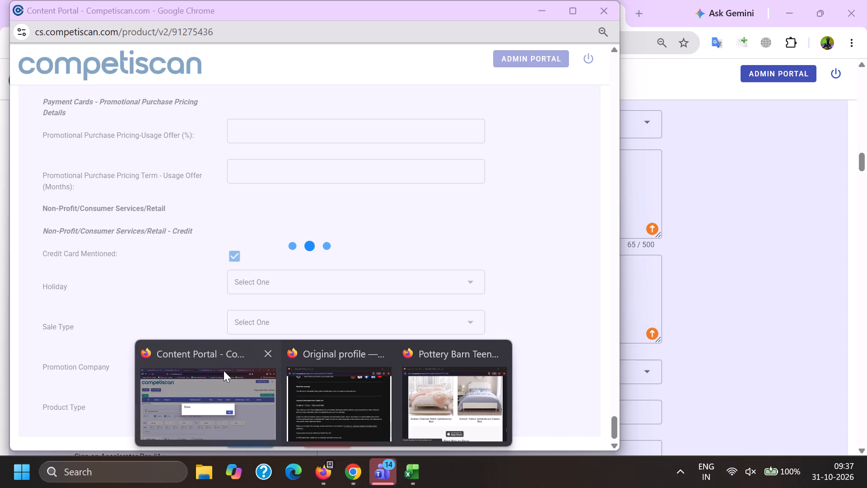
pyautogui.click(147, 244)
pyautogui.click(46, 142)
pyautogui.click(112, 17)
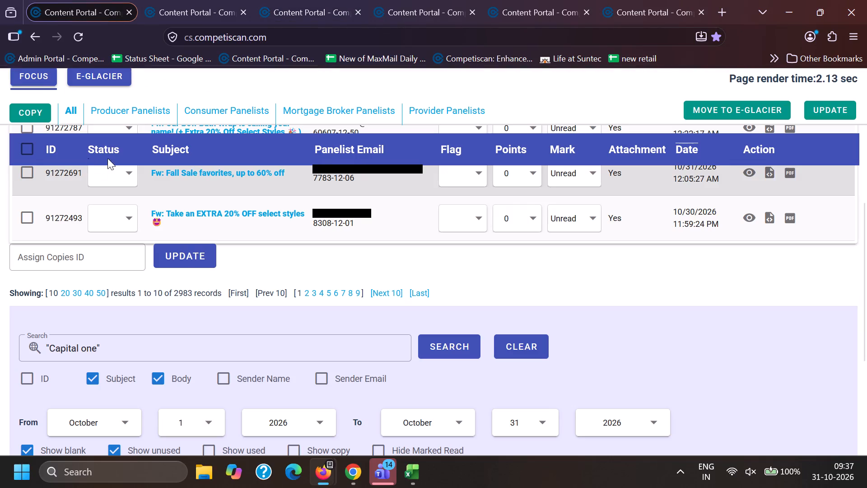
pyautogui.click(24, 76)
pyautogui.click(213, 0)
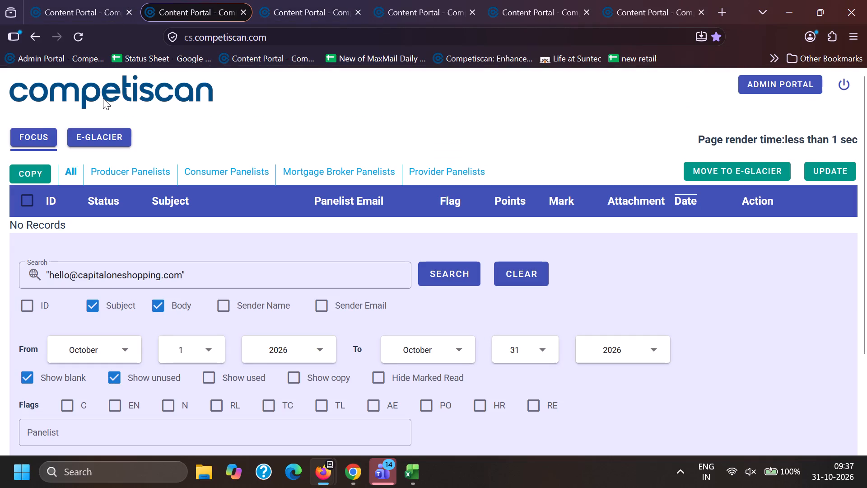
pyautogui.click(32, 130)
pyautogui.click(133, 0)
pyautogui.click(196, 0)
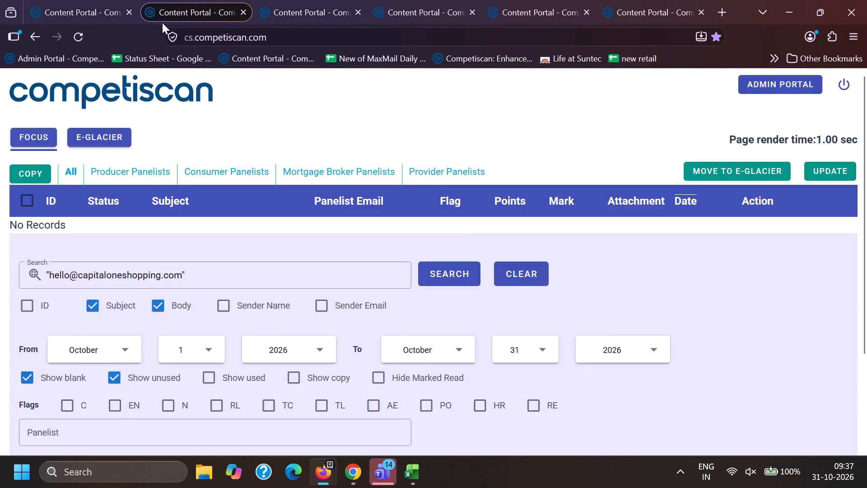
pyautogui.click(98, 0)
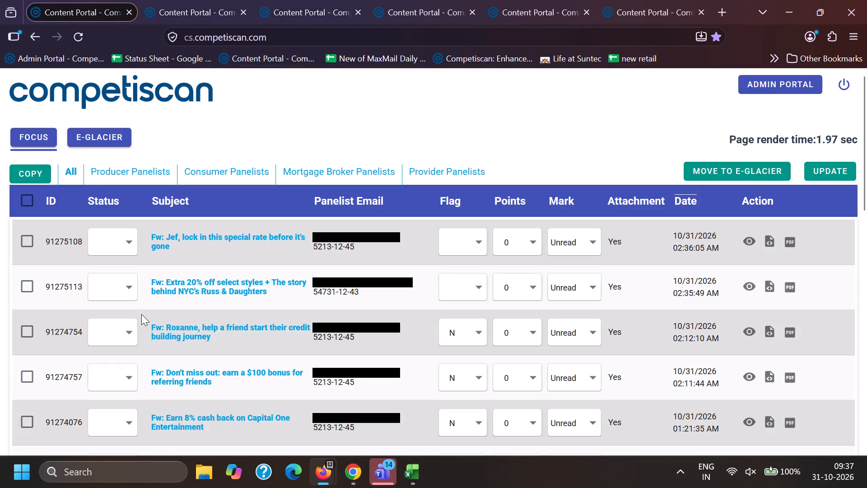
# Copy the subject text "Earn 8% cash back on Capital One Entertainment" from email 91274076 in the "Capital one" list.
pyautogui.scroll(-1, 141, 314)
pyautogui.moveTo(166, 342); pyautogui.dragTo(218, 361)
pyautogui.hotkey('ctrl', 'c')
pyautogui.hotkey('ctrl', 'c')
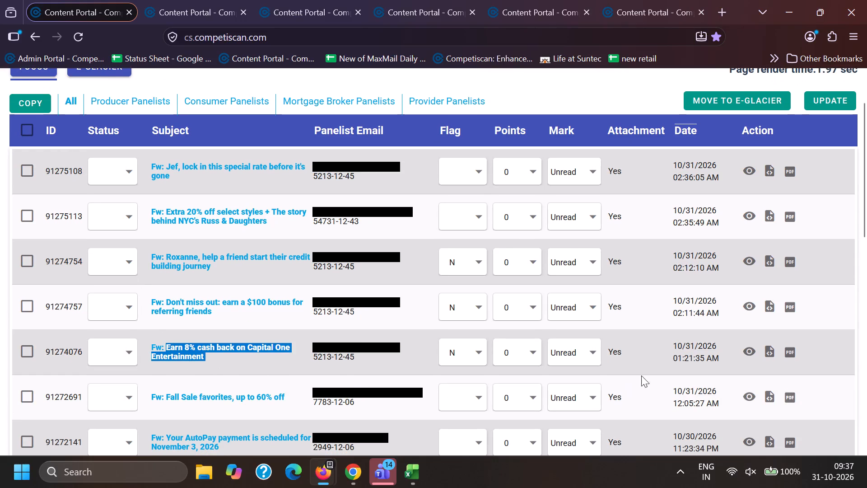
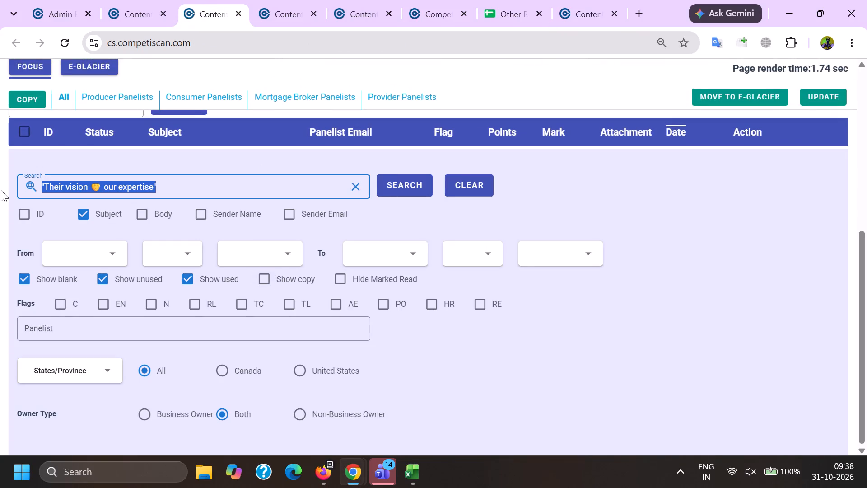
# Search the email subjects for the exact quoted phrase "Earn 8% cash back on Capital One Entertainment".
pyautogui.press('BackSpace')
pyautogui.hotkey('shift', '"')
pyautogui.hotkey('ctrl', 'v')
pyautogui.hotkey('shift', '"')
pyautogui.press('Return')
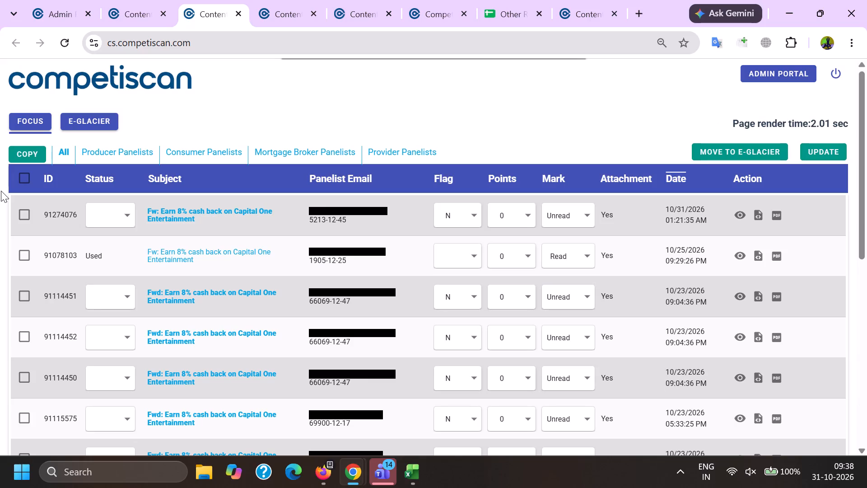
pyautogui.scroll(-2, 351, 207)
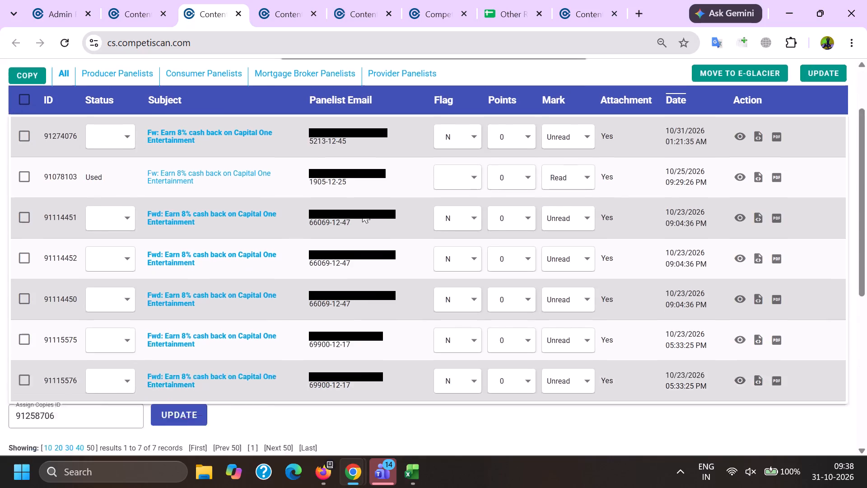
pyautogui.scroll(3, 423, 251)
pyautogui.click(734, 256)
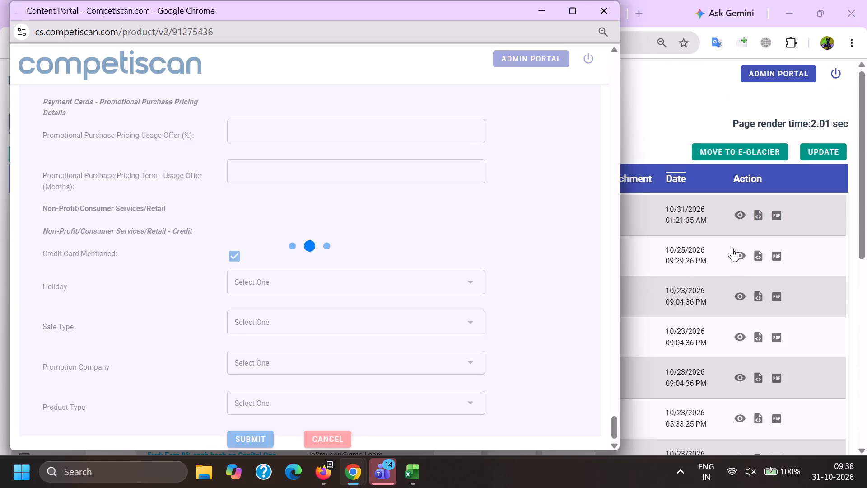
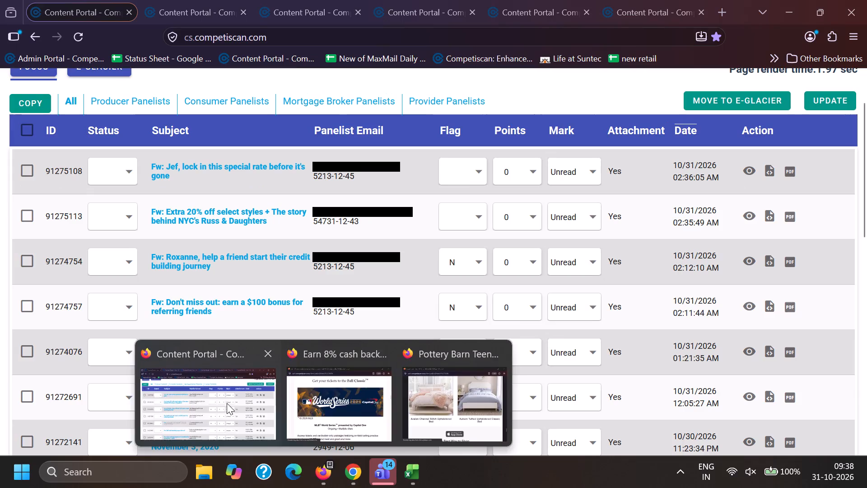
# Copy the search string "e.potterybarnkids.com" from the Other Retail Records spreadsheet in Chrome.
pyautogui.click(319, 0)
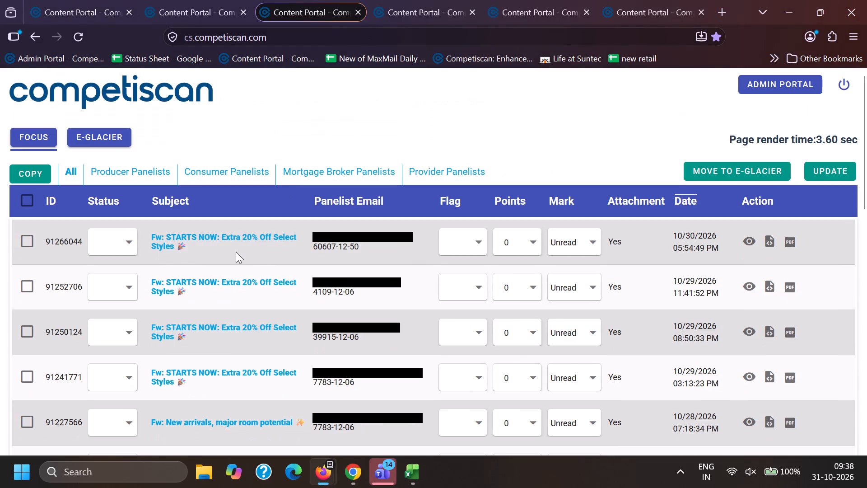
pyautogui.scroll(-2, 236, 252)
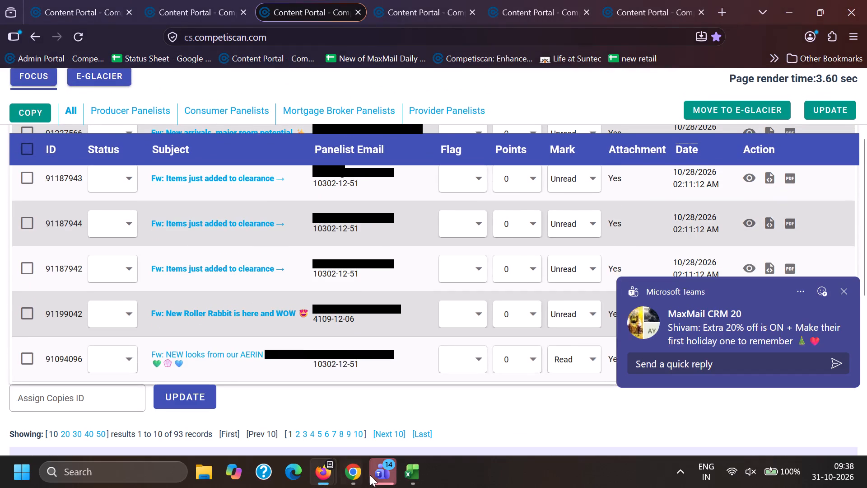
pyautogui.click(361, 478)
pyautogui.click(305, 418)
pyautogui.click(522, 0)
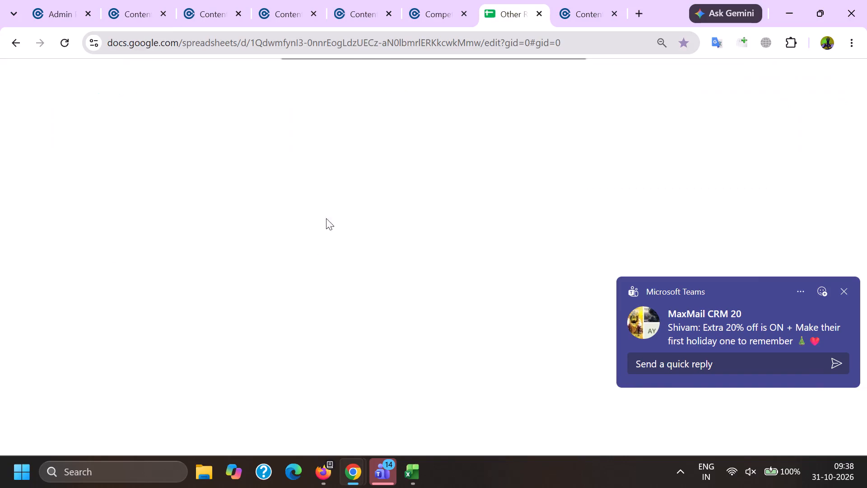
pyautogui.click(54, 220)
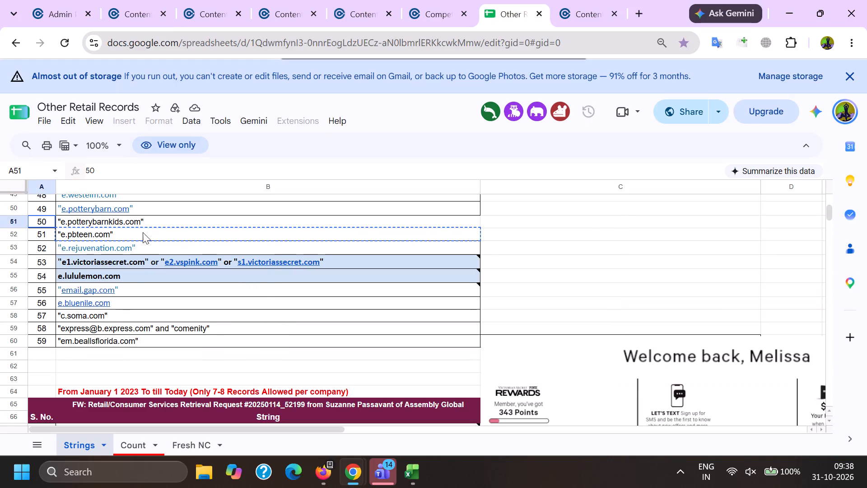
pyautogui.click(123, 221)
pyautogui.hotkey('ctrl', 'c')
pyautogui.hotkey('alt', 'Tab')
# In the Firefox content portal, replace the "e.pbteen.com" search and search email subjects and bodies for "e.potterybarnkids.com".
pyautogui.scroll(-2, 250, 383)
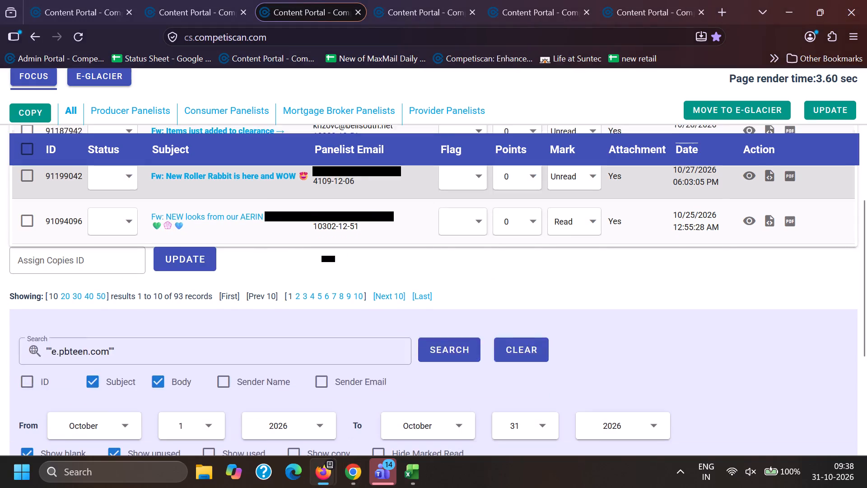
pyautogui.moveTo(252, 346); pyautogui.dragTo(0, 355)
pyautogui.press('BackSpace')
pyautogui.hotkey('shift', '"')
pyautogui.hotkey('ctrl', 'v')
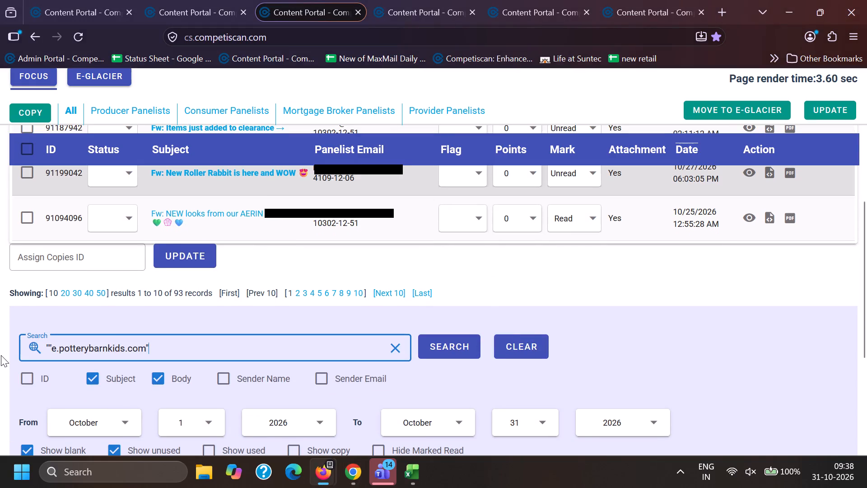
pyautogui.hotkey('shift', '"')
pyautogui.press('Return')
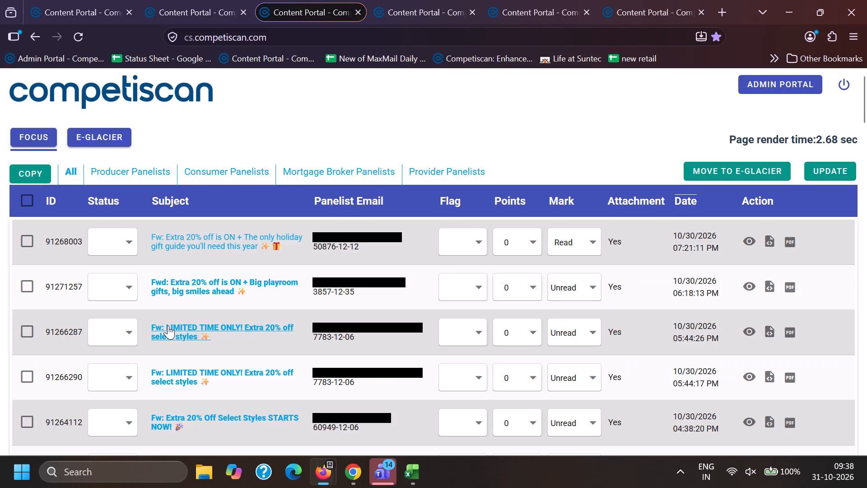
# Copy the subject "LIMITED TIME ONLY! Extra 20% off select styles ✨" and search Chrome's content portal subjects for it as a quoted phrase.
pyautogui.moveTo(165, 324); pyautogui.dragTo(219, 344)
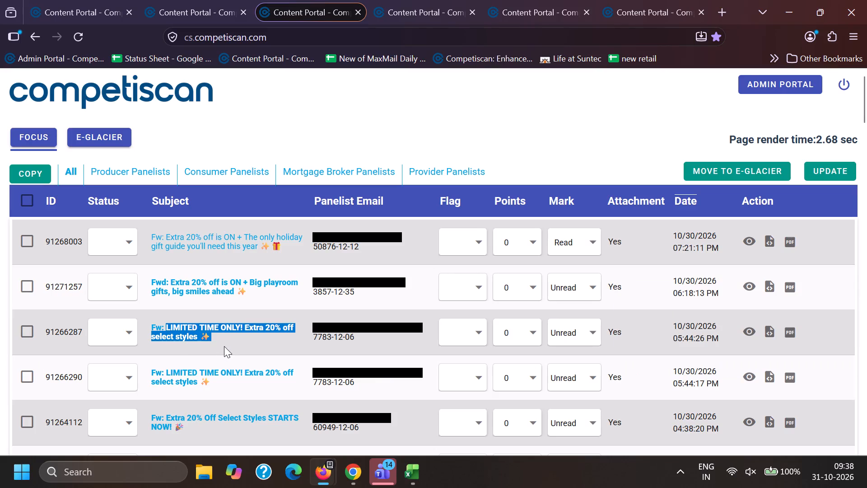
pyautogui.hotkey('ctrl', 'c')
pyautogui.hotkey('ctrl', 'c')
pyautogui.scroll(-2, 256, 384)
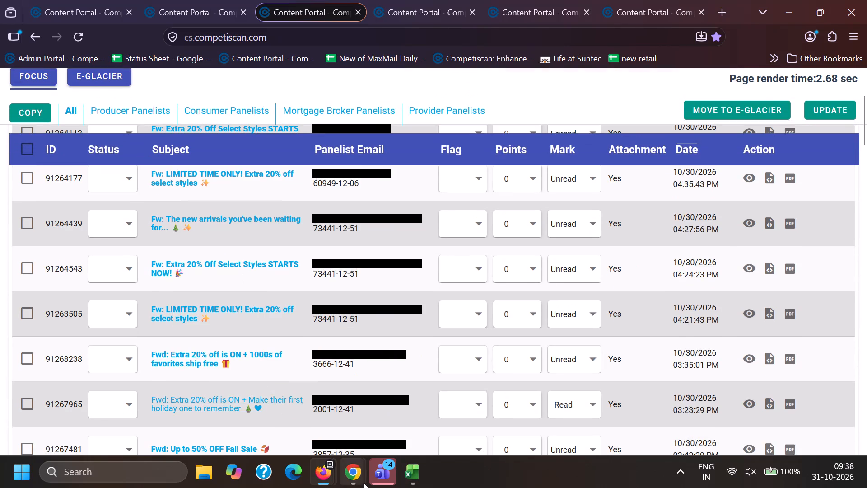
pyautogui.click(364, 485)
pyautogui.click(295, 423)
pyautogui.click(217, 0)
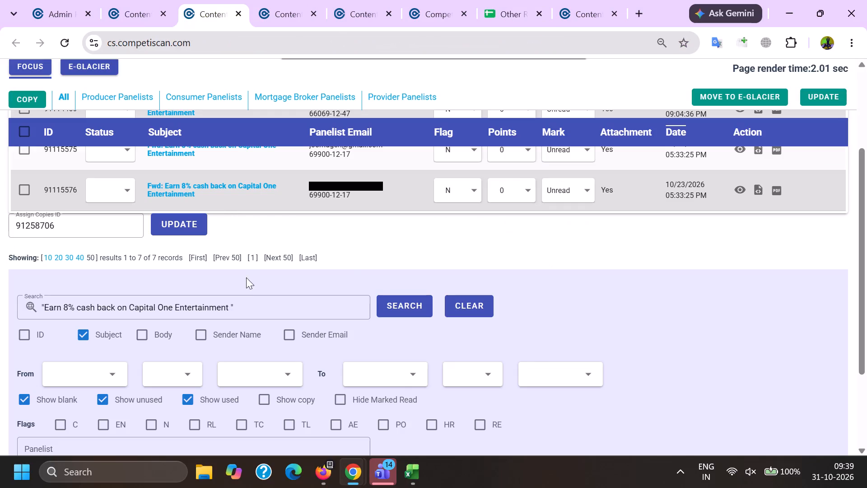
pyautogui.moveTo(276, 312); pyautogui.dragTo(5, 312)
pyautogui.press('BackSpace')
pyautogui.hotkey('shift', '"')
pyautogui.hotkey('ctrl', 'v')
pyautogui.hotkey('shift', '"')
pyautogui.press('Return')
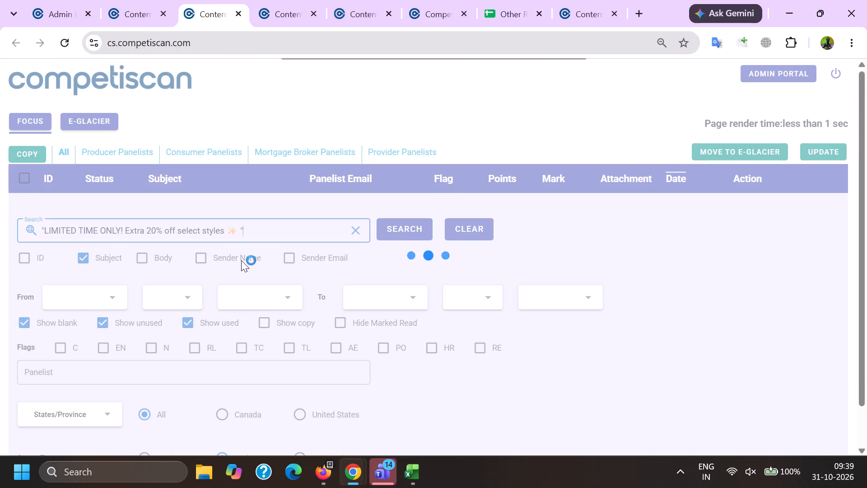
pyautogui.scroll(-2, 241, 260)
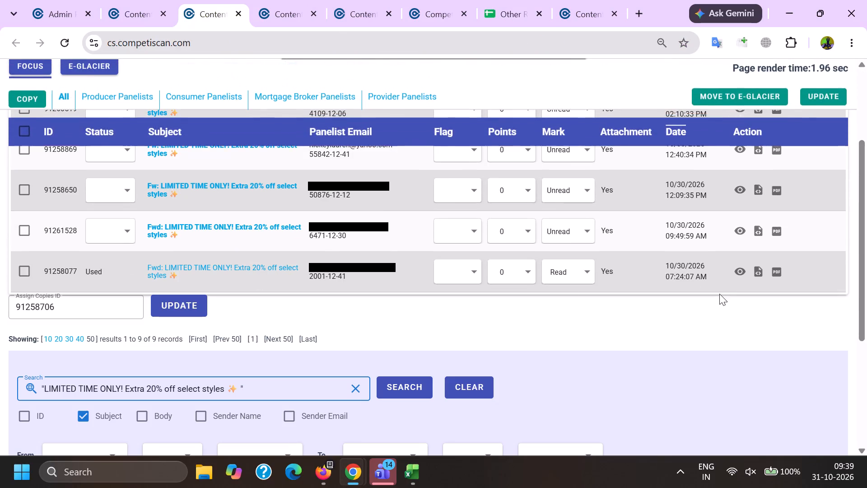
pyautogui.click(735, 270)
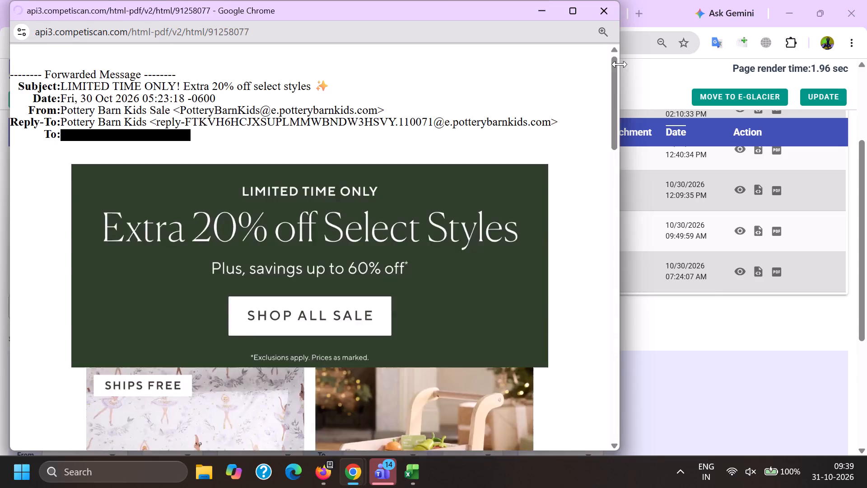
pyautogui.moveTo(614, 64); pyautogui.dragTo(606, 356)
pyautogui.hotkey('alt', 'Tab')
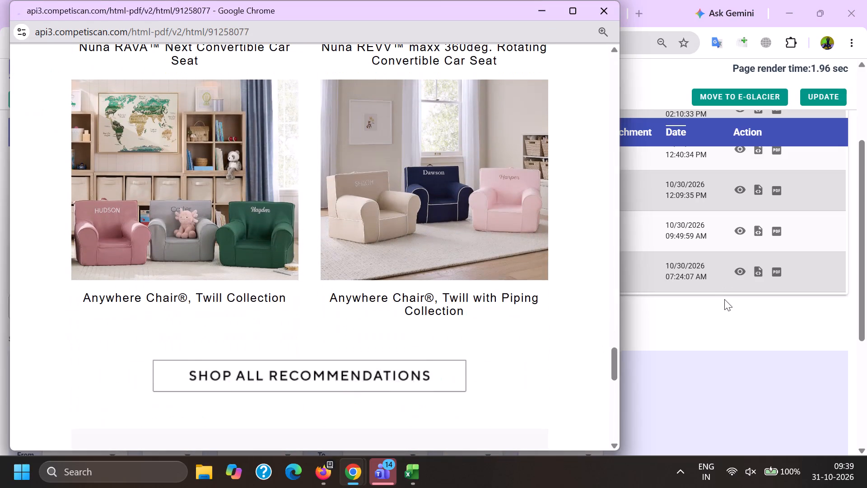
# Open records 91266287 and 91266290 and look through their content to compare them with the used record.
pyautogui.scroll(9, 722, 303)
pyautogui.click(739, 209)
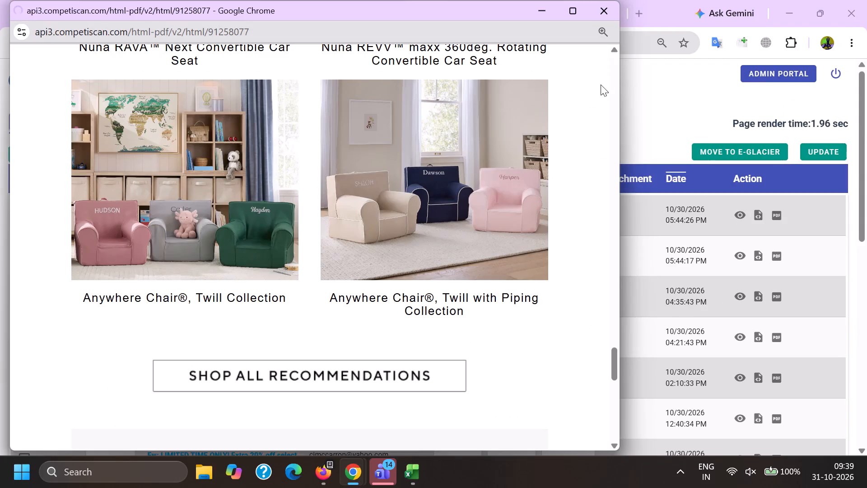
pyautogui.moveTo(613, 70); pyautogui.dragTo(587, 359)
pyautogui.hotkey('alt', 'Tab')
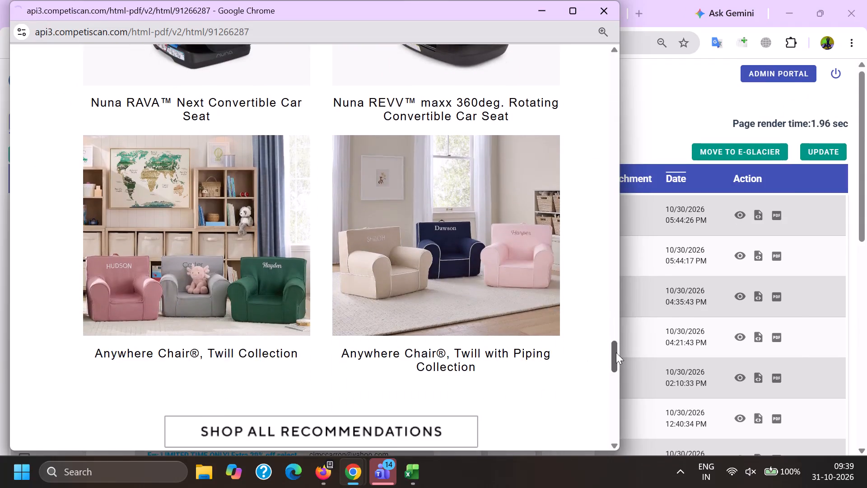
pyautogui.click(817, 256)
pyautogui.click(741, 253)
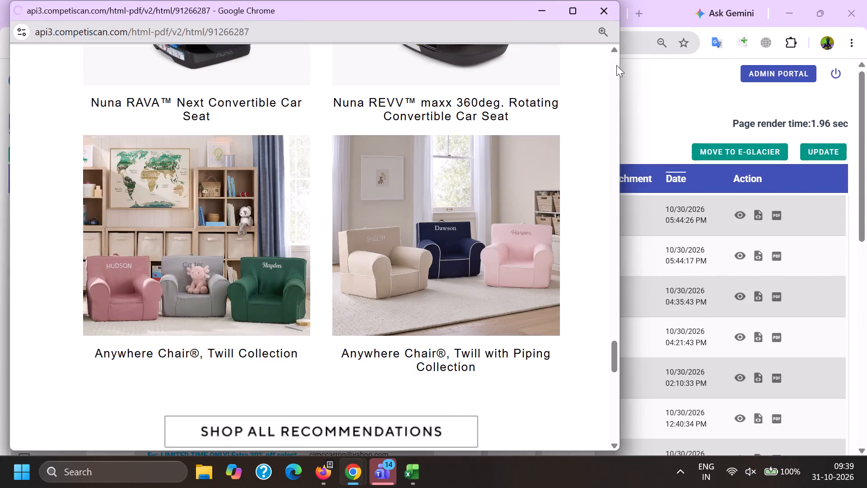
pyautogui.moveTo(616, 65); pyautogui.dragTo(591, 325)
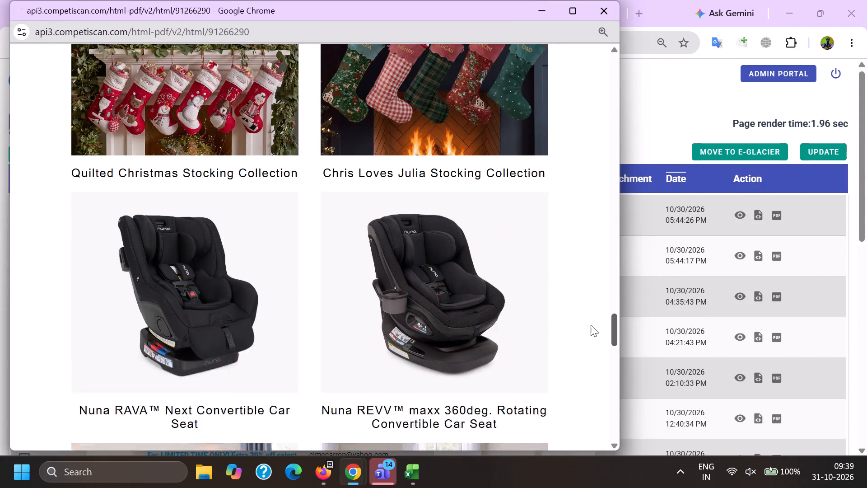
pyautogui.moveTo(591, 325); pyautogui.dragTo(591, 324)
pyautogui.hotkey('alt', 'Tab')
# Return to the Pottery Barn Kids results in Firefox and reload the list by switching to E-Glacier and back to Focus.
pyautogui.click(331, 467)
pyautogui.click(245, 404)
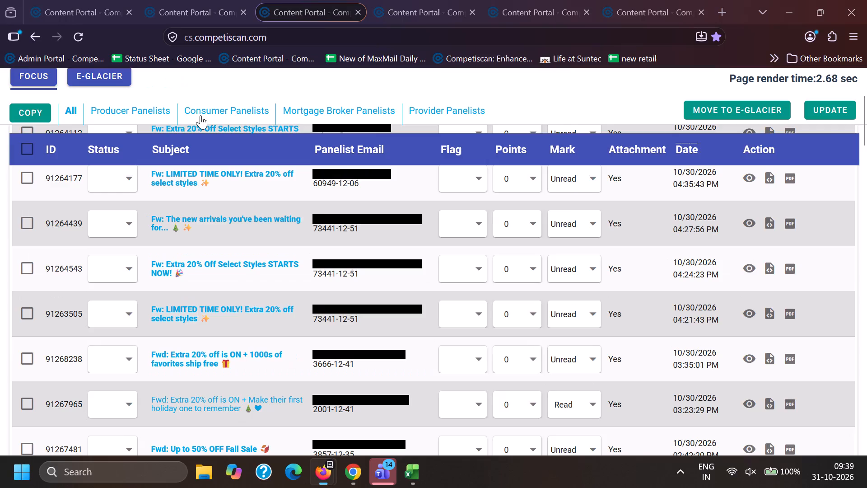
pyautogui.scroll(5, 112, 113)
pyautogui.click(105, 134)
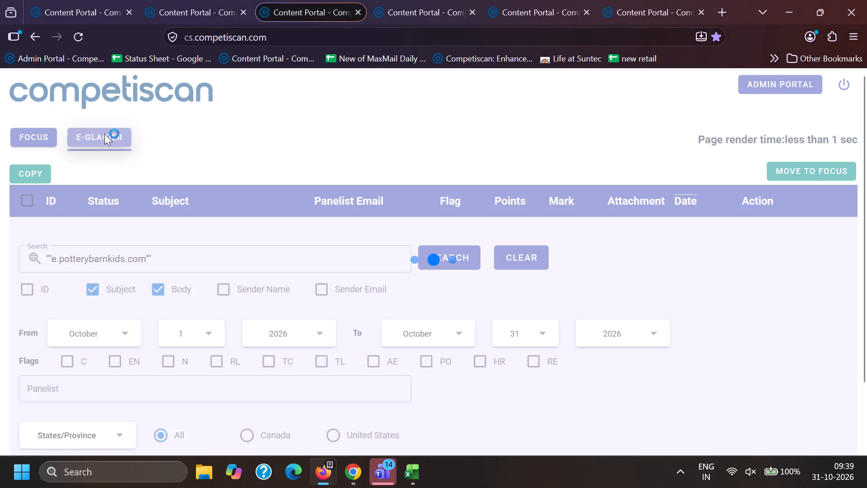
pyautogui.click(45, 136)
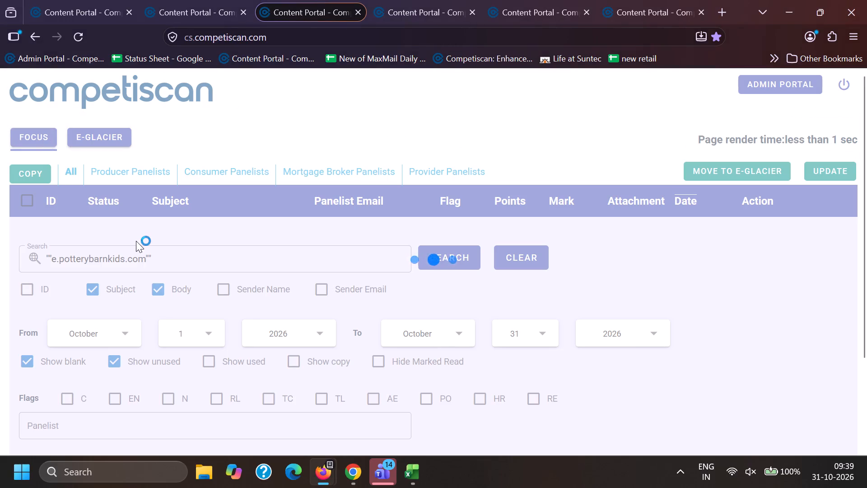
pyautogui.scroll(-3, 165, 296)
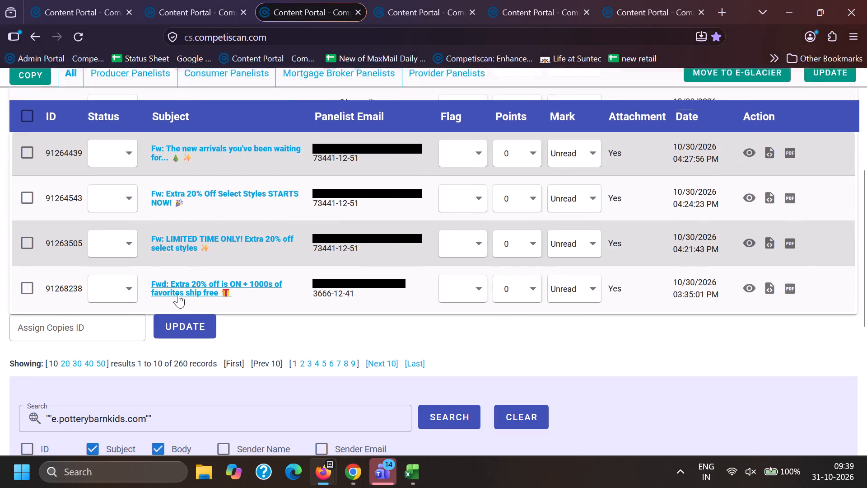
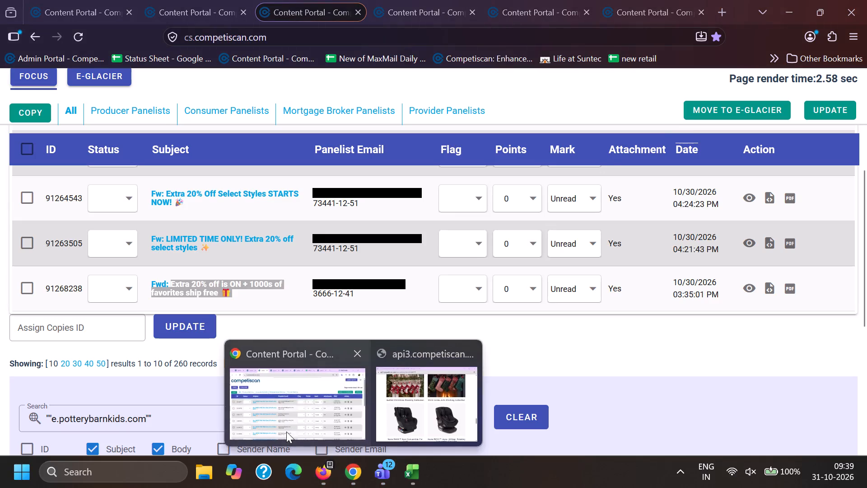
# Search Chrome's content portal subjects for the quoted phrase "Extra 20% off is ON + 1000s of favorites ship free 🎁".
pyautogui.scroll(-13, 216, 277)
pyautogui.scroll(2, 227, 341)
pyautogui.moveTo(283, 324); pyautogui.dragTo(0, 328)
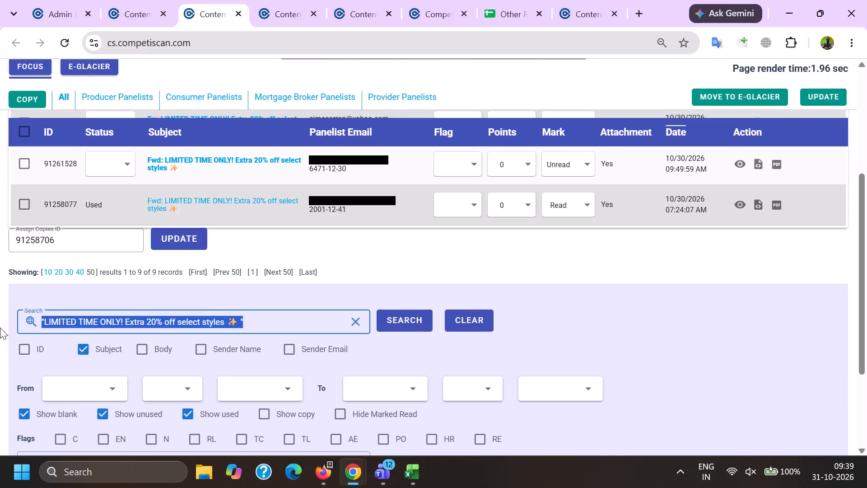
pyautogui.moveTo(0, 328); pyautogui.dragTo(0, 328)
pyautogui.press('BackSpace')
pyautogui.hotkey('shift', '"')
pyautogui.hotkey('ctrl', 'v')
pyautogui.hotkey('shift', '"')
pyautogui.press('Return')
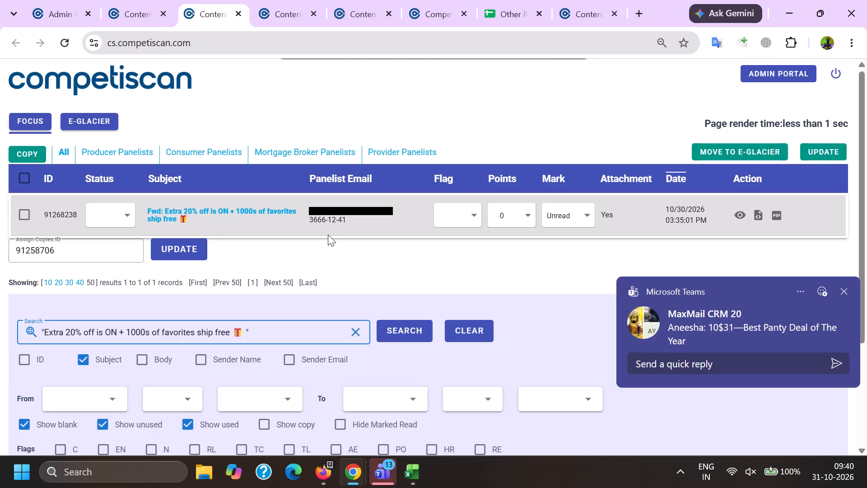
pyautogui.keyDown('ctrl'); pyautogui.click(172, 217); pyautogui.keyUp('ctrl')
pyautogui.click(251, 0)
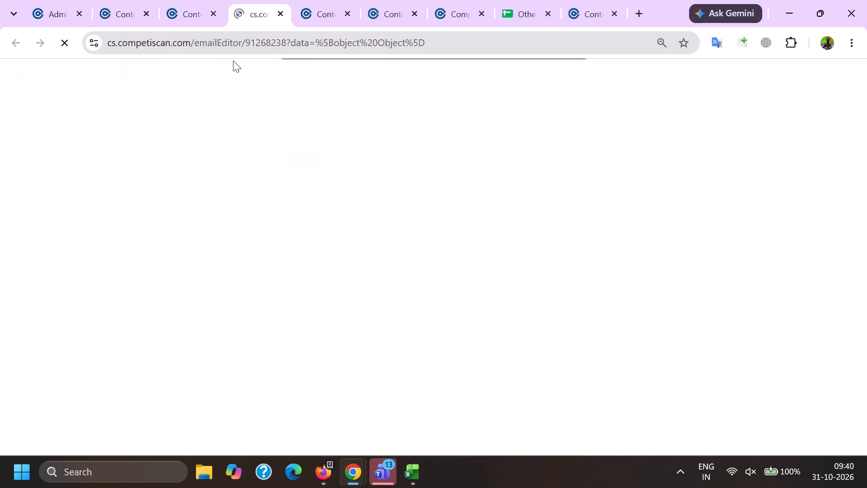
pyautogui.doubleClick(264, 35)
pyautogui.hotkey('ctrl', 'c')
pyautogui.click(418, 481)
pyautogui.click(530, 418)
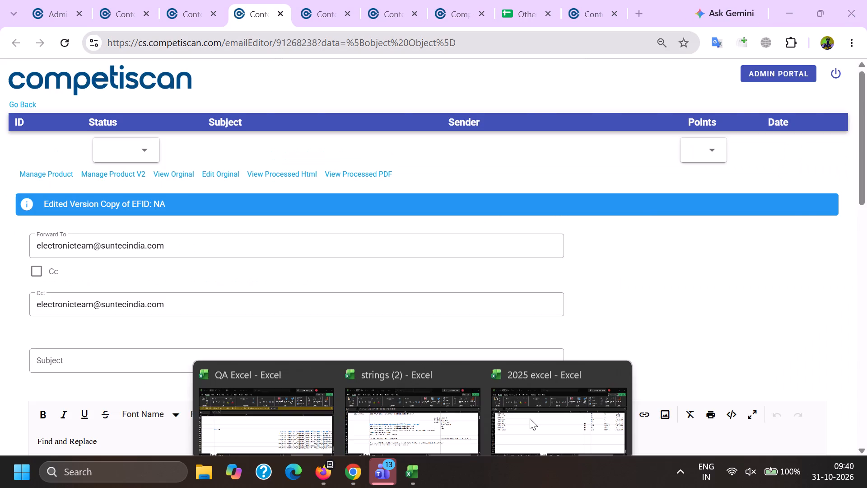
pyautogui.click(28, 281)
pyautogui.hotkey('ctrl', 'v')
pyautogui.click(100, 278)
pyautogui.press('c')
pyautogui.press('c')
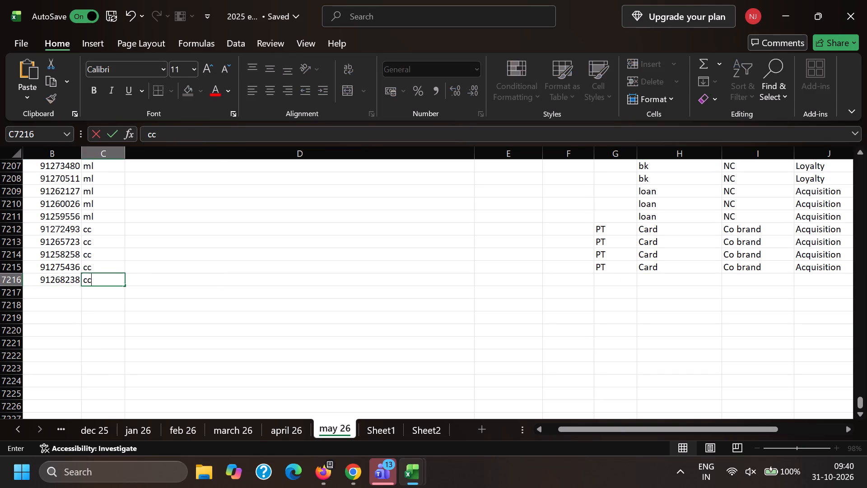
# Complete the row for 91268238 with PK, Card, Co brand and Acquisition.
pyautogui.press('Right')
pyautogui.press('Right')
pyautogui.press('Right')
pyautogui.press('Right')
pyautogui.press('p')
pyautogui.press('k')
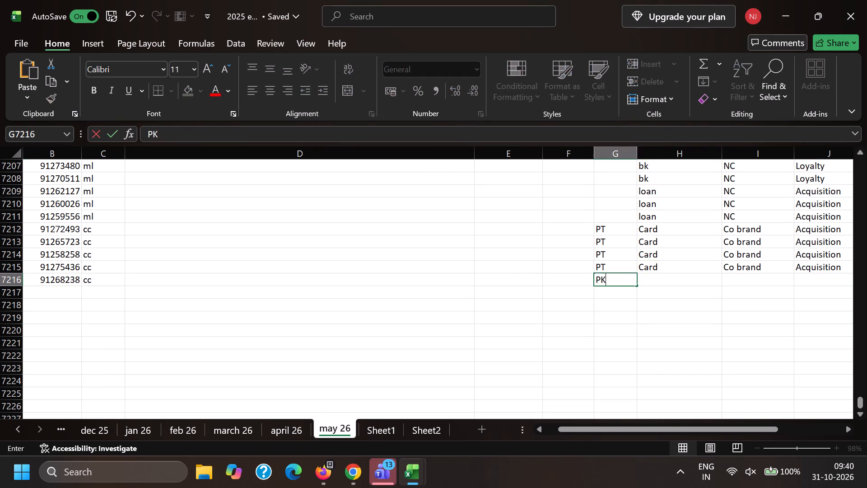
pyautogui.press('Right')
pyautogui.press('c')
pyautogui.press('Right')
pyautogui.press('c')
pyautogui.press('Right')
pyautogui.press('c')
pyautogui.press('a')
pyautogui.press('Left')
pyautogui.press('Right')
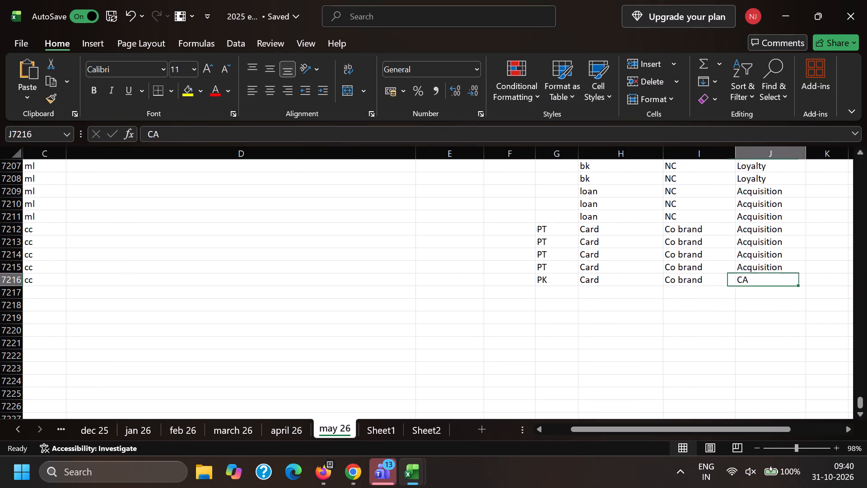
pyautogui.press('a')
pyautogui.press('Left')
pyautogui.press('Left')
pyautogui.press('Left')
pyautogui.press('Left')
pyautogui.press('Left')
pyautogui.press('Left')
pyautogui.press('Left')
pyautogui.press('Left')
pyautogui.press('Left')
pyautogui.press('Left')
pyautogui.press('Left')
pyautogui.press('Left')
pyautogui.hotkey('alt', 'Tab')
pyautogui.scroll(-2, 134, 223)
pyautogui.click(342, 0)
pyautogui.moveTo(308, 210); pyautogui.dragTo(0, 145)
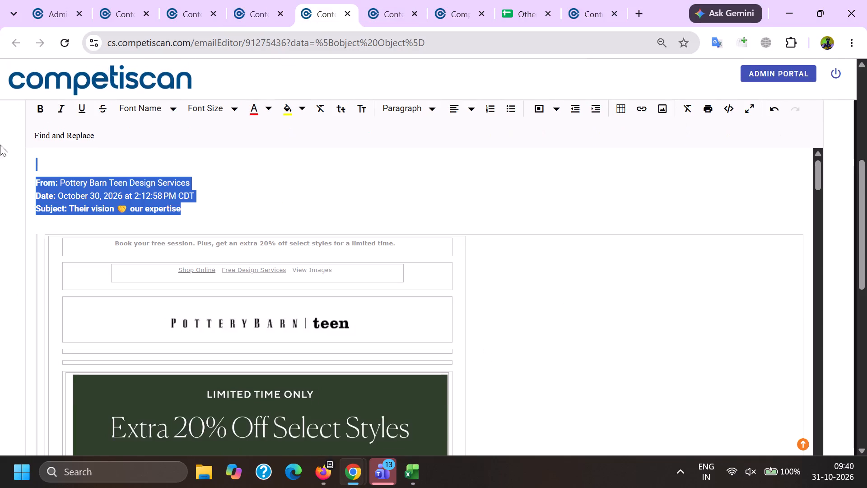
pyautogui.moveTo(0, 145); pyautogui.dragTo(0, 147)
pyautogui.hotkey('ctrl', 'c')
pyautogui.click(266, 0)
pyautogui.click(77, 157)
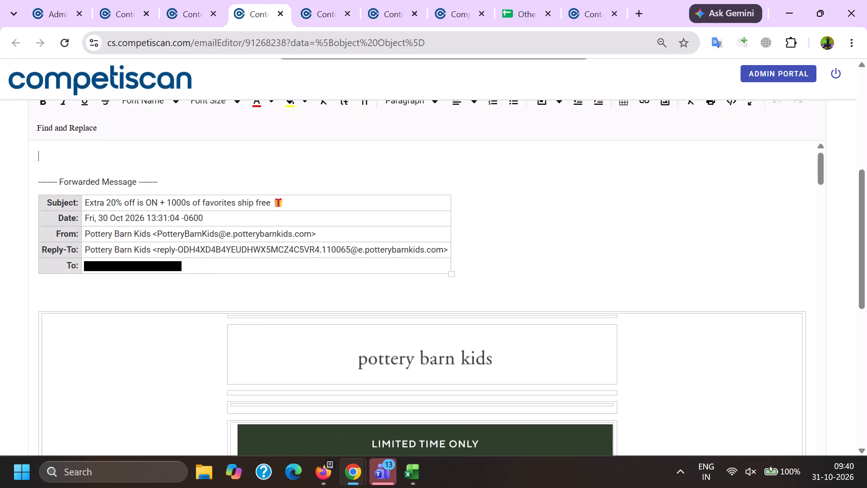
pyautogui.hotkey('ctrl', 'v')
# Set the copied header's subject to "Extra 20% off is ON + 1000s of favorites ship free 🎁" and date to "Fri, 30 Oct 2026 13:31:04 -0600".
pyautogui.tripleClick(102, 230)
pyautogui.hotkey('ctrl', 'c')
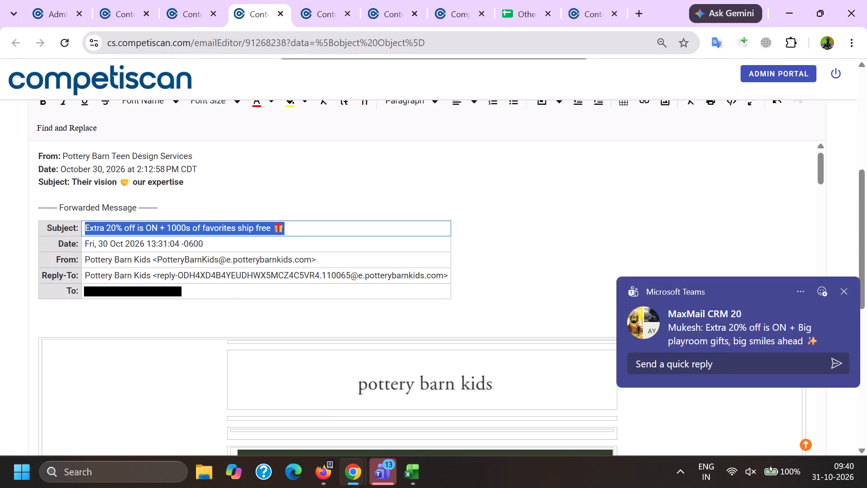
pyautogui.moveTo(72, 179); pyautogui.dragTo(224, 179)
pyautogui.hotkey('ctrl', 'v')
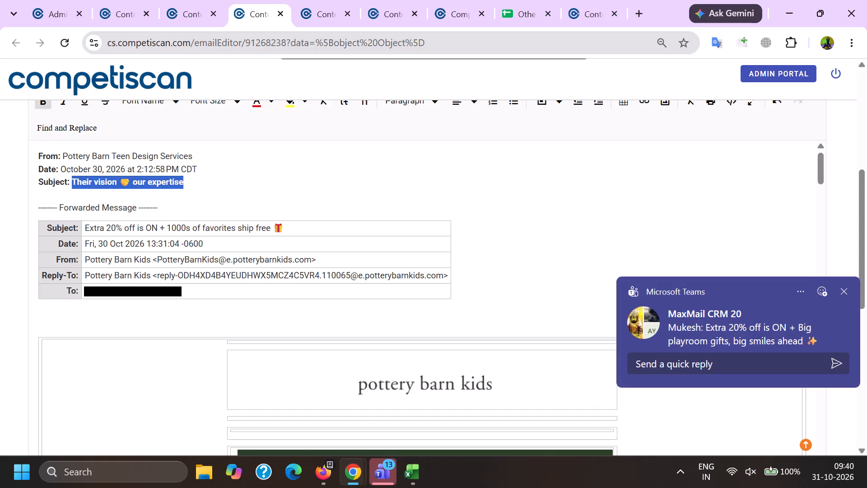
pyautogui.tripleClick(101, 245)
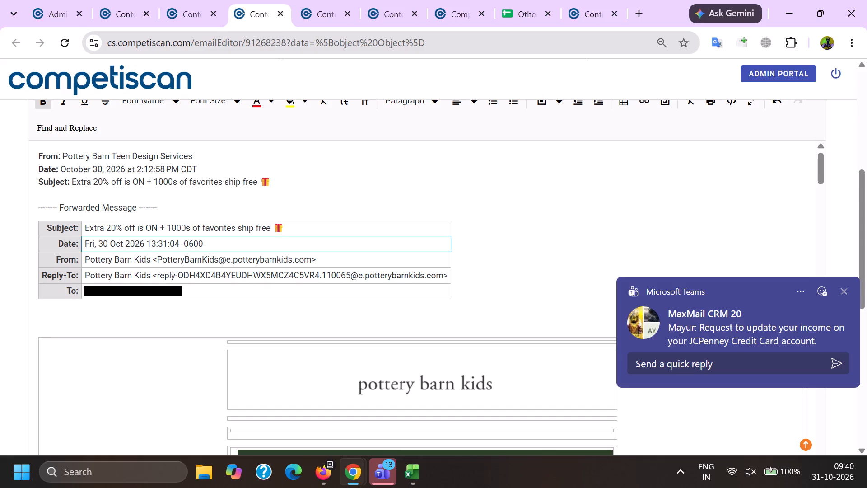
pyautogui.click(101, 243)
pyautogui.hotkey('ctrl', 'c')
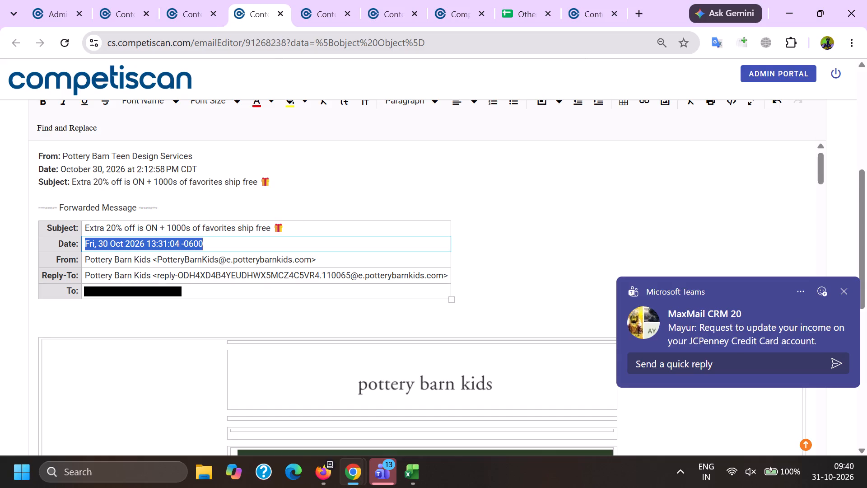
pyautogui.moveTo(63, 170); pyautogui.dragTo(217, 172)
pyautogui.hotkey('ctrl', 'v')
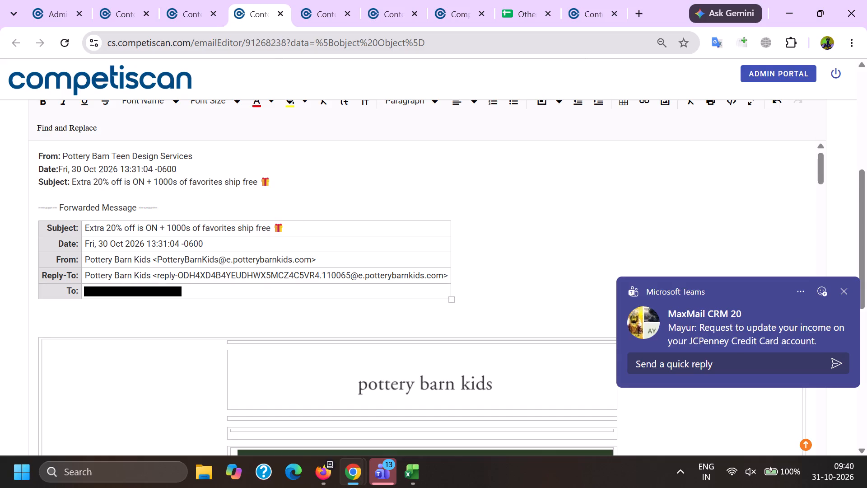
# Set the header's From value to Pottery Barn Kids, with a space after the label.
pyautogui.doubleClick(94, 254)
pyautogui.keyDown('shift'); pyautogui.click(142, 261); pyautogui.keyUp('shift')
pyautogui.hotkey('ctrl', 'c')
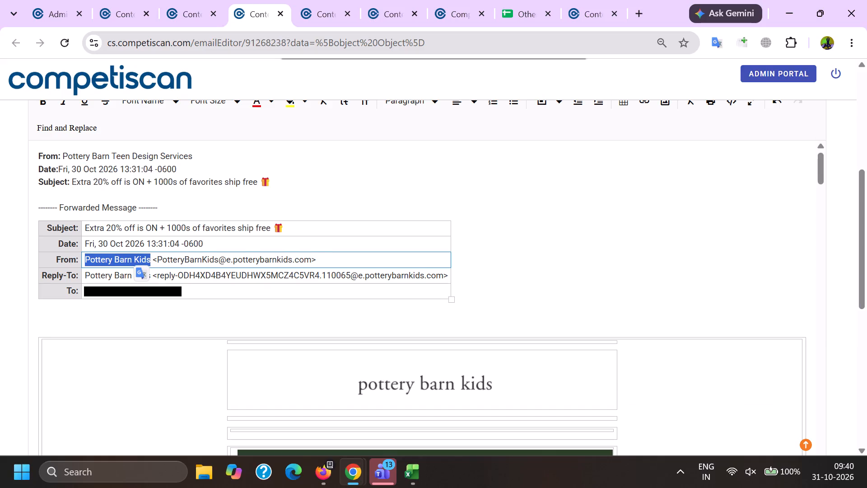
pyautogui.moveTo(63, 157); pyautogui.dragTo(248, 159)
pyautogui.hotkey('ctrl', 'v')
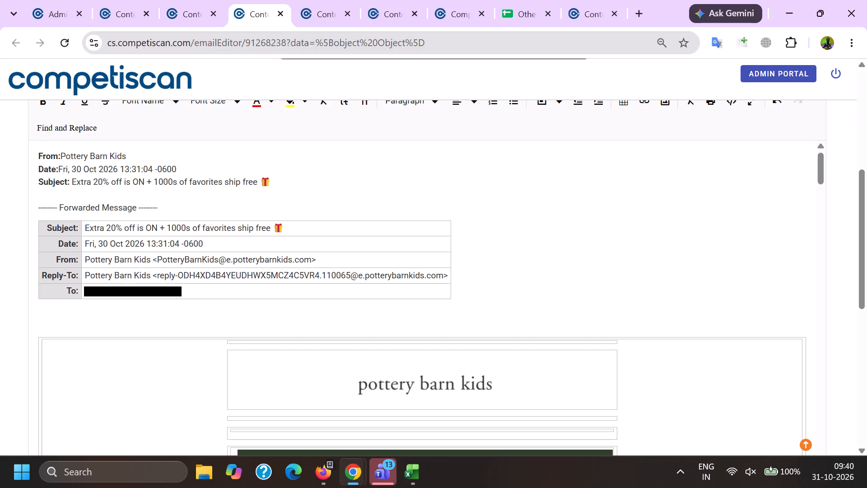
pyautogui.click(61, 156)
pyautogui.press('space')
# Delete the original forwarded-message details table and the "Forwarded Message" line above it.
pyautogui.click(143, 258)
pyautogui.click(207, 235)
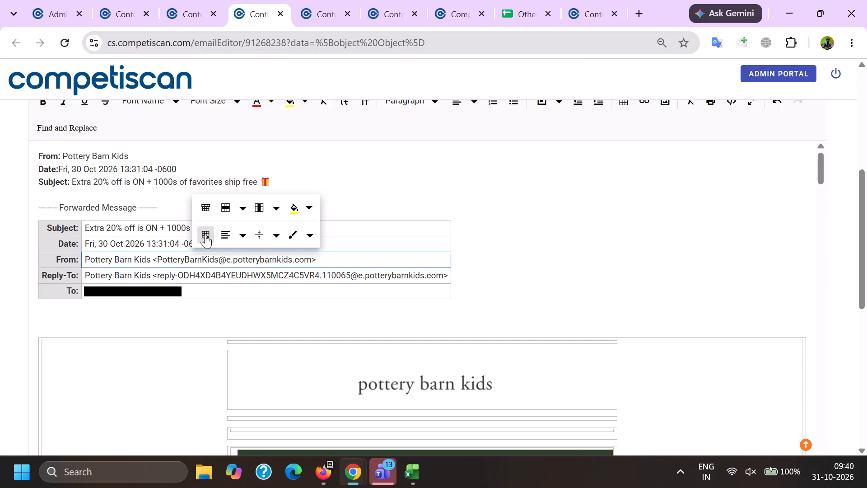
pyautogui.moveTo(189, 213); pyautogui.dragTo(18, 212)
pyautogui.press('BackSpace')
pyautogui.press('BackSpace')
pyautogui.scroll(-12, 443, 338)
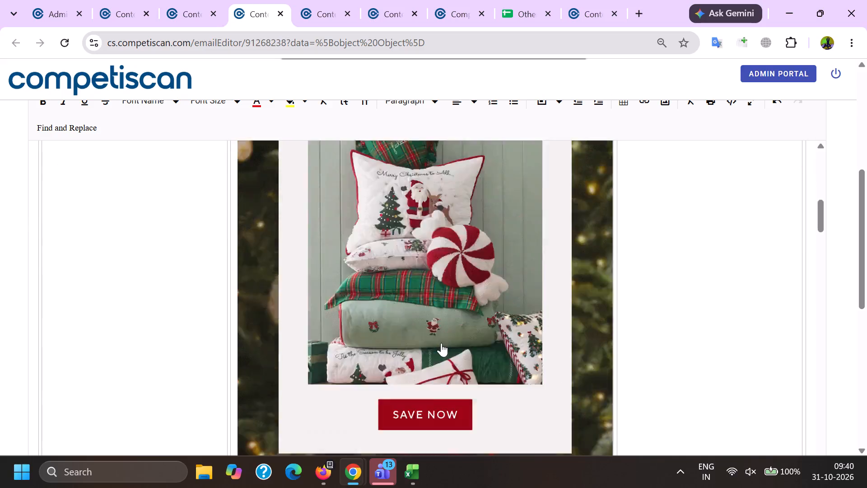
pyautogui.scroll(-20, 441, 343)
pyautogui.scroll(-20, 441, 343)
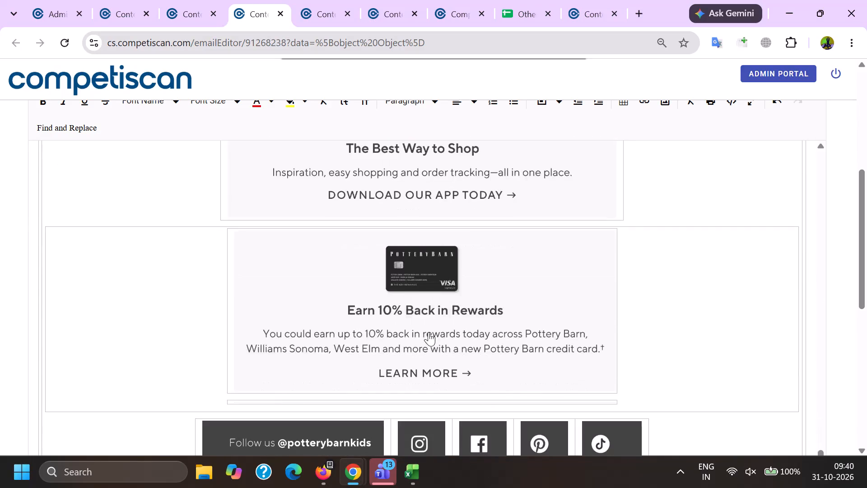
pyautogui.scroll(3, 358, 332)
pyautogui.click(354, 336)
pyautogui.click(399, 273)
pyautogui.scroll(-9, 374, 335)
pyautogui.scroll(3, 342, 368)
pyautogui.click(259, 274)
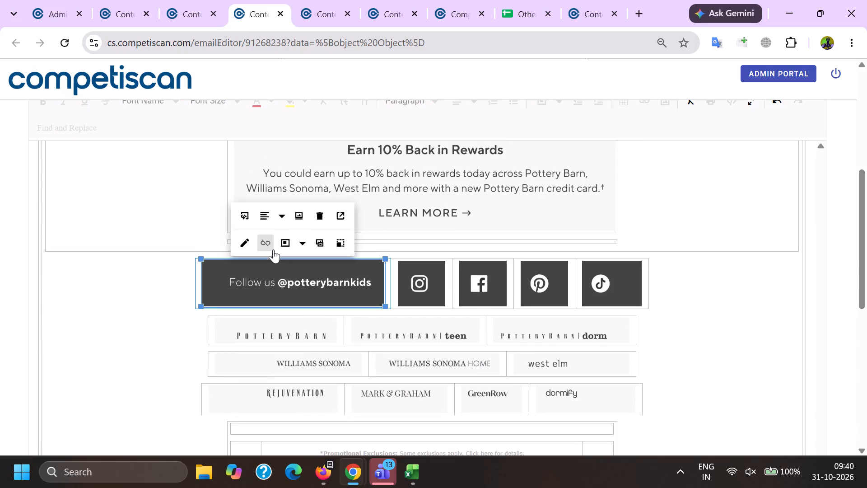
pyautogui.click(273, 246)
pyautogui.click(428, 265)
pyautogui.click(433, 247)
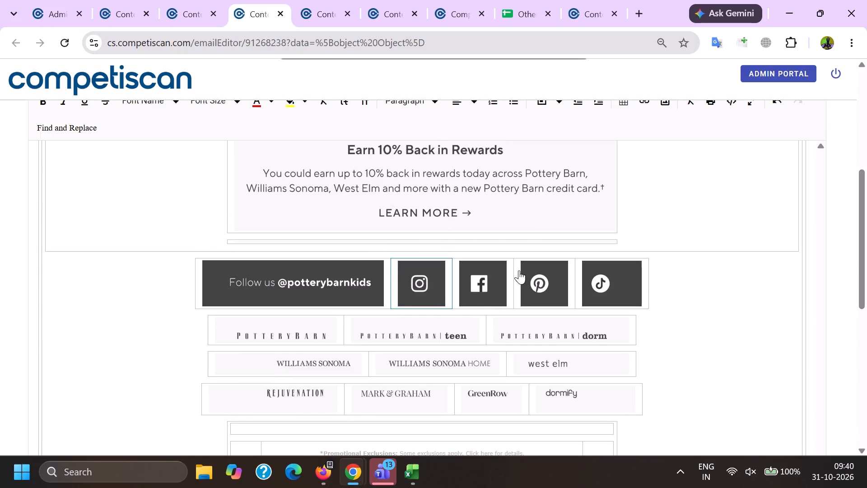
pyautogui.click(484, 274)
pyautogui.click(498, 243)
pyautogui.click(531, 280)
pyautogui.click(561, 241)
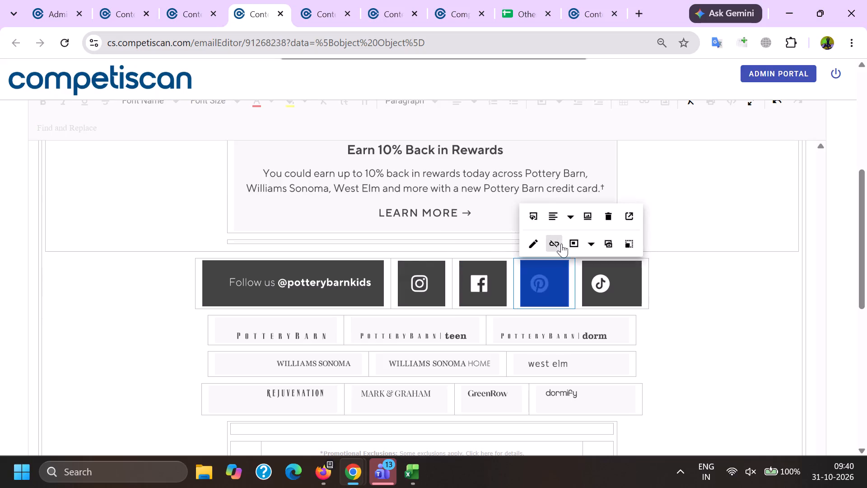
pyautogui.click(586, 284)
pyautogui.click(607, 249)
# Remove the link from the "View Images" text at the end of the email.
pyautogui.scroll(-3, 534, 249)
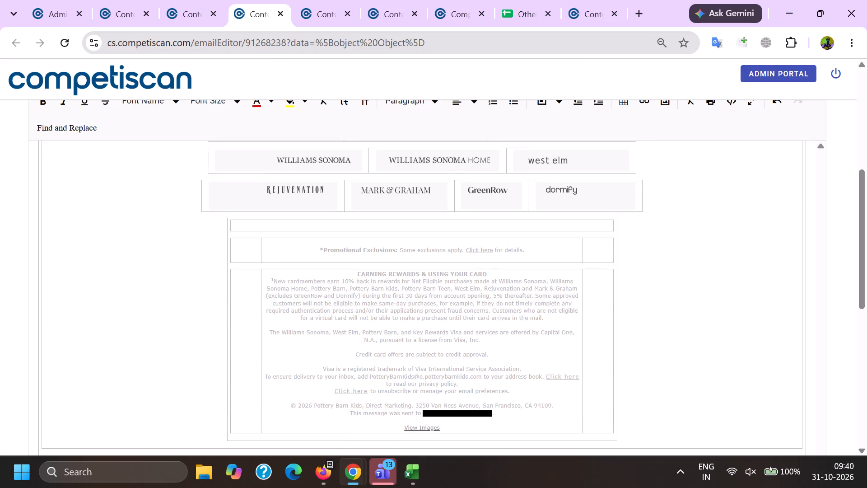
pyautogui.scroll(-3, 471, 276)
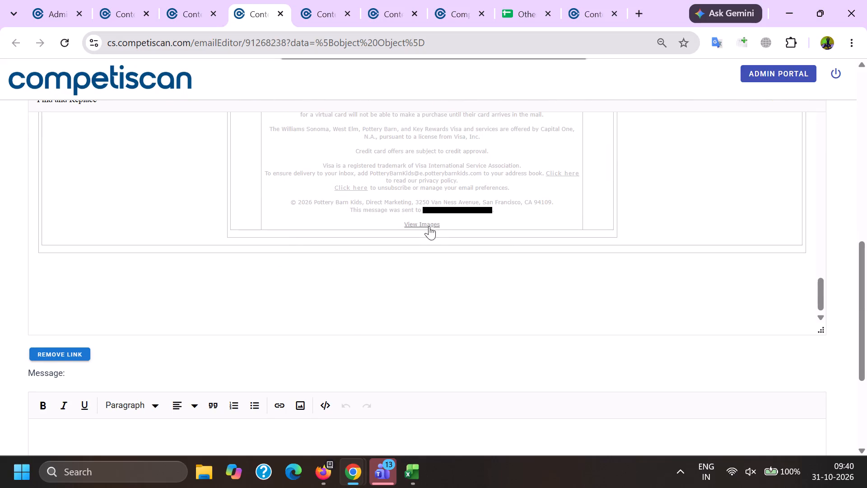
pyautogui.click(428, 225)
pyautogui.click(482, 246)
pyautogui.click(479, 253)
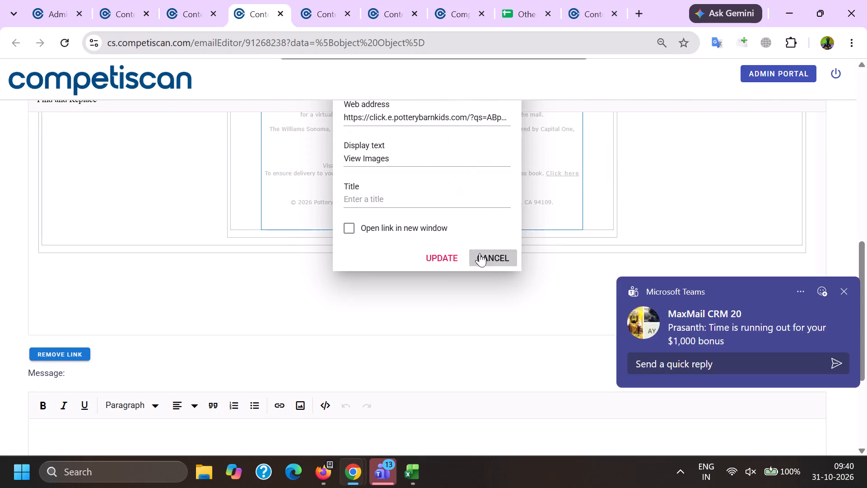
pyautogui.click(424, 224)
pyautogui.click(482, 249)
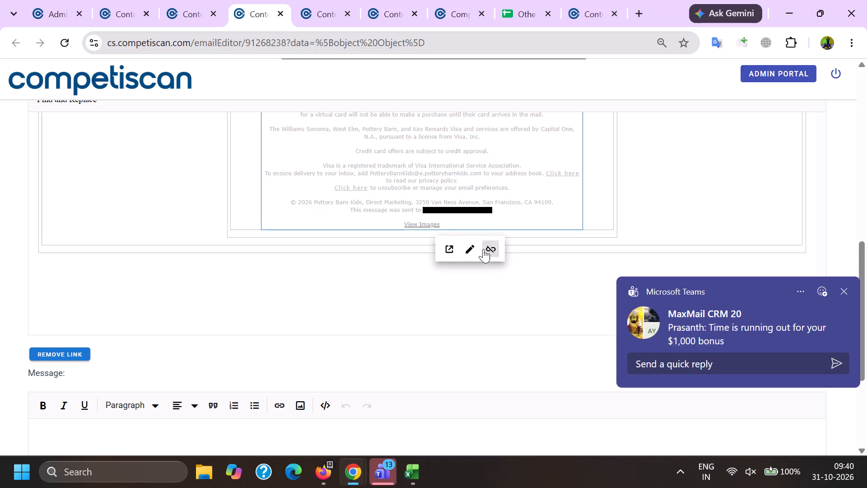
# Delete the recipient's email address from the "This message was sent to" line.
pyautogui.moveTo(427, 209); pyautogui.dragTo(490, 208)
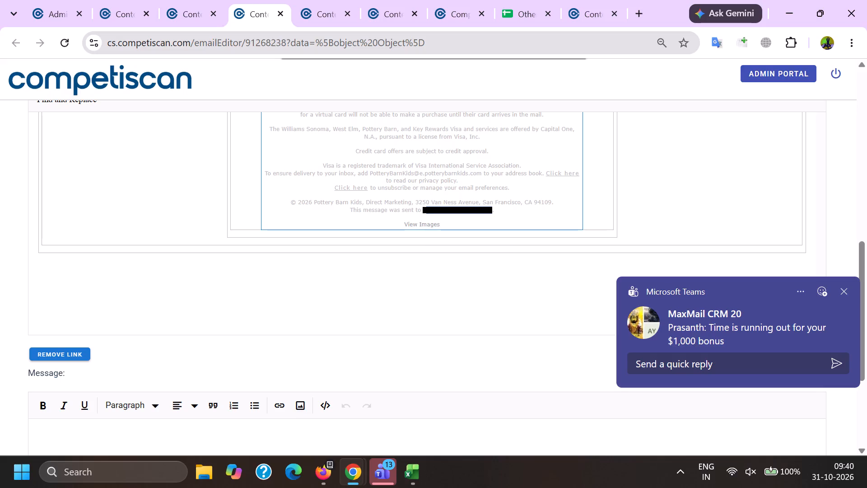
pyautogui.press('\\')
pyautogui.press('BackSpace')
pyautogui.press('BackSpace')
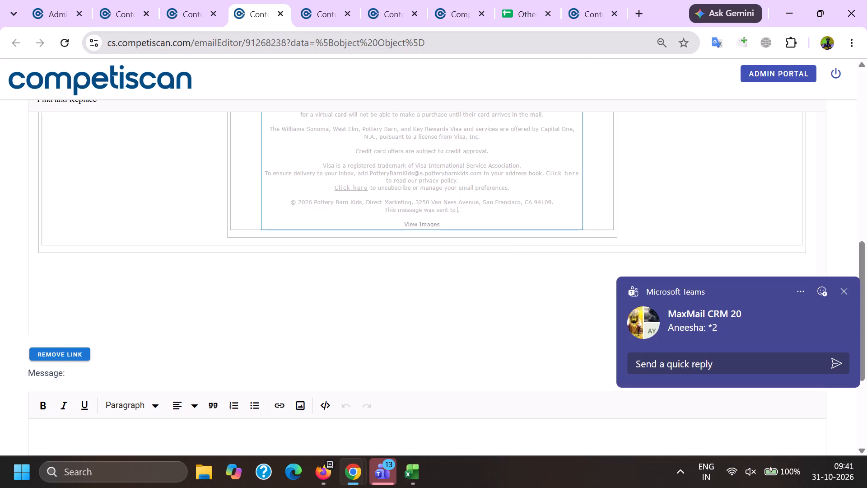
# Remove the link from the "Click here" text for unsubscribing or managing email preferences.
pyautogui.click(330, 183)
pyautogui.click(355, 187)
pyautogui.click(425, 213)
# Delete the sender's email address from the "To ensure delivery to your inbox" line.
pyautogui.scroll(1, 391, 299)
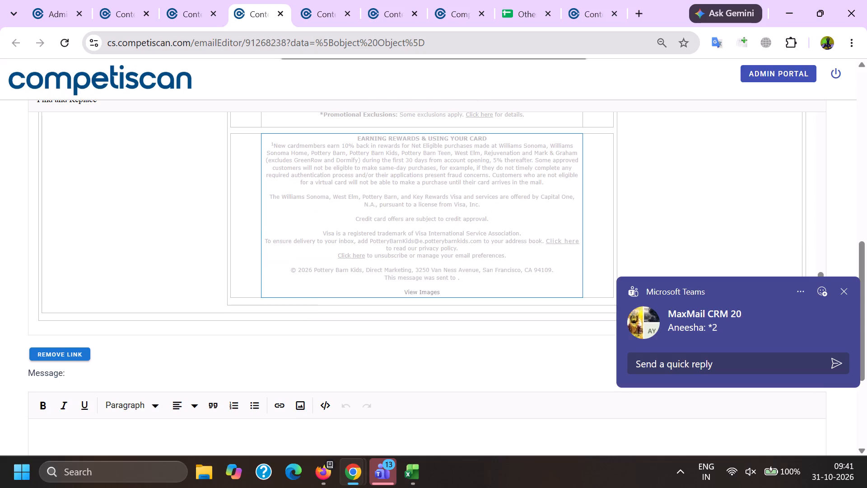
pyautogui.moveTo(369, 244); pyautogui.dragTo(481, 242)
pyautogui.press('BackSpace')
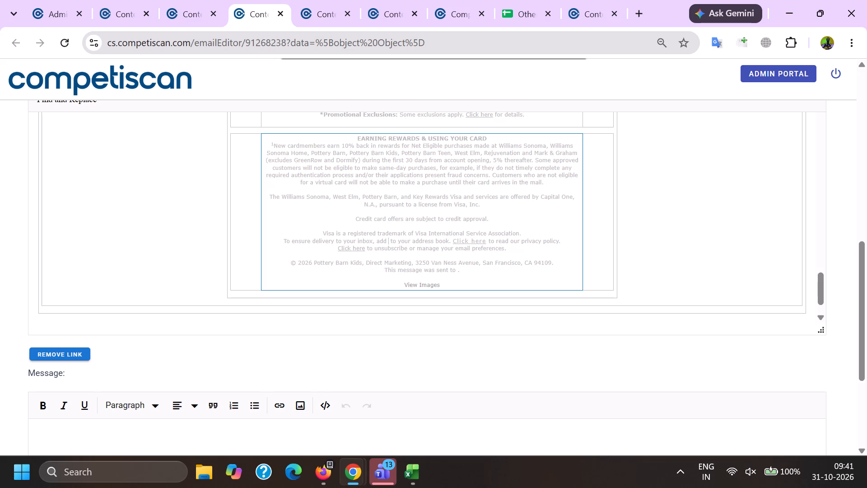
pyautogui.press('BackSpace')
pyautogui.scroll(-11, 387, 249)
pyautogui.click(364, 346)
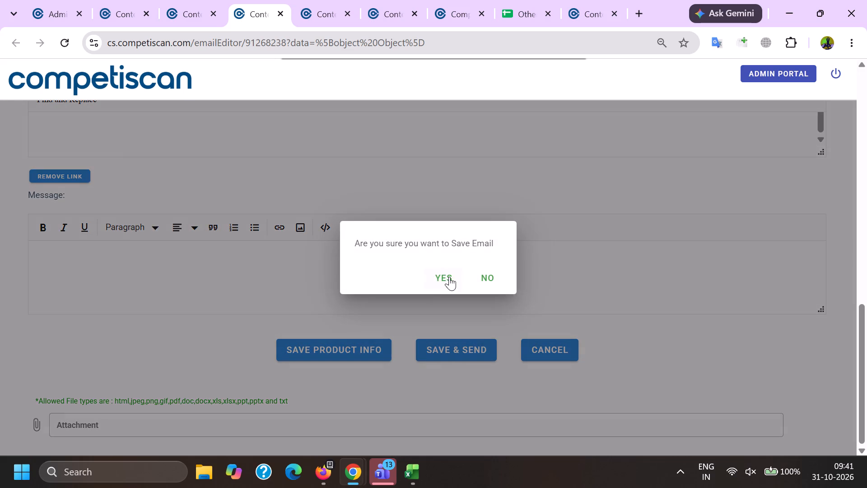
pyautogui.click(448, 277)
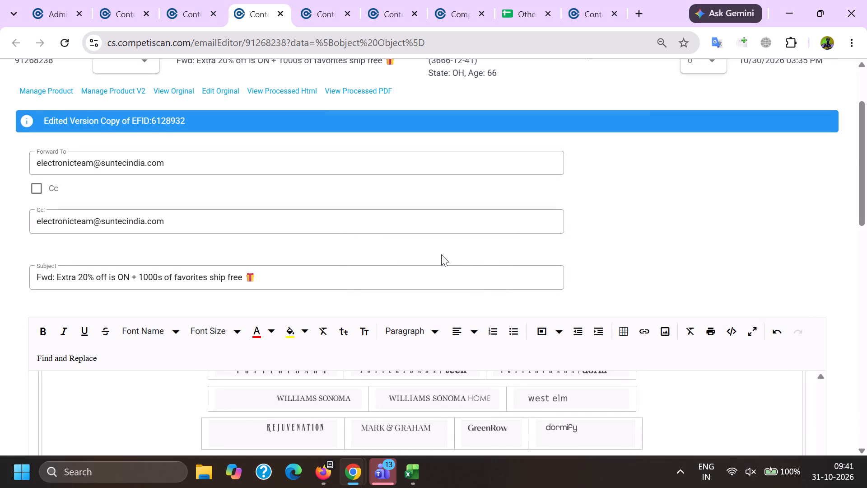
# Insert a space after "Date:" in the header lines at the top of the edited Pottery Barn Kids email.
pyautogui.click(66, 94)
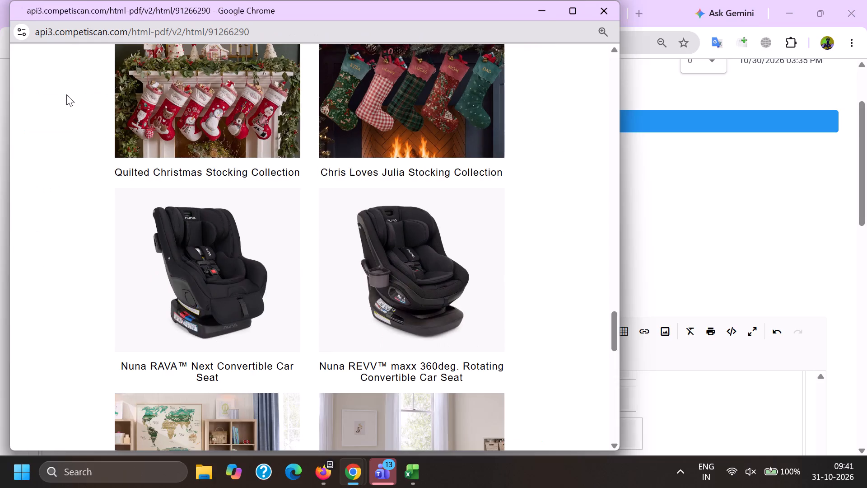
pyautogui.hotkey('alt', 'Tab')
pyautogui.scroll(-6, 121, 130)
pyautogui.click(119, 188)
pyautogui.press('pageup')
pyautogui.press('pageup')
pyautogui.press('pageup')
pyautogui.press('pageup')
pyautogui.press('pageup')
pyautogui.press('pageup')
pyautogui.press('pageup')
pyautogui.press('pageup')
pyautogui.press('pageup')
pyautogui.press('pageup')
pyautogui.press('pageup')
pyautogui.press('pageup')
pyautogui.press('pageup')
pyautogui.press('pageup')
pyautogui.press('pageup')
pyautogui.press('pageup')
pyautogui.press('pageup')
pyautogui.press('pageup')
pyautogui.press('pageup')
pyautogui.press('pageup')
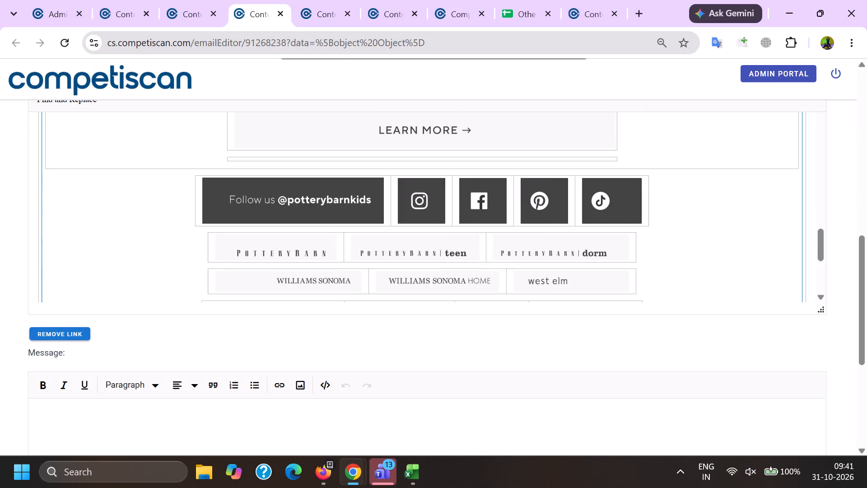
pyautogui.scroll(-5, 126, 185)
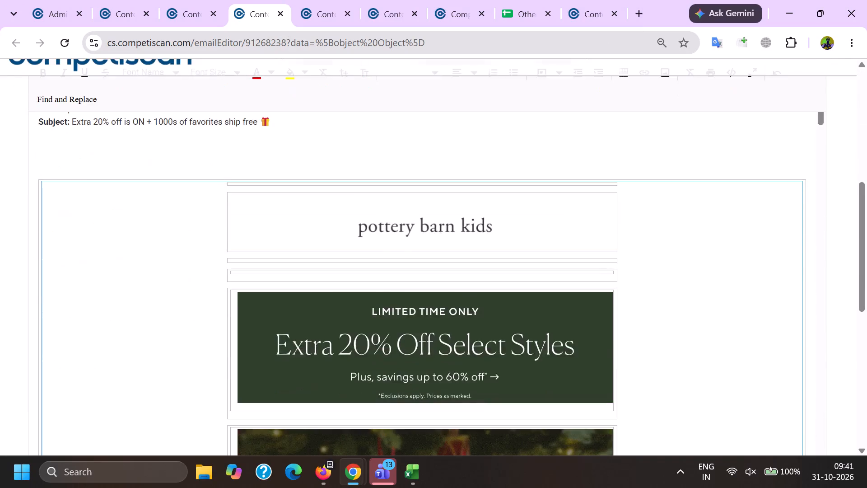
pyautogui.scroll(1, 112, 251)
pyautogui.click(61, 184)
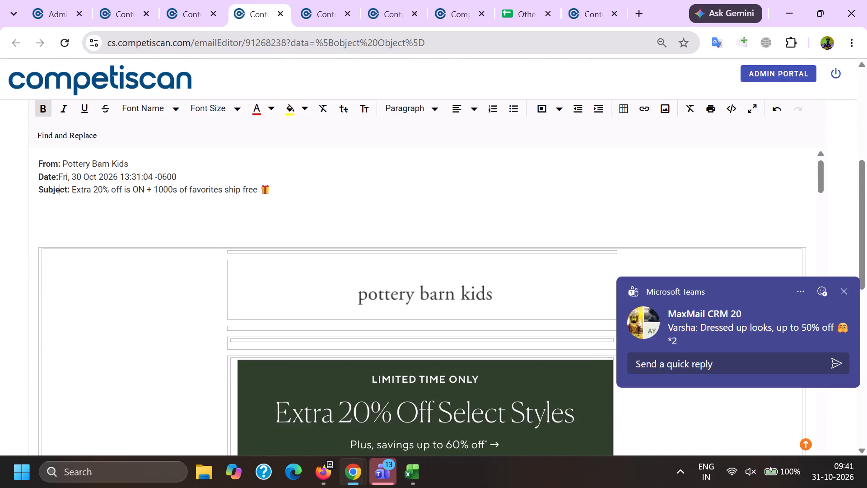
pyautogui.press('Up')
pyautogui.press('space')
pyautogui.scroll(-9, 0, 219)
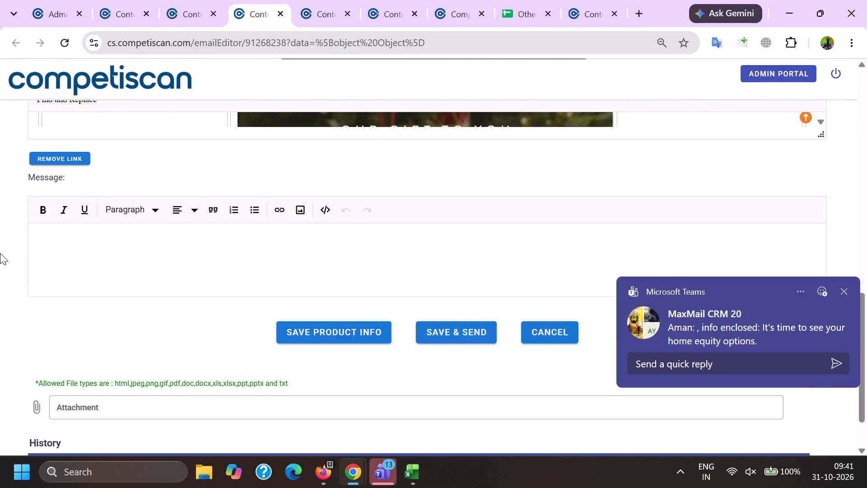
pyautogui.scroll(-9, 0, 253)
pyautogui.click(301, 266)
pyautogui.moveTo(430, 283); pyautogui.dragTo(438, 283)
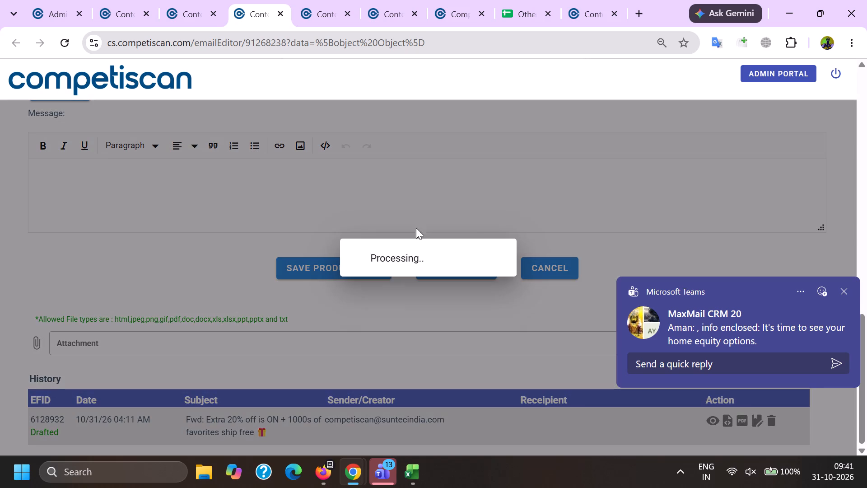
# Close the two extra content portal tabs beside the email editor and return to the editor of record 91268238.
pyautogui.click(330, 0)
pyautogui.click(347, 13)
pyautogui.click(347, 13)
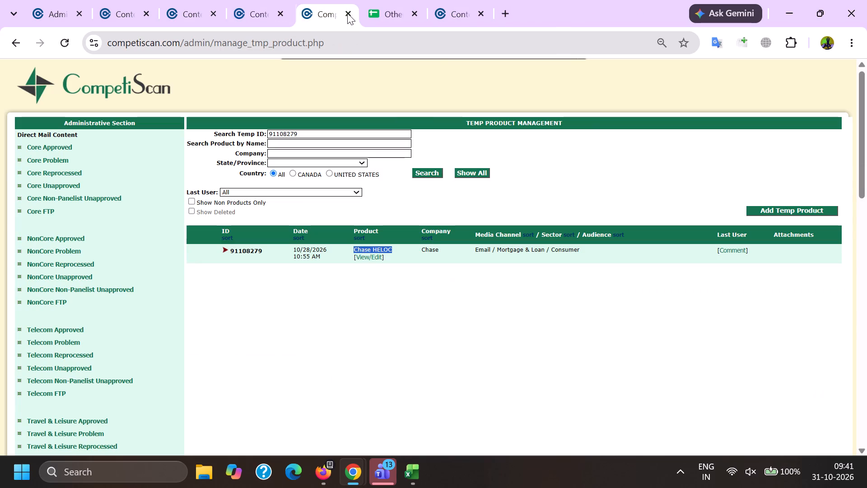
pyautogui.click(273, 0)
pyautogui.click(232, 221)
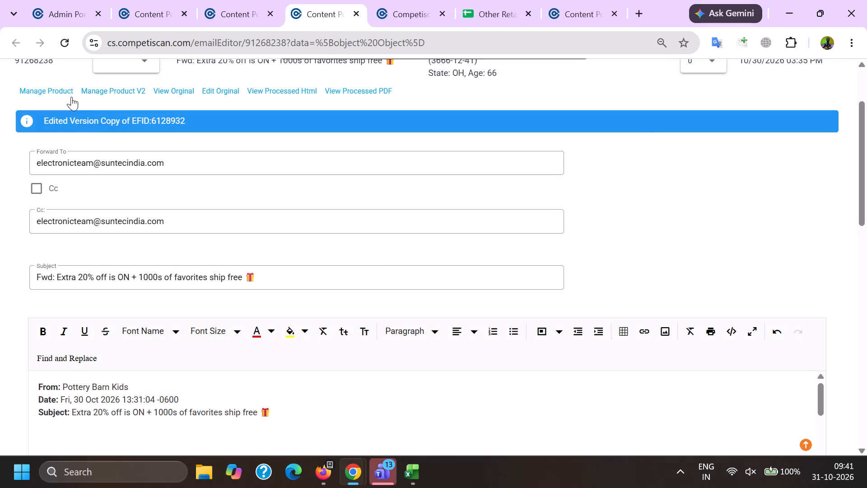
# Open the Manage Product form of record 91268238 and copy the sender name "Pottery Barn Kids" from the email header.
pyautogui.click(71, 96)
pyautogui.hotkey('alt', 'Tab')
pyautogui.scroll(-4, 98, 217)
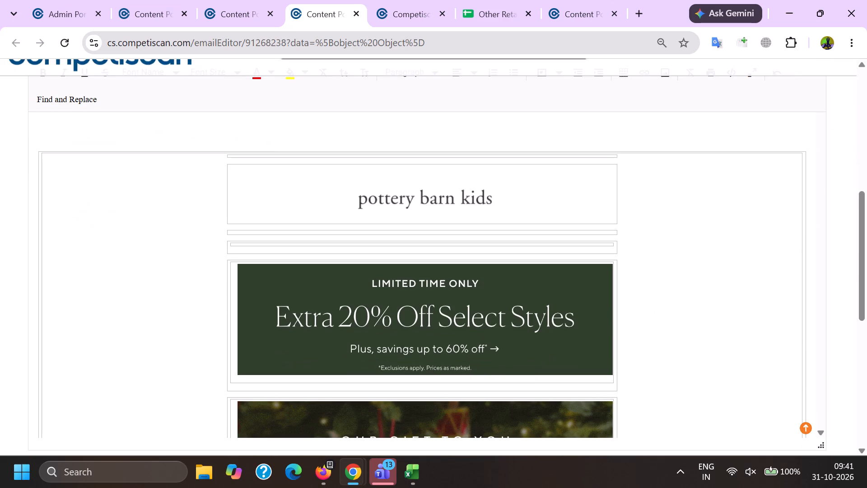
pyautogui.scroll(2, 63, 250)
pyautogui.doubleClick(71, 205)
pyautogui.keyDown('shift'); pyautogui.click(118, 206); pyautogui.keyUp('shift')
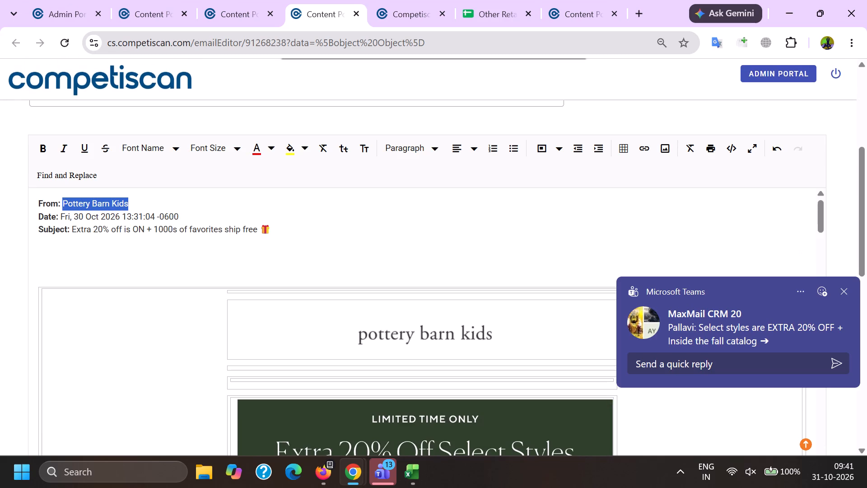
pyautogui.hotkey('ctrl', 'c')
# Add Capital One as a company on the product form of record 91268238.
pyautogui.hotkey('alt', 'Tab')
pyautogui.click(375, 197)
pyautogui.scroll(-4, 243, 185)
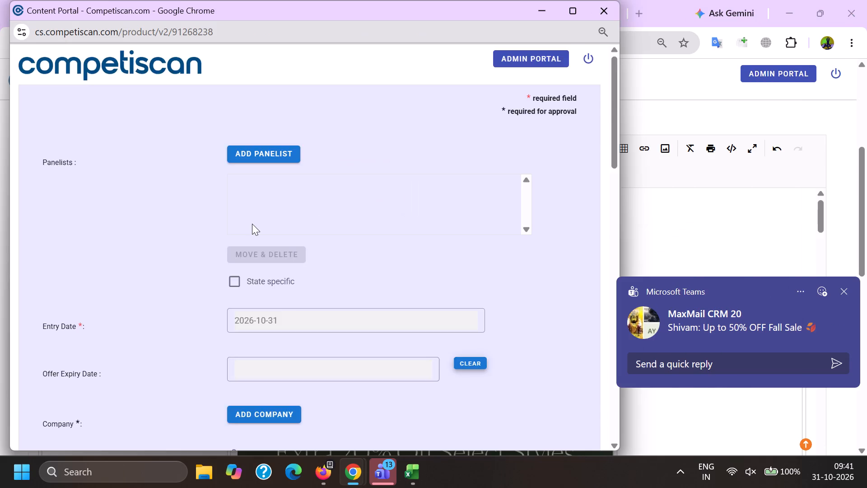
pyautogui.click(257, 240)
pyautogui.click(263, 218)
pyautogui.write('CAPITAL ONE')
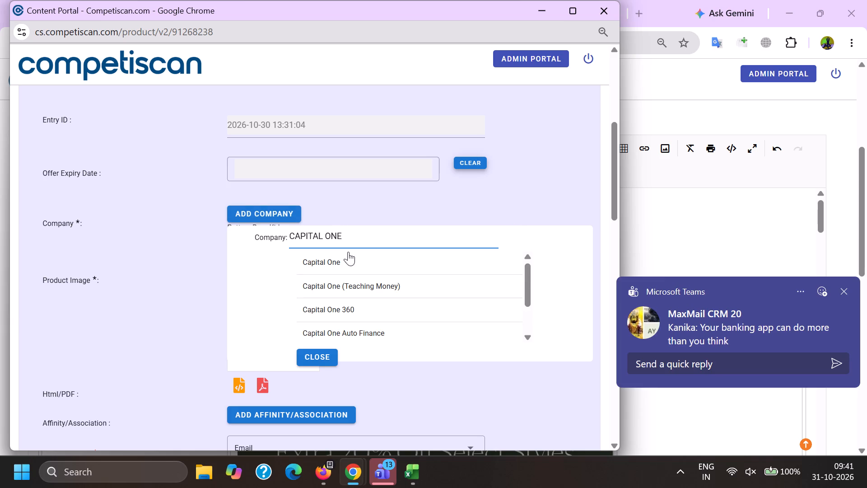
pyautogui.click(333, 263)
# Add Pottery Barn Kids (Retail) as the affinity/association using the copied sender name.
pyautogui.scroll(-4, 292, 207)
pyautogui.click(290, 182)
pyautogui.click(335, 200)
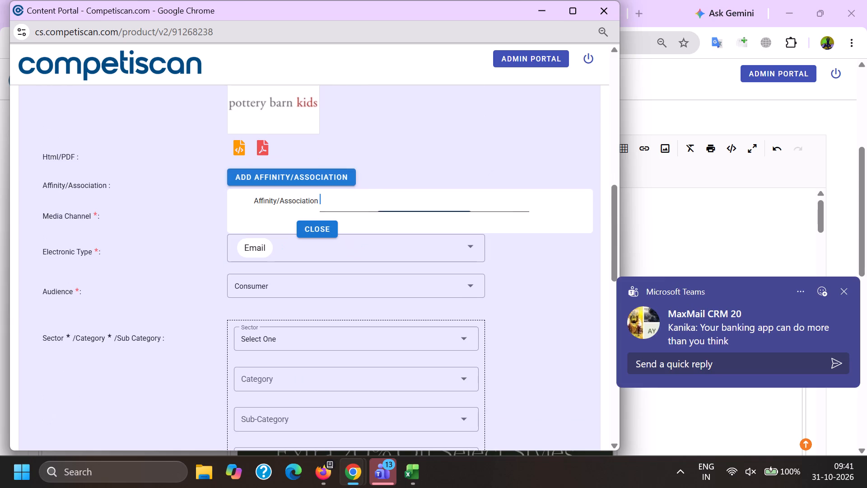
pyautogui.hotkey('ctrl', 'v')
pyautogui.click(312, 232)
# Set the sector to Retail and the category to Home Improvement, checking the email's content to choose the category.
pyautogui.scroll(-3, 276, 167)
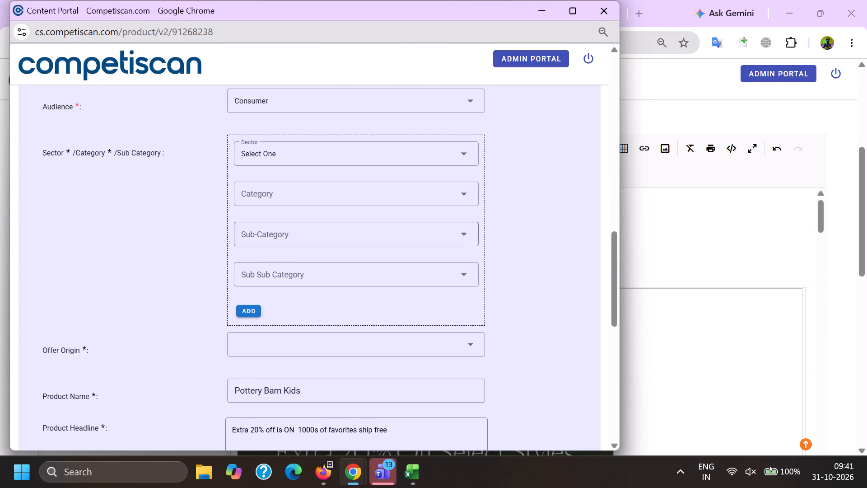
pyautogui.click(269, 161)
pyautogui.scroll(-7, 268, 160)
pyautogui.click(268, 211)
pyautogui.moveTo(210, 205); pyautogui.dragTo(221, 206)
pyautogui.click(291, 195)
pyautogui.scroll(-6, 288, 196)
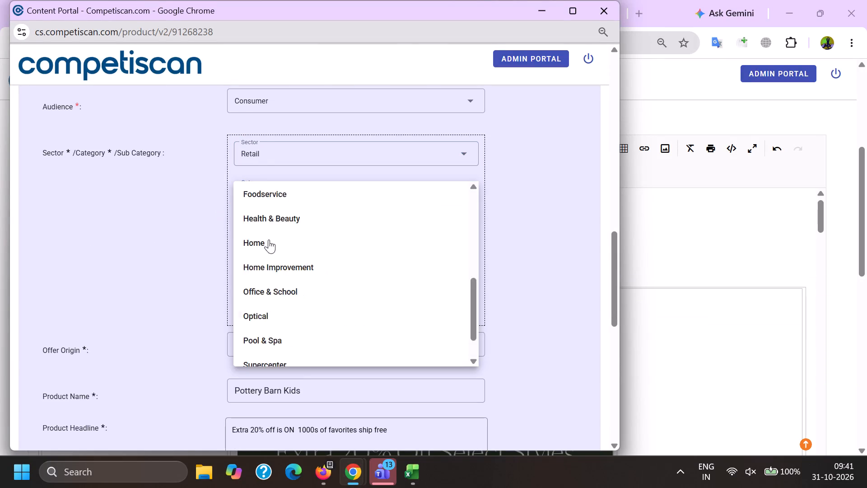
pyautogui.click(274, 208)
pyautogui.moveTo(206, 218); pyautogui.dragTo(214, 221)
pyautogui.click(288, 238)
pyautogui.hotkey('alt', 'Tab')
pyautogui.scroll(-16, 275, 294)
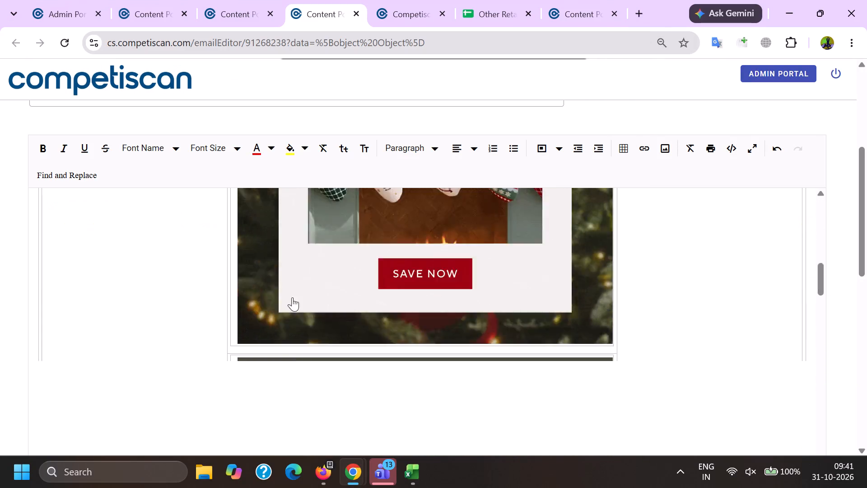
pyautogui.scroll(-1, 292, 297)
pyautogui.hotkey('alt', 'Tab')
pyautogui.click(271, 190)
pyautogui.click(306, 225)
# Choose the subcategory Holiday Decorations and sub-subcategory Christmas Decorations, and add the Retail classification to the product.
pyautogui.moveTo(248, 227); pyautogui.dragTo(254, 226)
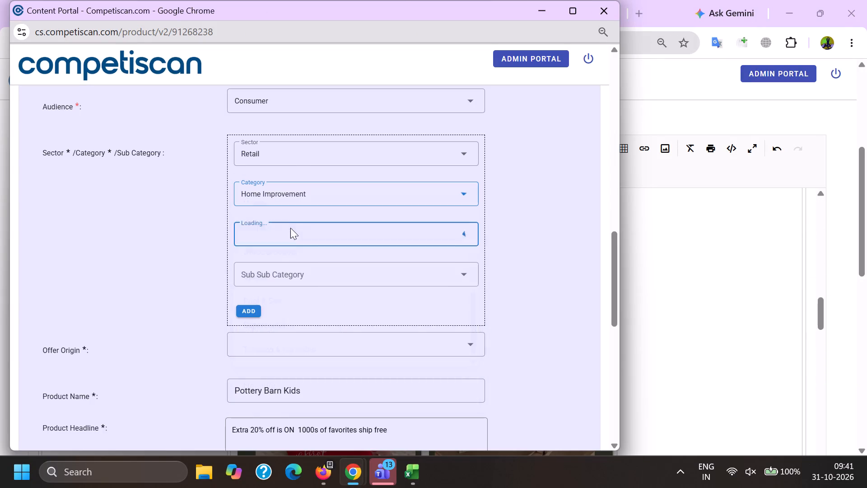
pyautogui.scroll(-1, 301, 153)
pyautogui.scroll(-4, 290, 286)
pyautogui.click(290, 308)
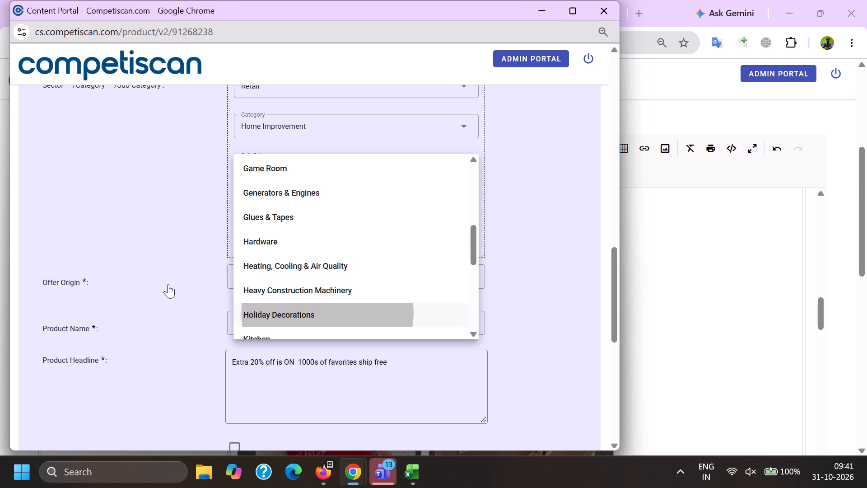
pyautogui.moveTo(145, 284); pyautogui.dragTo(168, 279)
pyautogui.click(270, 201)
pyautogui.click(290, 228)
pyautogui.moveTo(211, 244); pyautogui.dragTo(210, 249)
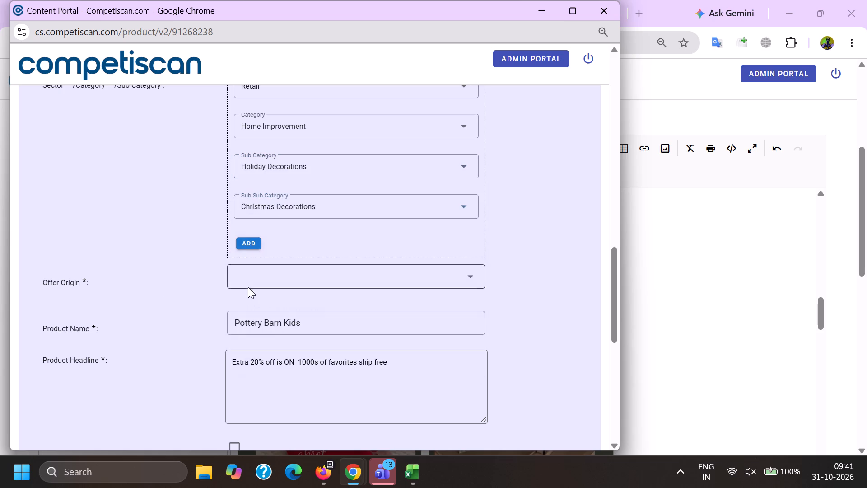
pyautogui.click(244, 242)
# Add a second classification with sector Credit Cards, category Payment Cards and subcategory Credit Cards.
pyautogui.scroll(2, 264, 289)
pyautogui.click(270, 239)
pyautogui.scroll(5, 258, 313)
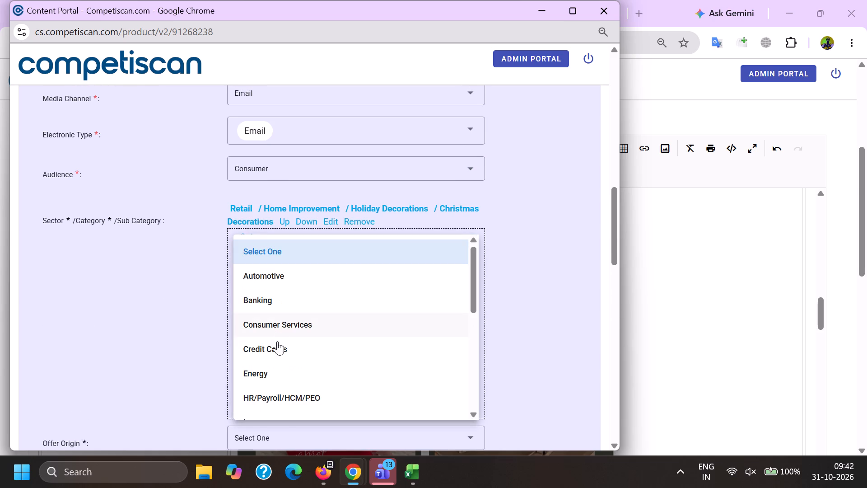
pyautogui.click(277, 341)
pyautogui.moveTo(196, 335); pyautogui.dragTo(219, 331)
pyautogui.click(262, 288)
pyautogui.click(267, 332)
pyautogui.click(263, 331)
pyautogui.scroll(-1, 266, 252)
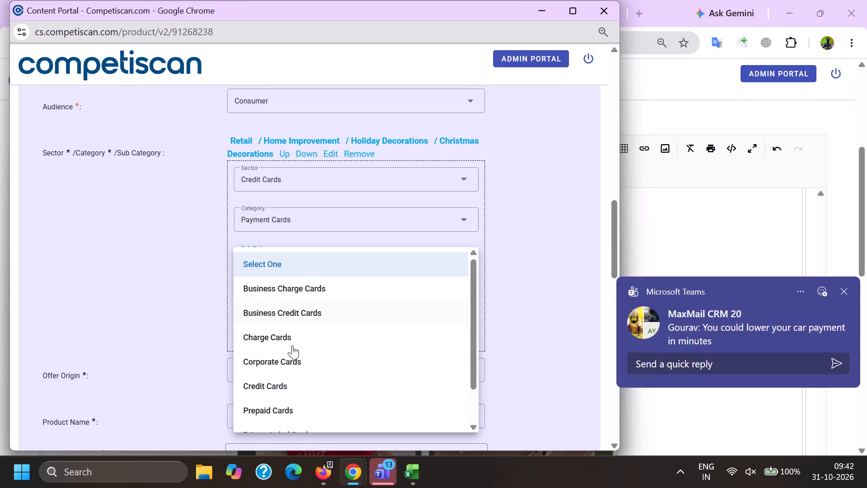
pyautogui.moveTo(287, 380); pyautogui.dragTo(281, 385)
pyautogui.click(161, 375)
pyautogui.click(247, 336)
# Move the Retail / Home Improvement / Holiday Decorations / Christmas Decorations classification down one place in the list.
pyautogui.scroll(2, 282, 368)
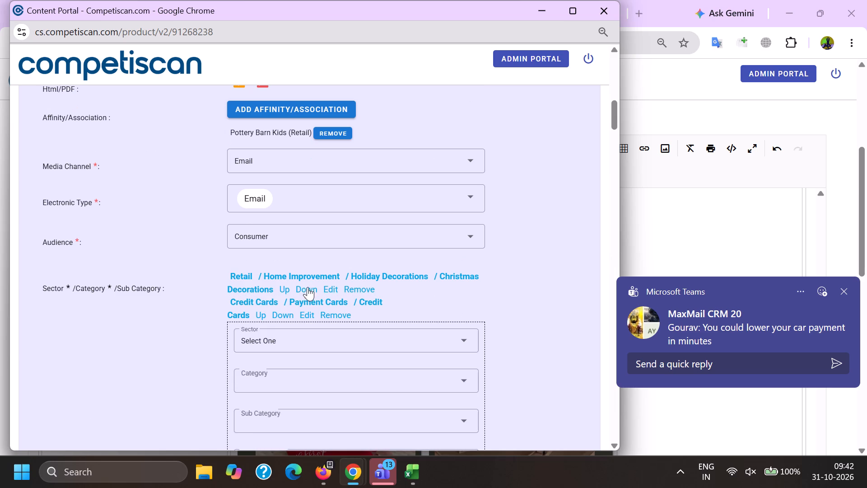
pyautogui.click(308, 286)
# Set the offer origin to Provider/Bank.
pyautogui.scroll(-4, 302, 276)
pyautogui.click(270, 258)
pyautogui.doubleClick(259, 319)
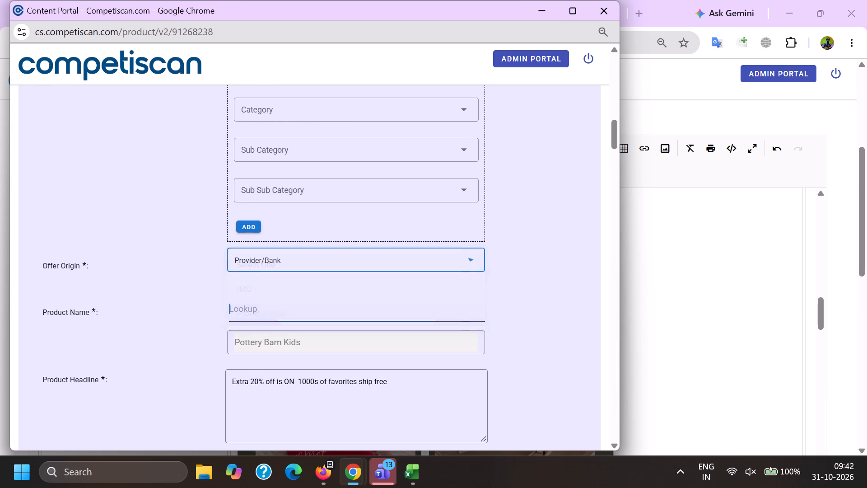
# Look up "Pottery Bar" for the product name and choose Pottery Barn Key Rewards Visa Credit Card.
pyautogui.hotkey('ctrl', 'v')
pyautogui.moveTo(271, 310); pyautogui.dragTo(377, 317)
pyautogui.press('BackSpace')
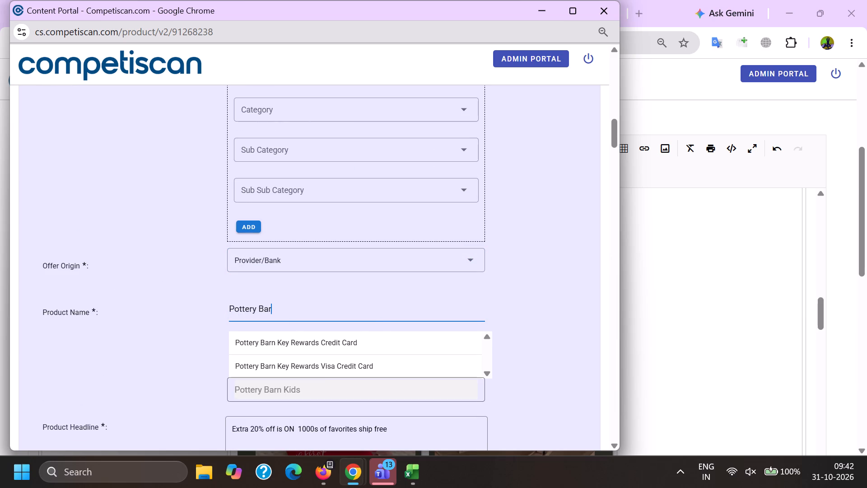
pyautogui.click(314, 377)
pyautogui.click(306, 367)
pyautogui.scroll(4, 301, 360)
pyautogui.click(282, 291)
# Replace the product headline with the email's subject text, "Extra 20% off is ON + 1000s of favorites ship free", copied from its header.
pyautogui.scroll(-5, 294, 254)
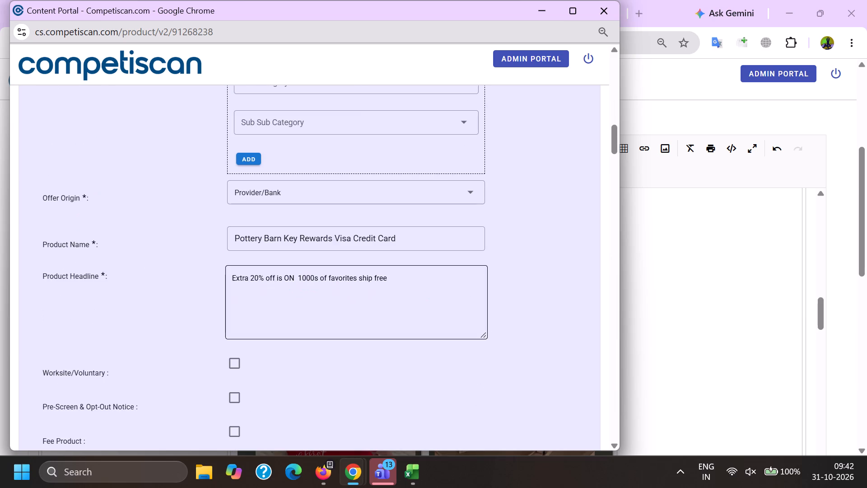
pyautogui.moveTo(401, 290); pyautogui.dragTo(51, 281)
pyautogui.press('BackSpace')
pyautogui.hotkey('alt', 'Tab')
pyautogui.scroll(6, 93, 267)
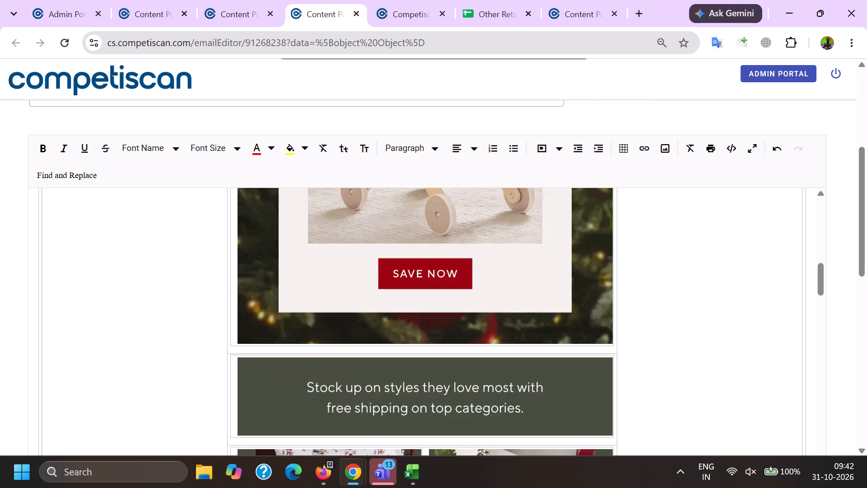
pyautogui.scroll(11, 100, 267)
pyautogui.doubleClick(76, 229)
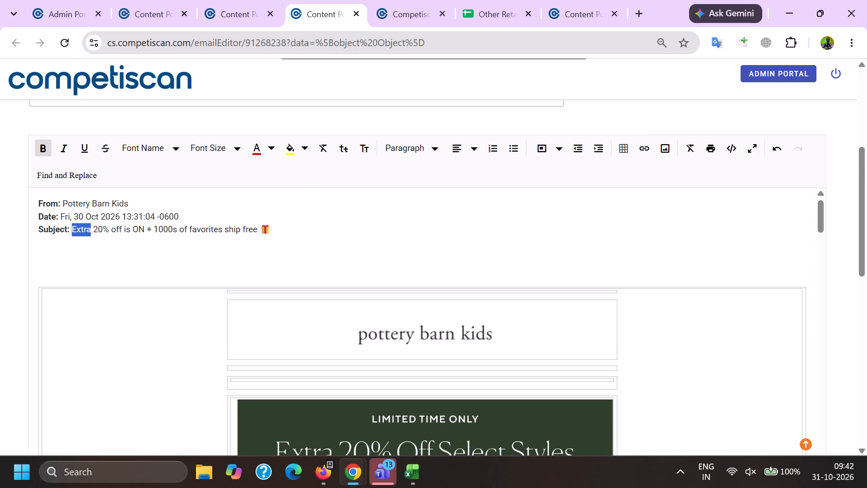
pyautogui.keyDown('shift'); pyautogui.click(269, 230); pyautogui.keyUp('shift')
pyautogui.hotkey('ctrl', 'c')
pyautogui.hotkey('alt', 'Tab')
pyautogui.hotkey('ctrl', 'v')
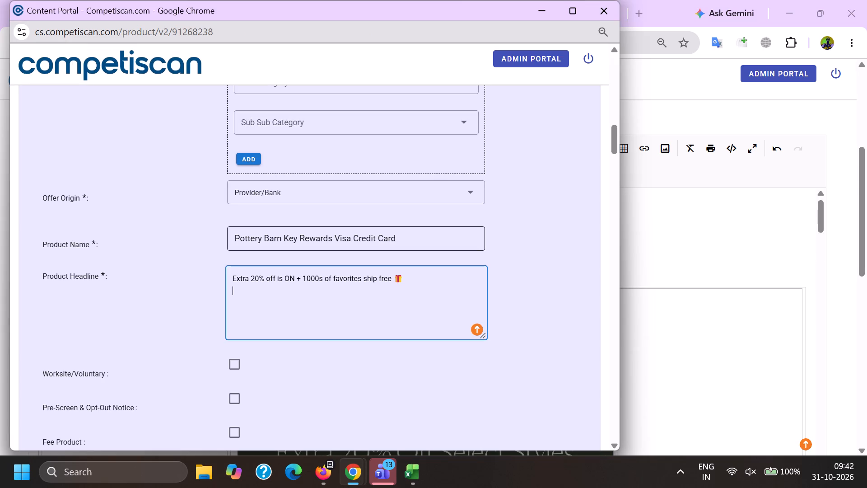
# Replace the gift emoji at the end of the product headline with a period and a space.
pyautogui.press('BackSpace')
pyautogui.press('BackSpace')
pyautogui.press('BackSpace')
pyautogui.write('.')
pyautogui.press('space')
pyautogui.press('Down')
# Replace the "+" in the product headline with "Plus" and place the cursor at the end of the text.
pyautogui.click(296, 279)
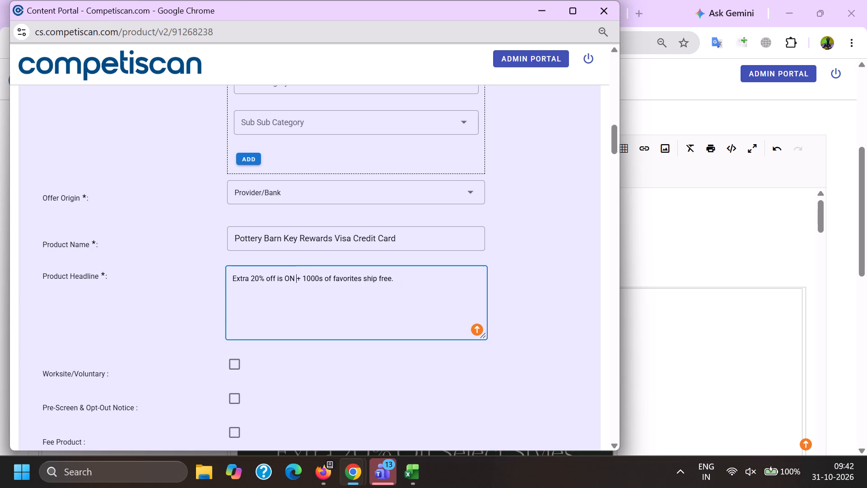
pyautogui.press('Right')
pyautogui.write('US')
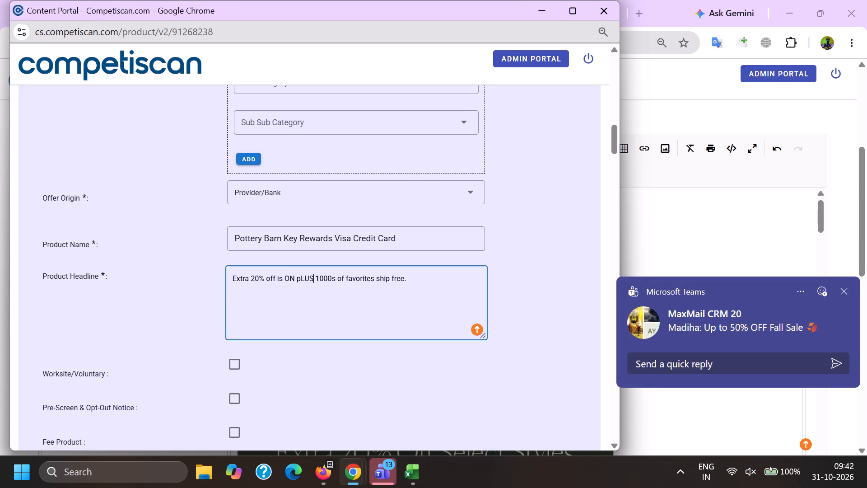
pyautogui.click(443, 282)
pyautogui.click(312, 279)
pyautogui.press('BackSpace')
pyautogui.press('BackSpace')
pyautogui.press('BackSpace')
pyautogui.press('BackSpace')
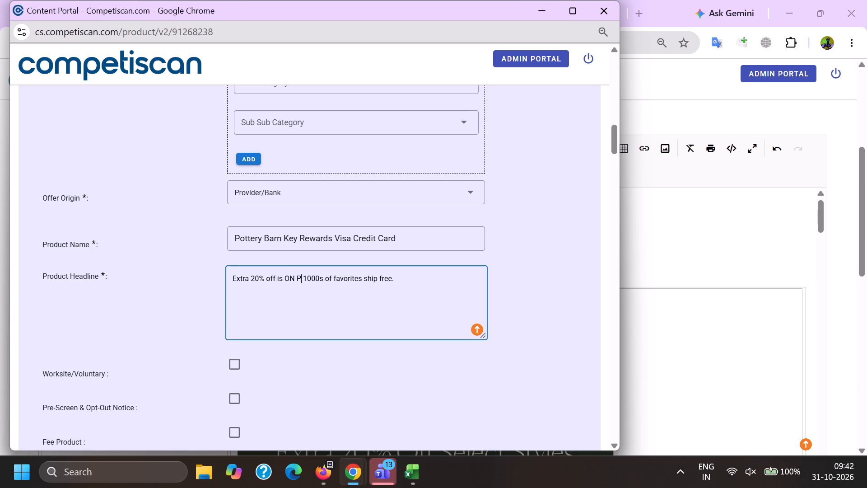
pyautogui.click(451, 298)
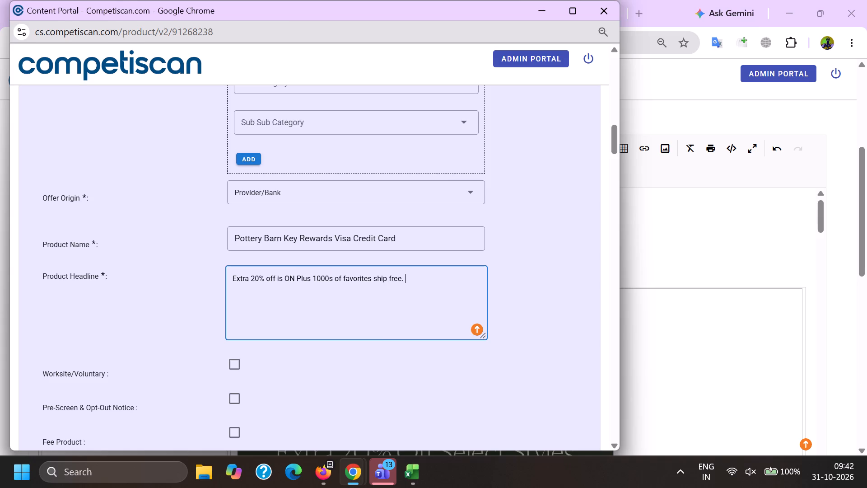
# Append "Earn 10% back in rewards" to the product headline, copied from the earlier Pottery Barn product form.
pyautogui.hotkey('alt', 'Tab')
pyautogui.click(570, 0)
pyautogui.scroll(8, 517, 248)
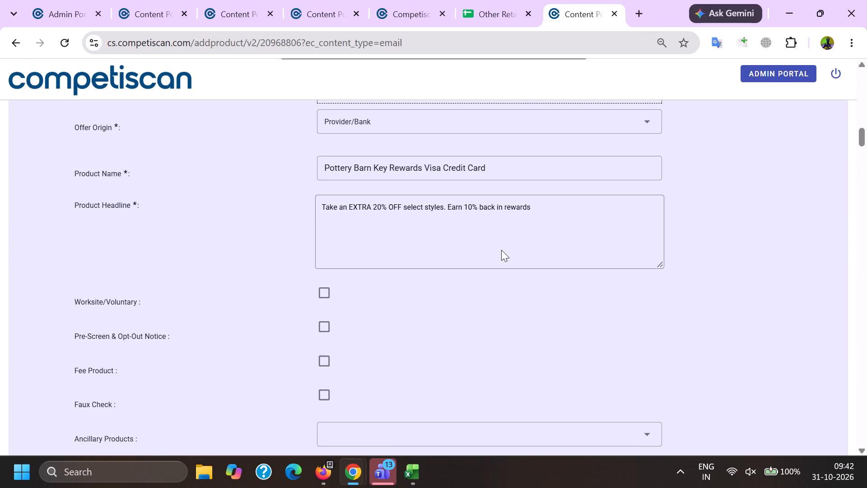
pyautogui.doubleClick(458, 205)
pyautogui.keyDown('shift'); pyautogui.click(554, 207); pyautogui.keyUp('shift')
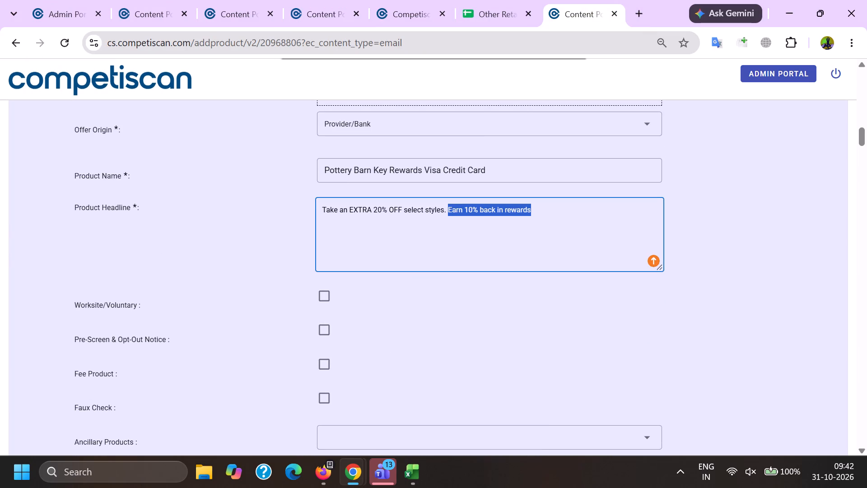
pyautogui.hotkey('ctrl', 'c')
pyautogui.hotkey('alt', 'Tab')
pyautogui.hotkey('ctrl', 'v')
# Choose a response mechanism and set the mailing type to Acquisition.
pyautogui.scroll(-4, 161, 238)
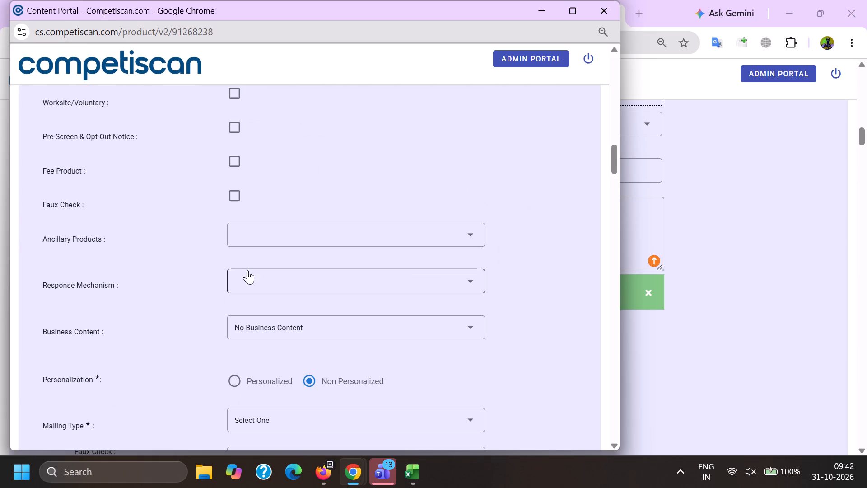
pyautogui.click(251, 272)
pyautogui.scroll(-3, 244, 180)
pyautogui.scroll(-4, 262, 242)
pyautogui.click(282, 226)
pyautogui.click(189, 223)
pyautogui.click(285, 229)
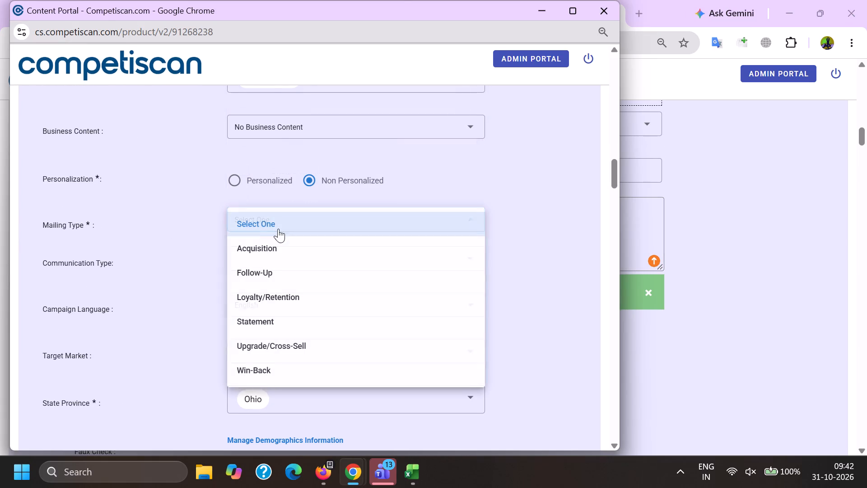
pyautogui.click(266, 253)
pyautogui.moveTo(196, 253); pyautogui.dragTo(208, 257)
# Set the communication type to Bonuses/Contests/Incentives, Co-Brand and Mobile Application.
pyautogui.click(280, 262)
pyautogui.scroll(-1, 261, 193)
pyautogui.click(269, 281)
pyautogui.scroll(-3, 269, 281)
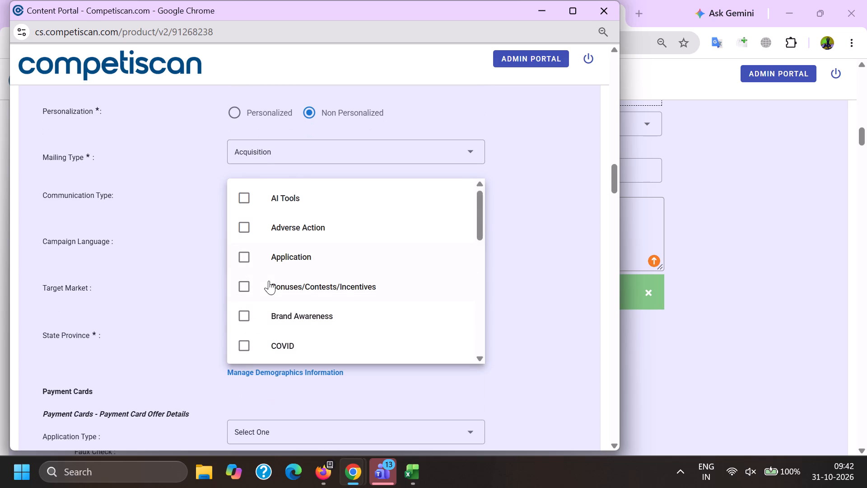
pyautogui.click(272, 353)
pyautogui.click(263, 302)
pyautogui.click(270, 317)
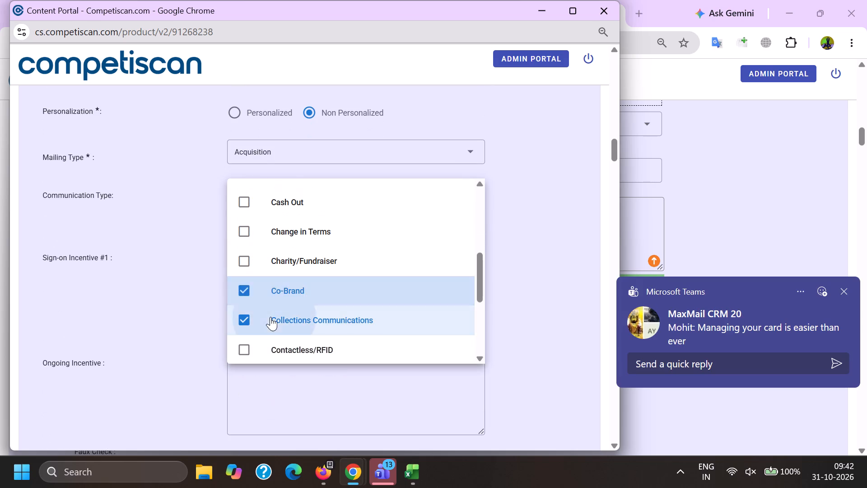
pyautogui.scroll(-10, 272, 311)
pyautogui.click(300, 249)
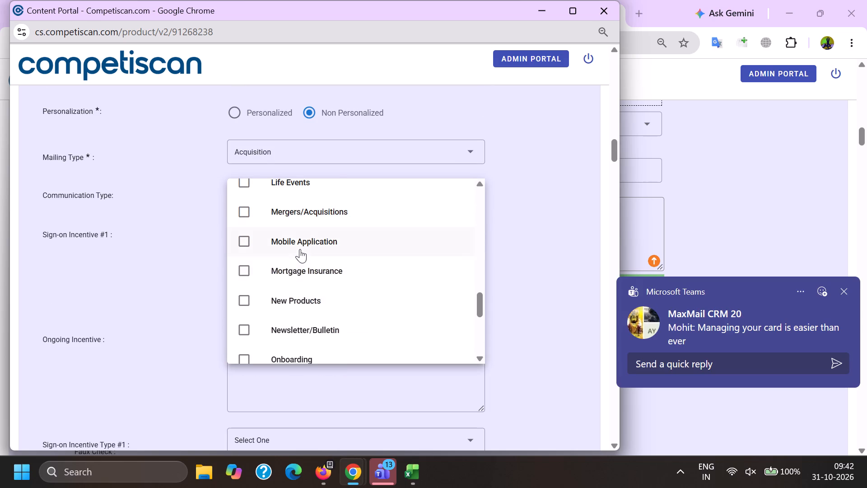
pyautogui.click(170, 255)
# Fill Sign-on Incentive #1 with "10% back in rewards during the first 30 days from account opening", copied from the earlier form.
pyautogui.hotkey('alt', 'Tab')
pyautogui.scroll(-8, 545, 239)
pyautogui.moveTo(618, 239); pyautogui.dragTo(231, 217)
pyautogui.hotkey('ctrl', 'c')
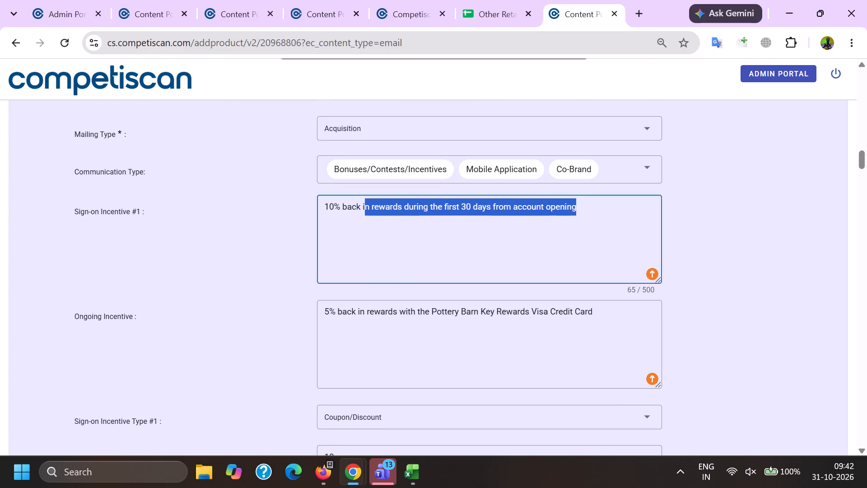
pyautogui.hotkey('alt', 'Tab')
pyautogui.click(294, 283)
pyautogui.hotkey('ctrl', 'v')
# Fill the ongoing incentive with "5% back in rewards with the Pottery Barn Key Rewards Visa Credit Card" from the earlier form.
pyautogui.keyDown('ctrl'); pyautogui.click(313, 380); pyautogui.keyUp('ctrl')
pyautogui.hotkey('alt', 'Tab')
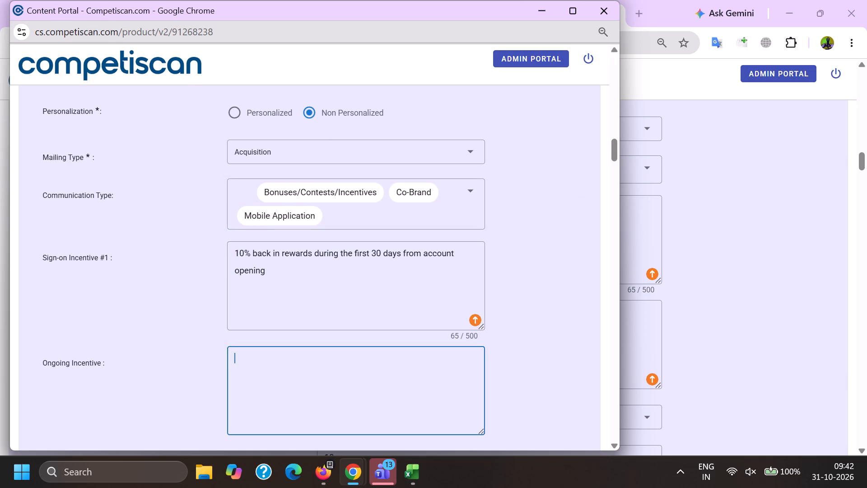
pyautogui.moveTo(601, 342); pyautogui.dragTo(285, 316)
pyautogui.hotkey('ctrl', 'c')
pyautogui.hotkey('alt', 'Tab')
pyautogui.hotkey('ctrl', 'v')
# Set Sign-on Incentive Type #1 to Coupon/Discount with an incentive value of 10.00.
pyautogui.scroll(-3, 277, 298)
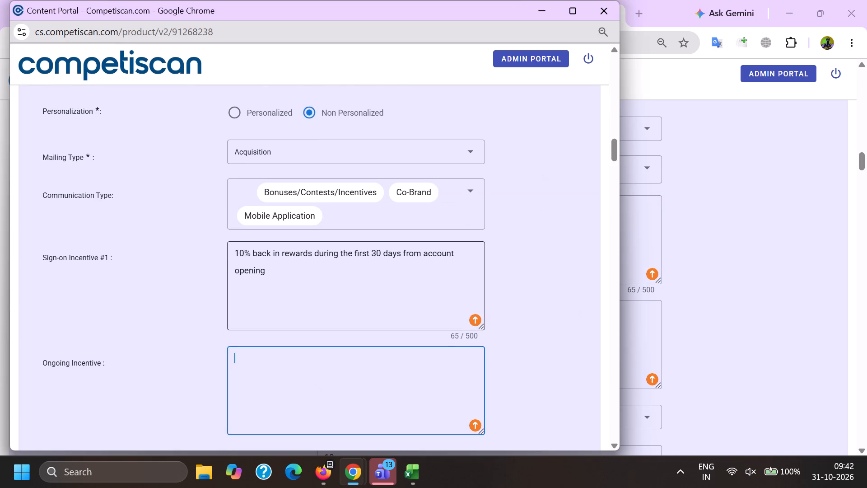
pyautogui.click(261, 273)
pyautogui.click(257, 257)
pyautogui.scroll(-6, 257, 257)
pyautogui.click(276, 351)
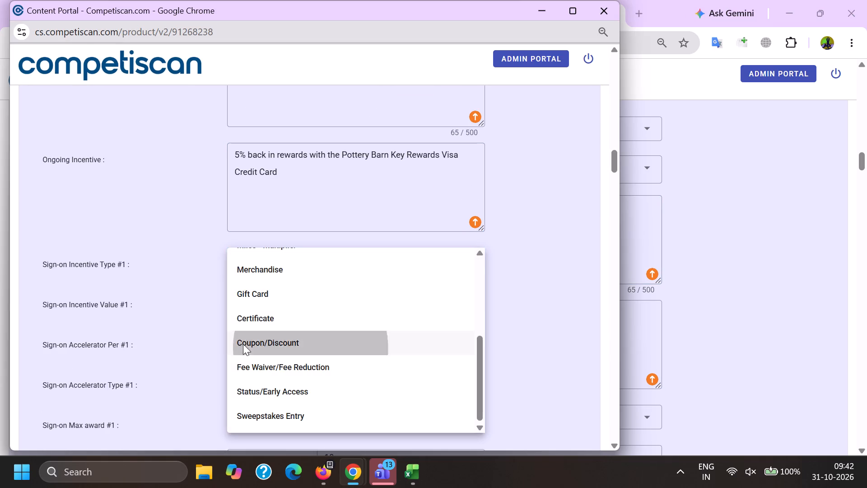
pyautogui.moveTo(163, 337); pyautogui.dragTo(168, 337)
pyautogui.click(273, 296)
pyautogui.write('10.00')
# Complete the remaining Sign-on #1 details: max award 10.00, window 1 month and fixed date Yes.
pyautogui.press('Tab')
pyautogui.press('Tab')
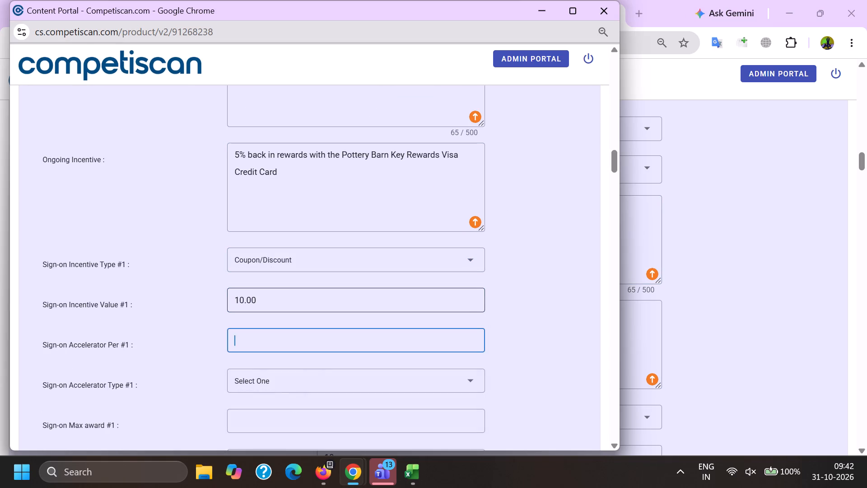
pyautogui.press('Tab')
pyautogui.write('10.00')
pyautogui.press('Tab')
pyautogui.press('Tab')
pyautogui.press('Tab')
pyautogui.press('1')
pyautogui.scroll(-2, 266, 294)
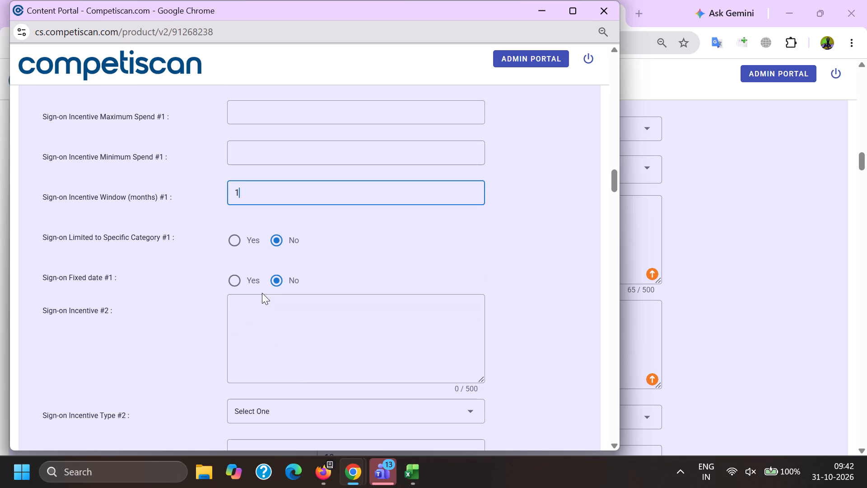
pyautogui.click(240, 282)
# Set the payment card application type to Invitation to Apply.
pyautogui.scroll(-20, 240, 282)
pyautogui.scroll(-2, 242, 270)
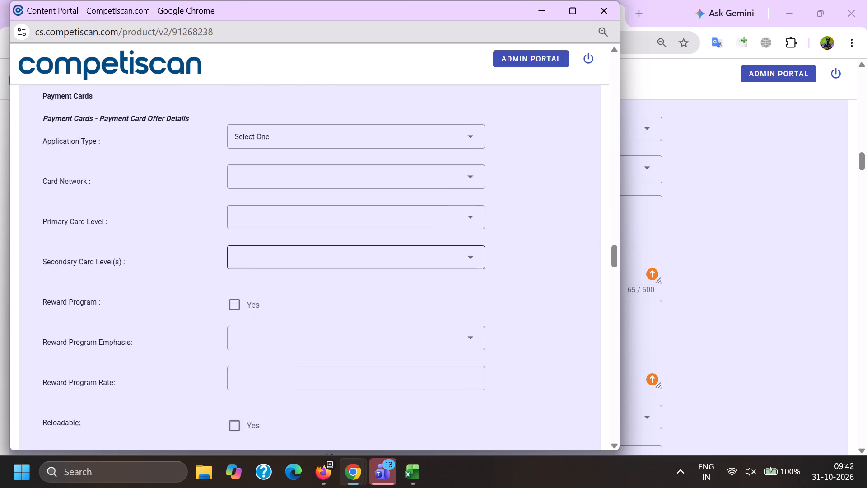
pyautogui.scroll(3, 251, 275)
pyautogui.click(264, 223)
pyautogui.click(291, 263)
pyautogui.moveTo(137, 275); pyautogui.dragTo(149, 275)
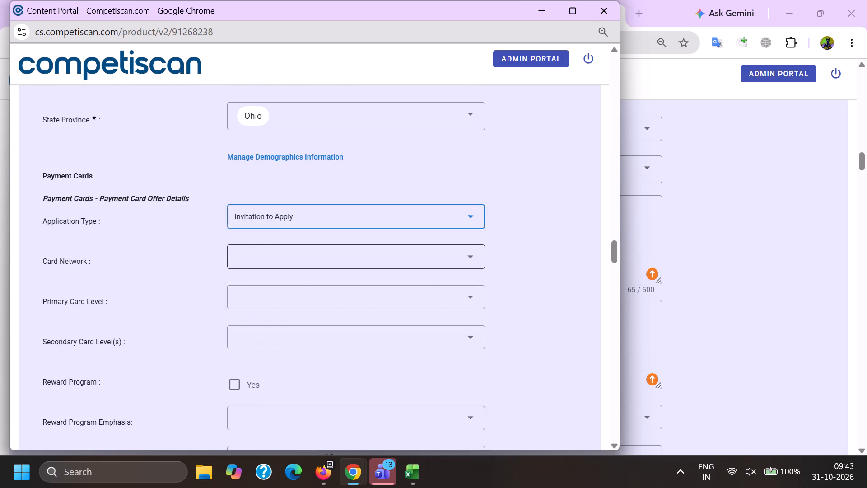
# Set the card network to Visa and the primary card level to Visa Signature.
pyautogui.click(240, 259)
pyautogui.scroll(-1, 277, 170)
pyautogui.click(271, 309)
pyautogui.moveTo(126, 298); pyautogui.dragTo(154, 293)
pyautogui.click(289, 230)
pyautogui.scroll(-6, 256, 357)
pyautogui.moveTo(286, 358); pyautogui.dragTo(282, 361)
pyautogui.moveTo(123, 371); pyautogui.dragTo(141, 371)
# Mark Reward Program as Yes, flag Credit Card Mentioned and submit the product form.
pyautogui.click(234, 329)
pyautogui.click(189, 346)
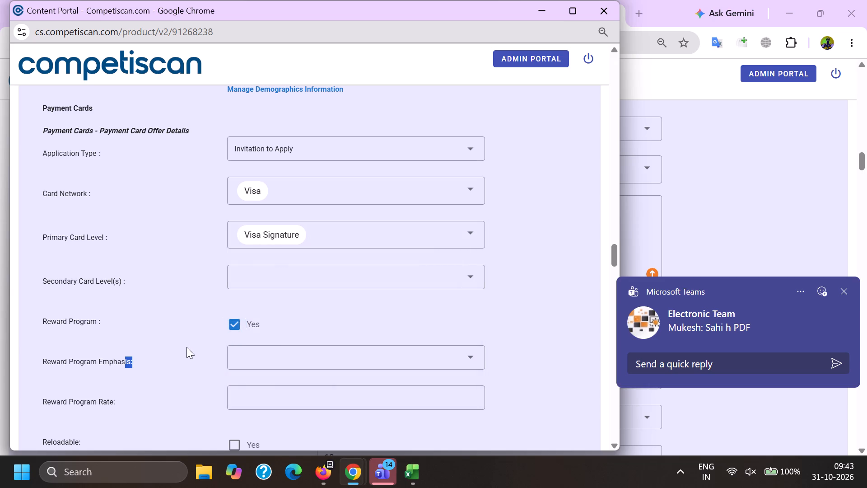
pyautogui.press('End')
pyautogui.click(228, 253)
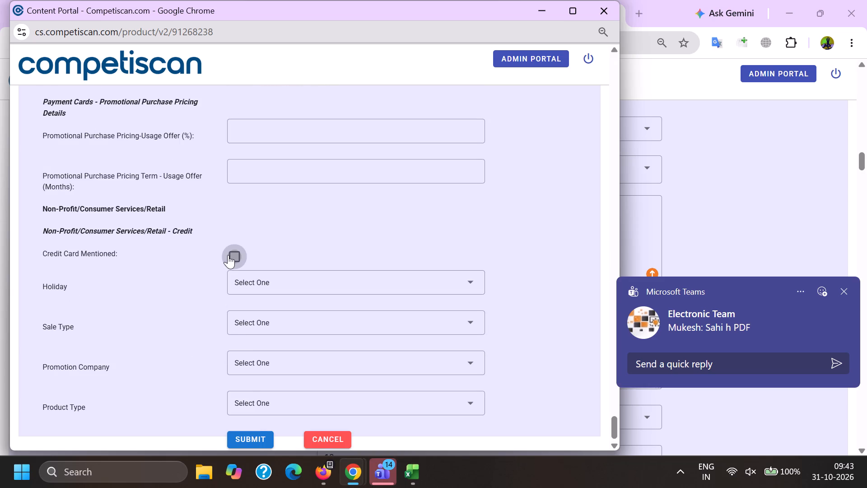
pyautogui.click(255, 440)
# Switch to the email search results in Firefox and copy the subject "LIMITED TIME ONLY! Extra 20% off select styles ✨".
pyautogui.click(707, 324)
pyautogui.click(268, 0)
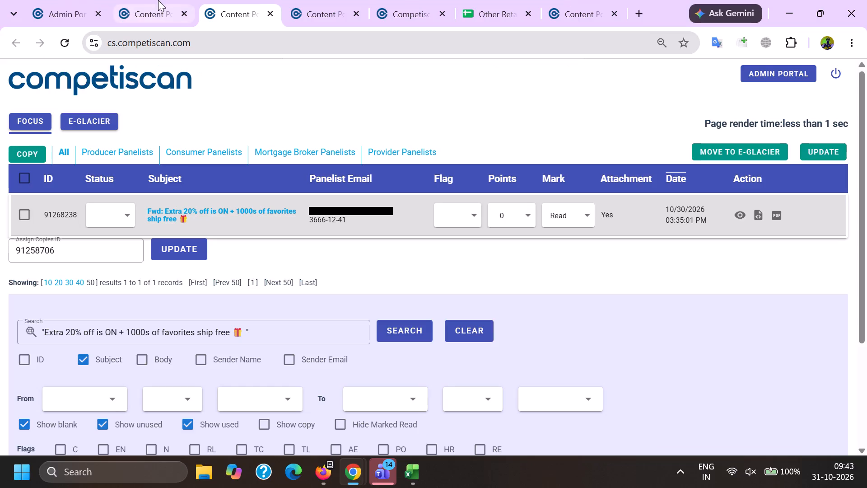
pyautogui.click(323, 482)
pyautogui.click(317, 471)
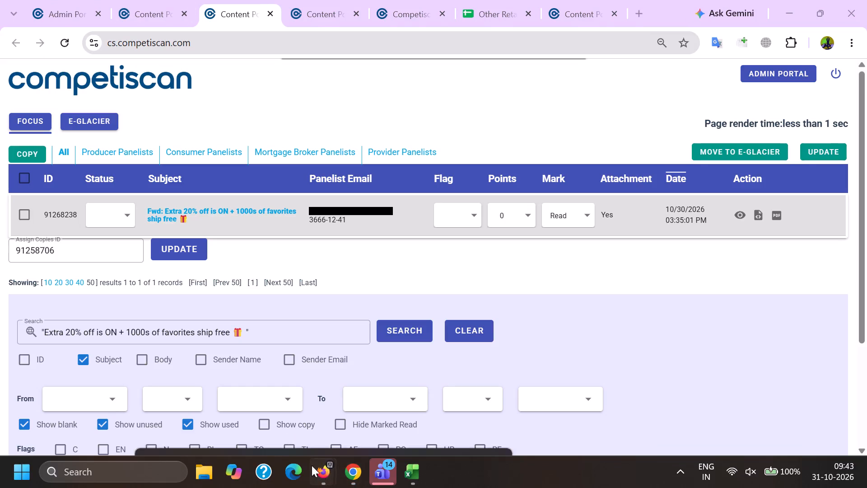
pyautogui.click(233, 425)
pyautogui.moveTo(169, 221); pyautogui.dragTo(247, 259)
pyautogui.moveTo(166, 190); pyautogui.dragTo(217, 215)
pyautogui.moveTo(165, 235); pyautogui.dragTo(229, 258)
pyautogui.hotkey('ctrl', 'c')
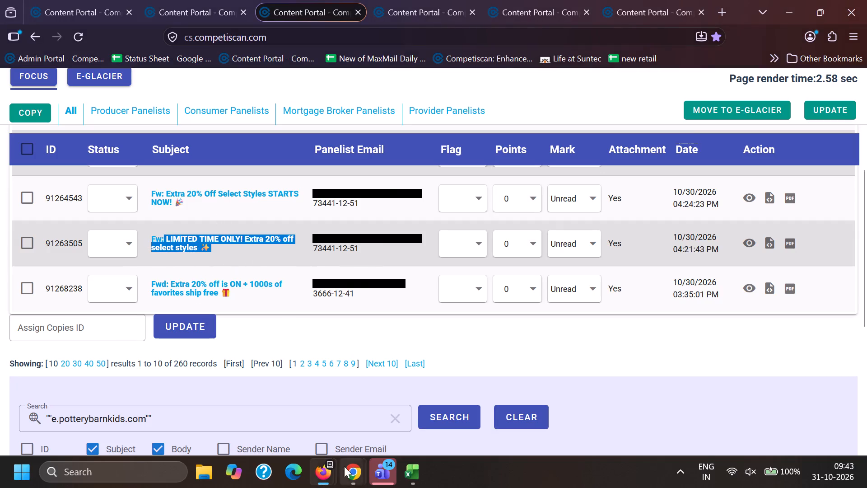
# Show 50 results per page for the "e.potterybarnkids.com" email search.
pyautogui.click(99, 365)
pyautogui.click(192, 0)
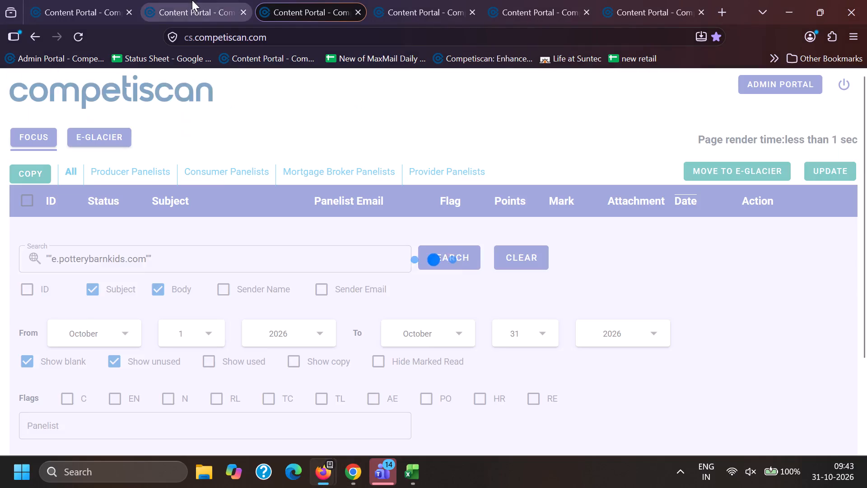
pyautogui.click(316, 0)
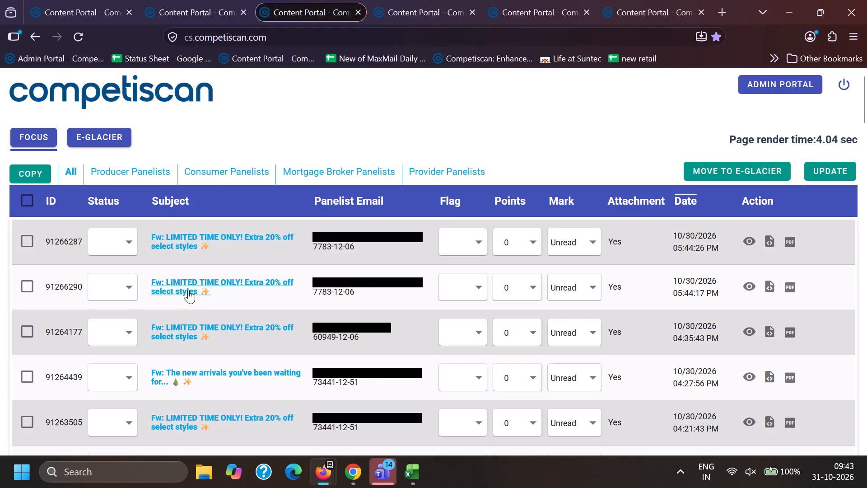
# Examine the subjects in the Pottery Barn Kids results, checking "The new arrivals you've been waiting for..." emails.
pyautogui.scroll(-1, 188, 290)
pyautogui.moveTo(165, 293); pyautogui.dragTo(222, 327)
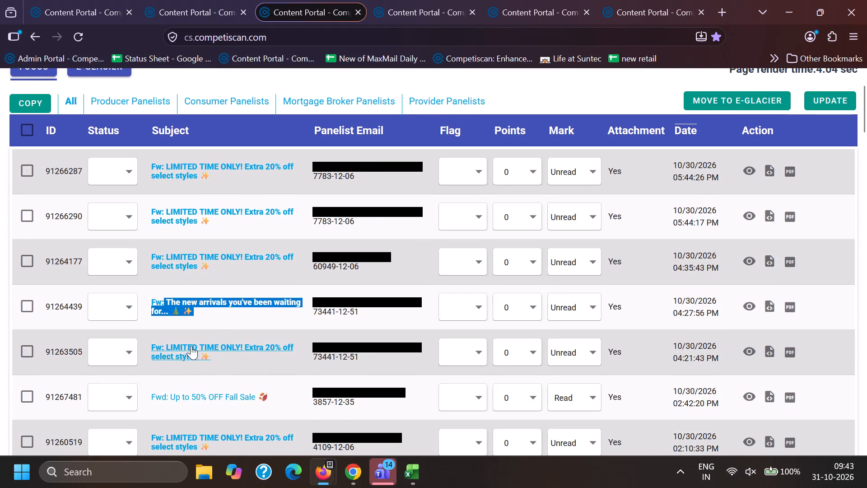
pyautogui.scroll(-2, 170, 347)
pyautogui.moveTo(167, 323); pyautogui.dragTo(198, 342)
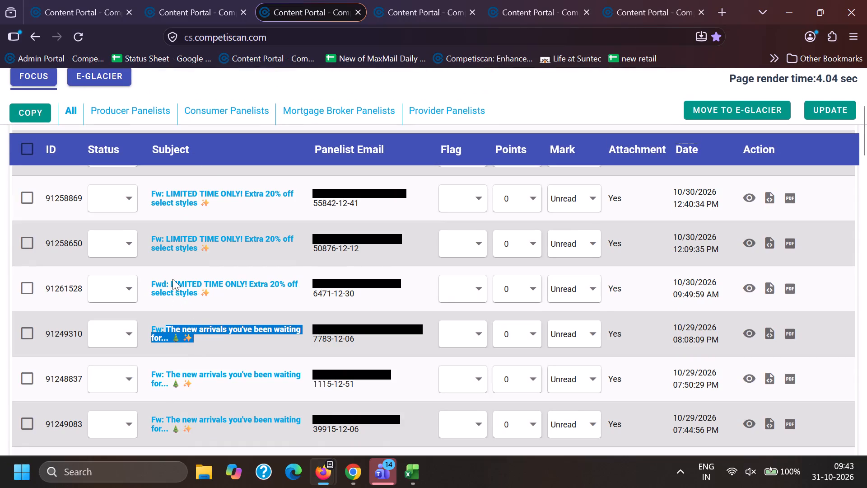
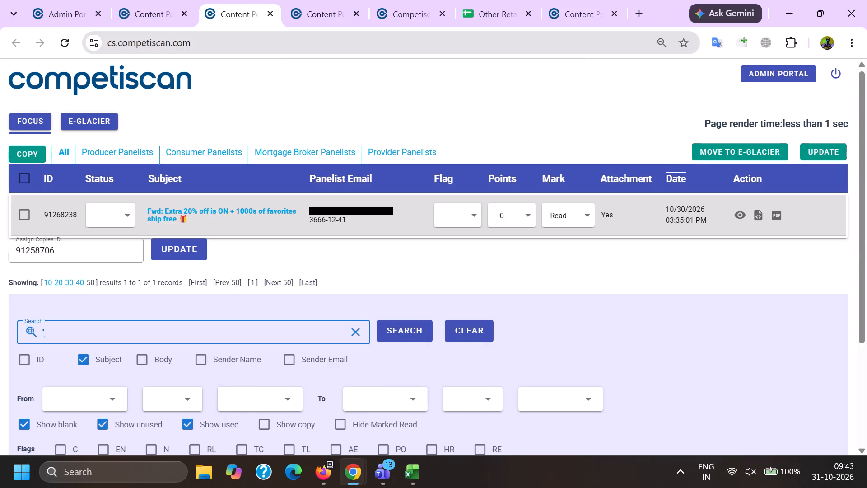
# Search the email subjects for the exact phrase "LIMITED TIME ONLY! Extra 20% off select styles ✨".
pyautogui.hotkey('ctrl', 'v')
pyautogui.hotkey('shift', '"')
pyautogui.press('Return')
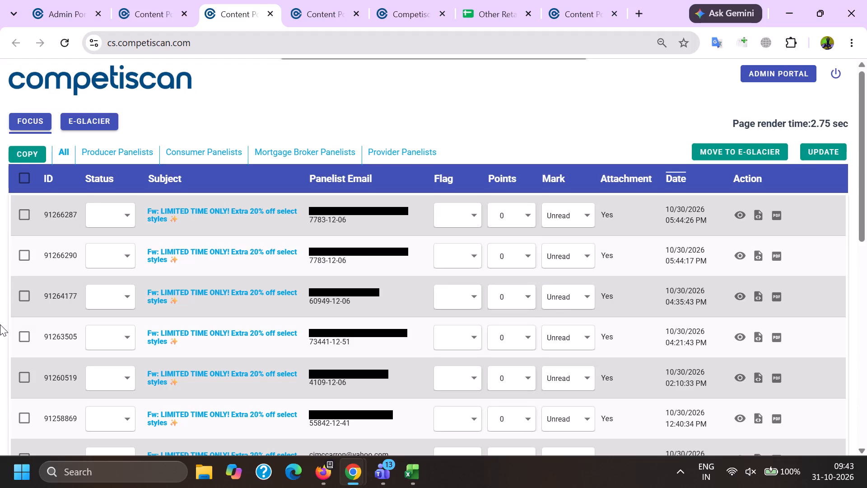
# Preview used email 91258077, compare it with email 91261528, and open 91261528 in its own browser tab.
pyautogui.scroll(-2, 143, 368)
pyautogui.click(741, 268)
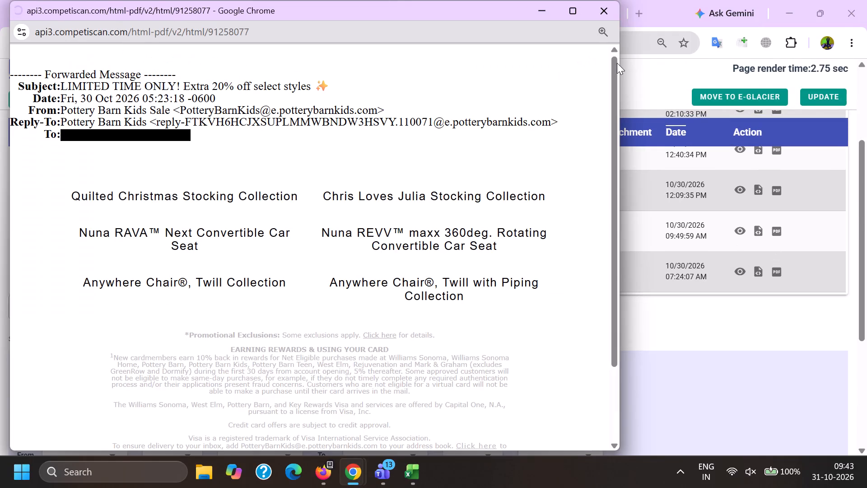
pyautogui.moveTo(617, 63); pyautogui.dragTo(606, 331)
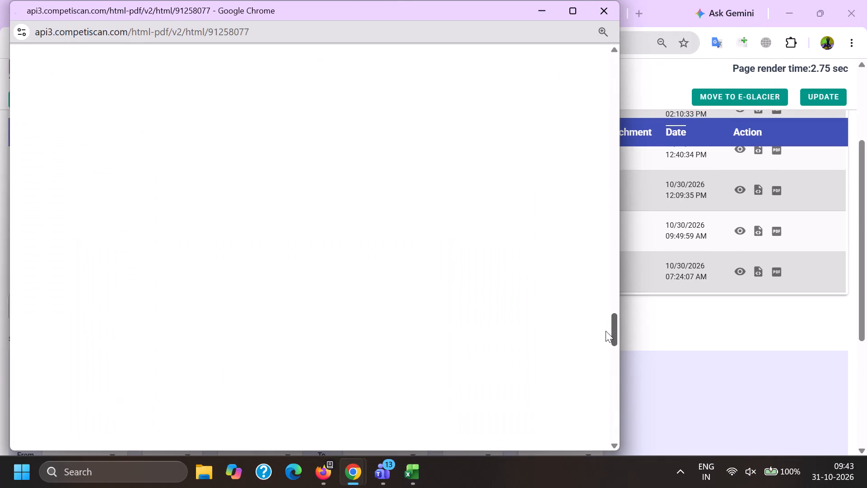
pyautogui.moveTo(606, 331); pyautogui.dragTo(606, 305)
pyautogui.click(756, 374)
pyautogui.click(741, 235)
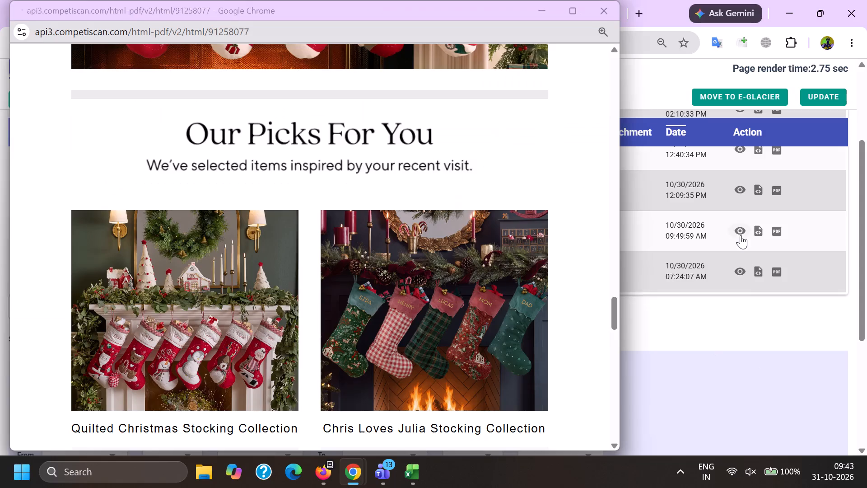
pyautogui.moveTo(616, 70); pyautogui.dragTo(612, 337)
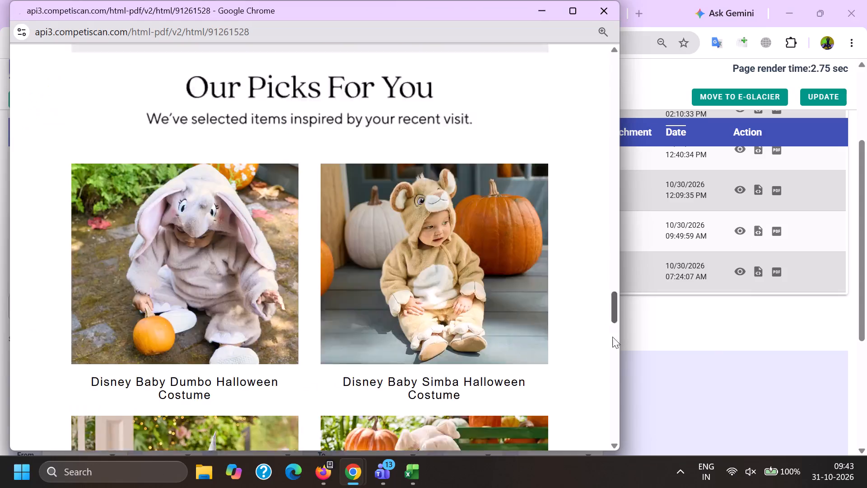
pyautogui.moveTo(612, 337); pyautogui.dragTo(613, 365)
pyautogui.hotkey('alt', 'Tab')
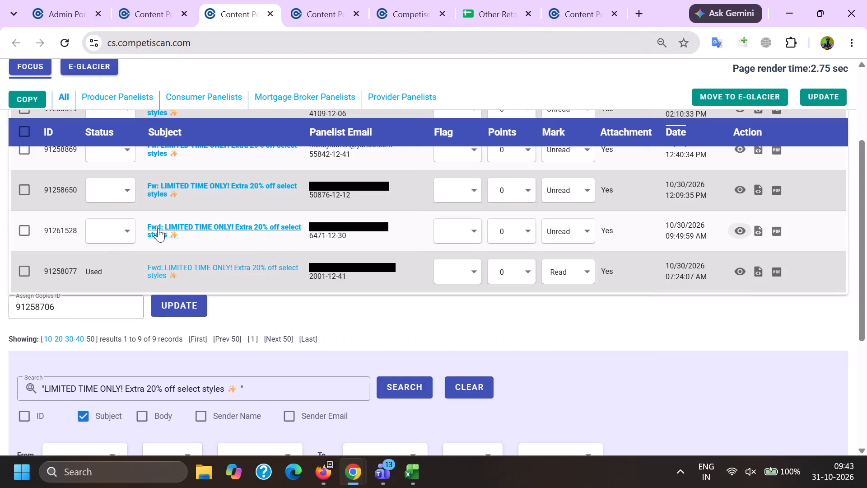
pyautogui.keyDown('ctrl'); pyautogui.click(158, 228); pyautogui.keyUp('ctrl')
# Preview email 91258650 down to its product picks and open its record in a separate browser tab.
pyautogui.scroll(1, 424, 282)
pyautogui.scroll(-1, 757, 399)
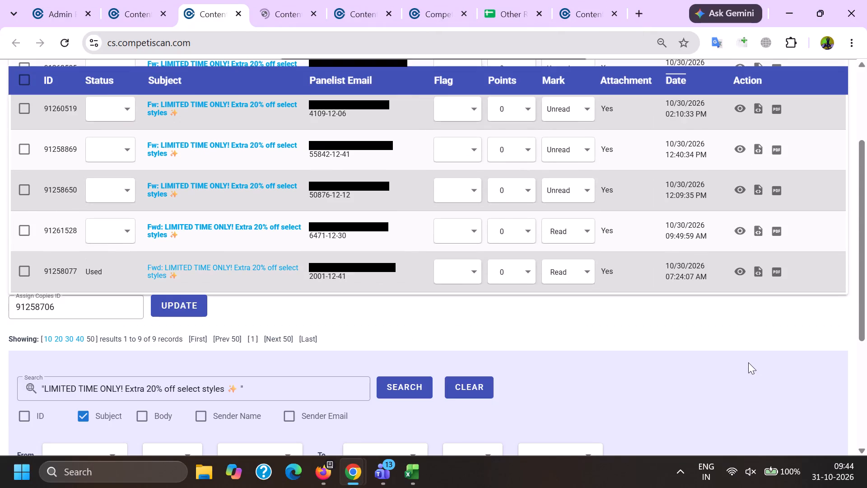
pyautogui.click(737, 192)
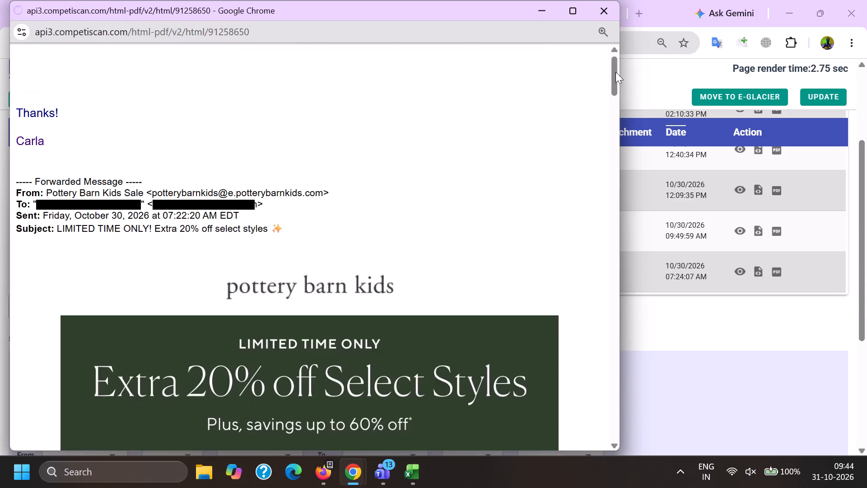
pyautogui.moveTo(615, 72); pyautogui.dragTo(616, 369)
pyautogui.hotkey('alt', 'Tab')
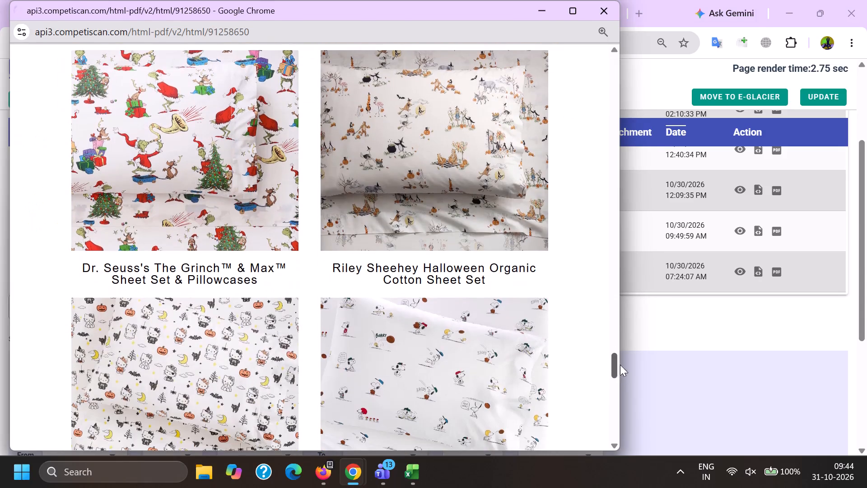
pyautogui.keyDown('ctrl'); pyautogui.click(173, 183); pyautogui.keyUp('ctrl')
# Preview email 91258869, dismiss the Teams notification, and open the email's record in a separate browser tab.
pyautogui.scroll(2, 312, 278)
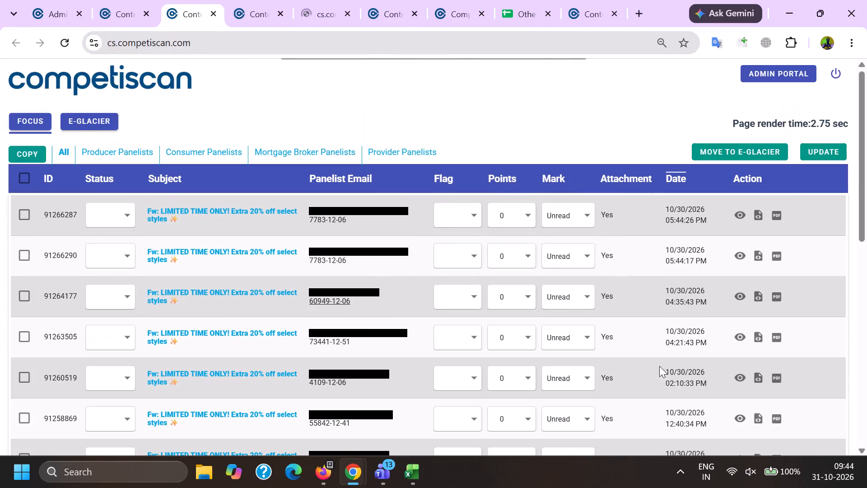
pyautogui.scroll(-1, 659, 366)
pyautogui.click(740, 349)
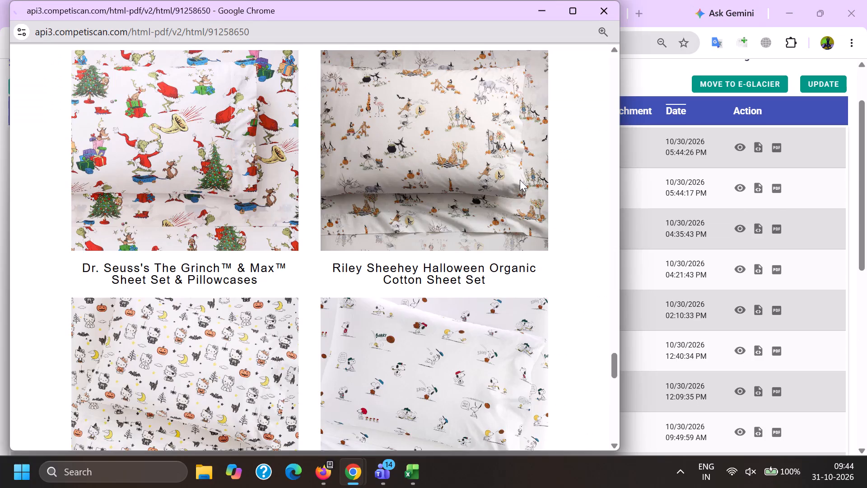
pyautogui.hotkey('alt', 'Tab')
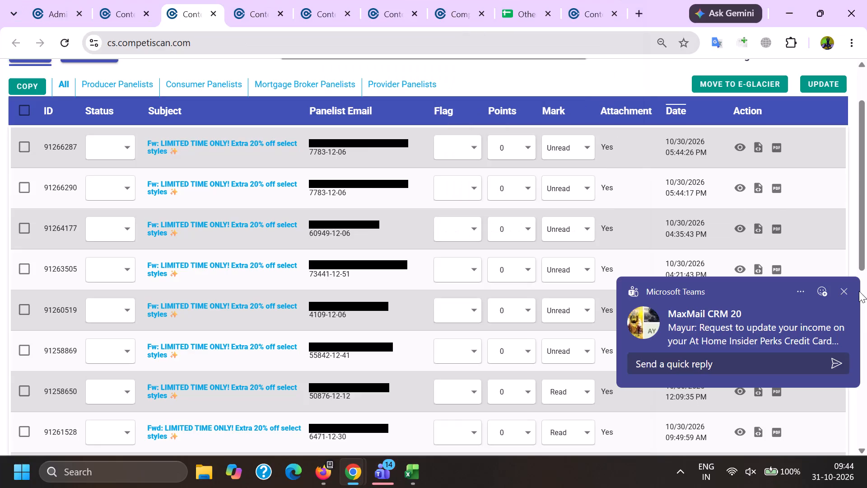
pyautogui.click(845, 292)
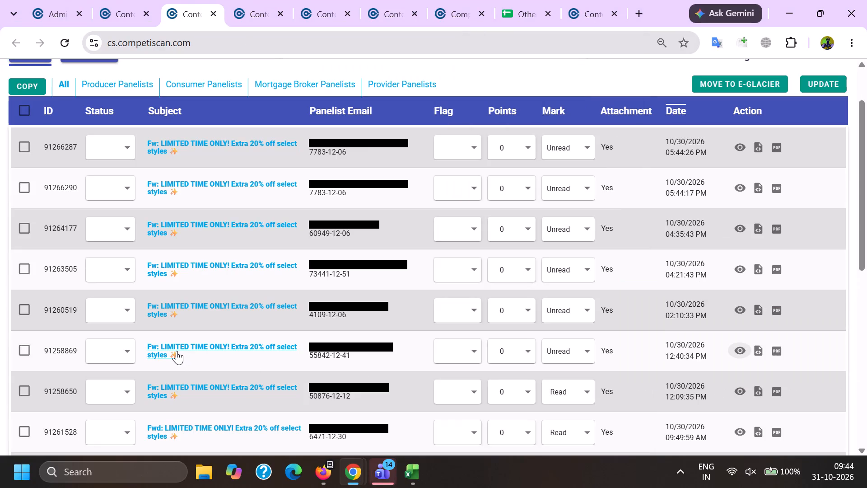
pyautogui.keyDown('ctrl'); pyautogui.click(174, 351); pyautogui.keyUp('ctrl')
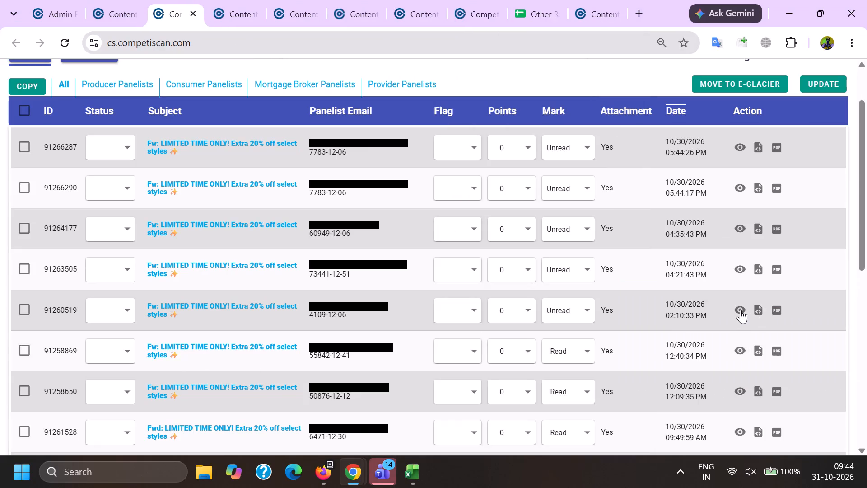
# Preview email 91260519, select it as a Copy, and set the Assign Copies ID to 91258077.
pyautogui.click(741, 309)
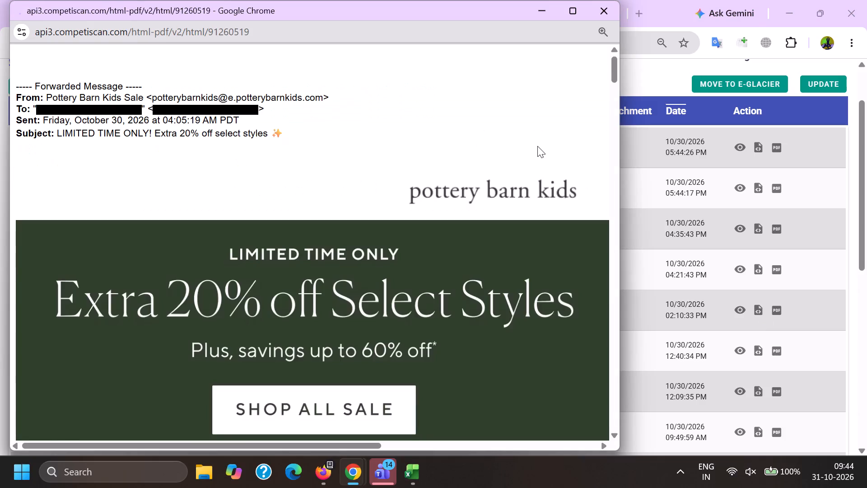
pyautogui.scroll(-20, 537, 149)
pyautogui.scroll(-20, 537, 149)
pyautogui.scroll(-8, 537, 149)
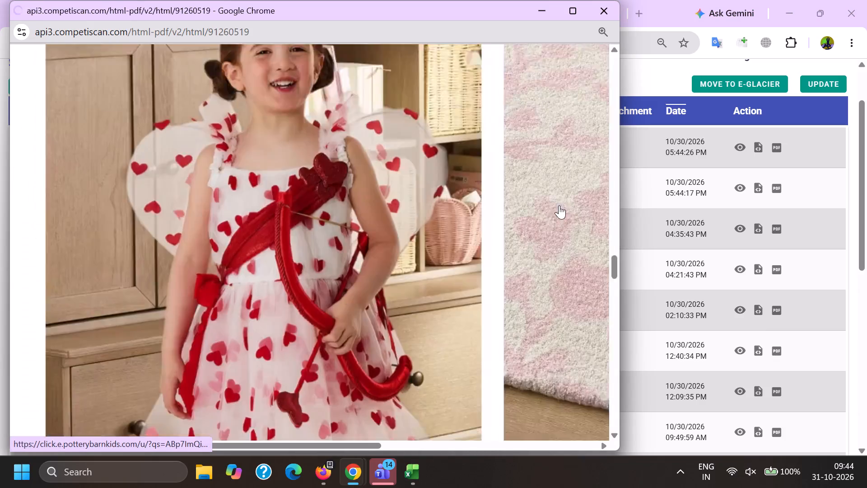
pyautogui.scroll(-20, 559, 205)
pyautogui.scroll(-11, 559, 205)
pyautogui.hotkey('alt', 'Tab')
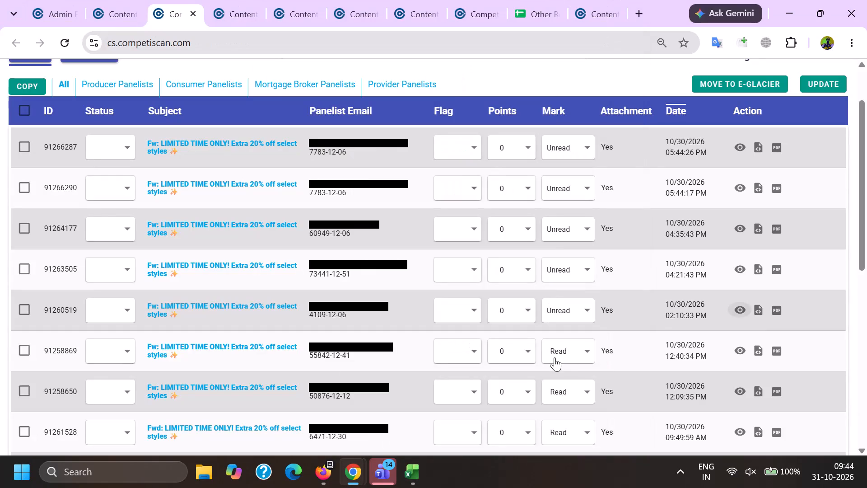
pyautogui.click(27, 310)
pyautogui.scroll(-2, 27, 311)
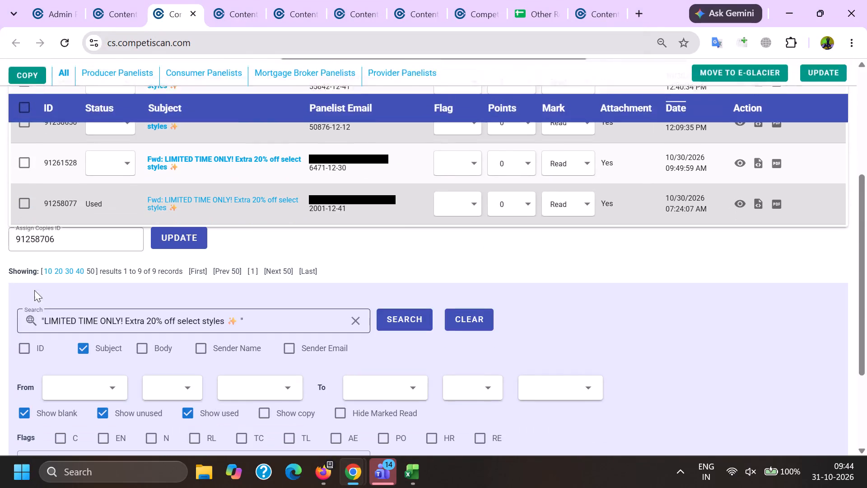
pyautogui.tripleClick(61, 201)
pyautogui.doubleClick(61, 201)
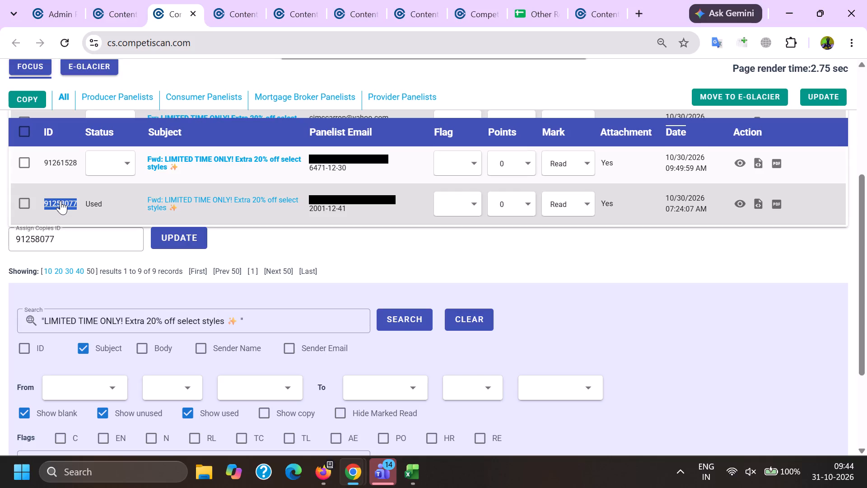
pyautogui.scroll(2, 76, 280)
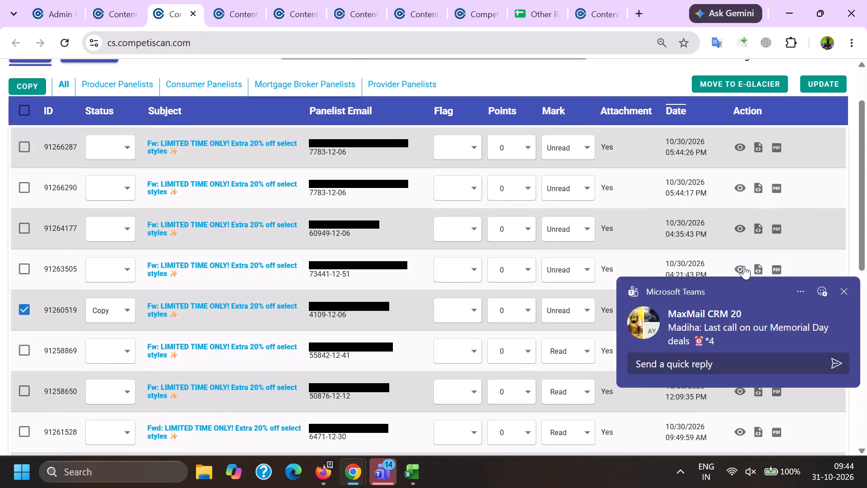
pyautogui.click(743, 266)
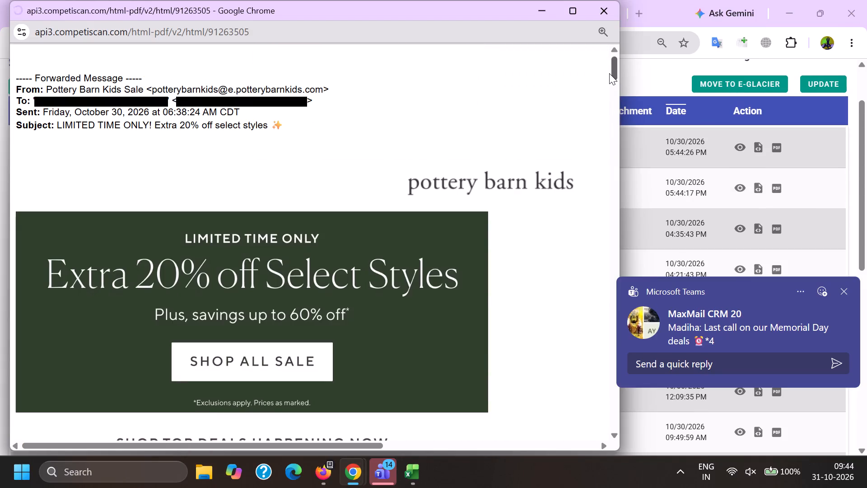
pyautogui.moveTo(610, 73); pyautogui.dragTo(569, 364)
pyautogui.hotkey('alt', 'Tab')
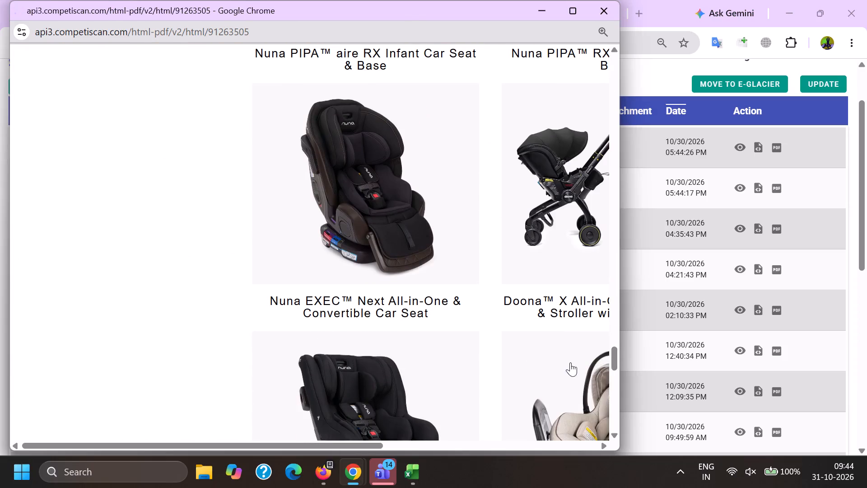
pyautogui.keyDown('ctrl'); pyautogui.click(229, 267); pyautogui.keyUp('ctrl')
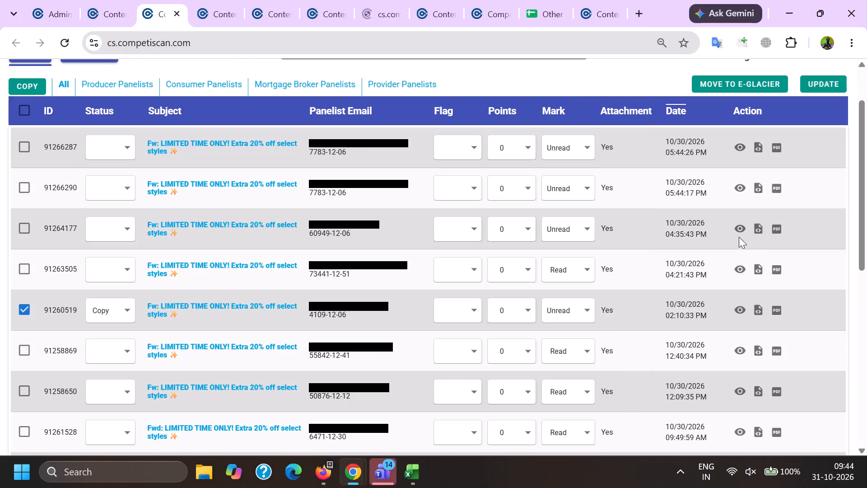
pyautogui.click(738, 228)
pyautogui.moveTo(615, 70); pyautogui.dragTo(622, 154)
pyautogui.hotkey('alt', 'Tab')
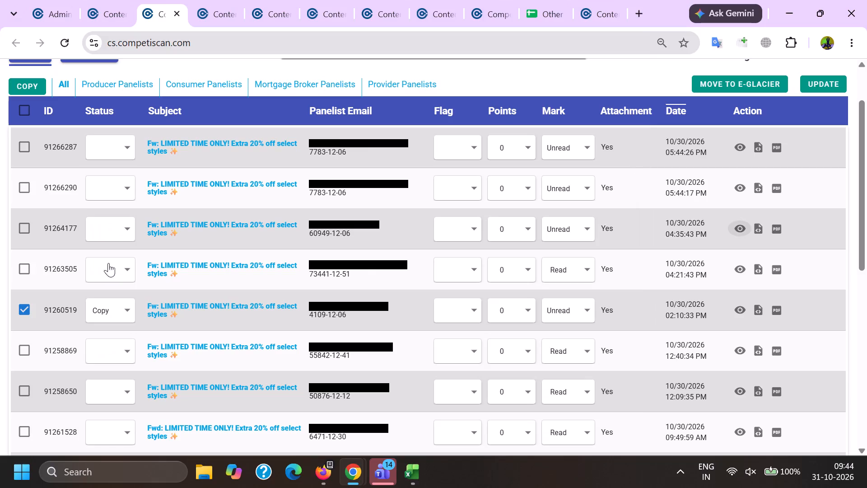
pyautogui.keyDown('ctrl'); pyautogui.click(168, 225); pyautogui.keyUp('ctrl')
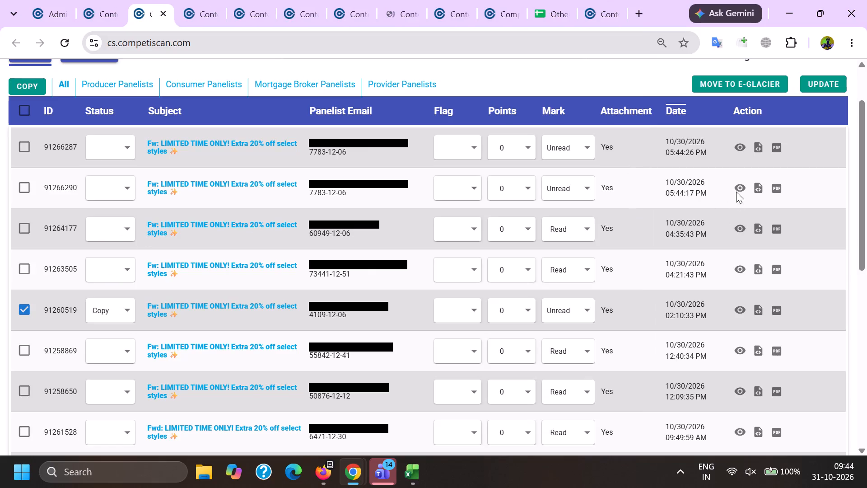
# Preview emails 91266290 and 91266287, comparing their product picks, and select both as Copy.
pyautogui.click(736, 192)
pyautogui.moveTo(615, 61); pyautogui.dragTo(615, 68)
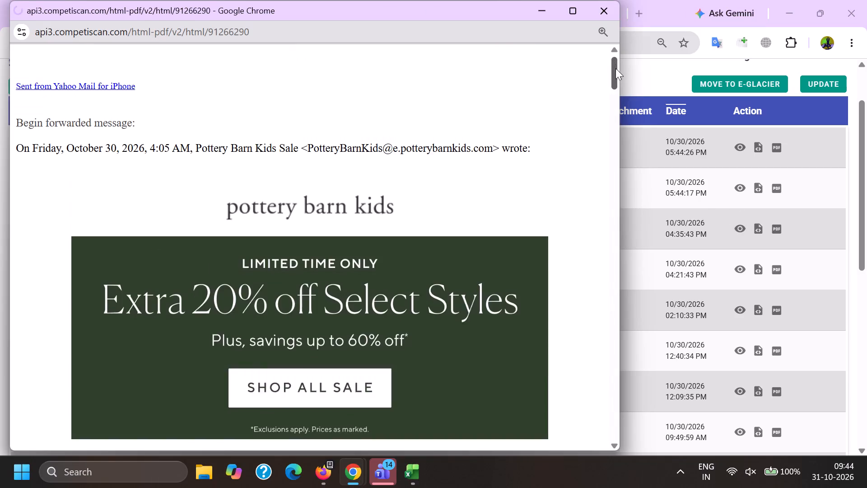
pyautogui.moveTo(615, 68); pyautogui.dragTo(610, 329)
pyautogui.hotkey('alt', 'Tab')
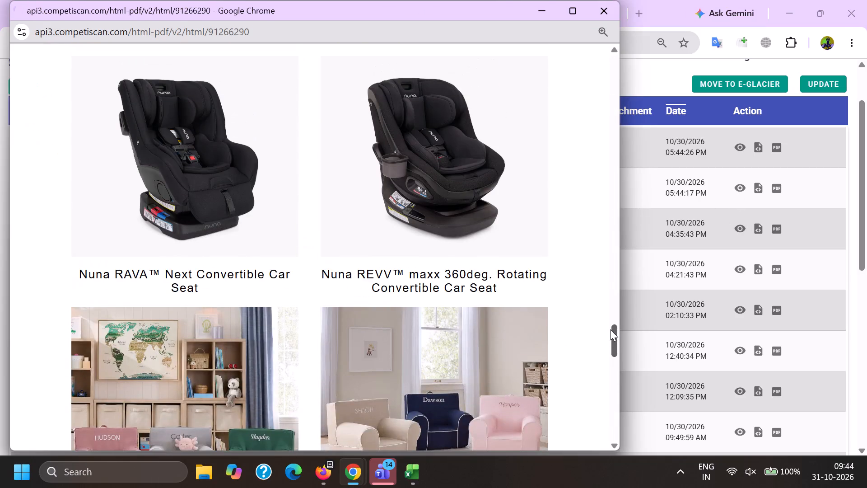
pyautogui.click(19, 188)
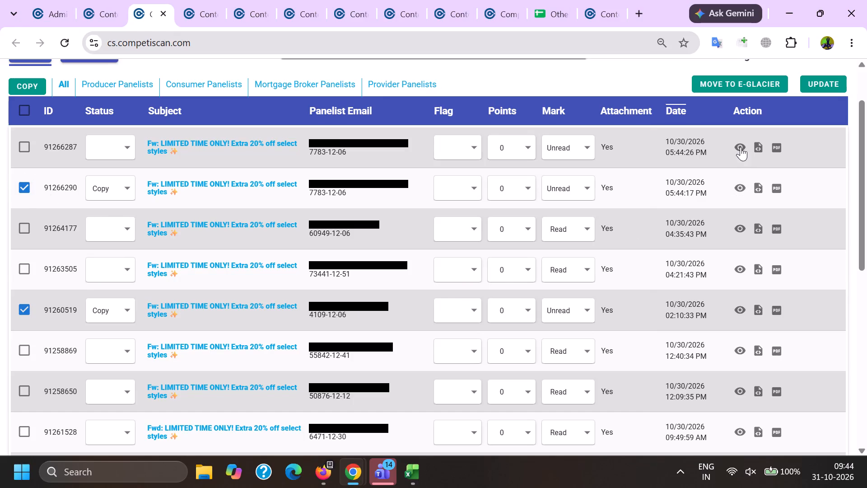
pyautogui.click(746, 146)
pyautogui.moveTo(613, 79); pyautogui.dragTo(600, 354)
pyautogui.hotkey('alt', 'Tab')
pyautogui.click(21, 139)
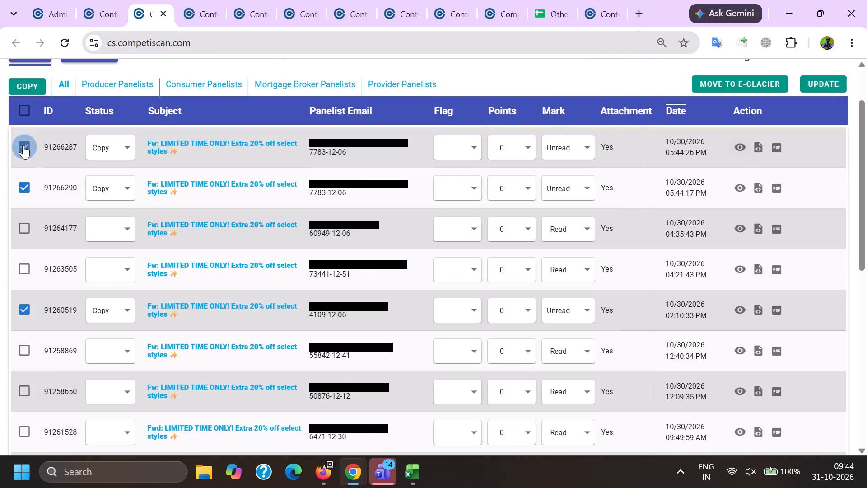
# Recheck the product picks in email 91264177 and select email 91263505 as a Copy.
pyautogui.click(740, 225)
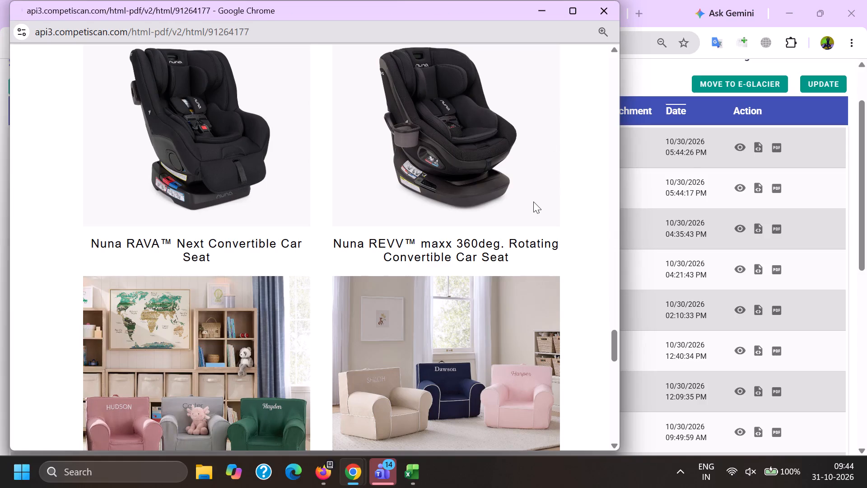
pyautogui.hotkey('alt', 'Tab')
pyautogui.click(27, 272)
pyautogui.scroll(1, 93, 302)
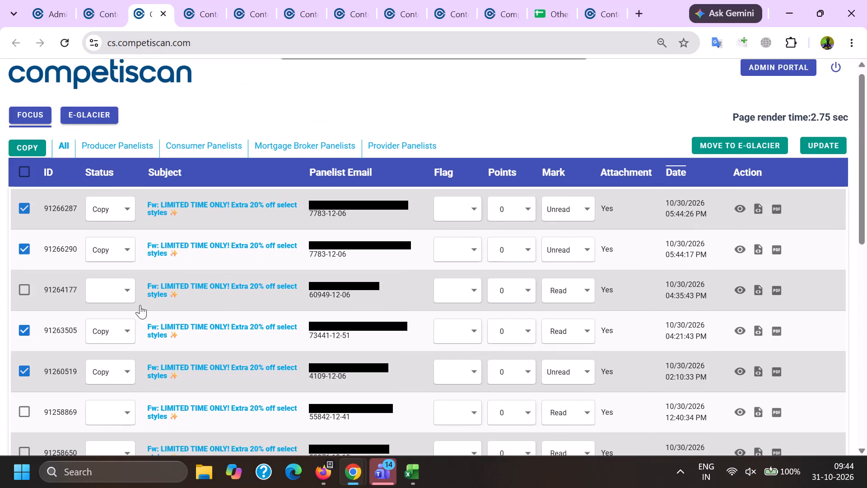
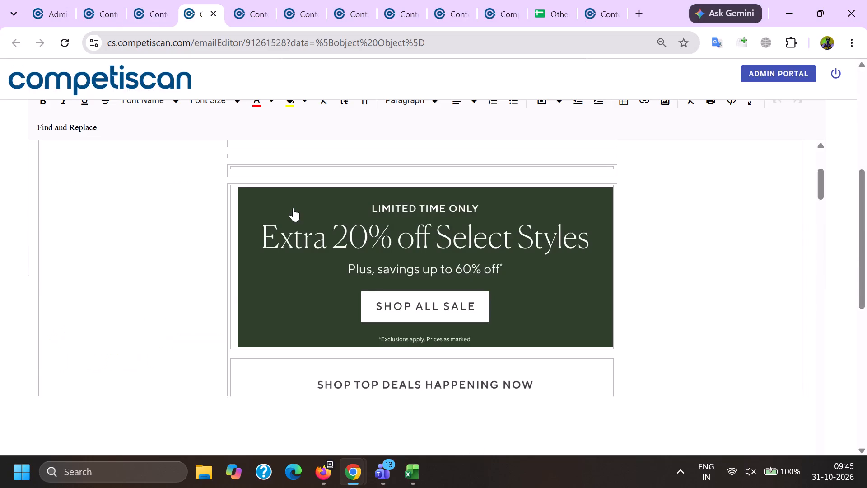
# Compare the offers and product picks in the open Pottery Barn Kids emails 91261528, 91258650 and 91258869.
pyautogui.scroll(-10, 293, 208)
pyautogui.scroll(1, 299, 246)
pyautogui.scroll(-14, 300, 246)
pyautogui.click(251, 0)
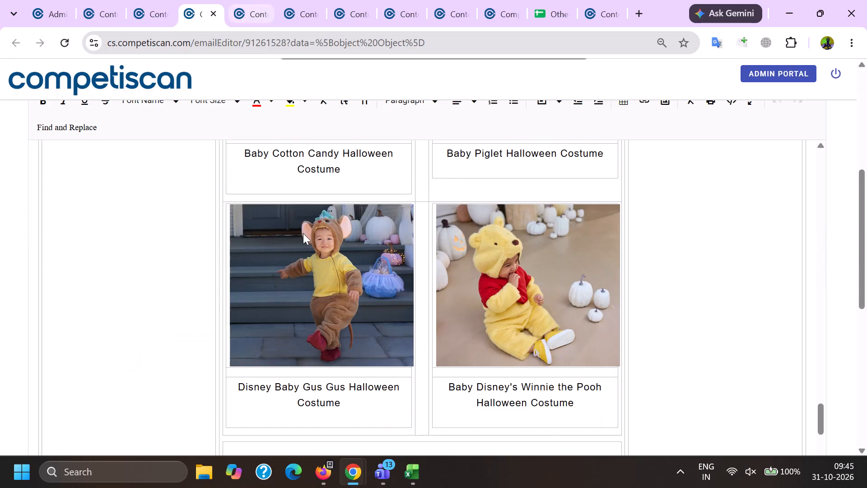
pyautogui.scroll(-11, 298, 237)
pyautogui.scroll(6, 297, 360)
pyautogui.scroll(-20, 297, 345)
pyautogui.scroll(-4, 297, 345)
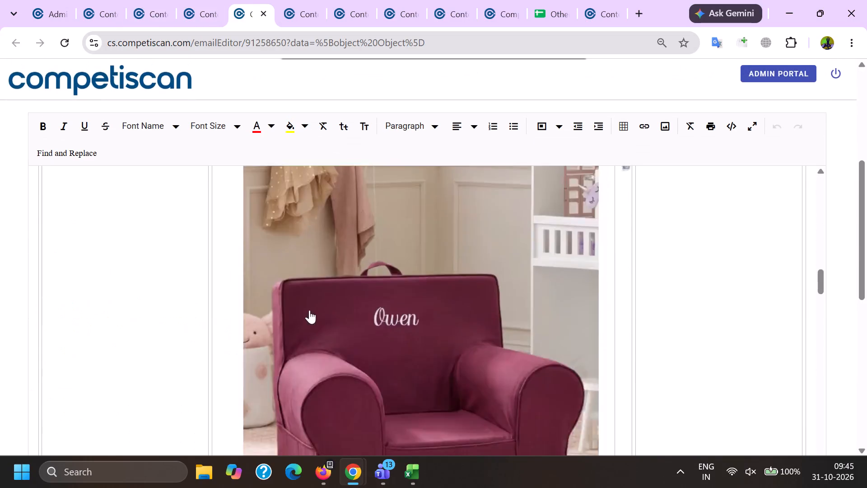
pyautogui.scroll(-20, 309, 310)
pyautogui.scroll(-20, 309, 310)
pyautogui.scroll(-4, 309, 310)
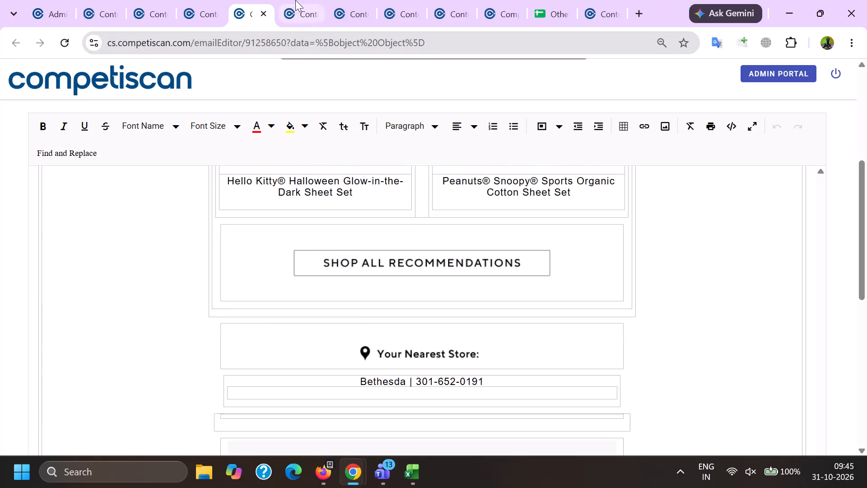
pyautogui.click(296, 0)
pyautogui.scroll(-6, 315, 277)
pyautogui.scroll(-3, 341, 201)
pyautogui.scroll(3, 306, 281)
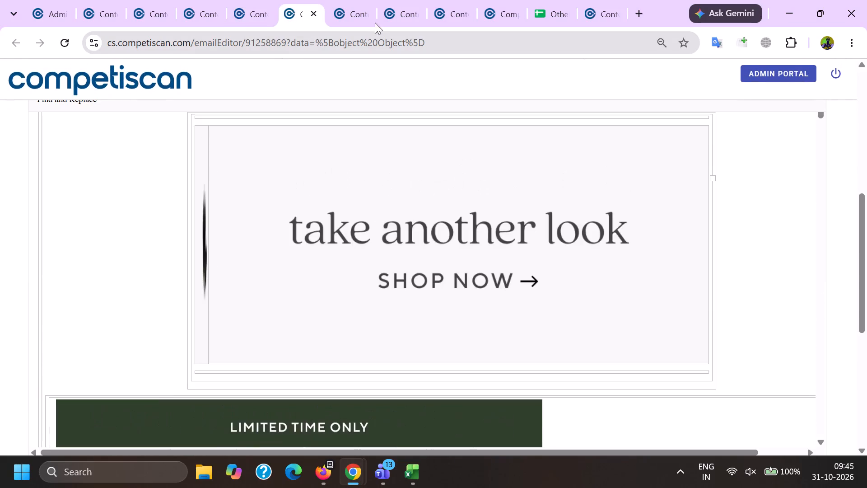
# Check email 91263505 and close its tab, and look over the offer content of email 91264177.
pyautogui.click(350, 0)
pyautogui.scroll(-6, 341, 204)
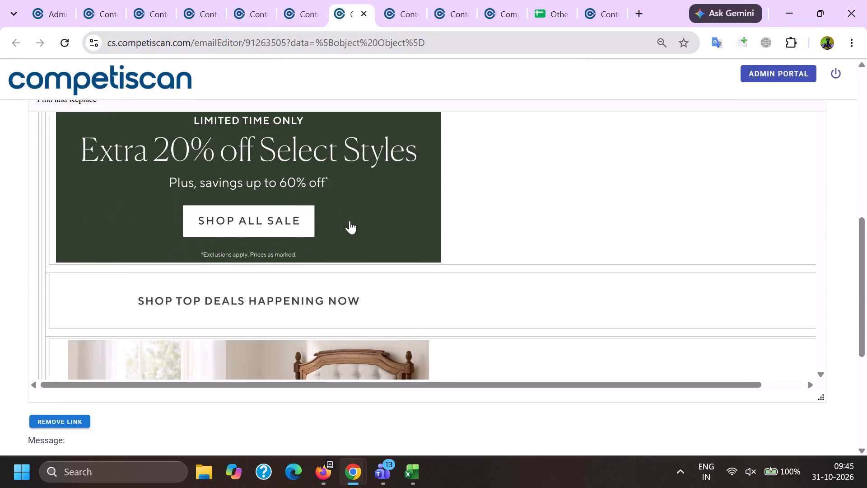
pyautogui.scroll(-4, 350, 221)
pyautogui.scroll(9, 350, 220)
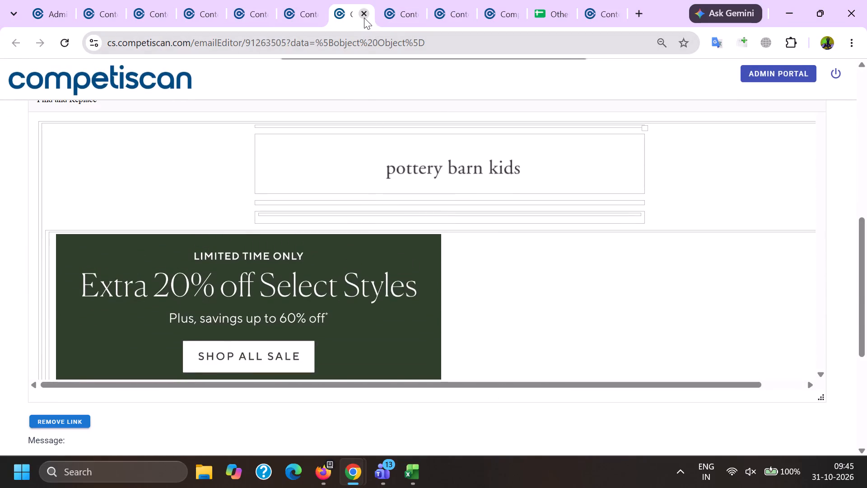
pyautogui.click(364, 18)
pyautogui.scroll(-6, 377, 285)
pyautogui.scroll(-2, 372, 207)
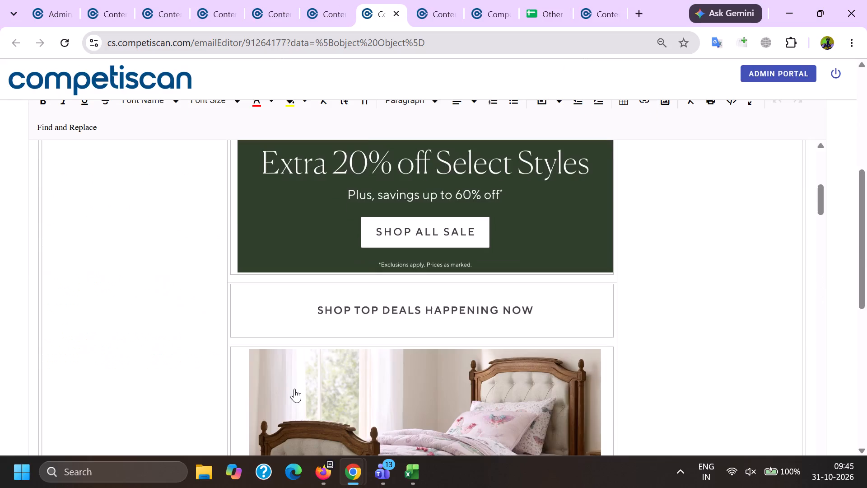
# Log email ID 91261528 in the next empty row of the may 26 sheet in Excel with category cc.
pyautogui.click(183, 19)
pyautogui.click(214, 0)
pyautogui.doubleClick(254, 44)
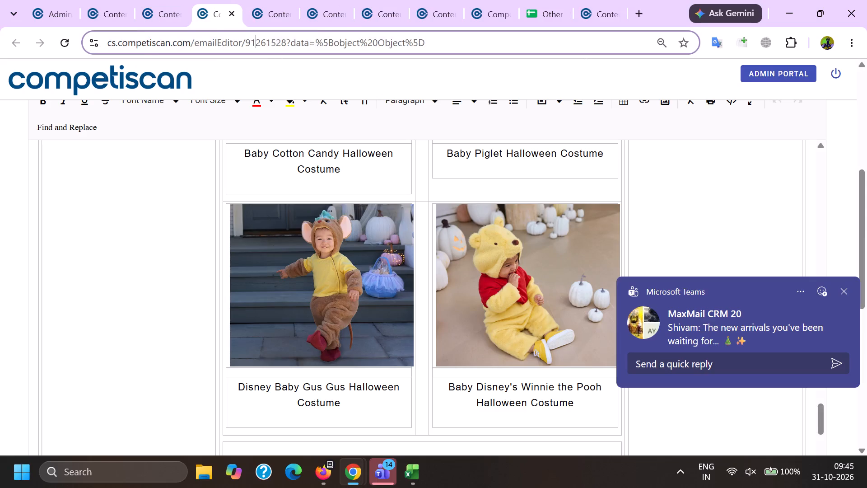
pyautogui.hotkey('ctrl', 'c')
pyautogui.click(410, 476)
pyautogui.click(544, 429)
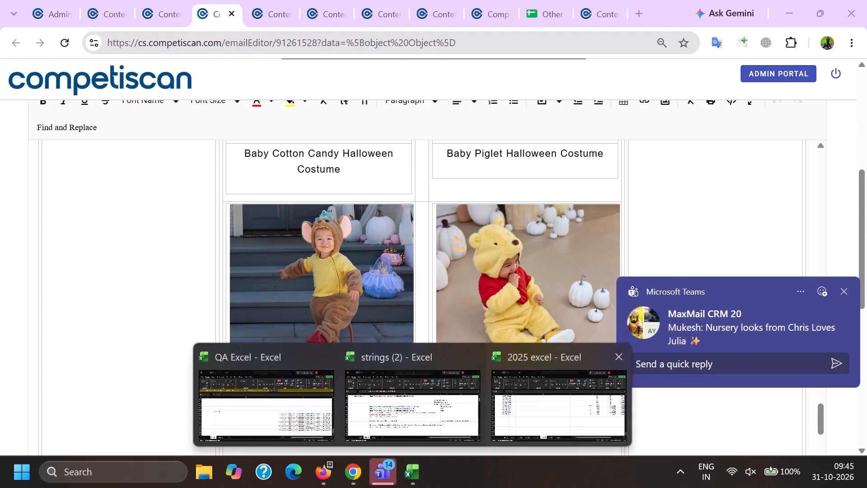
pyautogui.click(89, 293)
pyautogui.hotkey('ctrl', 'v')
pyautogui.click(131, 297)
pyautogui.press('c')
pyautogui.press('c')
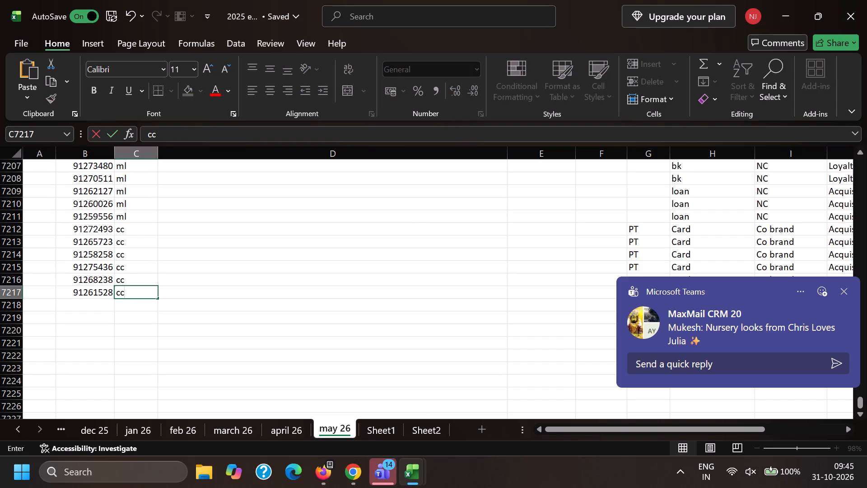
pyautogui.press('Right')
pyautogui.press('Right')
pyautogui.press('Right')
pyautogui.press('Right')
pyautogui.press('Up')
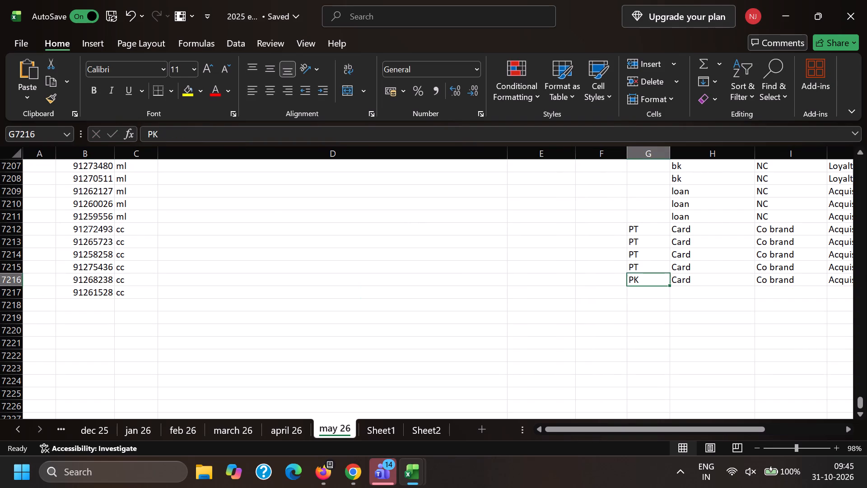
pyautogui.hotkey('shift', 'Right')
pyautogui.hotkey('shift', 'Right')
pyautogui.hotkey('shift', 'Right')
pyautogui.hotkey('ctrl', 'c')
pyautogui.press('Down')
pyautogui.hotkey('ctrl', 'v')
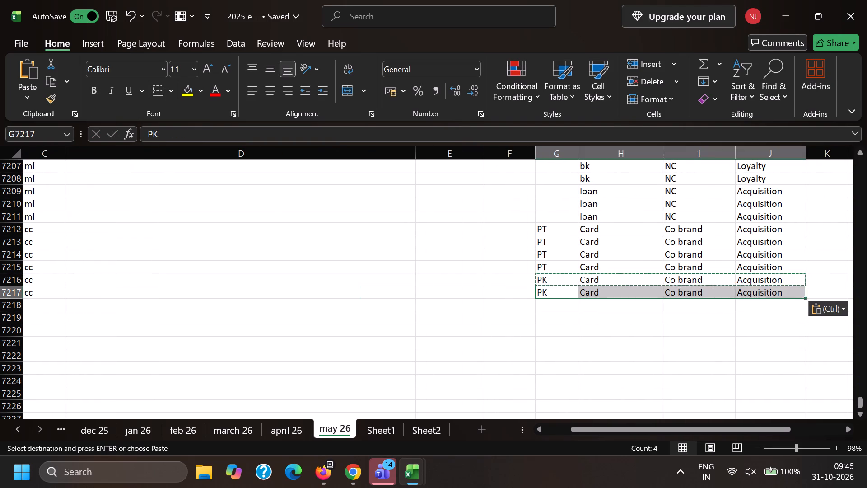
# Fill the same PK, Card, Co brand and Acquisition values into rows 7218 to 7220.
pyautogui.press('Down')
pyautogui.hotkey('ctrl', 'v')
pyautogui.press('Down')
pyautogui.hotkey('ctrl', 'v')
pyautogui.press('Down')
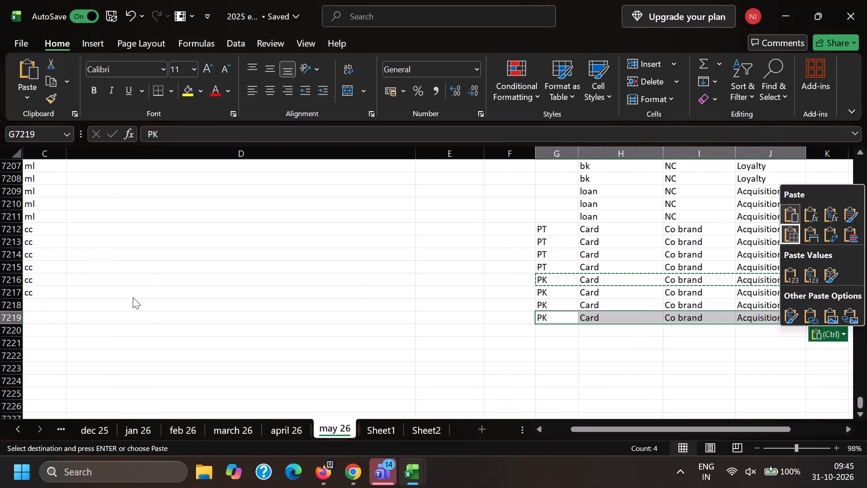
pyautogui.doubleClick(554, 332)
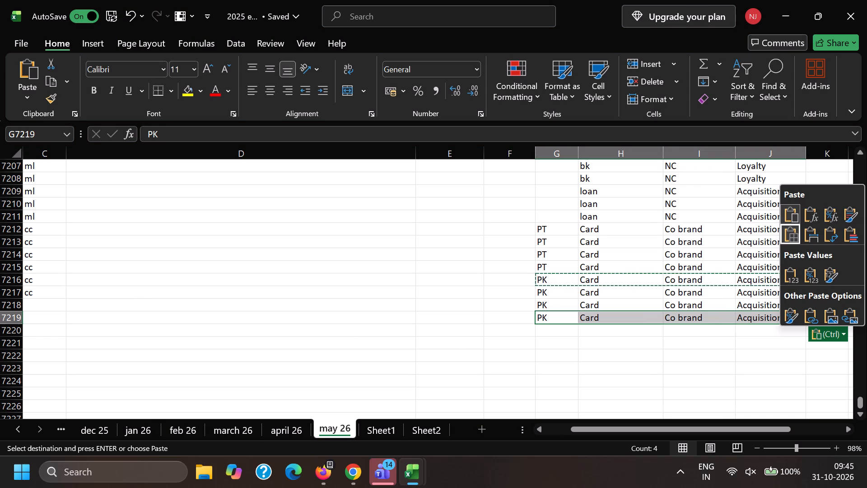
pyautogui.hotkey('ctrl', 'v')
pyautogui.click(502, 338)
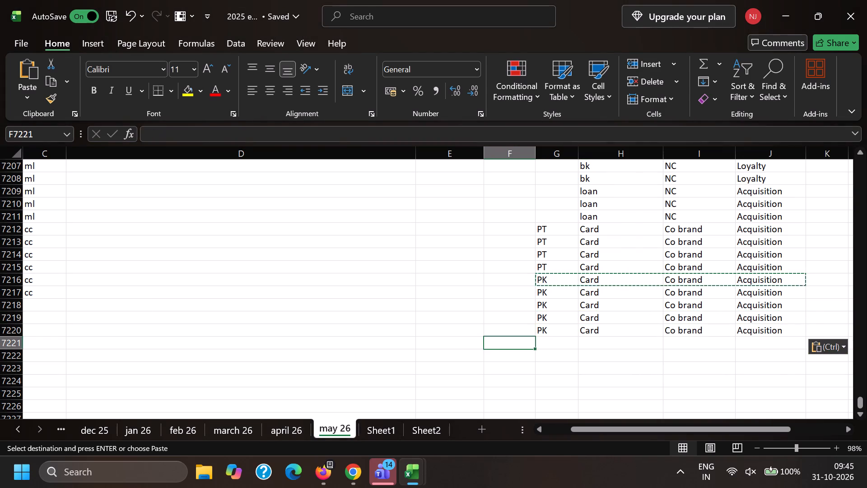
pyautogui.press('Up')
pyautogui.press('Left')
pyautogui.press('Left')
pyautogui.press('Left')
pyautogui.press('Left')
pyautogui.press('Left')
pyautogui.press('Left')
pyautogui.press('Left')
pyautogui.press('Left')
pyautogui.press('Left')
pyautogui.press('Left')
pyautogui.press('Left')
pyautogui.press('Left')
pyautogui.press('Left')
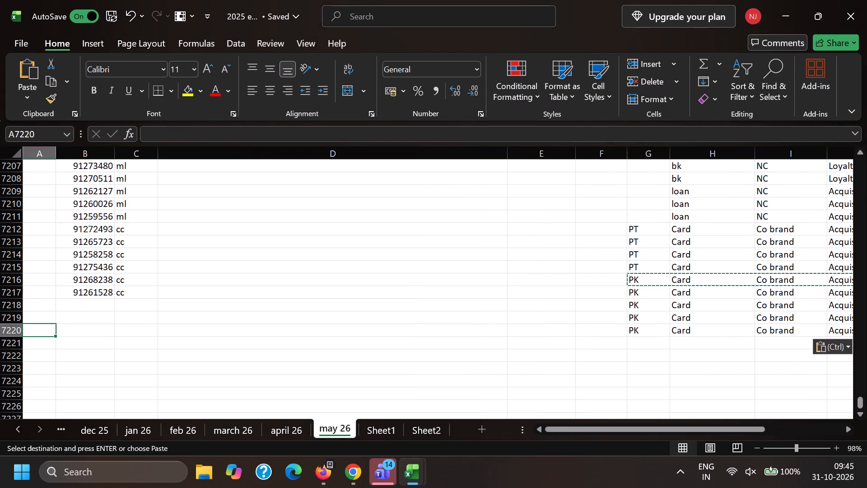
# In the browser, delete the forwarded-message line, sender address and recipient line from the header of email 91261528.
pyautogui.hotkey('alt', 'Tab')
pyautogui.scroll(20, 192, 314)
pyautogui.scroll(6, 192, 314)
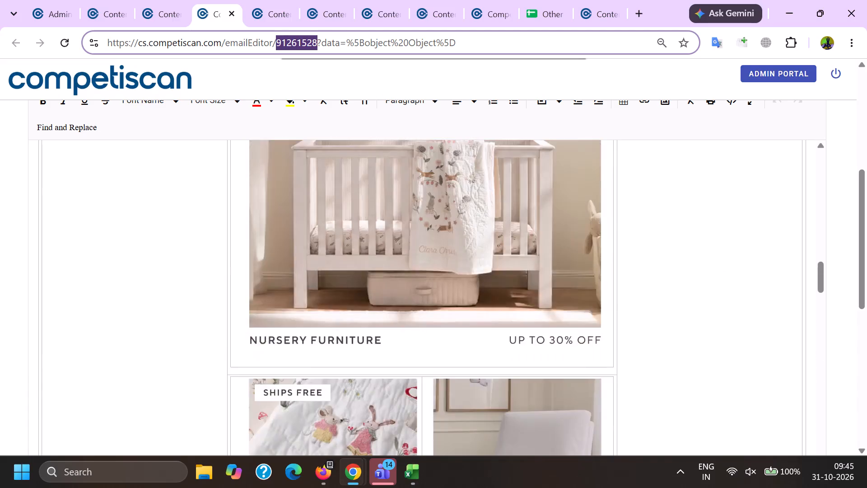
pyautogui.scroll(20, 191, 314)
pyautogui.scroll(8, 191, 314)
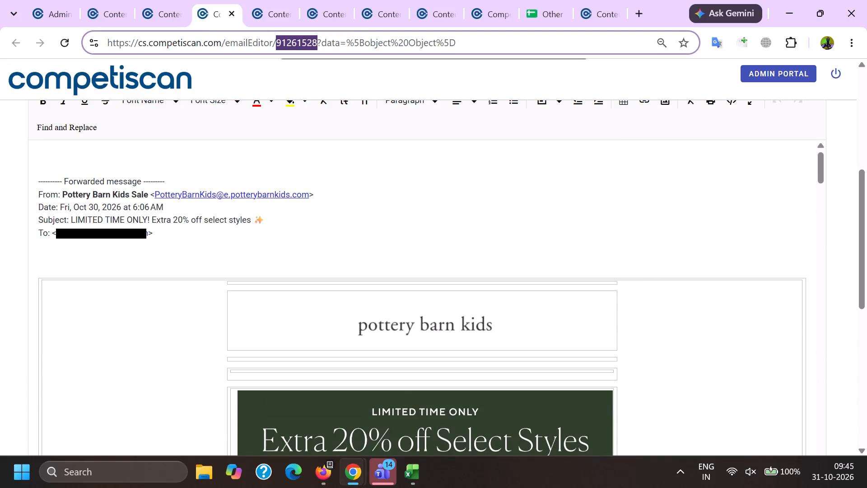
pyautogui.moveTo(188, 183); pyautogui.dragTo(0, 120)
pyautogui.press('BackSpace')
pyautogui.moveTo(149, 166); pyautogui.dragTo(458, 162)
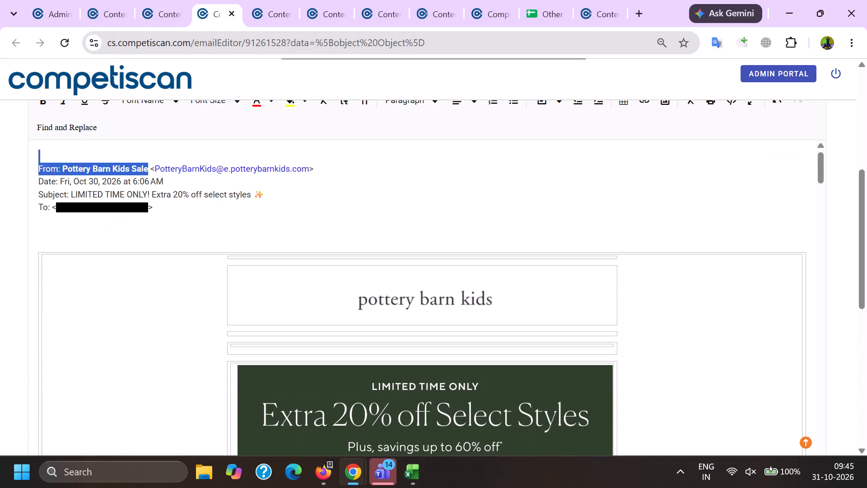
pyautogui.moveTo(458, 162); pyautogui.dragTo(512, 172)
pyautogui.press('BackSpace')
pyautogui.moveTo(411, 238); pyautogui.dragTo(32, 212)
pyautogui.press('BackSpace')
# Remove the link from the nearest store's phone number below the recommendations in the email body.
pyautogui.scroll(-7, 247, 246)
pyautogui.scroll(-20, 422, 272)
pyautogui.scroll(-3, 422, 272)
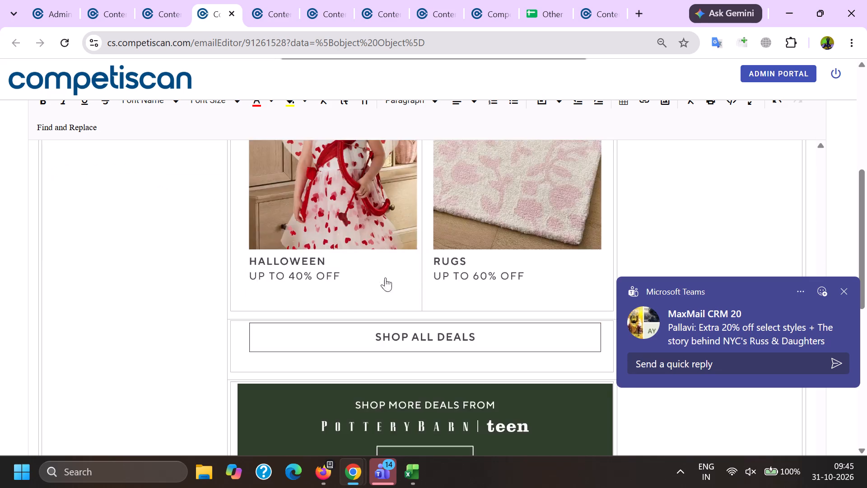
pyautogui.scroll(-18, 385, 277)
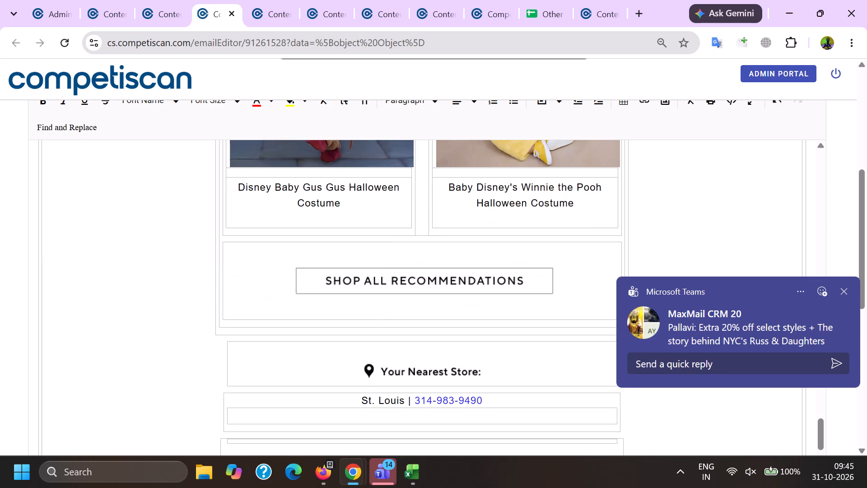
pyautogui.click(437, 399)
pyautogui.click(506, 422)
pyautogui.scroll(-9, 447, 281)
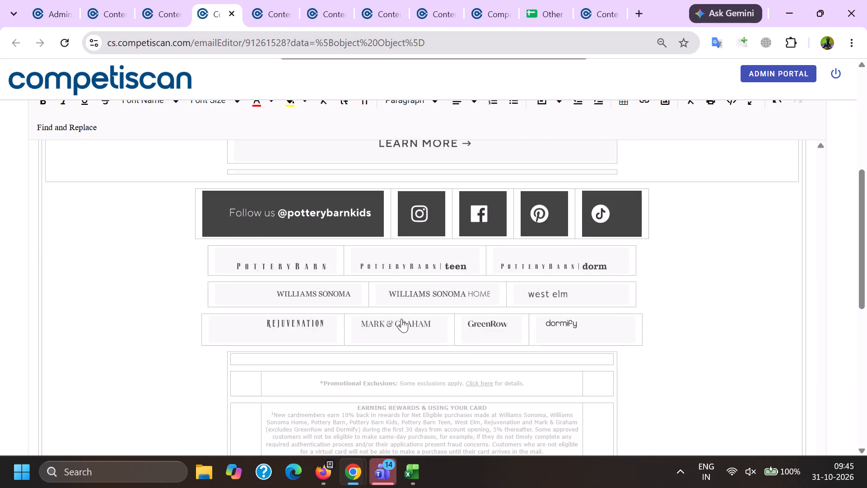
pyautogui.scroll(4, 379, 337)
pyautogui.click(372, 220)
pyautogui.click(399, 299)
pyautogui.scroll(-4, 392, 293)
# Remove the links from the Follow us banner and the Instagram, Facebook, Pinterest and TikTok icons.
pyautogui.click(294, 209)
pyautogui.click(262, 287)
pyautogui.click(421, 206)
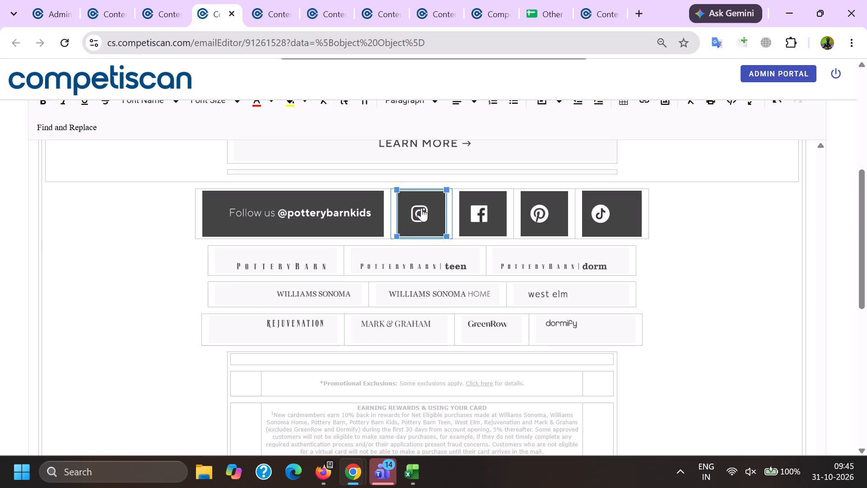
pyautogui.click(433, 277)
pyautogui.click(472, 214)
pyautogui.click(495, 276)
pyautogui.click(567, 216)
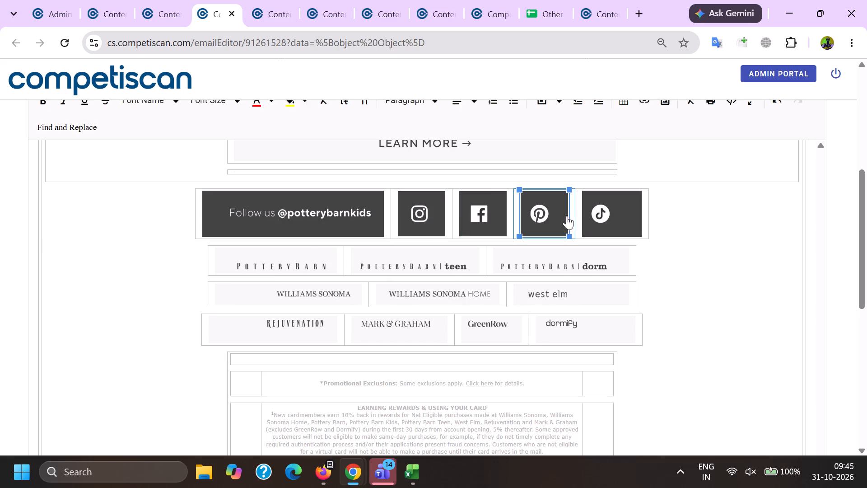
pyautogui.click(555, 277)
pyautogui.click(599, 227)
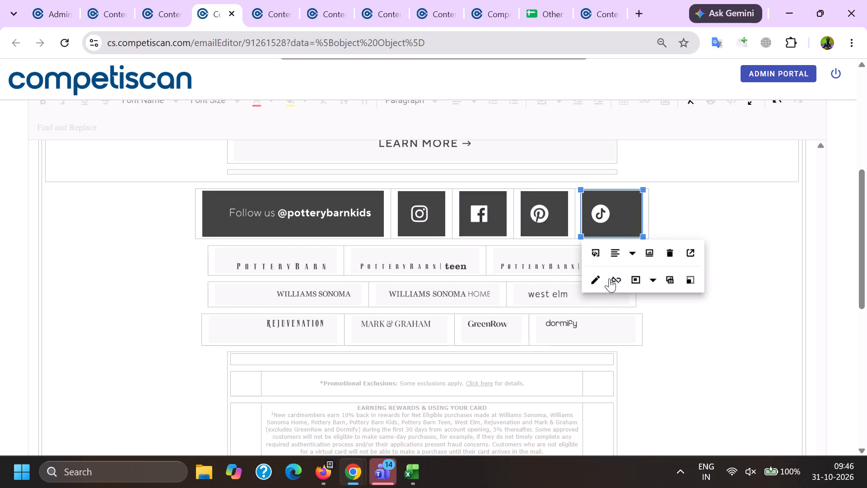
pyautogui.click(609, 278)
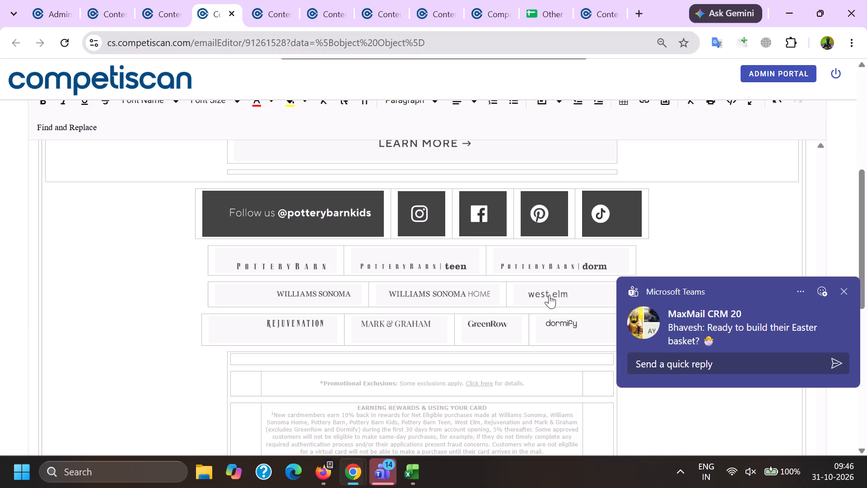
# Delete the sender's email address and the recipient's address from the footer disclosure text.
pyautogui.scroll(-1, 348, 117)
pyautogui.scroll(-3, 372, 228)
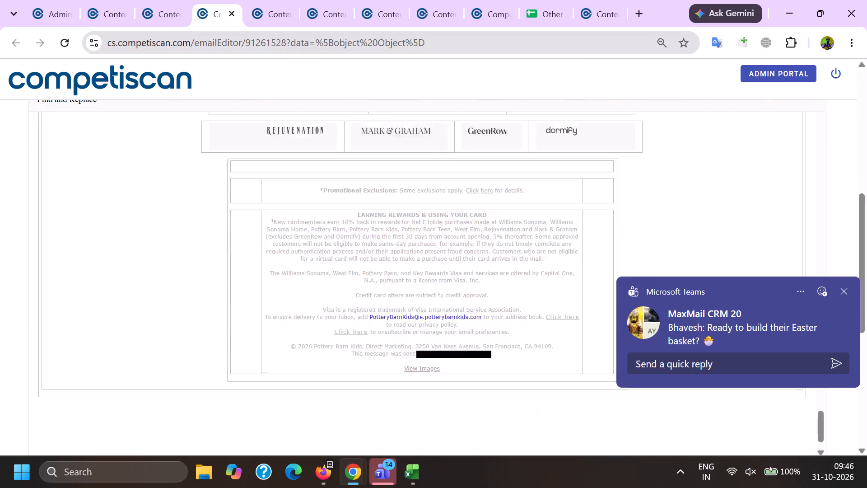
pyautogui.moveTo(370, 284); pyautogui.dragTo(471, 286)
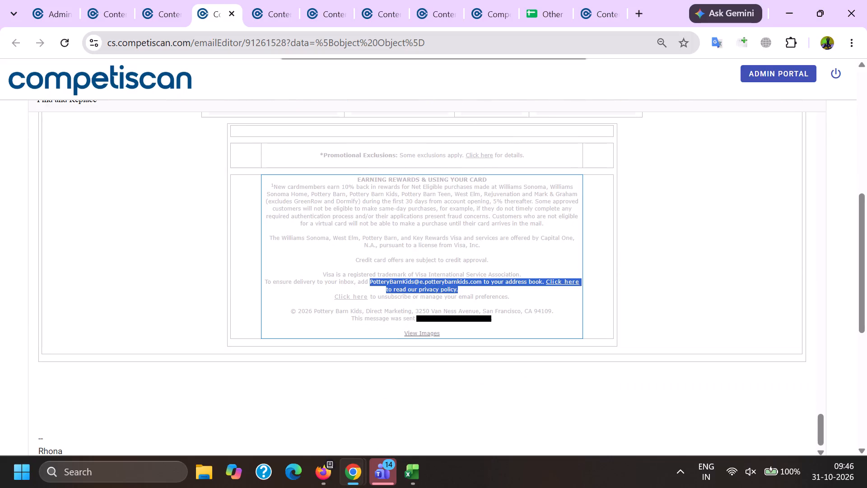
pyautogui.moveTo(471, 286); pyautogui.dragTo(482, 286)
pyautogui.press('BackSpace')
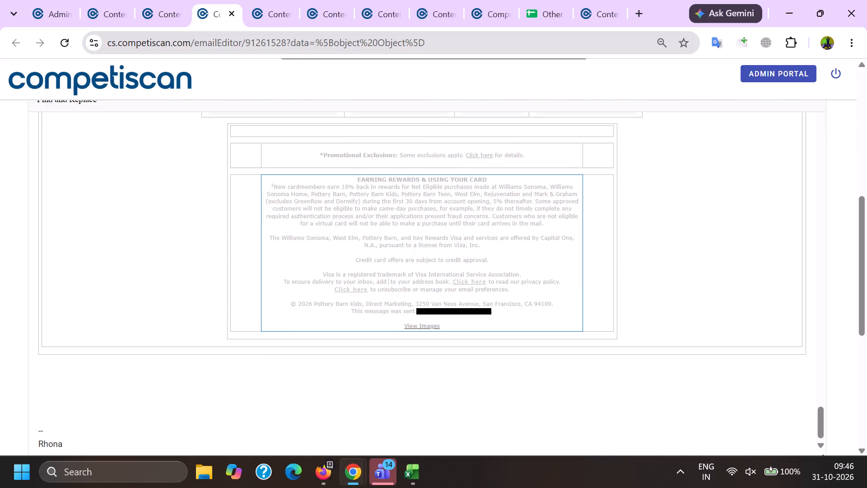
pyautogui.moveTo(424, 314); pyautogui.dragTo(501, 315)
pyautogui.press('BackSpace')
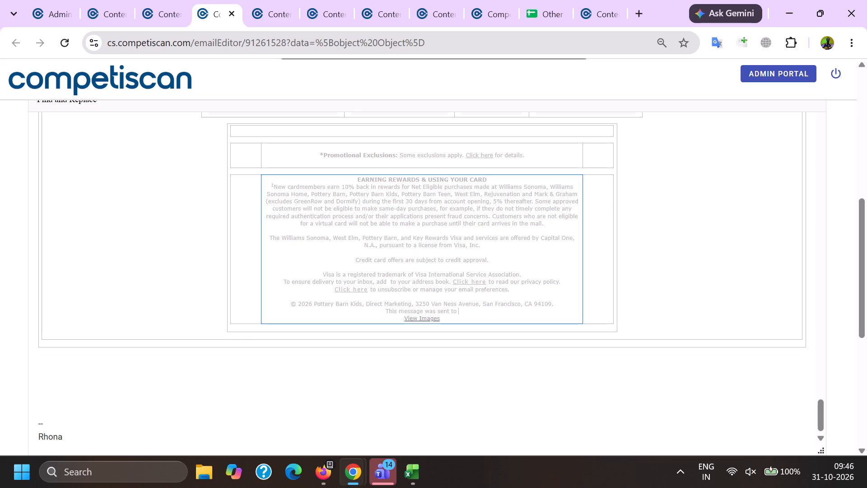
# Remove the links from View Images and the unsubscribe Click here text in the footer.
pyautogui.click(423, 321)
pyautogui.click(423, 320)
pyautogui.click(488, 344)
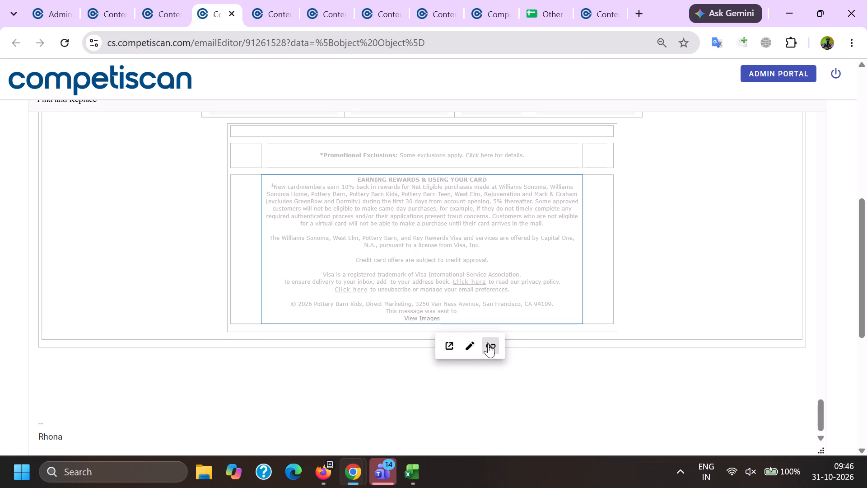
pyautogui.click(358, 288)
pyautogui.click(421, 311)
# Delete the forwarder's signature at the end of the email body.
pyautogui.scroll(-2, 370, 243)
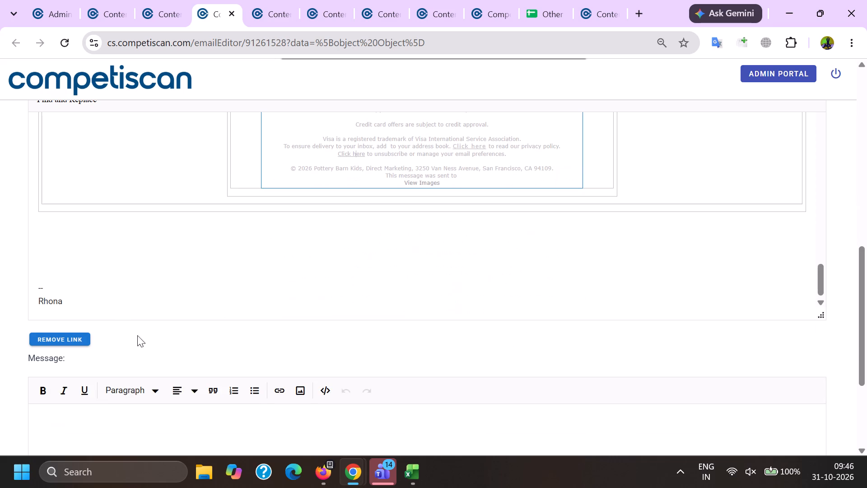
pyautogui.moveTo(96, 301); pyautogui.dragTo(0, 269)
pyautogui.press('BackSpace')
pyautogui.press('BackSpace')
# Save the product info for email 91261528.
pyautogui.scroll(-13, 284, 255)
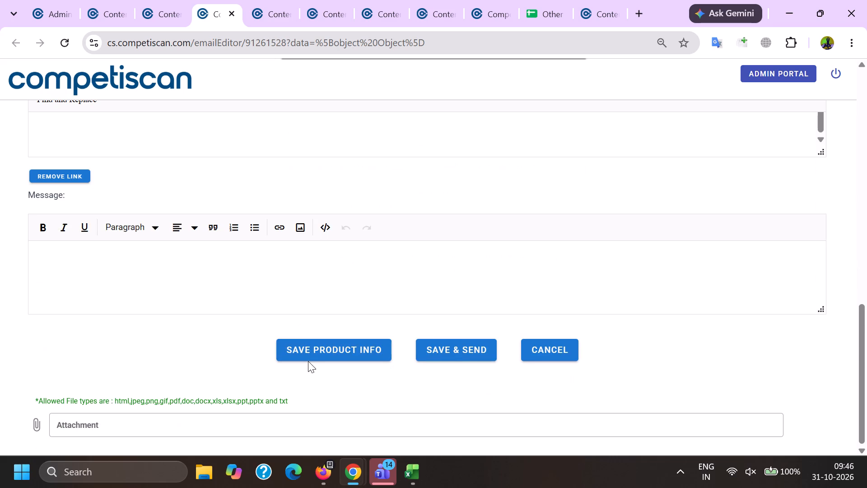
pyautogui.click(311, 349)
pyautogui.click(445, 280)
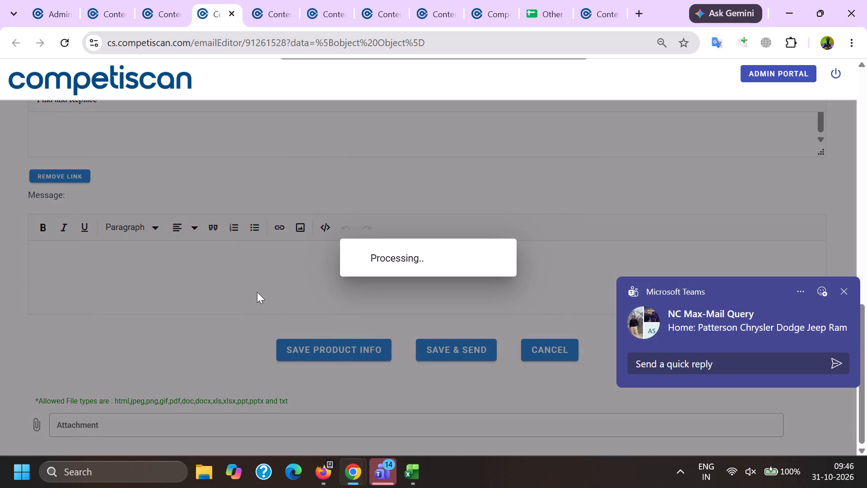
# Open the product form for email 91261528.
pyautogui.click(0, 198)
pyautogui.scroll(3, 0, 234)
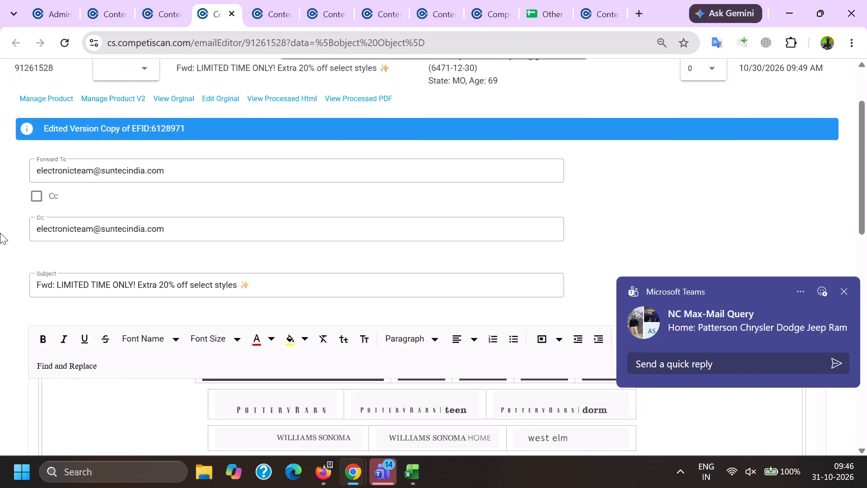
pyautogui.scroll(9, 0, 233)
pyautogui.click(39, 183)
# Copy the retailer name Pottery Barn Kids from the From line at the top of the email body.
pyautogui.hotkey('alt', 'Tab')
pyautogui.scroll(-6, 105, 197)
pyautogui.click(82, 282)
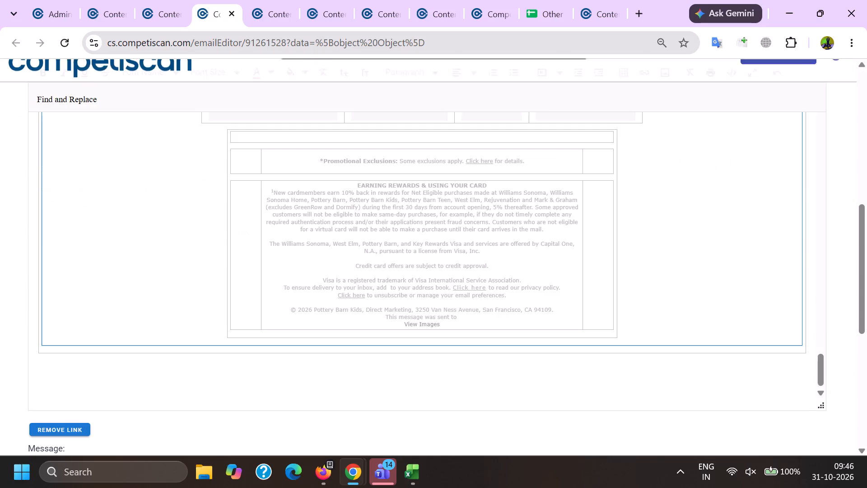
pyautogui.press('pageup')
pyautogui.press('pageup')
pyautogui.press('pageup')
pyautogui.press('pageup')
pyautogui.press('pageup')
pyautogui.press('pageup')
pyautogui.press('pageup')
pyautogui.press('pageup')
pyautogui.press('pageup')
pyautogui.press('pageup')
pyautogui.press('pageup')
pyautogui.press('pageup')
pyautogui.press('pageup')
pyautogui.press('pageup')
pyautogui.press('pageup')
pyautogui.press('pageup')
pyautogui.press('pageup')
pyautogui.press('pageup')
pyautogui.press('pageup')
pyautogui.press('pageup')
pyautogui.scroll(-4, 112, 244)
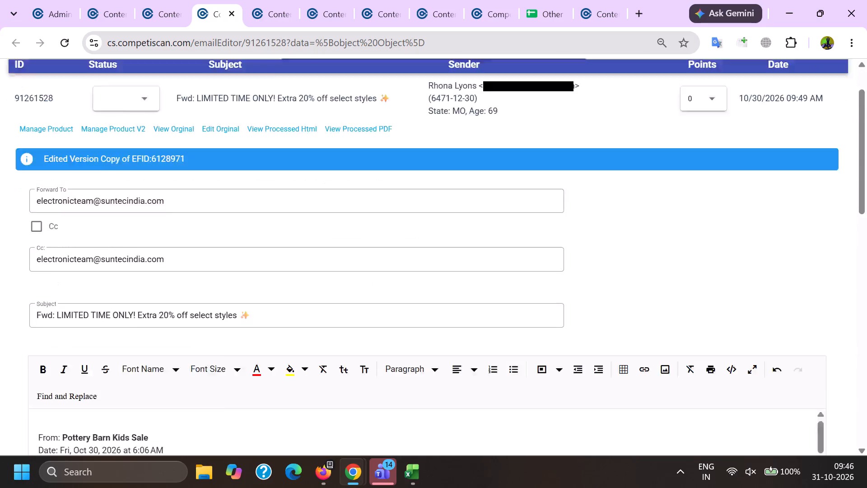
pyautogui.doubleClick(77, 177)
pyautogui.keyDown('shift'); pyautogui.click(144, 172); pyautogui.keyUp('shift')
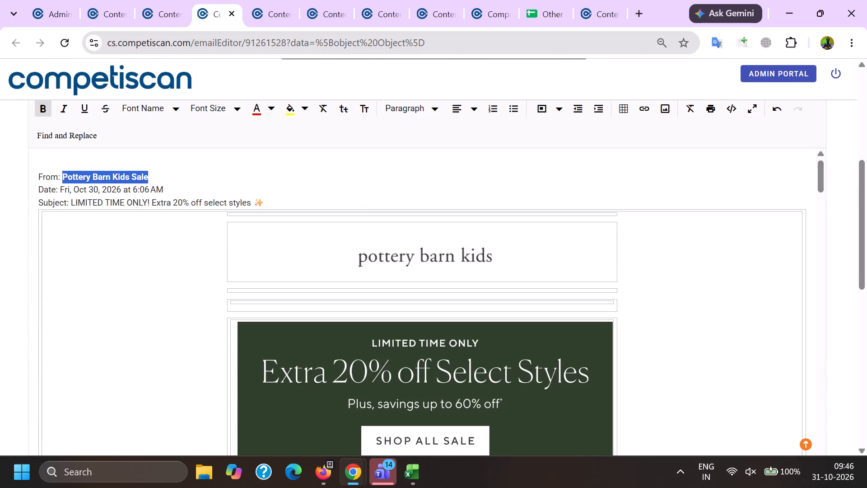
pyautogui.keyDown('shift'); pyautogui.click(124, 178); pyautogui.keyUp('shift')
pyautogui.hotkey('ctrl', 'c')
# Add Capital One as a company on the product form.
pyautogui.hotkey('alt', 'Tab')
pyautogui.scroll(-6, 208, 163)
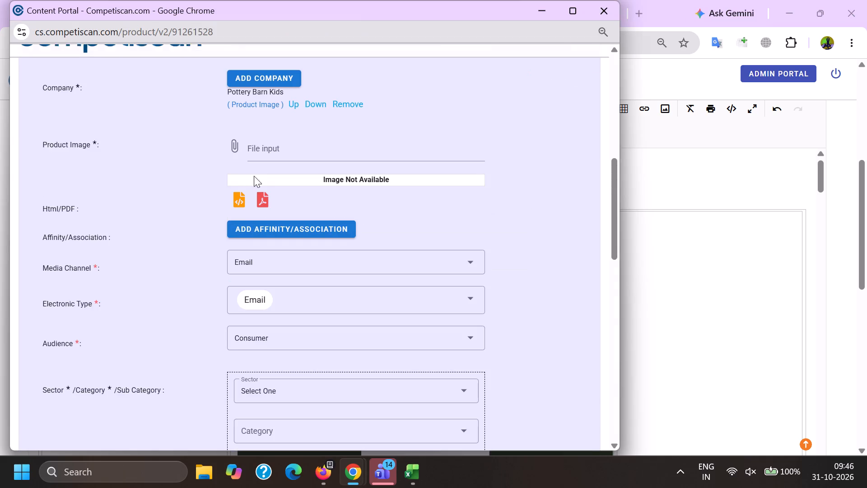
pyautogui.scroll(2, 242, 213)
pyautogui.click(254, 238)
pyautogui.click(266, 206)
pyautogui.write('capital one')
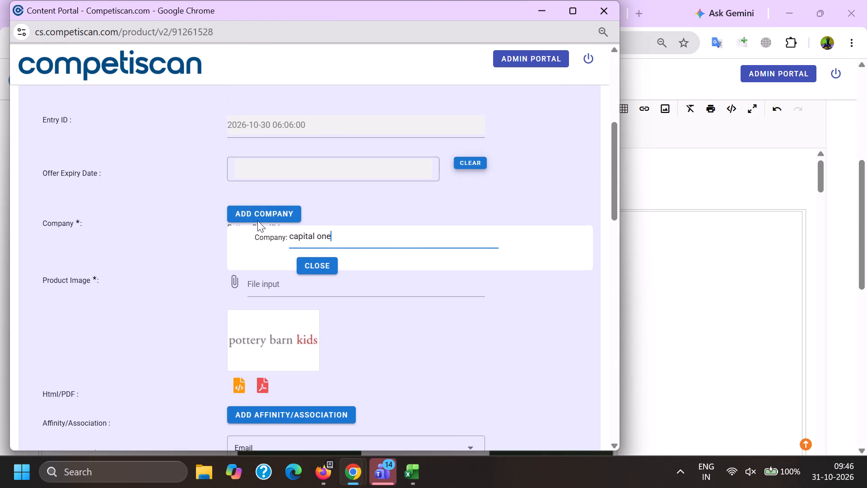
pyautogui.click(326, 266)
# Add the copied Pottery Barn Kids as the product's affinity/association.
pyautogui.scroll(-4, 284, 208)
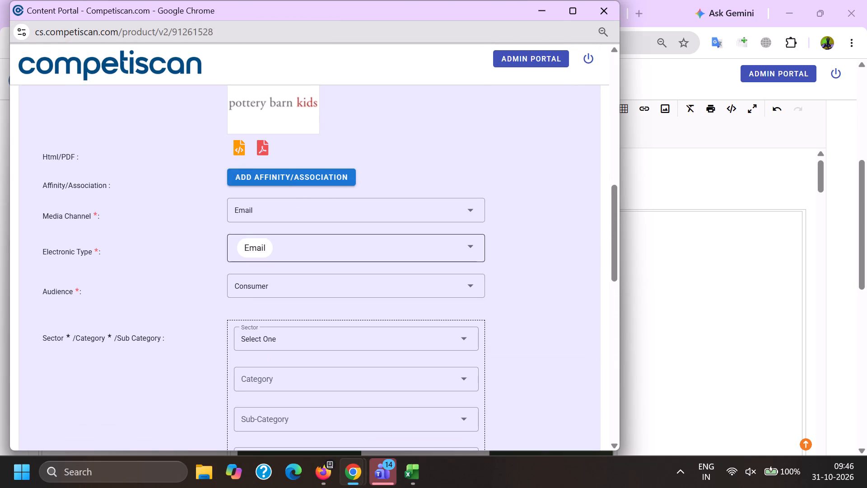
pyautogui.click(290, 181)
pyautogui.click(308, 201)
pyautogui.keyDown('ctrl'); pyautogui.click(339, 203); pyautogui.keyUp('ctrl')
pyautogui.hotkey('ctrl', 'v')
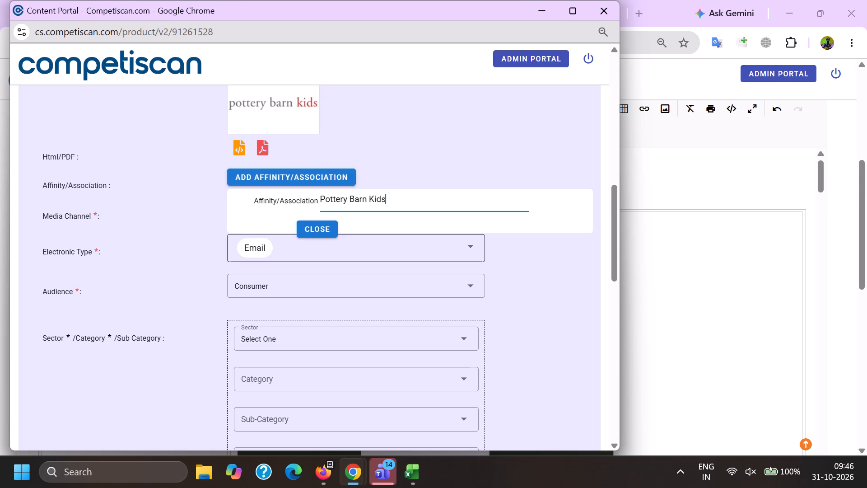
pyautogui.click(323, 228)
# Set the product's sector to Retail and its category to Home.
pyautogui.scroll(-2, 298, 151)
pyautogui.click(272, 225)
pyautogui.scroll(-6, 272, 223)
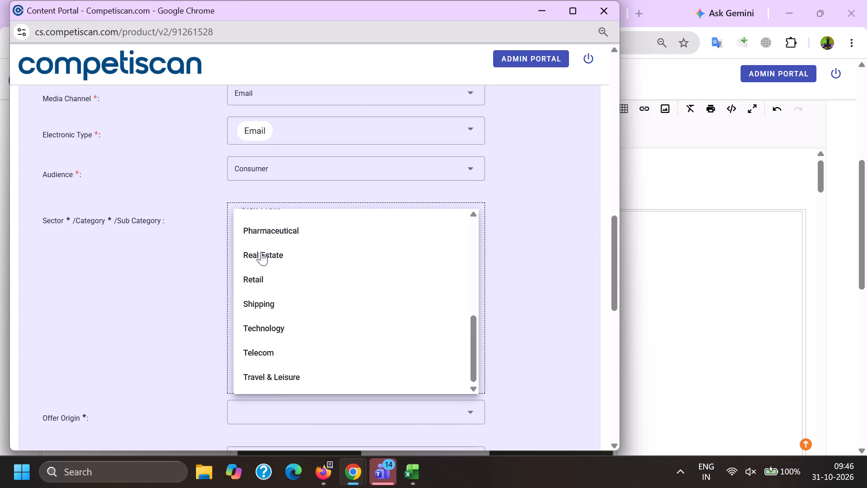
pyautogui.click(262, 287)
pyautogui.moveTo(195, 267); pyautogui.dragTo(199, 267)
pyautogui.click(265, 254)
pyautogui.scroll(-1, 280, 174)
pyautogui.scroll(-6, 276, 252)
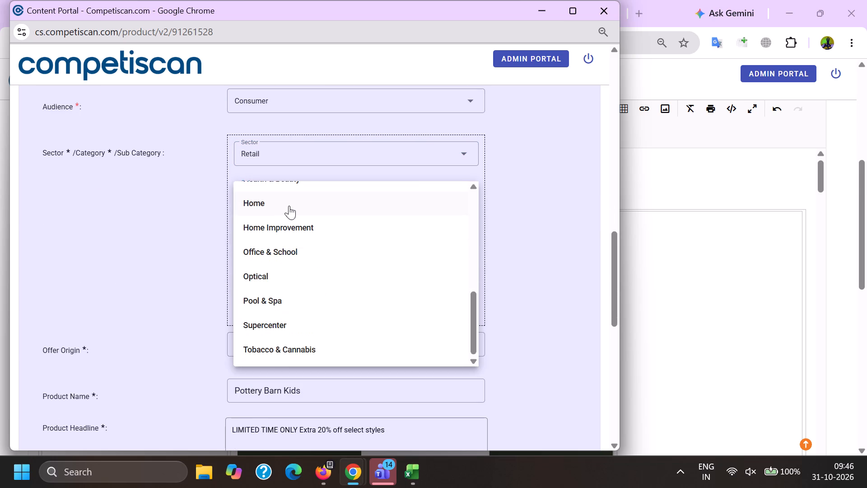
pyautogui.click(289, 206)
pyautogui.moveTo(145, 217); pyautogui.dragTo(164, 222)
# Check the products shown in the email, then complete and add the Retail classification with Furniture and Bedroom Furniture.
pyautogui.click(280, 237)
pyautogui.hotkey('alt', 'Tab')
pyautogui.scroll(-18, 324, 327)
pyautogui.hotkey('alt', 'Tab')
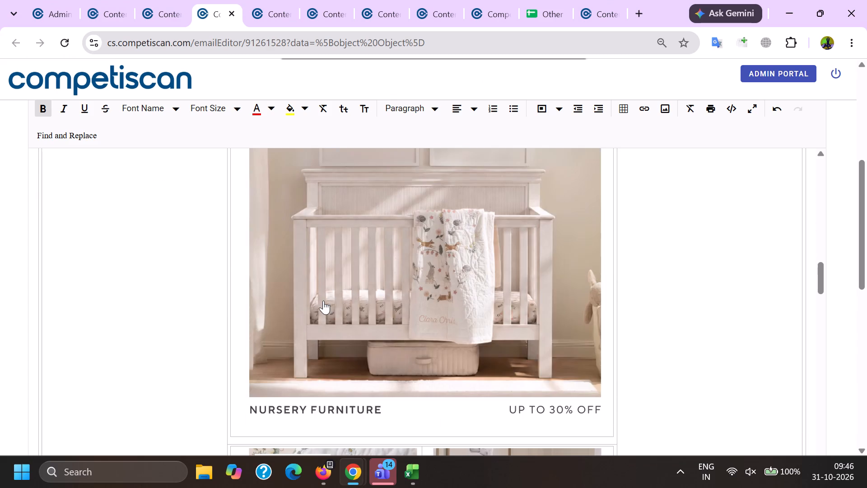
pyautogui.click(260, 388)
pyautogui.moveTo(158, 354); pyautogui.dragTo(189, 353)
pyautogui.click(257, 272)
pyautogui.scroll(-1, 284, 171)
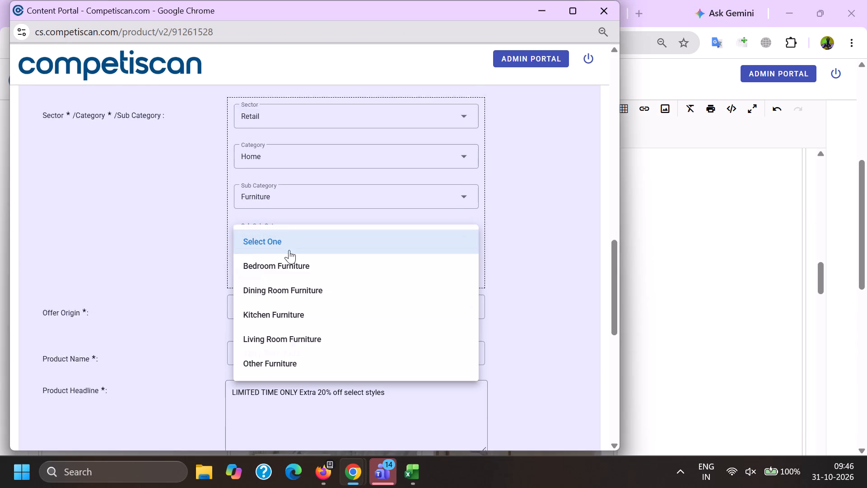
pyautogui.click(292, 229)
pyautogui.moveTo(222, 238); pyautogui.dragTo(237, 237)
pyautogui.click(250, 247)
# Add a second classification with sector Credit Cards, category Payment Cards and sub category Credit Cards.
pyautogui.scroll(2, 252, 267)
pyautogui.click(266, 234)
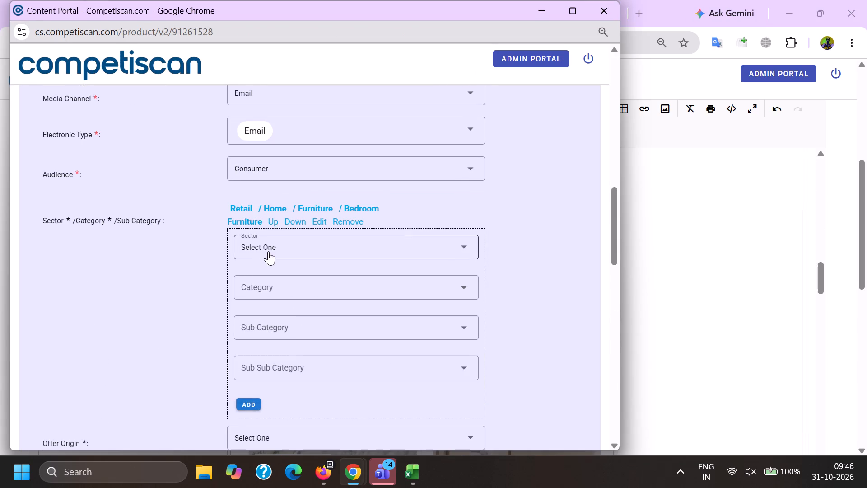
pyautogui.click(268, 250)
pyautogui.scroll(7, 270, 324)
pyautogui.moveTo(275, 343); pyautogui.dragTo(269, 344)
pyautogui.moveTo(214, 337); pyautogui.dragTo(219, 336)
pyautogui.click(269, 295)
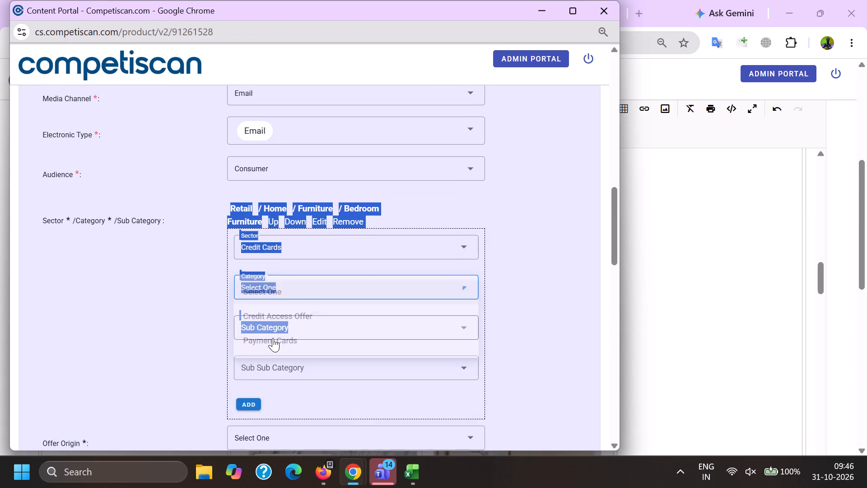
pyautogui.doubleClick(273, 336)
pyautogui.scroll(-2, 287, 232)
pyautogui.click(274, 317)
pyautogui.moveTo(216, 303); pyautogui.dragTo(220, 303)
pyautogui.click(247, 267)
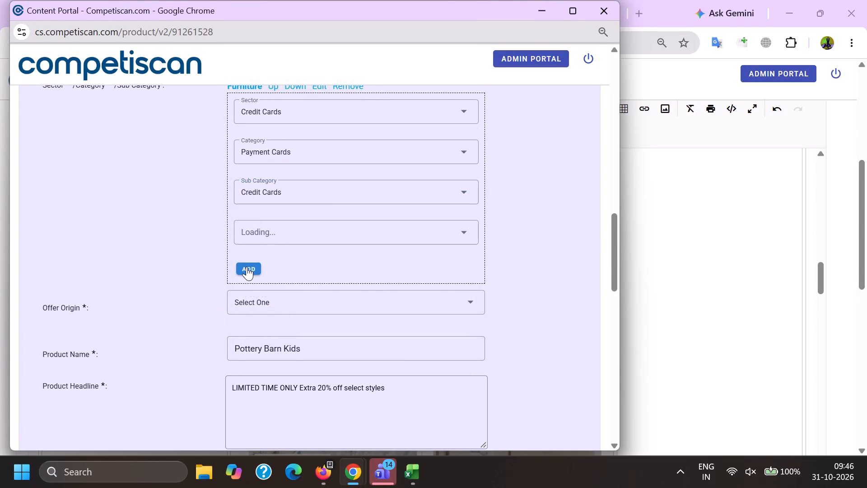
# Move the Retail classification below the Credit Cards classification.
pyautogui.scroll(2, 259, 293)
pyautogui.click(295, 223)
# Set the offer origin to Provider/Bank.
pyautogui.scroll(-5, 294, 207)
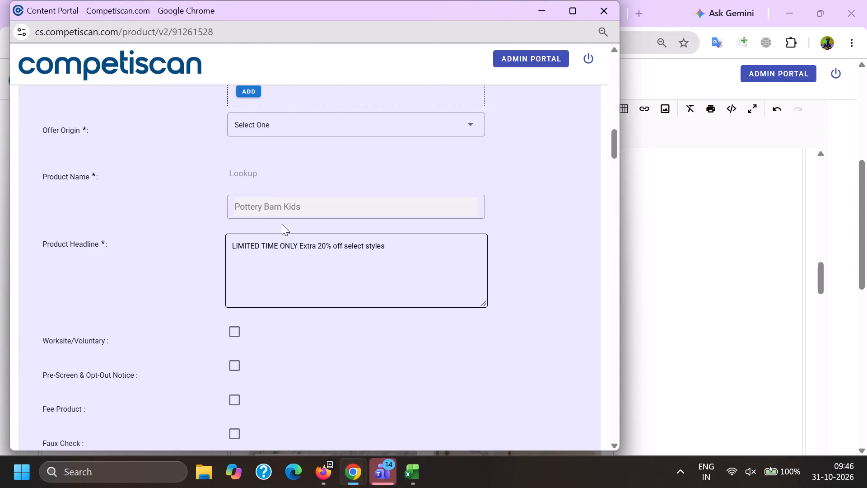
pyautogui.scroll(1, 235, 257)
pyautogui.click(261, 187)
pyautogui.doubleClick(252, 239)
# Look up Pottery Barn and choose Pottery Barn Key Rewards Visa Credit Card as the product name.
pyautogui.hotkey('ctrl', 'v')
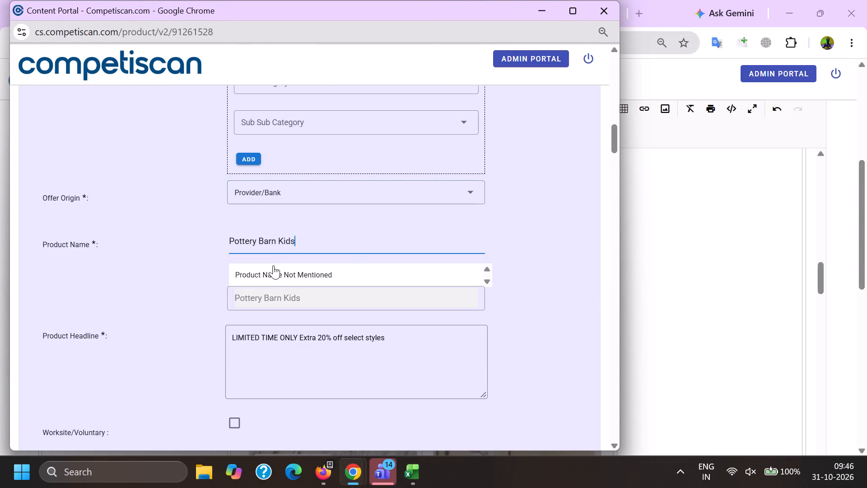
pyautogui.moveTo(271, 239); pyautogui.dragTo(354, 252)
pyautogui.press('BackSpace')
pyautogui.click(312, 292)
# Move the Credit Cards classification down below the Retail classification.
pyautogui.scroll(5, 289, 291)
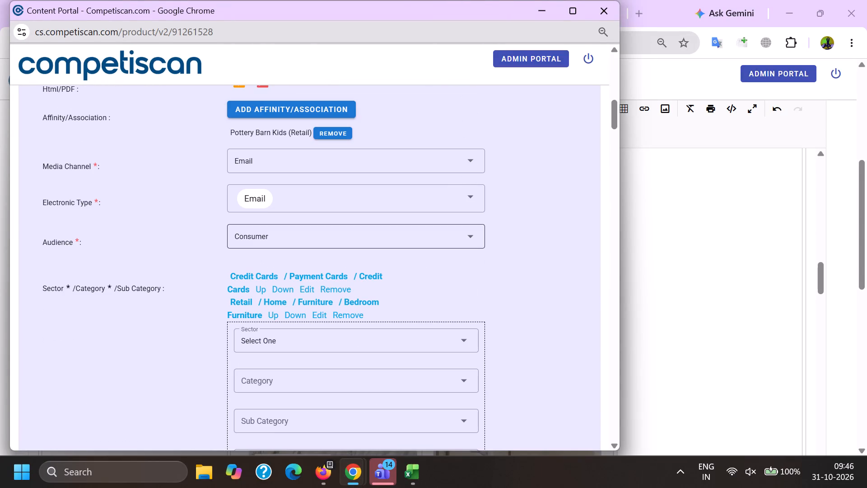
pyautogui.click(287, 286)
# Replace the product headline with the email's subject text "LIMITED TIME ONLY! Extra 20% off select styles", followed by a full stop and a space.
pyautogui.scroll(-4, 292, 262)
pyautogui.moveTo(427, 362); pyautogui.dragTo(28, 320)
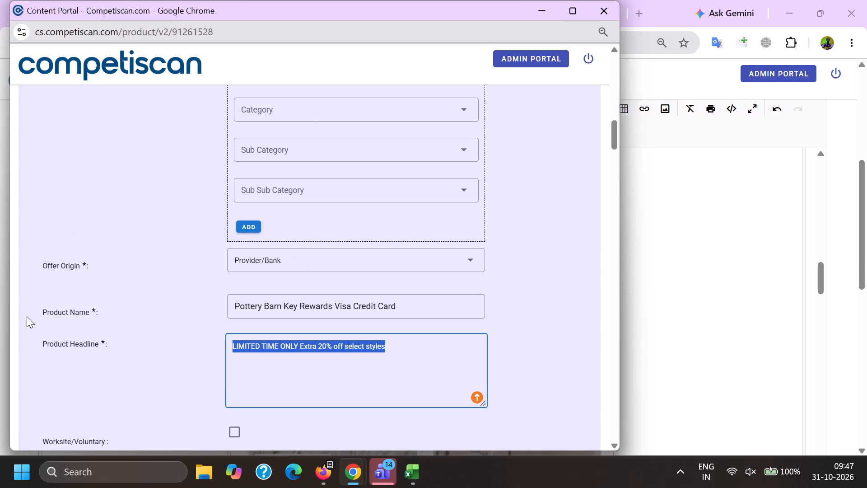
pyautogui.press('BackSpace')
pyautogui.hotkey('alt', 'Tab')
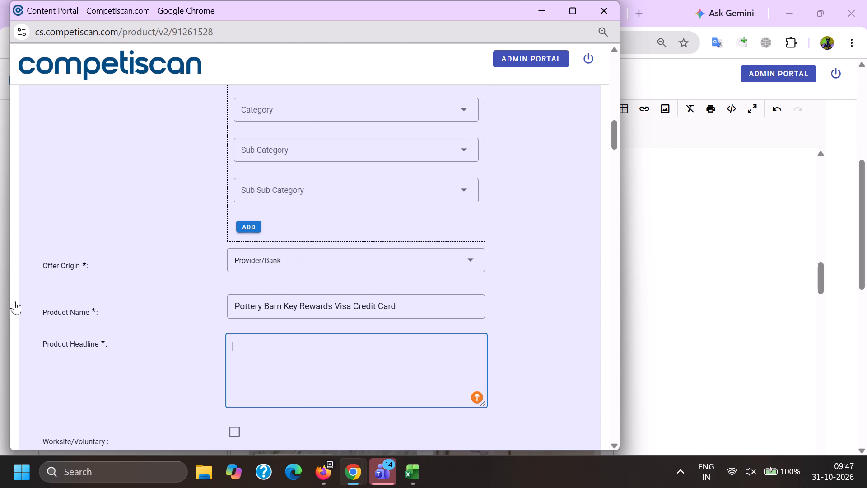
pyautogui.scroll(13, 116, 307)
pyautogui.scroll(3, 162, 265)
pyautogui.scroll(4, 130, 294)
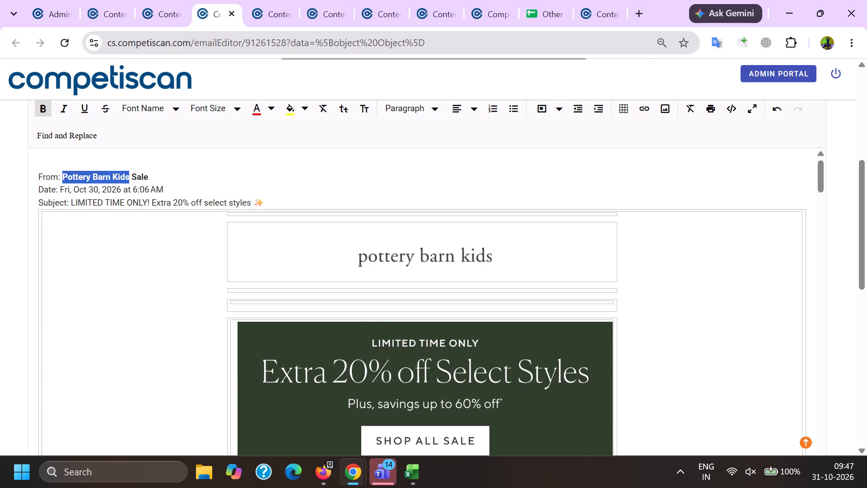
pyautogui.click(85, 204)
pyautogui.moveTo(85, 204); pyautogui.dragTo(89, 206)
pyautogui.keyDown('shift'); pyautogui.click(235, 198); pyautogui.keyUp('shift')
pyautogui.hotkey('ctrl', 'c')
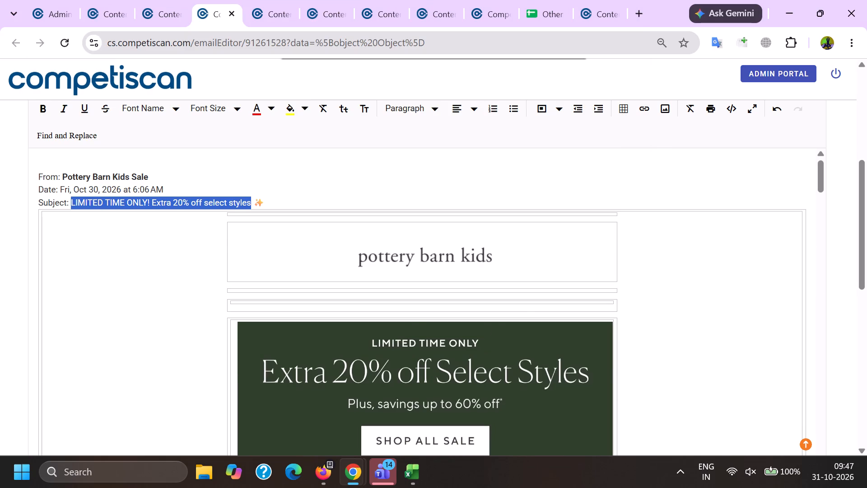
pyautogui.hotkey('alt', 'Tab')
pyautogui.hotkey('ctrl', 'v')
pyautogui.click(365, 199)
pyautogui.hotkey('ctrl', 'v')
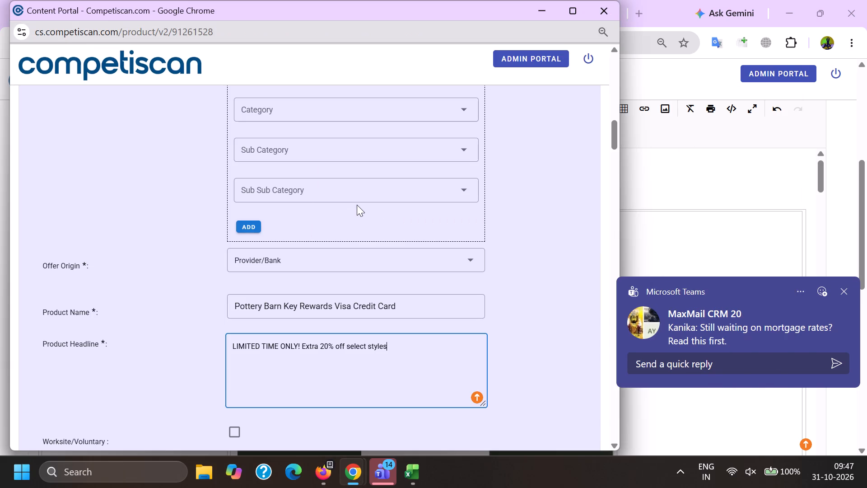
pyautogui.press('.')
pyautogui.press('space')
# Copy "Earn 10% back in rewards" from the headline of product record 20968806 and append it to the new headline.
pyautogui.hotkey('alt', 'Tab')
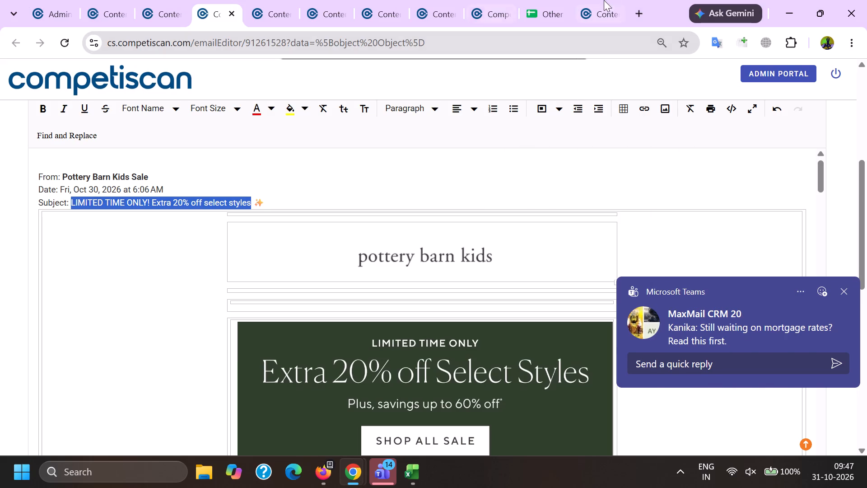
pyautogui.click(615, 0)
pyautogui.scroll(8, 475, 250)
pyautogui.click(453, 209)
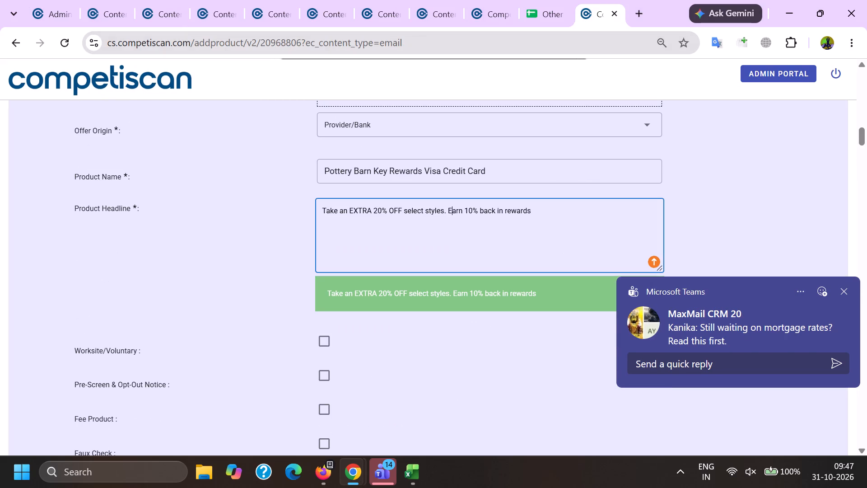
pyautogui.moveTo(453, 209); pyautogui.dragTo(460, 216)
pyautogui.keyDown('shift'); pyautogui.click(602, 243); pyautogui.keyUp('shift')
pyautogui.hotkey('ctrl', 'c')
pyautogui.hotkey('alt', 'Tab')
pyautogui.hotkey('ctrl', 'v')
# Set the response mechanism to URL/Website.
pyautogui.scroll(-5, 289, 279)
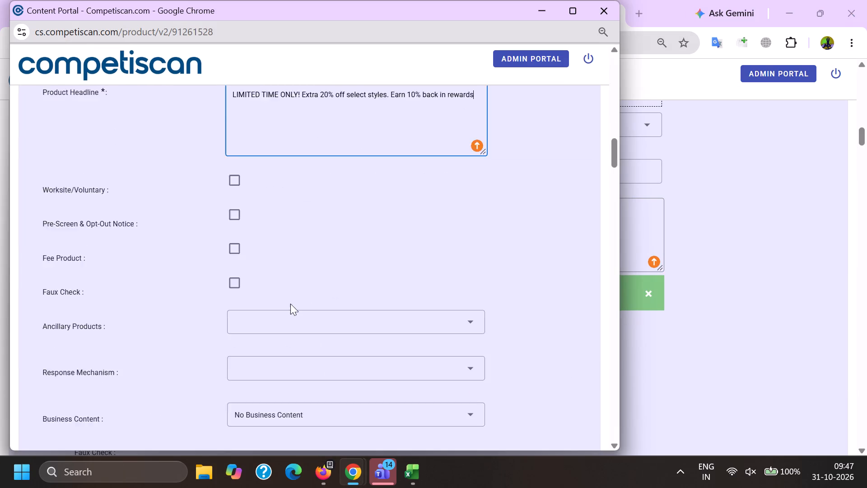
pyautogui.click(245, 276)
pyautogui.scroll(-7, 284, 160)
pyautogui.click(292, 294)
pyautogui.moveTo(132, 289); pyautogui.dragTo(177, 294)
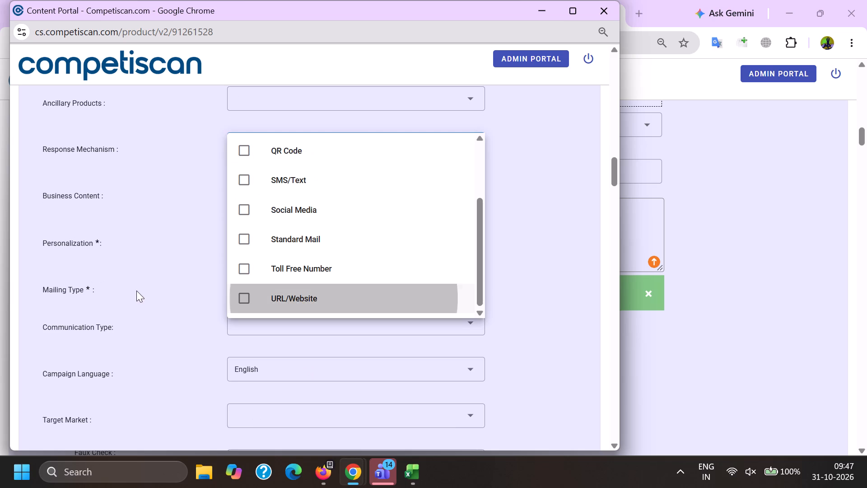
# Set the mailing type to Acquisition.
pyautogui.click(322, 295)
pyautogui.click(284, 321)
pyautogui.click(262, 292)
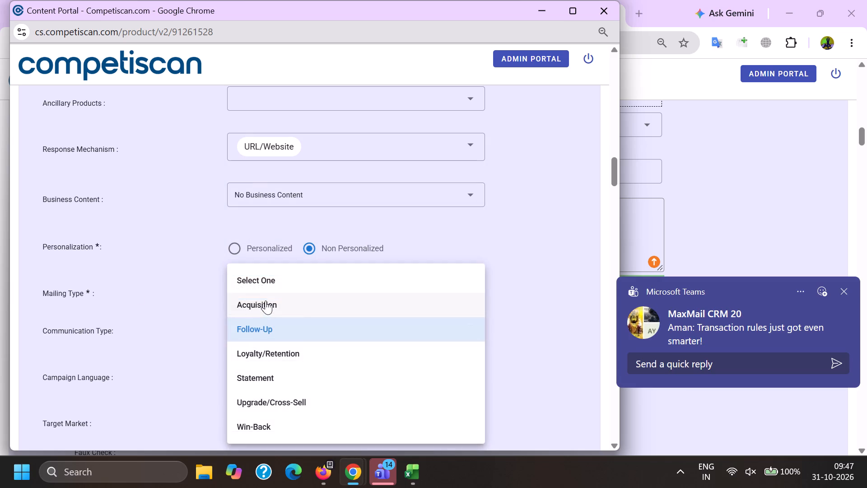
pyautogui.click(266, 300)
pyautogui.moveTo(184, 310); pyautogui.dragTo(195, 310)
# Select Bonuses/Contests/Incentives, Co-Brand and Mobile Application as the communication types.
pyautogui.moveTo(262, 329); pyautogui.dragTo(261, 324)
pyautogui.scroll(-2, 263, 194)
pyautogui.click(271, 272)
pyautogui.scroll(-4, 267, 320)
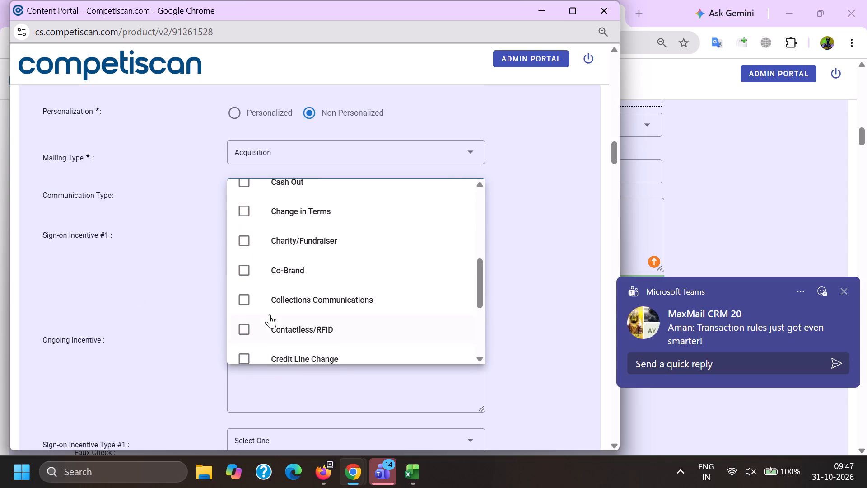
pyautogui.click(282, 275)
pyautogui.scroll(-8, 282, 273)
pyautogui.scroll(1, 288, 333)
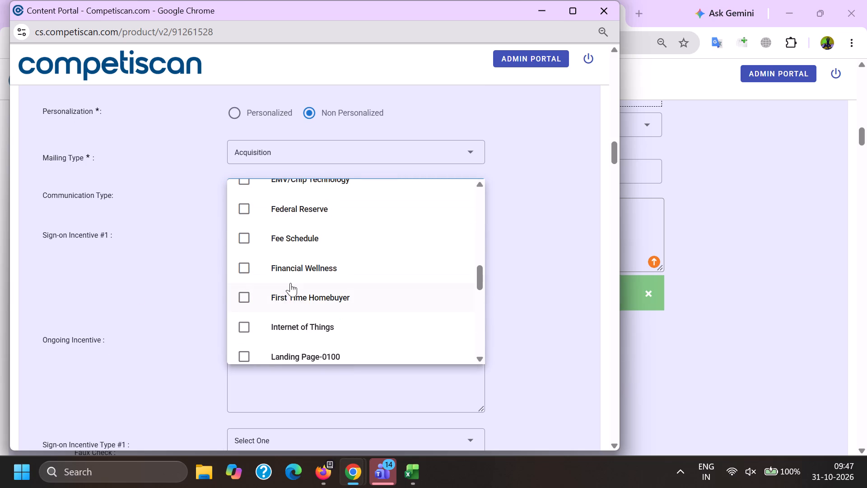
pyautogui.scroll(-2, 287, 254)
pyautogui.click(290, 310)
pyautogui.click(210, 304)
# Copy "10% back in rewards during the first 30 days from account opening" from the reference record into Sign-on Incentive #1.
pyautogui.hotkey('alt', 'Tab')
pyautogui.scroll(-2, 598, 236)
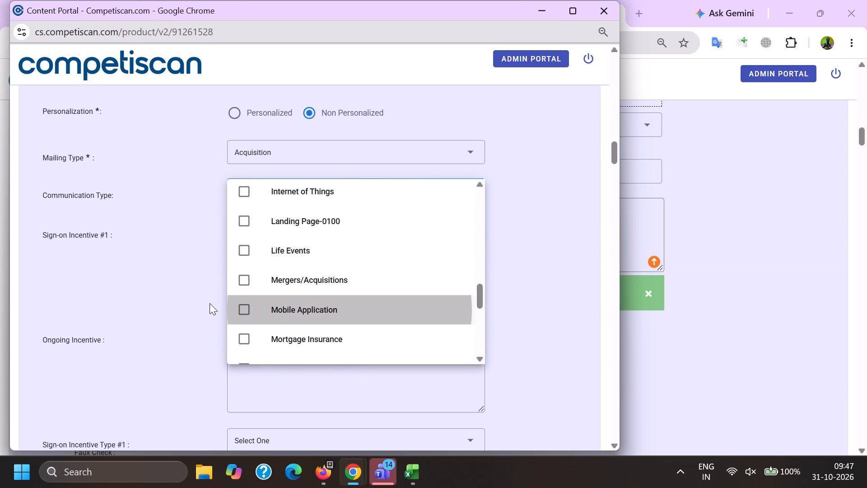
pyautogui.scroll(-6, 210, 303)
pyautogui.moveTo(644, 230); pyautogui.dragTo(176, 206)
pyautogui.scroll(-1, 177, 201)
pyautogui.hotkey('ctrl', 'c')
pyautogui.hotkey('alt', 'Tab')
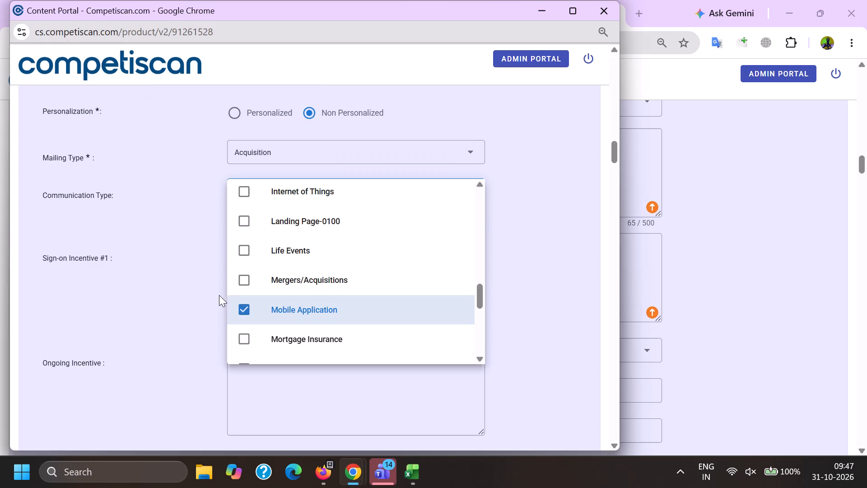
pyautogui.click(275, 295)
pyautogui.hotkey('ctrl', 'v')
# Copy "5% back in rewards with the Pottery Barn Key Rewards Visa Credit Card" from the reference record into Ongoing Incentive.
pyautogui.keyDown('ctrl'); pyautogui.click(261, 378); pyautogui.keyUp('ctrl')
pyautogui.hotkey('alt', 'Tab')
pyautogui.moveTo(643, 282); pyautogui.dragTo(174, 256)
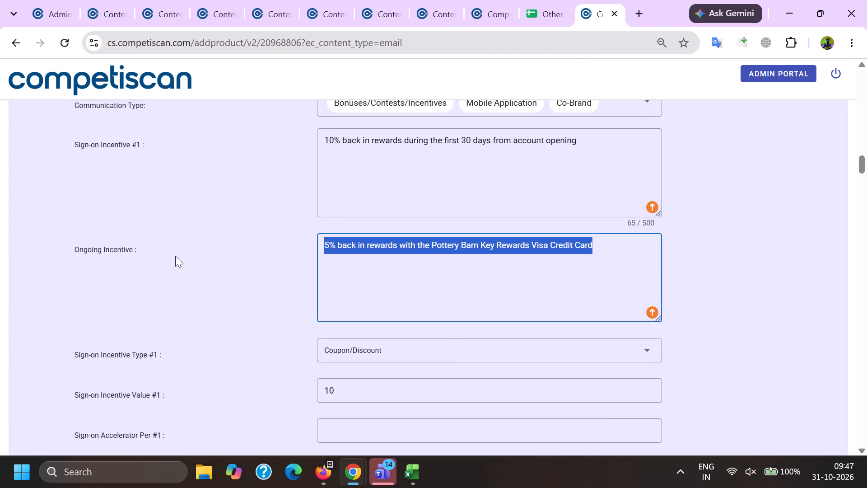
pyautogui.hotkey('ctrl', 'c')
pyautogui.hotkey('alt', 'Tab')
pyautogui.hotkey('ctrl', 'v')
# Set Sign-on Incentive Type #1 to Coupon/Discount.
pyautogui.scroll(-3, 224, 205)
pyautogui.click(242, 257)
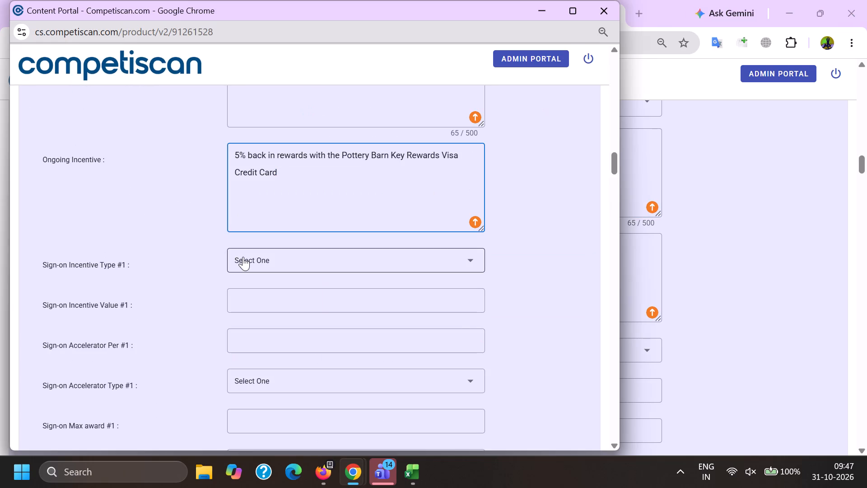
pyautogui.scroll(-6, 243, 256)
pyautogui.scroll(5, 246, 318)
pyautogui.scroll(-6, 257, 284)
pyautogui.click(272, 277)
pyautogui.moveTo(173, 267); pyautogui.dragTo(186, 269)
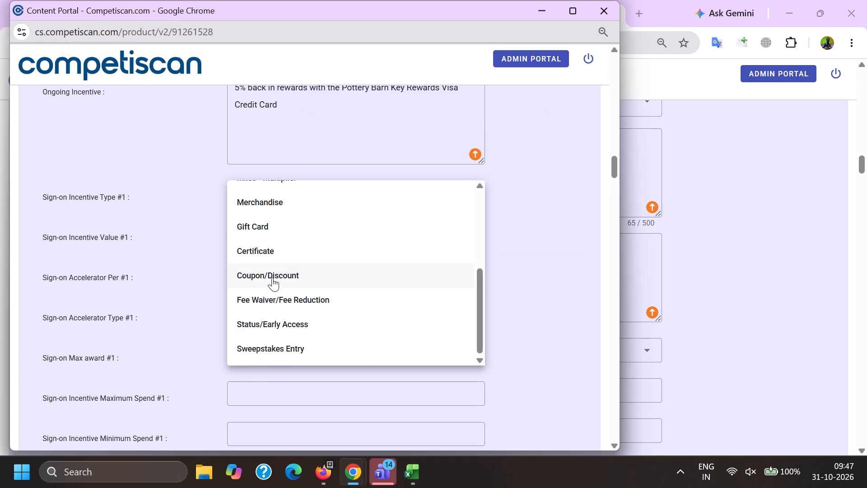
# Set Sign-on Incentive Value #1 and Sign-on Max award #1 to 10.00, and the Sign-on Incentive Window #1 to 1 month.
pyautogui.click(272, 230)
pyautogui.press('1')
pyautogui.press('0')
pyautogui.press('.')
pyautogui.press('0')
pyautogui.press('0')
pyautogui.press('Tab')
pyautogui.press('Tab')
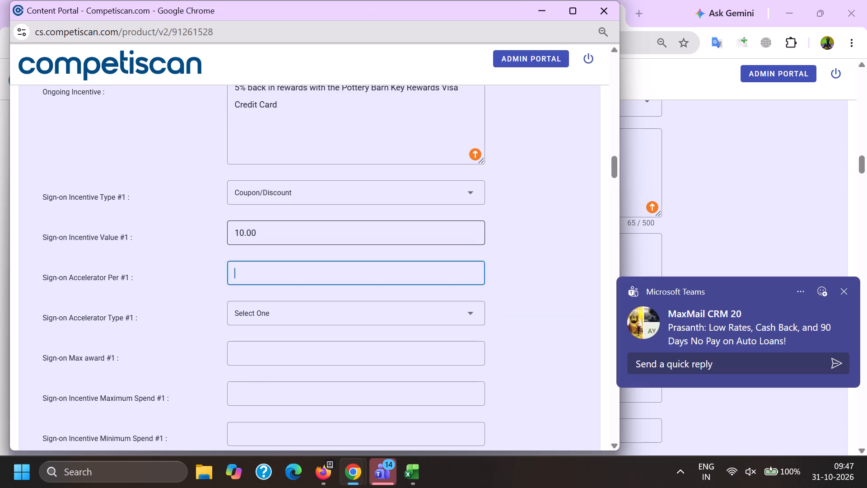
pyautogui.press('Tab')
pyautogui.write('10')
pyautogui.press('.')
pyautogui.write('00')
pyautogui.press('Tab')
pyautogui.press('Tab')
pyautogui.press('Tab')
pyautogui.press('1')
pyautogui.scroll(-1, 267, 229)
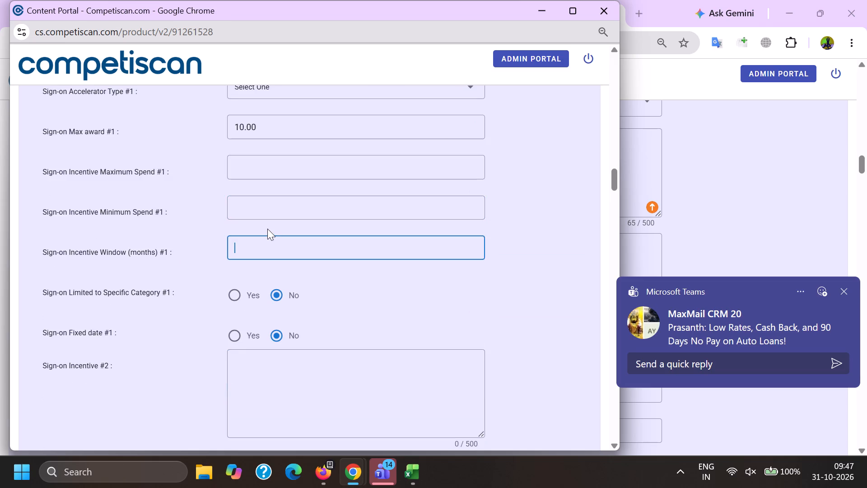
pyautogui.click(242, 267)
# Set the payment card's Application Type to Invitation to Apply and Card Network to Visa.
pyautogui.scroll(-20, 241, 266)
pyautogui.scroll(-10, 241, 266)
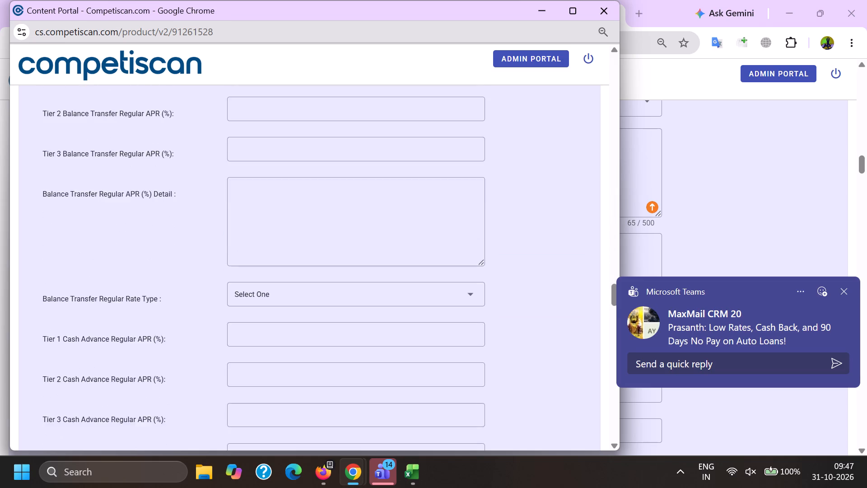
pyautogui.scroll(12, 238, 253)
pyautogui.click(261, 266)
pyautogui.scroll(-1, 304, 174)
pyautogui.click(301, 253)
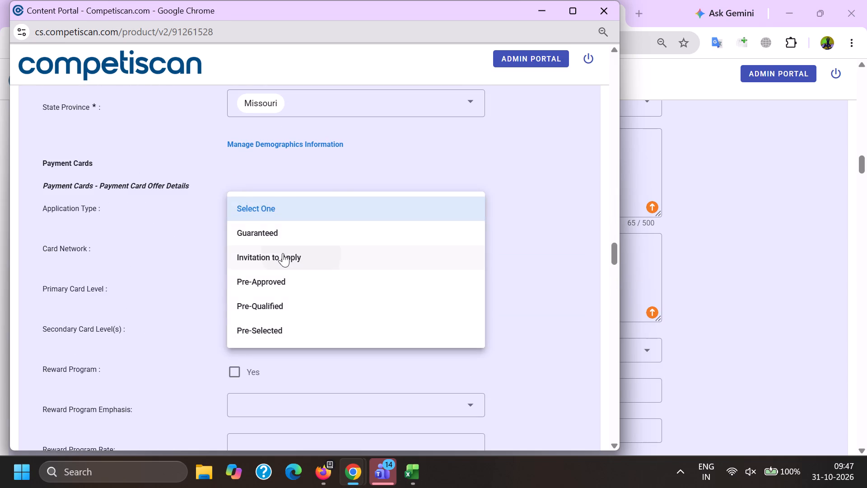
pyautogui.click(192, 253)
pyautogui.click(246, 242)
pyautogui.scroll(-1, 256, 175)
pyautogui.click(267, 300)
pyautogui.moveTo(187, 280); pyautogui.dragTo(197, 274)
# Set the Primary Card Level to Visa Signature and mark Reward Program as Yes.
pyautogui.click(262, 215)
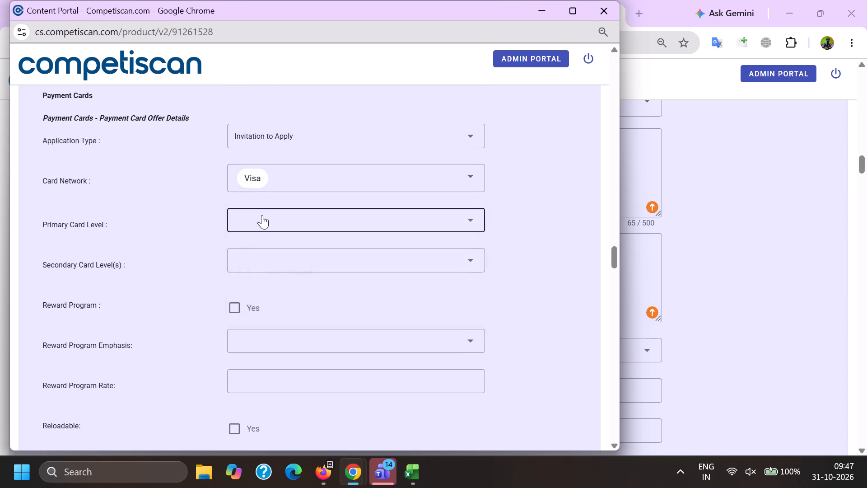
pyautogui.scroll(-6, 267, 328)
pyautogui.click(291, 344)
pyautogui.click(210, 343)
pyautogui.click(234, 304)
pyautogui.doubleClick(190, 334)
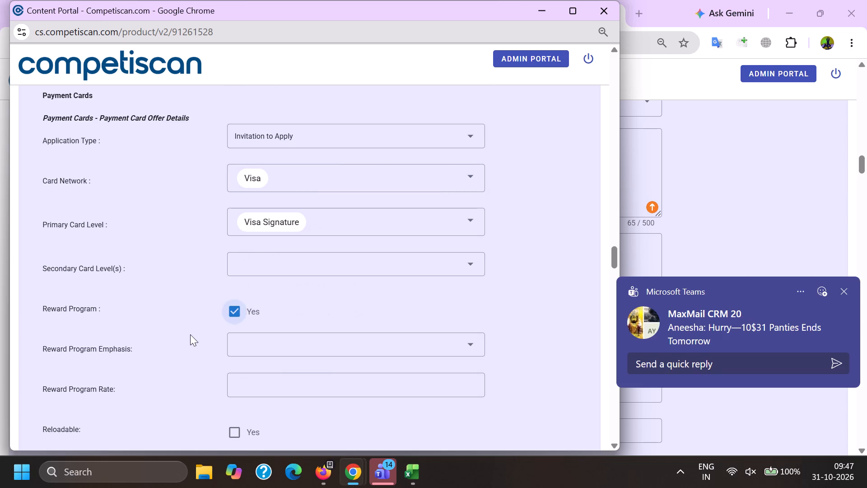
# Mark Credit Card Mentioned under Non-Profit/Consumer Services/Retail and submit the product form.
pyautogui.press('End')
pyautogui.click(237, 255)
pyautogui.click(236, 433)
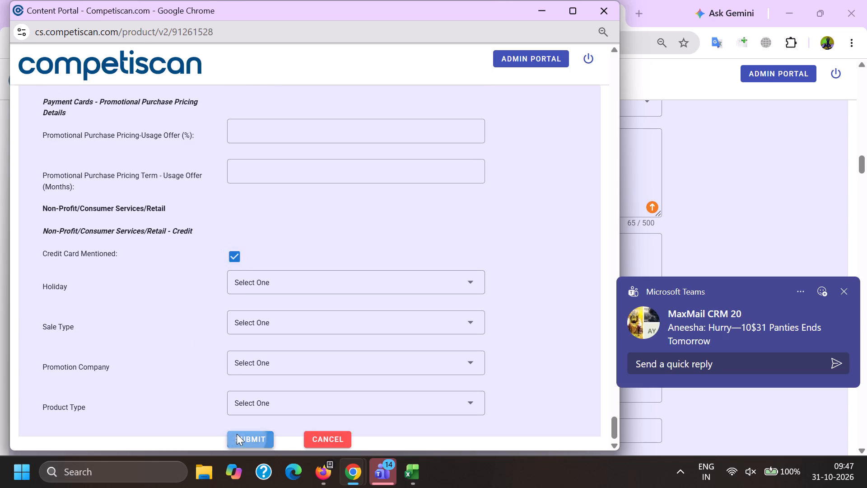
pyautogui.hotkey('alt', 'Tab')
pyautogui.click(205, 0)
pyautogui.click(266, 0)
pyautogui.doubleClick(266, 37)
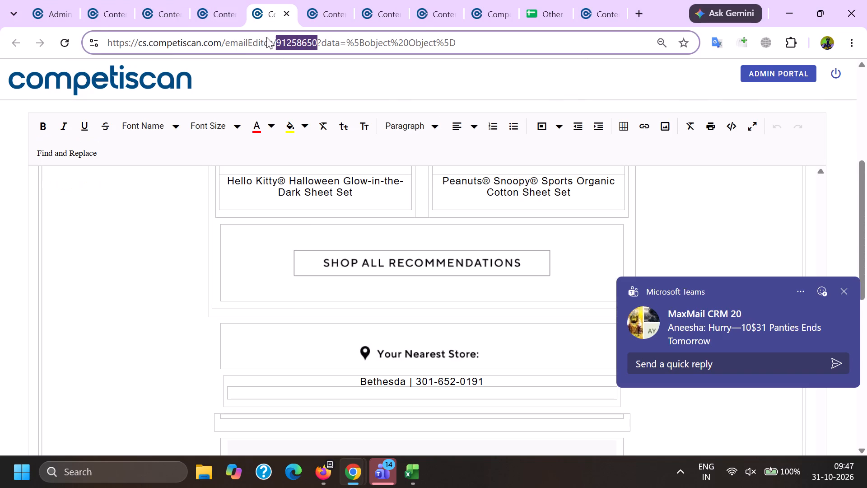
pyautogui.hotkey('ctrl', 'c')
pyautogui.click(410, 470)
pyautogui.click(494, 427)
pyautogui.click(93, 304)
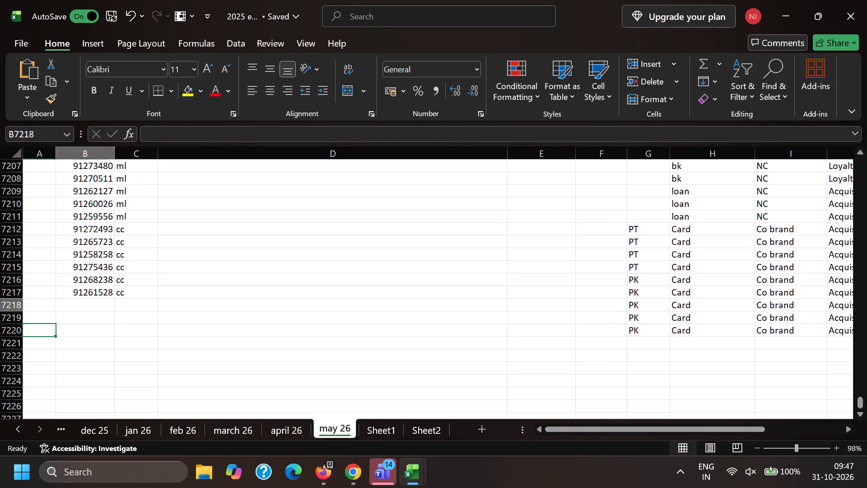
pyautogui.hotkey('ctrl', 'v')
pyautogui.click(122, 305)
pyautogui.write('cc')
pyautogui.press('Right')
pyautogui.press('Right')
pyautogui.press('Right')
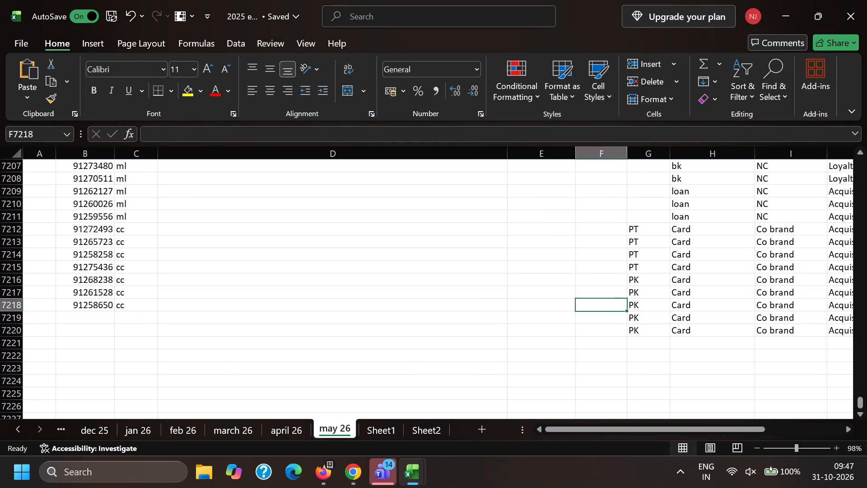
pyautogui.press('Right')
pyautogui.hotkey('alt', 'Tab')
pyautogui.scroll(20, 178, 287)
pyautogui.scroll(2, 178, 287)
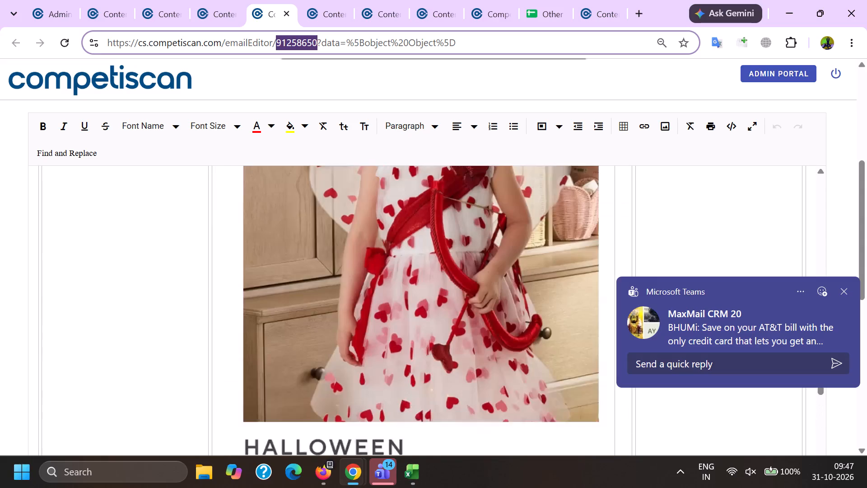
pyautogui.scroll(3, 172, 278)
pyautogui.click(172, 278)
pyautogui.press('pageup')
pyautogui.press('pageup')
pyautogui.press('pageup')
pyautogui.press('pageup')
pyautogui.press('pageup')
pyautogui.press('pageup')
pyautogui.press('pageup')
pyautogui.press('pageup')
pyautogui.press('pageup')
pyautogui.press('pageup')
pyautogui.press('pageup')
pyautogui.press('pageup')
pyautogui.press('pageup')
pyautogui.press('pageup')
pyautogui.press('pageup')
pyautogui.press('pageup')
pyautogui.press('pageup')
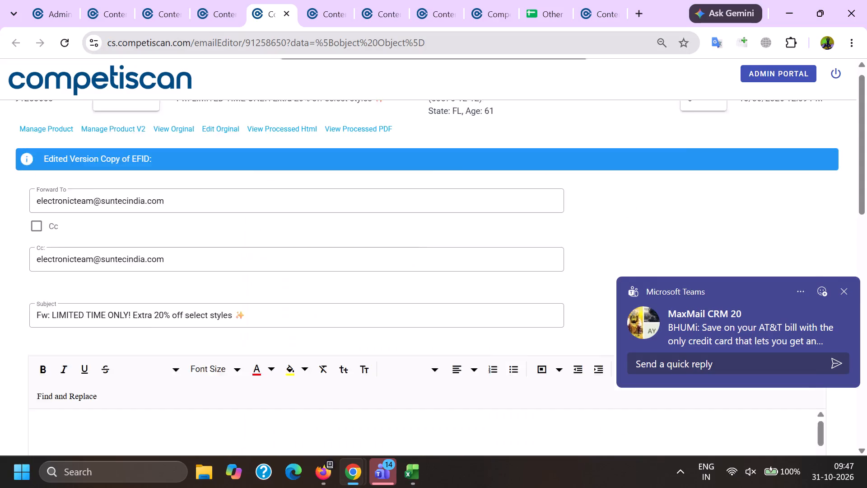
pyautogui.scroll(-3, 177, 216)
pyautogui.moveTo(149, 324); pyautogui.dragTo(9, 249)
pyautogui.press('BackSpace')
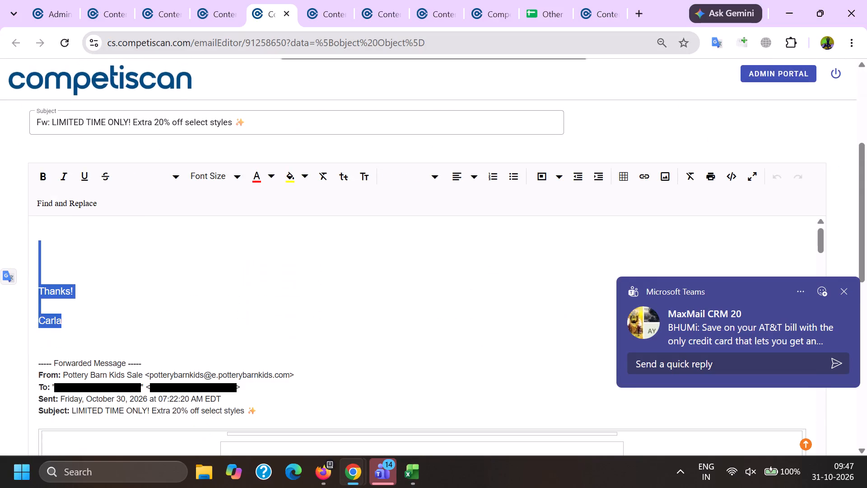
pyautogui.moveTo(180, 276); pyautogui.dragTo(192, 295)
pyautogui.press('BackSpace')
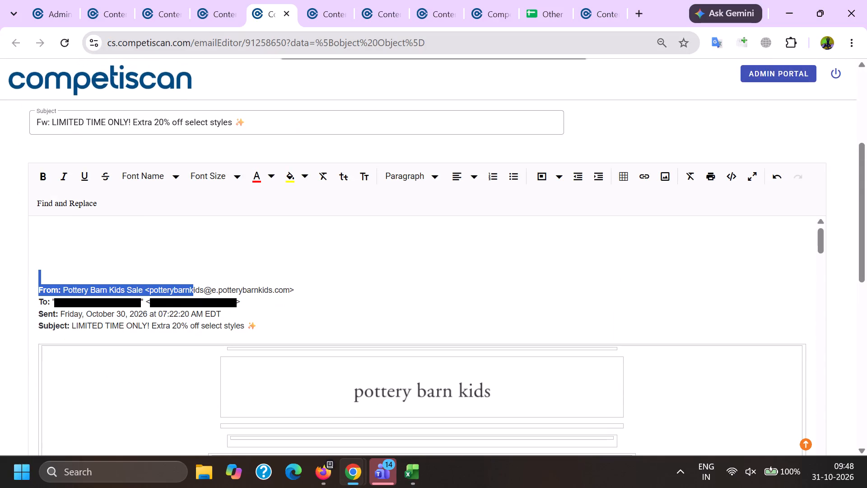
# Delete the sender's email address and the whole To line from the forwarded header.
pyautogui.click(151, 291)
pyautogui.moveTo(146, 290); pyautogui.dragTo(258, 300)
pyautogui.press('BackSpace')
# Remove the link from the "The Best Way to Shop" app download image near the email's end.
pyautogui.scroll(-11, 244, 187)
pyautogui.scroll(1, 429, 311)
pyautogui.scroll(-5, 429, 311)
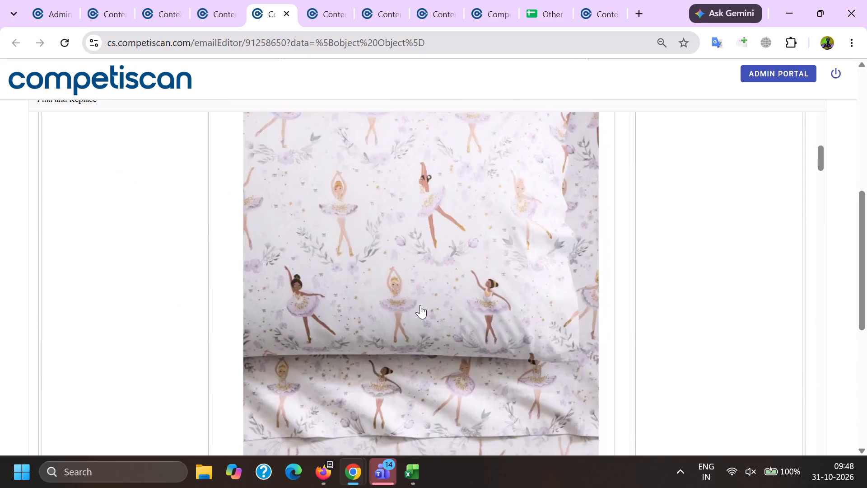
pyautogui.scroll(-20, 420, 305)
pyautogui.scroll(-20, 420, 305)
pyautogui.scroll(-19, 420, 305)
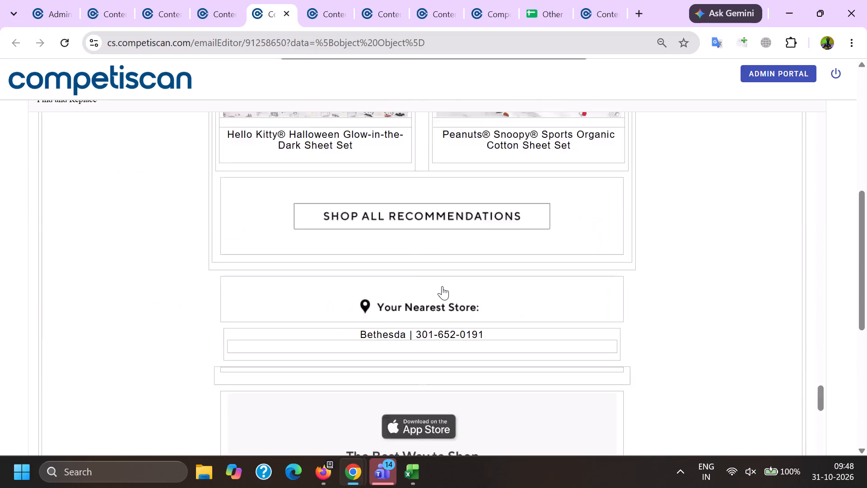
pyautogui.scroll(5, 431, 312)
pyautogui.scroll(-2, 436, 310)
pyautogui.click(425, 323)
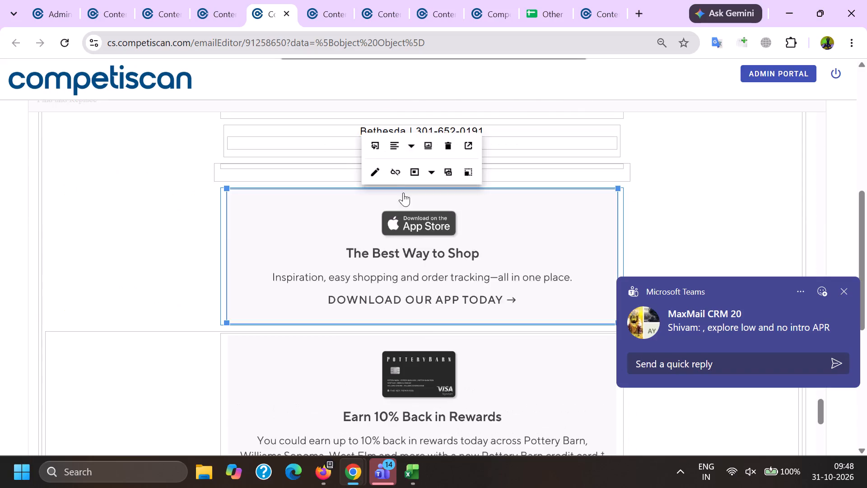
pyautogui.click(398, 174)
# Remove the links from the Follow us banner and the Instagram, Facebook, Pinterest and TikTok icons.
pyautogui.scroll(-5, 397, 180)
pyautogui.click(294, 221)
pyautogui.click(258, 169)
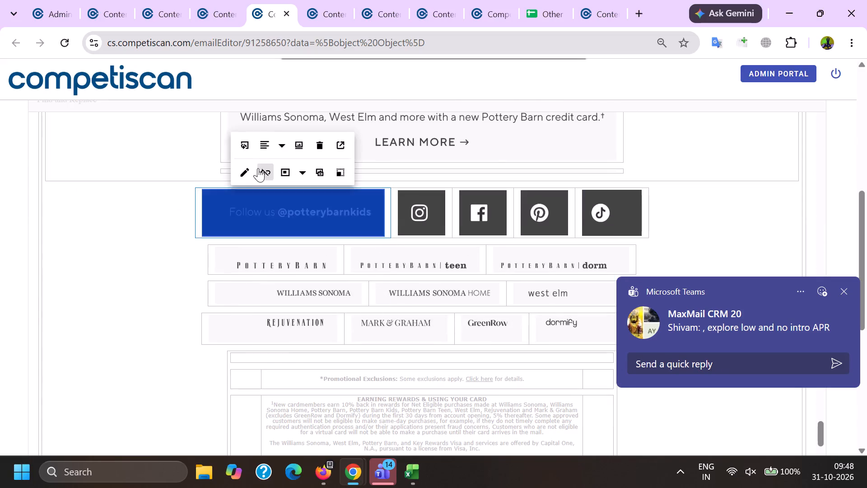
pyautogui.click(423, 201)
pyautogui.click(426, 171)
pyautogui.click(472, 214)
pyautogui.click(495, 178)
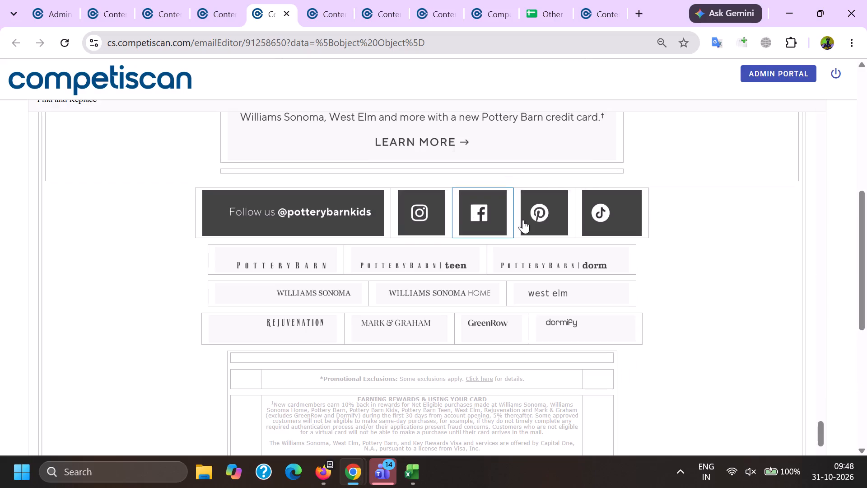
pyautogui.click(523, 219)
pyautogui.click(546, 168)
pyautogui.click(598, 220)
pyautogui.click(614, 178)
# Remove the View Images link and delete the recipient's address after "This message was sent to" in the footer.
pyautogui.scroll(-2, 556, 183)
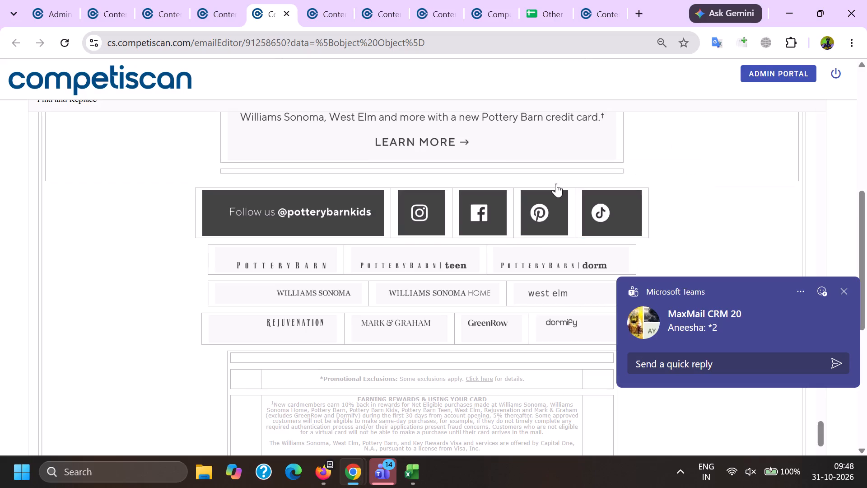
pyautogui.scroll(-2, 411, 267)
pyautogui.click(423, 273)
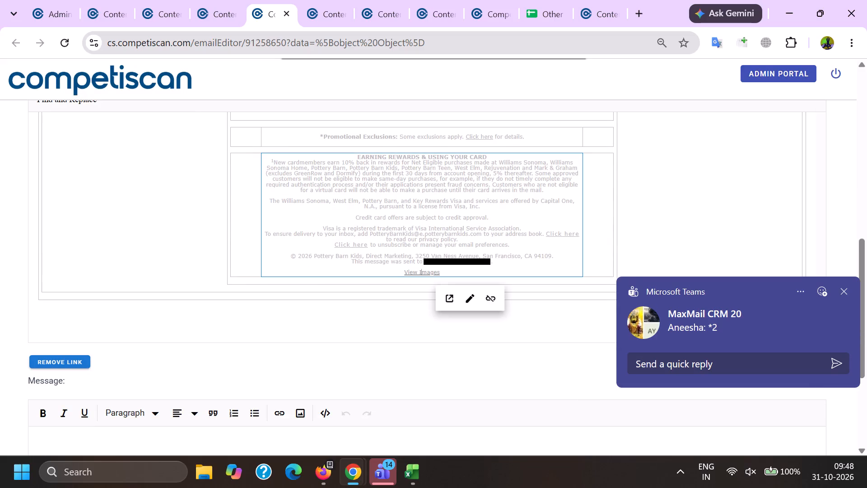
pyautogui.click(495, 298)
pyautogui.moveTo(427, 262); pyautogui.dragTo(503, 261)
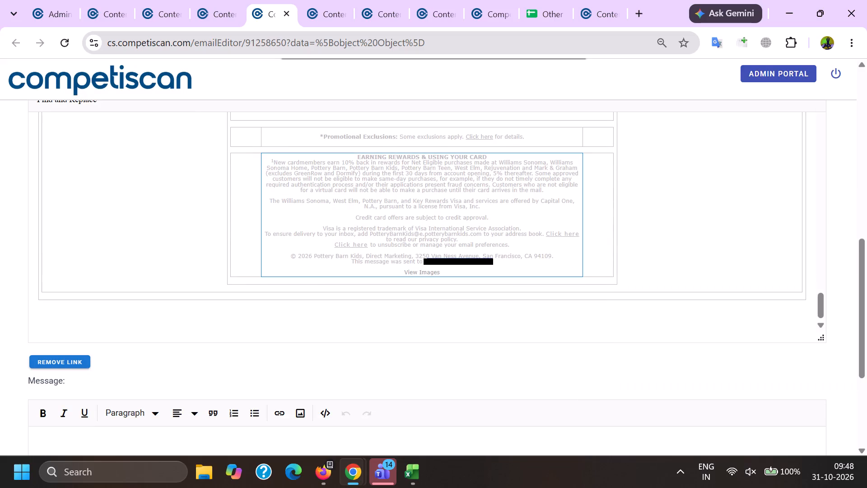
pyautogui.press('BackSpace')
pyautogui.press('BackSpace')
# Remove the unsubscribe "Click here" link and delete the sender's email address from the footer's delivery sentence.
pyautogui.click(359, 240)
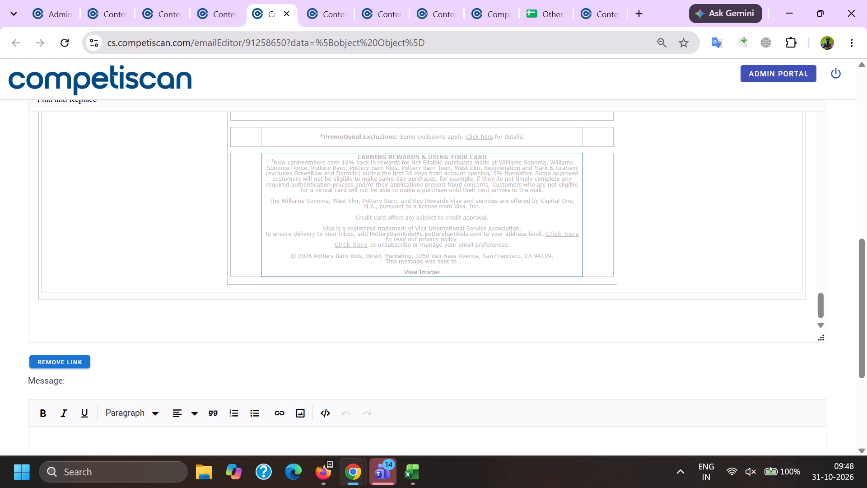
pyautogui.click(354, 244)
pyautogui.click(422, 270)
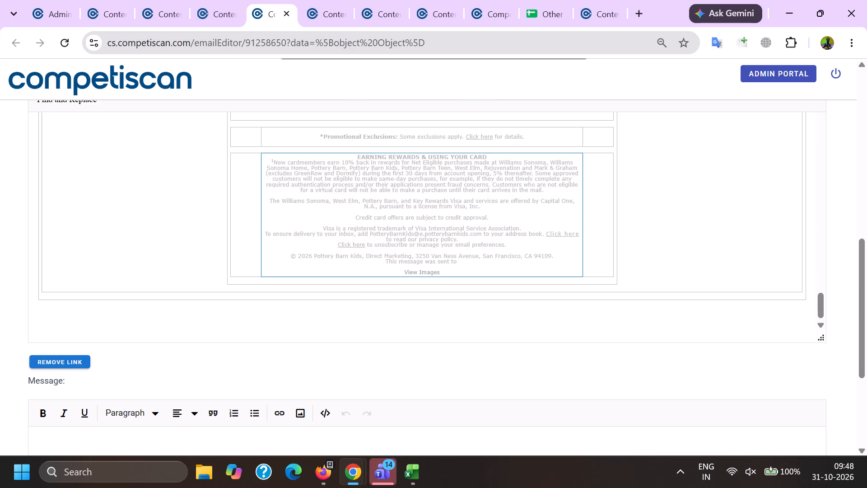
pyautogui.moveTo(370, 233); pyautogui.dragTo(482, 236)
pyautogui.press('BackSpace')
pyautogui.press('BackSpace')
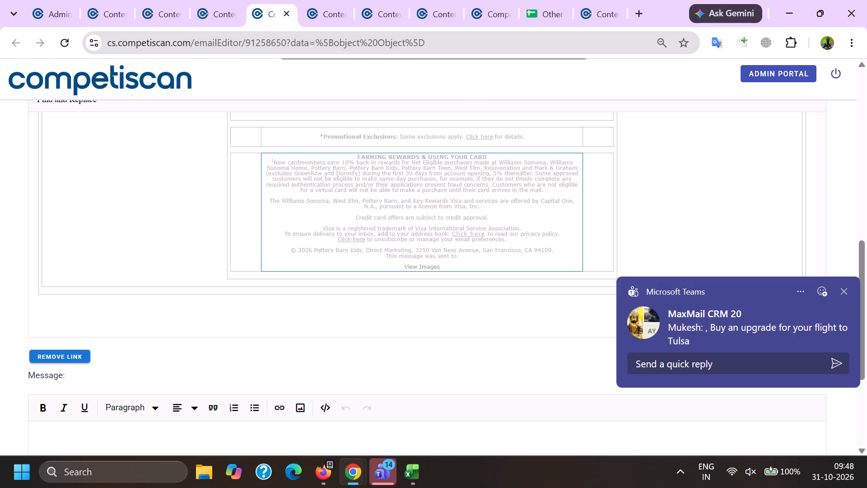
# Save the cleaned email's product info.
pyautogui.scroll(-11, 377, 238)
pyautogui.click(357, 357)
pyautogui.click(447, 276)
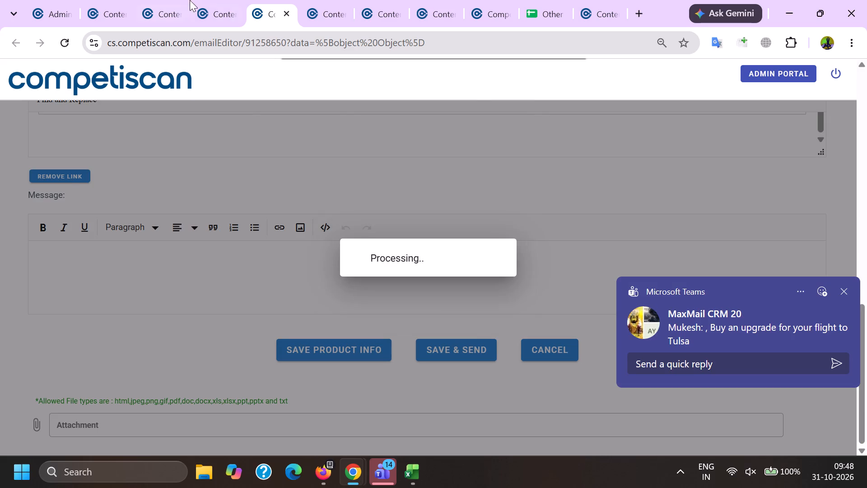
# Close the previous record's page and open the product form for record 91258650.
pyautogui.click(209, 0)
pyautogui.click(229, 12)
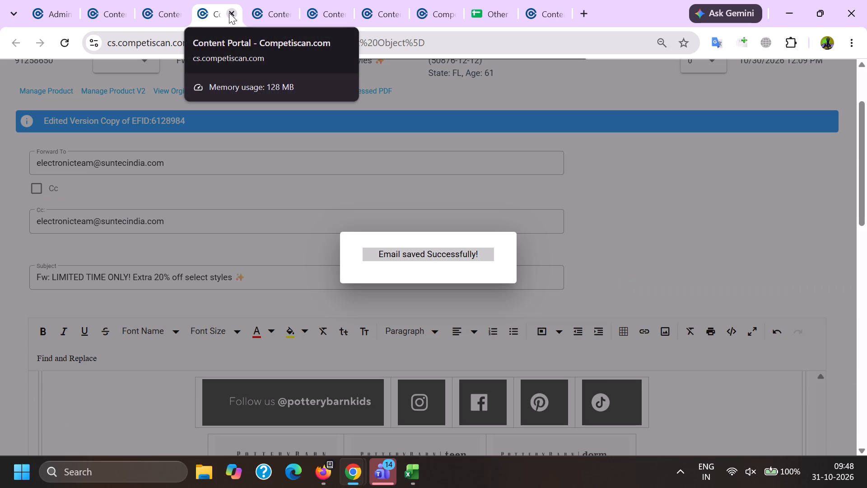
pyautogui.click(0, 281)
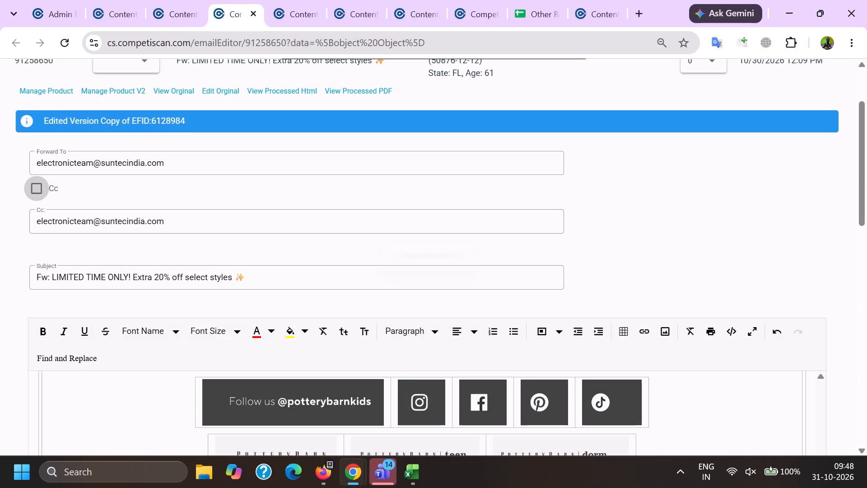
pyautogui.click(42, 95)
# Copy the brand name Pottery Barn Kids from the email's From line for the product form.
pyautogui.hotkey('alt', 'Tab')
pyautogui.scroll(-4, 57, 92)
pyautogui.click(111, 193)
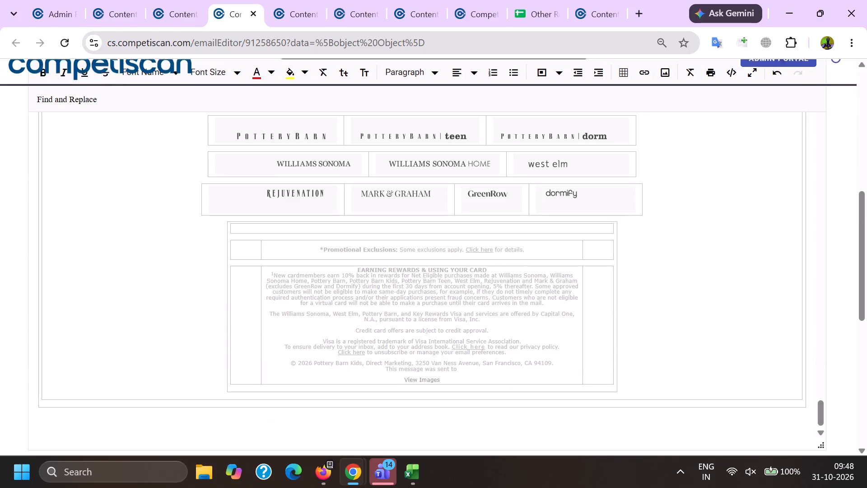
pyautogui.press('pageup')
pyautogui.press('pageup')
pyautogui.press('pageup')
pyautogui.press('pageup')
pyautogui.press('pageup')
pyautogui.press('pageup')
pyautogui.press('pageup')
pyautogui.press('pageup')
pyautogui.press('pageup')
pyautogui.press('pageup')
pyautogui.press('pageup')
pyautogui.press('pageup')
pyautogui.press('pageup')
pyautogui.press('pageup')
pyautogui.press('pageup')
pyautogui.press('pageup')
pyautogui.press('pageup')
pyautogui.press('pageup')
pyautogui.press('pageup')
pyautogui.press('pageup')
pyautogui.scroll(-4, 112, 193)
pyautogui.scroll(-2, 78, 238)
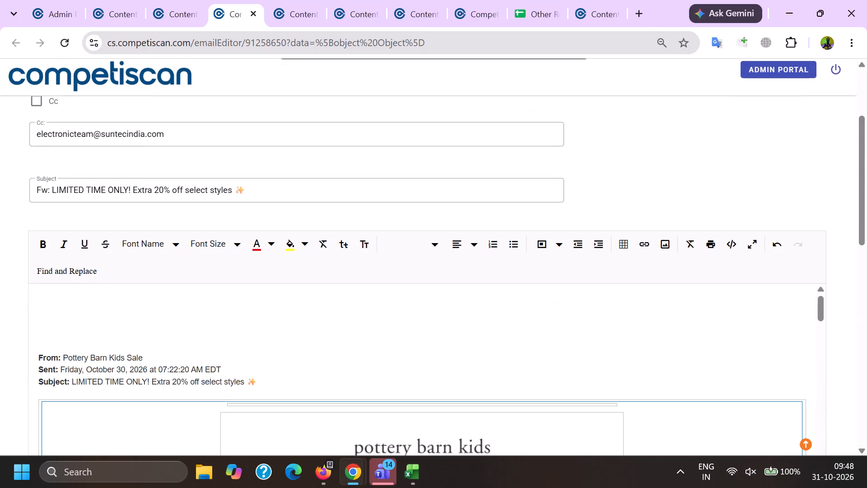
pyautogui.doubleClick(74, 358)
pyautogui.keyDown('shift'); pyautogui.click(124, 357); pyautogui.keyUp('shift')
pyautogui.doubleClick(82, 358)
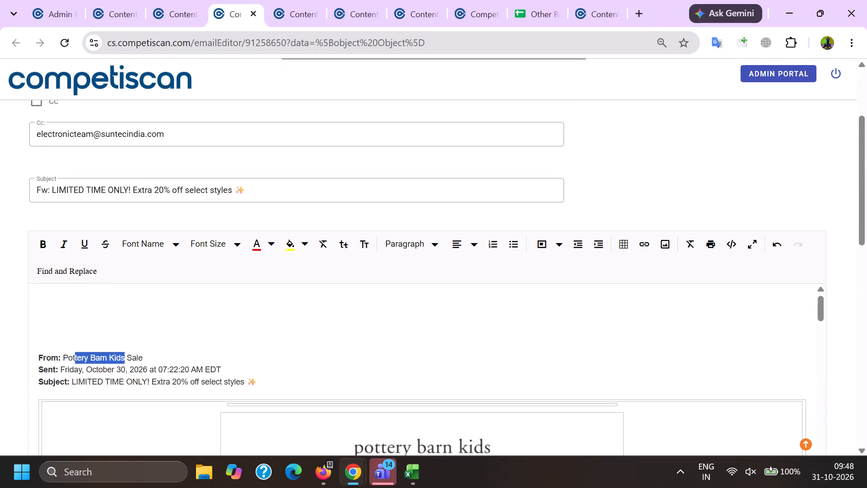
pyautogui.doubleClick(73, 357)
pyautogui.keyDown('shift'); pyautogui.click(123, 360); pyautogui.keyUp('shift')
pyautogui.keyDown('shift'); pyautogui.click(118, 359); pyautogui.keyUp('shift')
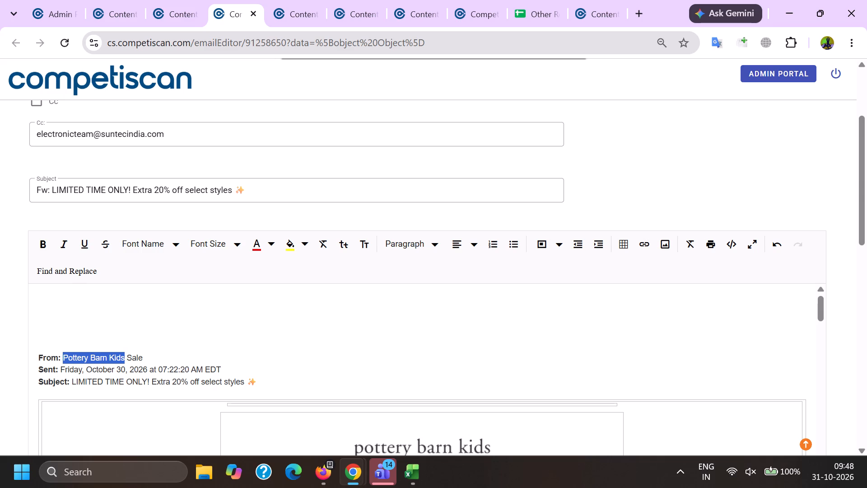
pyautogui.hotkey('ctrl', 'c')
pyautogui.hotkey('alt', 'Tab')
pyautogui.scroll(-5, 228, 197)
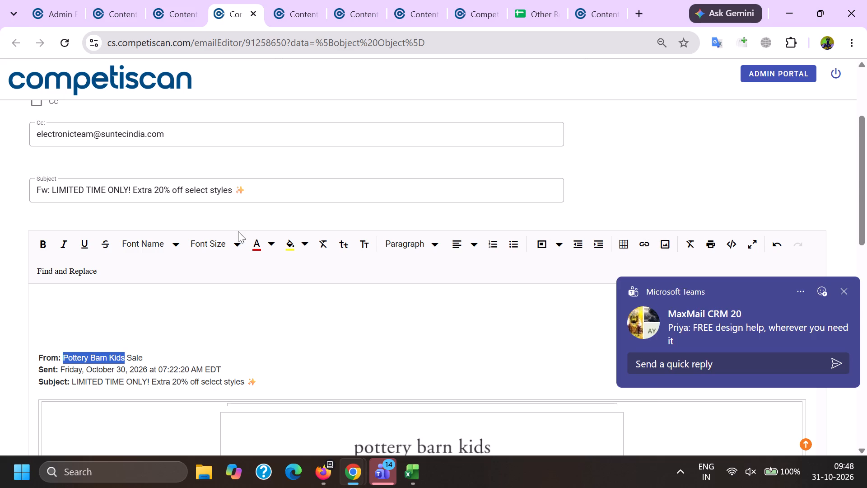
# Look up "capital one" to add the company, and add Pottery Barn Kids (Retail) as the affinity/association.
pyautogui.click(271, 171)
pyautogui.click(274, 140)
pyautogui.press('c')
pyautogui.write('api')
pyautogui.write('ta')
pyautogui.write('l')
pyautogui.press('space')
pyautogui.write('one')
pyautogui.scroll(-2, 273, 141)
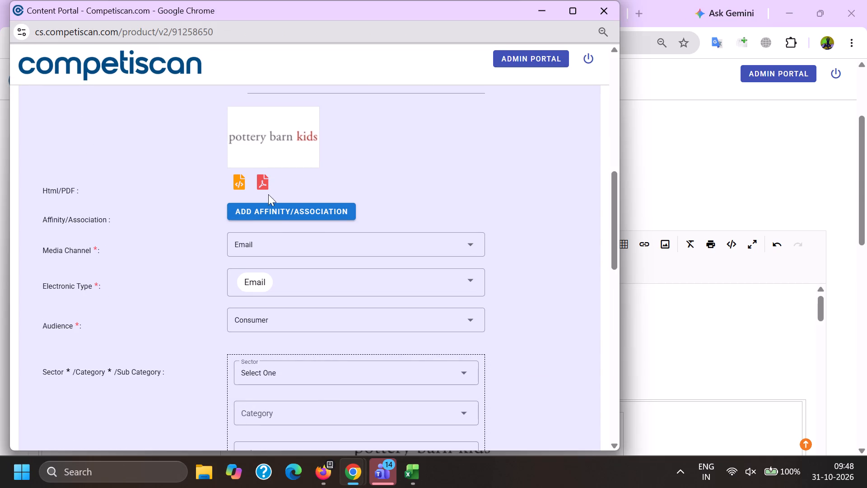
pyautogui.click(286, 220)
pyautogui.click(287, 213)
pyautogui.click(363, 236)
pyautogui.hotkey('ctrl', 'v')
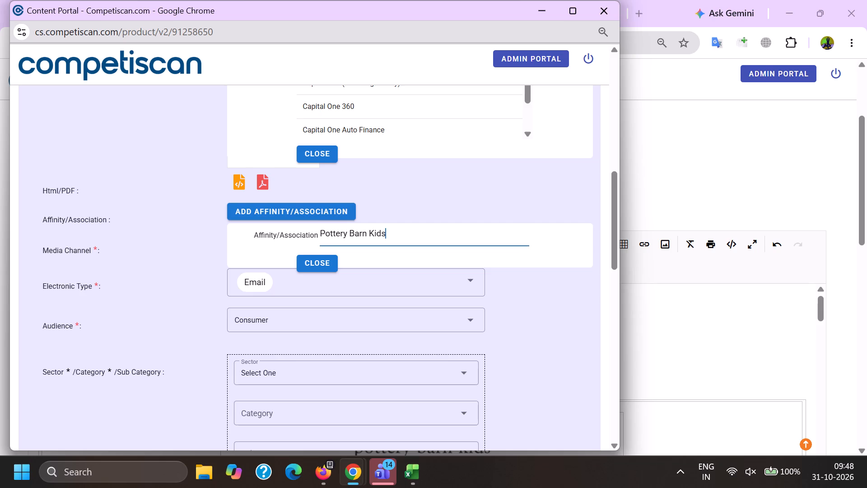
pyautogui.scroll(2, 345, 294)
pyautogui.click(317, 196)
pyautogui.scroll(-3, 307, 149)
pyautogui.click(317, 235)
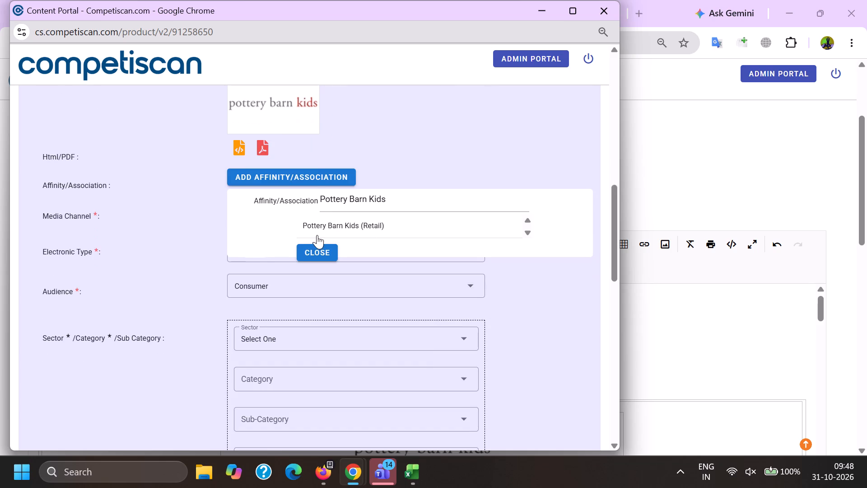
# Add the classification Retail / Home / Furniture to the product's sector, category and sub-category.
pyautogui.scroll(-3, 306, 152)
pyautogui.click(278, 145)
pyautogui.scroll(-7, 278, 145)
pyautogui.click(267, 207)
pyautogui.click(238, 205)
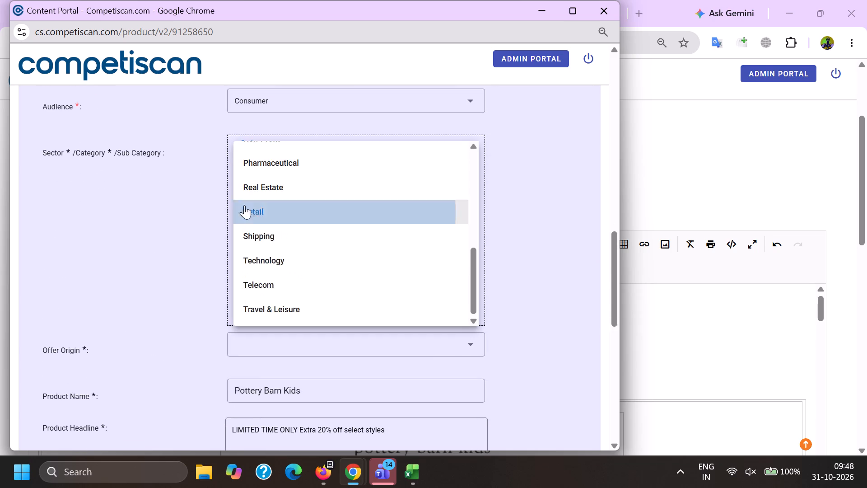
pyautogui.click(297, 187)
pyautogui.scroll(-6, 273, 222)
pyautogui.scroll(6, 250, 228)
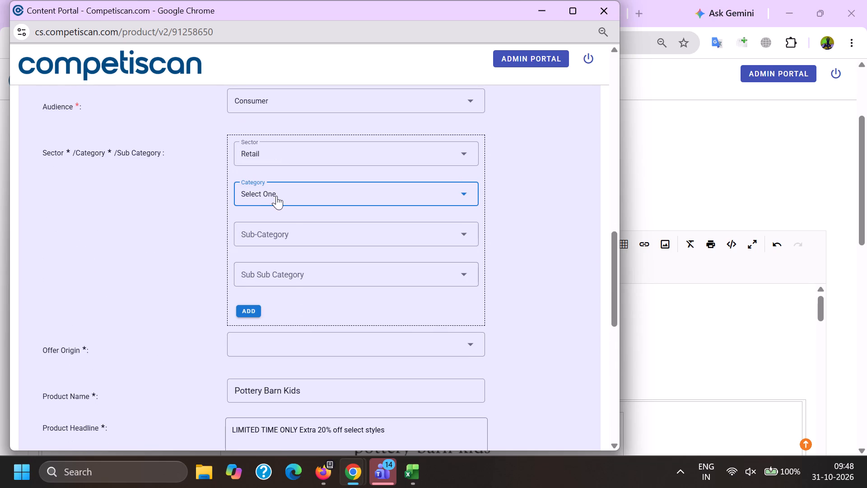
pyautogui.click(276, 192)
pyautogui.scroll(-6, 273, 196)
pyautogui.click(270, 204)
pyautogui.moveTo(174, 219); pyautogui.dragTo(185, 221)
pyautogui.click(275, 239)
pyautogui.scroll(-1, 265, 137)
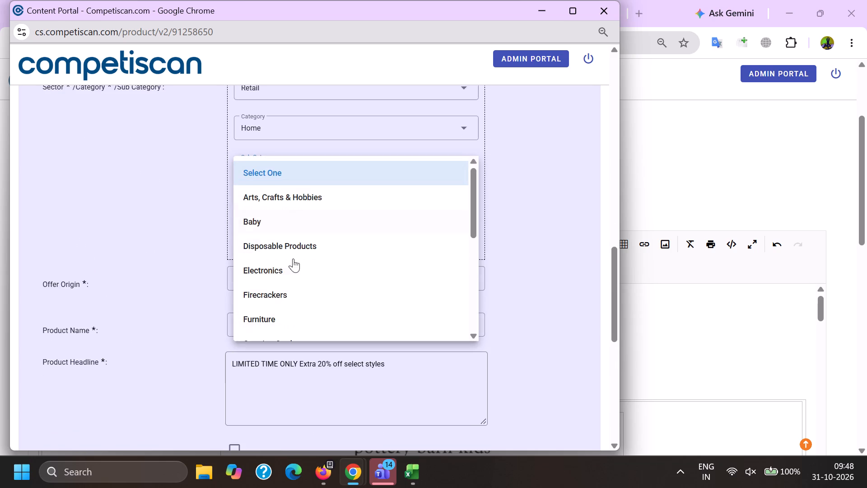
pyautogui.click(263, 318)
pyautogui.moveTo(202, 301); pyautogui.dragTo(210, 297)
pyautogui.click(251, 239)
# Add a second classification with sector Credit Cards, category Payment Cards and sub-category Credit Cards.
pyautogui.scroll(2, 252, 284)
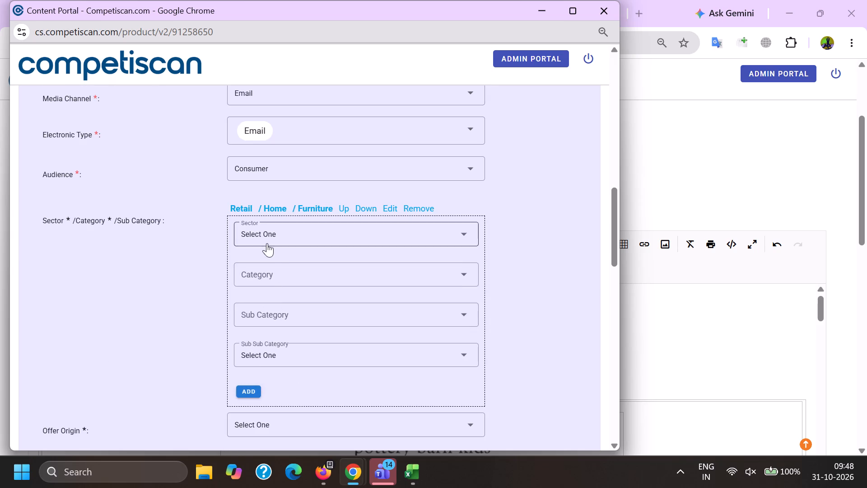
pyautogui.click(264, 233)
pyautogui.scroll(4, 270, 284)
pyautogui.click(277, 330)
pyautogui.moveTo(207, 324); pyautogui.dragTo(214, 324)
pyautogui.click(274, 278)
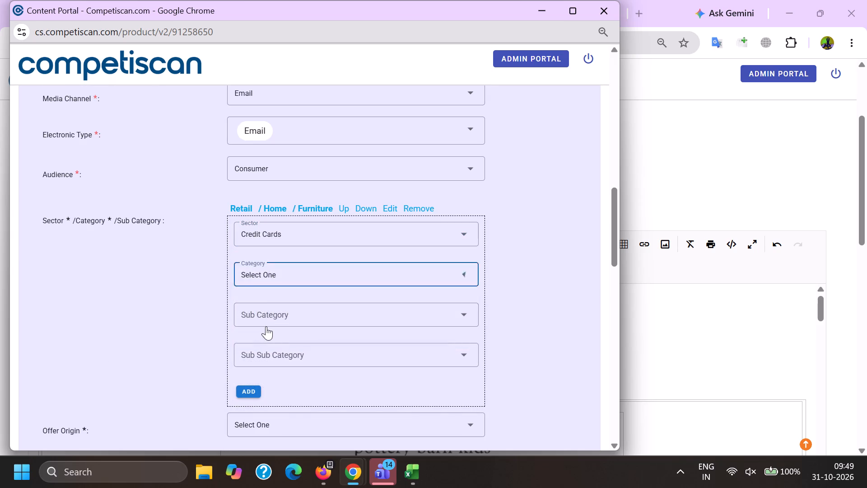
pyautogui.click(266, 326)
pyautogui.click(259, 301)
pyautogui.scroll(1, 273, 218)
pyautogui.scroll(-2, 273, 220)
pyautogui.click(270, 246)
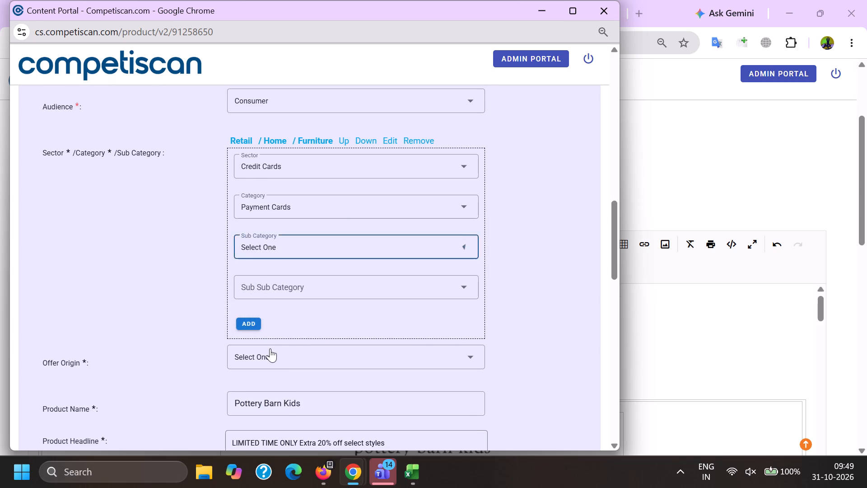
pyautogui.click(264, 368)
pyautogui.click(204, 362)
pyautogui.click(250, 325)
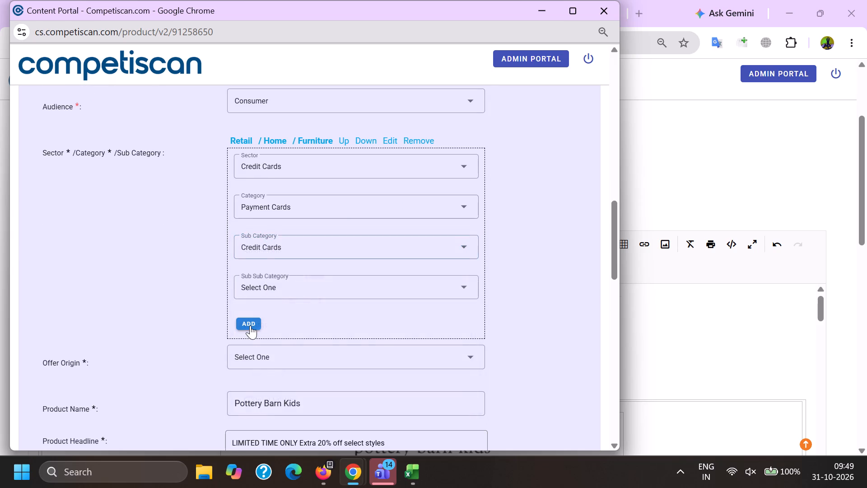
# Move the Retail / Home / Furniture classification below the Credit Cards entry.
pyautogui.scroll(3, 257, 337)
pyautogui.click(366, 347)
# Set the offer origin to Provider/Bank and look up Pottery Barn Key Rewards Visa Credit Card as the product name.
pyautogui.scroll(-4, 335, 295)
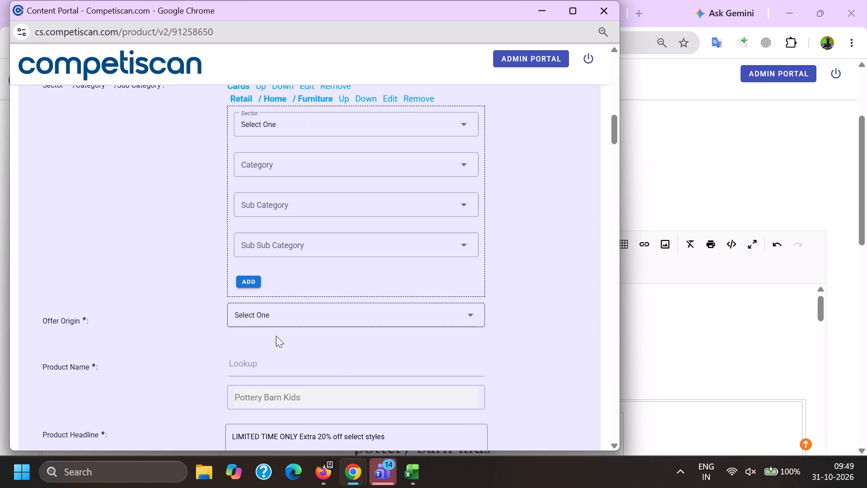
pyautogui.click(275, 334)
pyautogui.click(266, 314)
pyautogui.doubleClick(269, 365)
pyautogui.hotkey('ctrl', 'v')
pyautogui.moveTo(274, 360); pyautogui.dragTo(329, 368)
pyautogui.press('BackSpace')
pyautogui.click(297, 417)
# Move the Credit Cards classification back below Retail / Home / Furniture.
pyautogui.scroll(4, 298, 413)
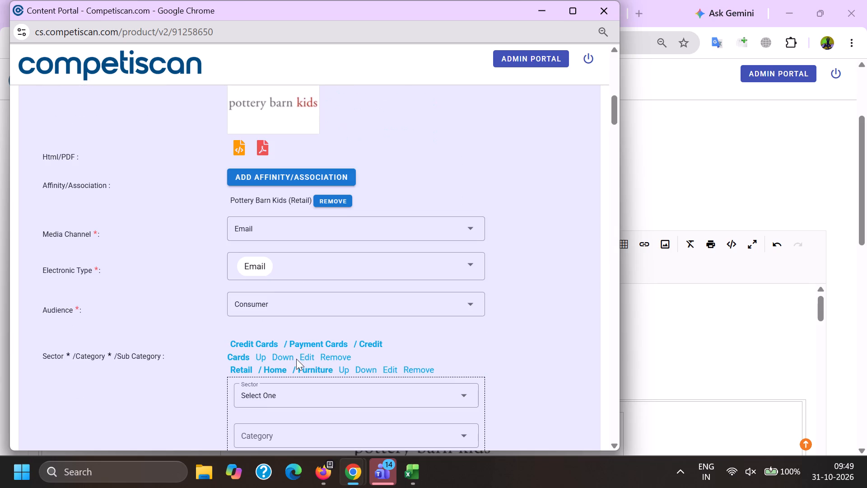
pyautogui.click(290, 357)
# Add a third classification with sector Mortgage & Loan, category Unsecured and sub-category Point of Sale Financing/BNPL.
pyautogui.scroll(-2, 281, 284)
pyautogui.click(270, 250)
pyautogui.scroll(-4, 267, 268)
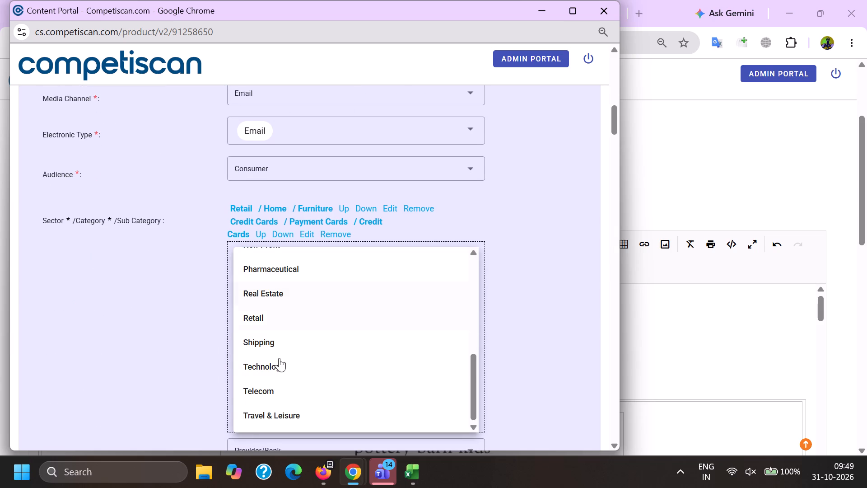
pyautogui.scroll(2, 273, 377)
pyautogui.click(275, 358)
pyautogui.moveTo(162, 337); pyautogui.dragTo(182, 337)
pyautogui.click(279, 295)
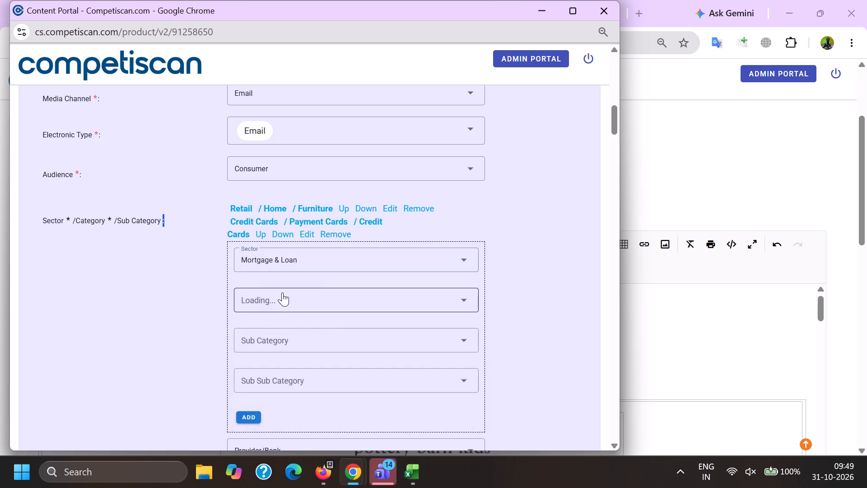
pyautogui.scroll(-1, 276, 234)
pyautogui.click(287, 295)
pyautogui.click(264, 277)
pyautogui.scroll(-1, 273, 217)
pyautogui.scroll(-6, 272, 283)
pyautogui.click(303, 355)
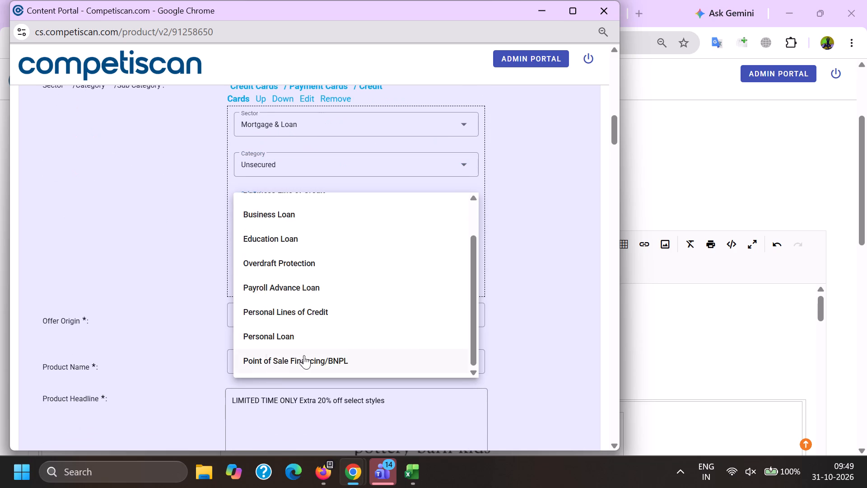
pyautogui.moveTo(168, 347); pyautogui.dragTo(193, 340)
pyautogui.click(247, 282)
# Replace the product headline with the email's subject text "LIMITED TIME ONLY! Extra 20% off select styles" followed by a period.
pyautogui.scroll(-1, 277, 216)
pyautogui.moveTo(403, 385); pyautogui.dragTo(3, 293)
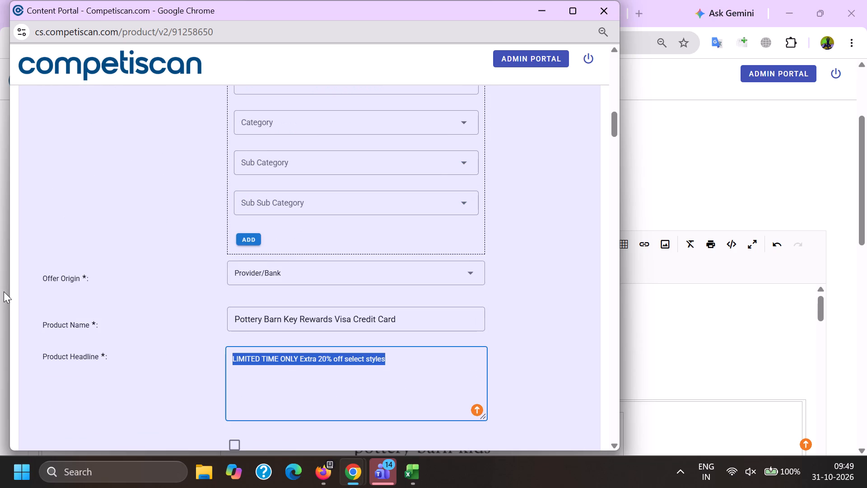
pyautogui.press('BackSpace')
pyautogui.hotkey('alt', 'Tab')
pyautogui.doubleClick(85, 378)
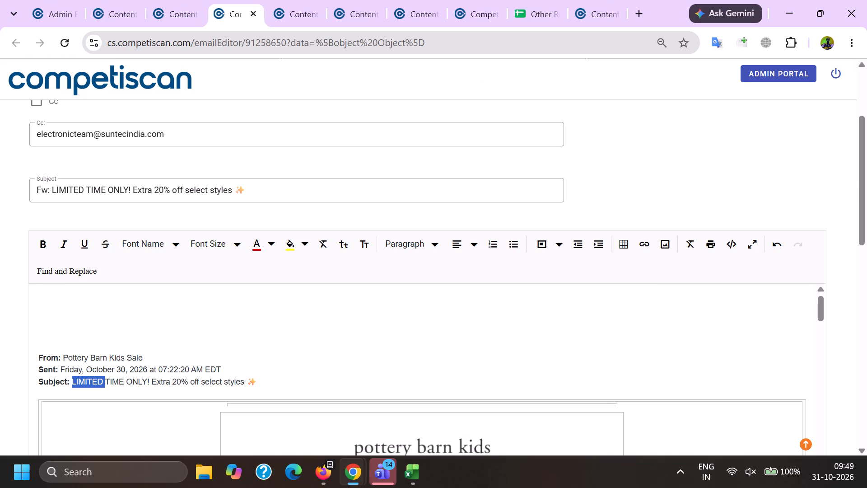
pyautogui.keyDown('shift'); pyautogui.click(233, 383); pyautogui.keyUp('shift')
pyautogui.hotkey('ctrl', 'c')
pyautogui.hotkey('alt', 'Tab')
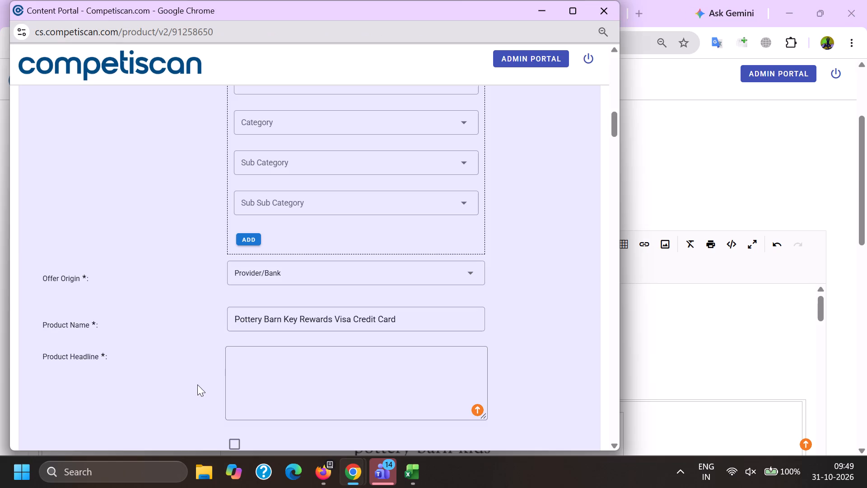
pyautogui.hotkey('ctrl', 'v')
pyautogui.press('.')
pyautogui.press('space')
# Append "Earn 10% back in rewards" from the reference record's headline to the product headline.
pyautogui.hotkey('alt', 'Tab')
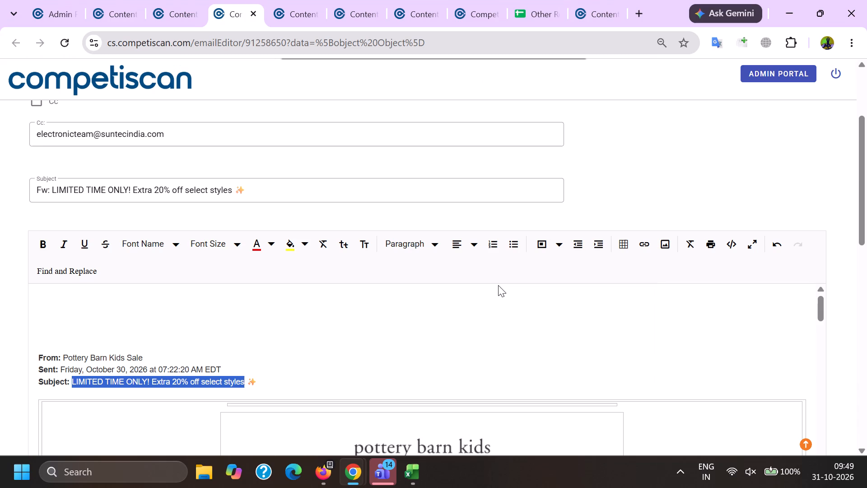
pyautogui.click(599, 0)
pyautogui.scroll(8, 501, 236)
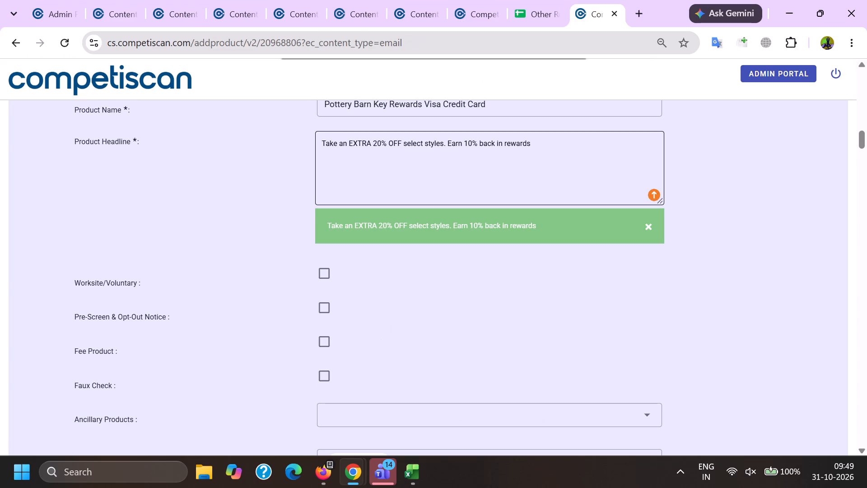
pyautogui.doubleClick(446, 143)
pyautogui.doubleClick(454, 142)
pyautogui.keyDown('shift'); pyautogui.click(567, 137); pyautogui.keyUp('shift')
pyautogui.hotkey('ctrl', 'c')
pyautogui.hotkey('alt', 'Tab')
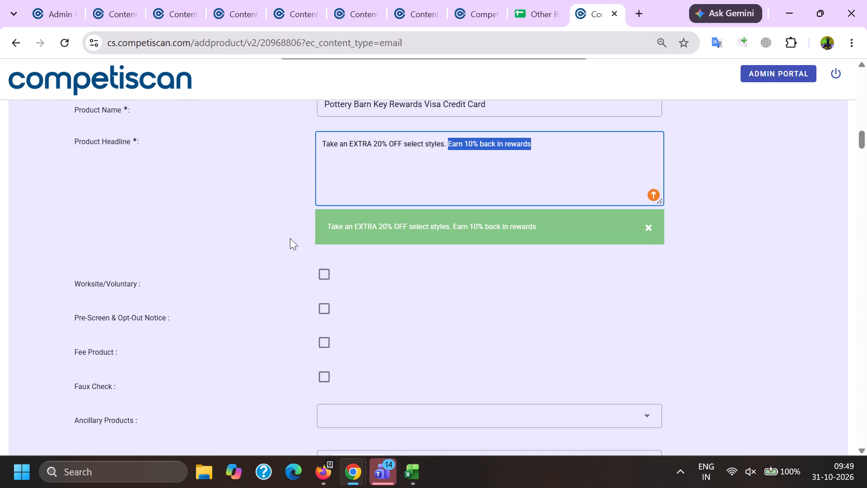
pyautogui.hotkey('ctrl', 'v')
# Set the response mechanism to URL/Website and the mailing type to Acquisition.
pyautogui.scroll(-5, 288, 236)
pyautogui.click(265, 279)
pyautogui.click(264, 289)
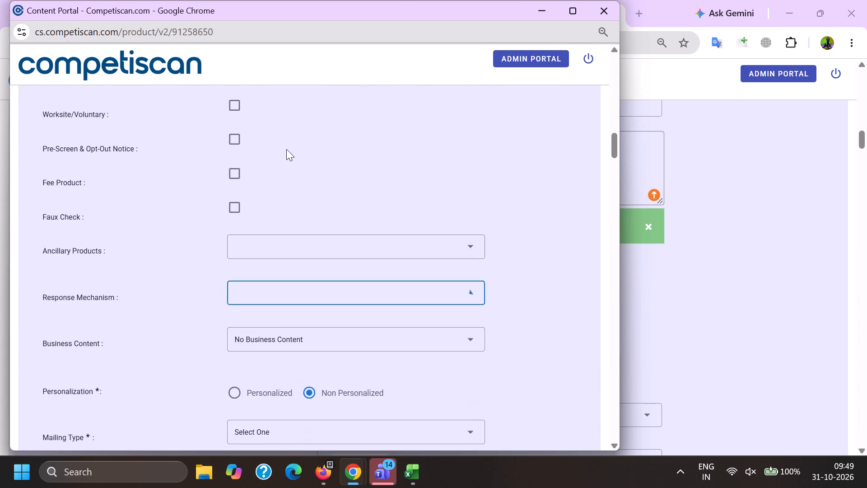
pyautogui.scroll(-8, 286, 150)
pyautogui.click(317, 312)
pyautogui.moveTo(121, 302); pyautogui.dragTo(145, 306)
pyautogui.click(323, 302)
pyautogui.click(296, 305)
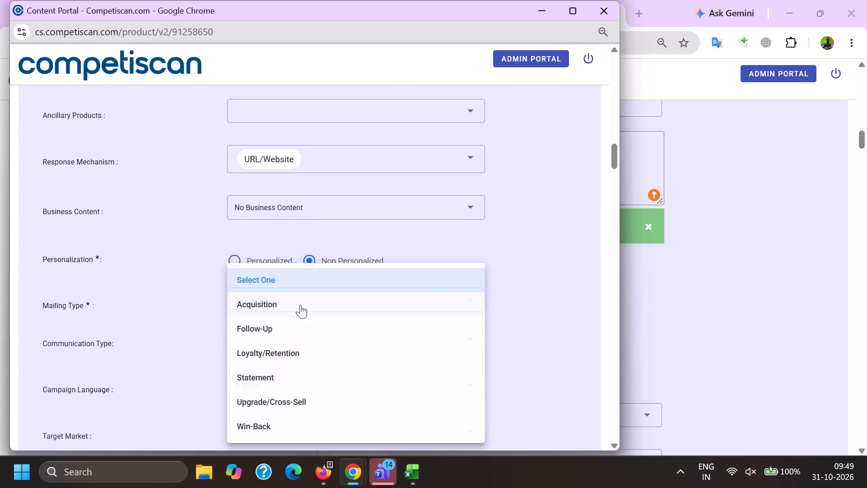
pyautogui.moveTo(196, 320); pyautogui.dragTo(200, 323)
# Choose the communication types for the product, including Co-Brand and Mobile Application.
pyautogui.click(282, 338)
pyautogui.scroll(-2, 281, 232)
pyautogui.click(302, 305)
pyautogui.scroll(-4, 298, 299)
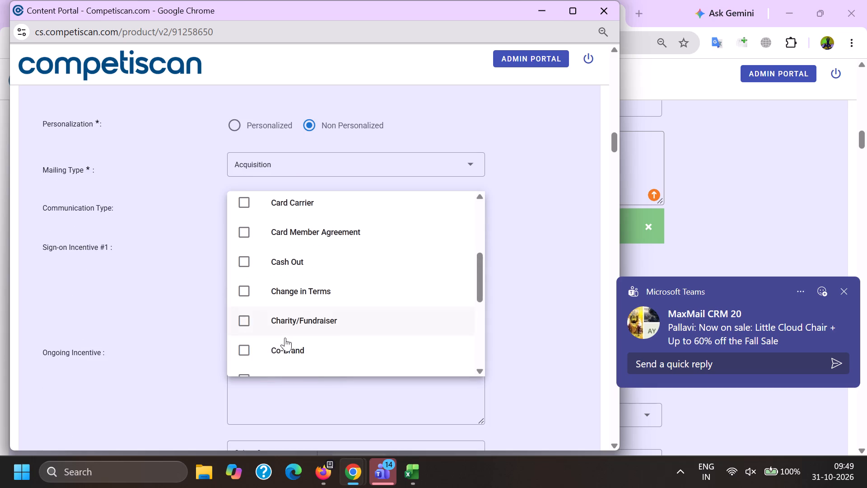
pyautogui.click(282, 352)
pyautogui.scroll(-10, 272, 324)
pyautogui.click(288, 262)
pyautogui.click(227, 265)
# Copy "10% back in rewards during the first 30 days from account opening" from the reference record into Sign-on Incentive #1.
pyautogui.hotkey('alt', 'Tab')
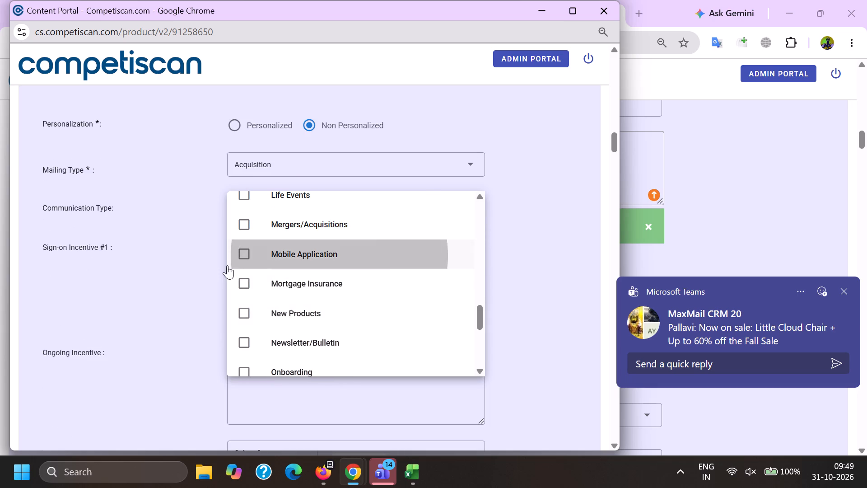
pyautogui.scroll(-10, 508, 264)
pyautogui.click(336, 169)
pyautogui.scroll(-9, 495, 182)
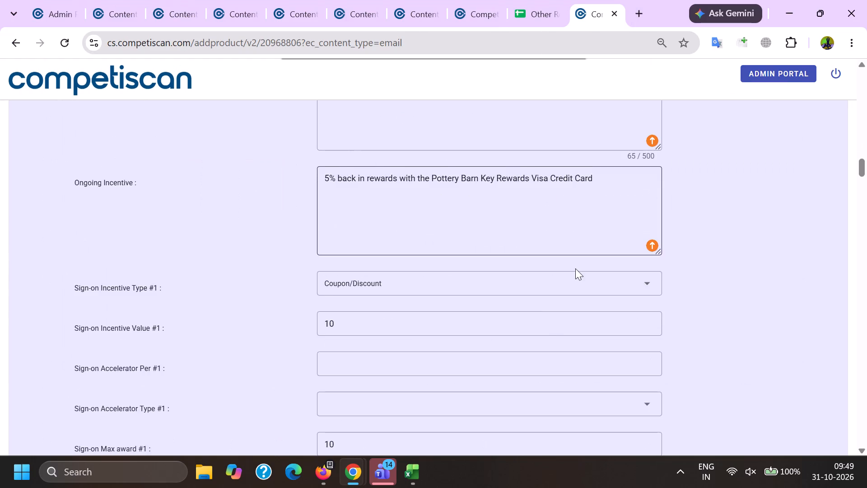
pyautogui.scroll(3, 575, 268)
pyautogui.moveTo(605, 267); pyautogui.dragTo(9, 278)
pyautogui.moveTo(575, 291); pyautogui.dragTo(1, 273)
pyautogui.hotkey('ctrl', 'c')
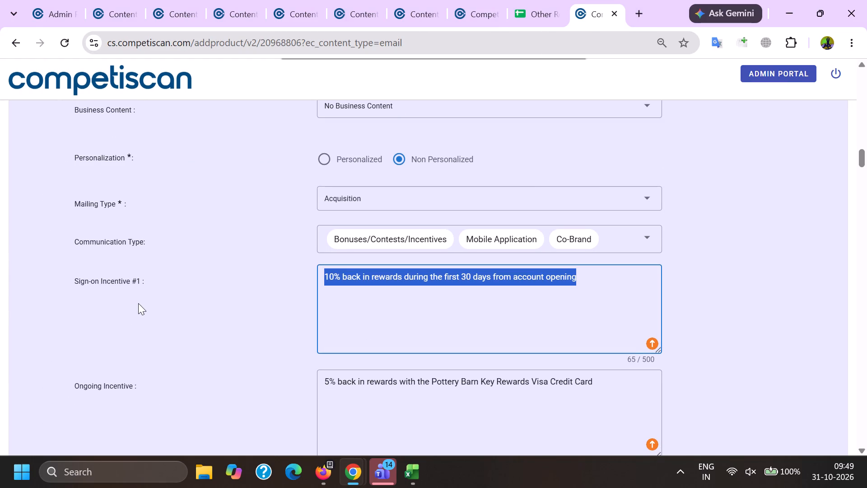
pyautogui.hotkey('alt', 'Tab')
pyautogui.keyDown('ctrl'); pyautogui.scroll(4, 247, 343); pyautogui.keyUp('ctrl')
pyautogui.moveTo(173, 303); pyautogui.dragTo(179, 305)
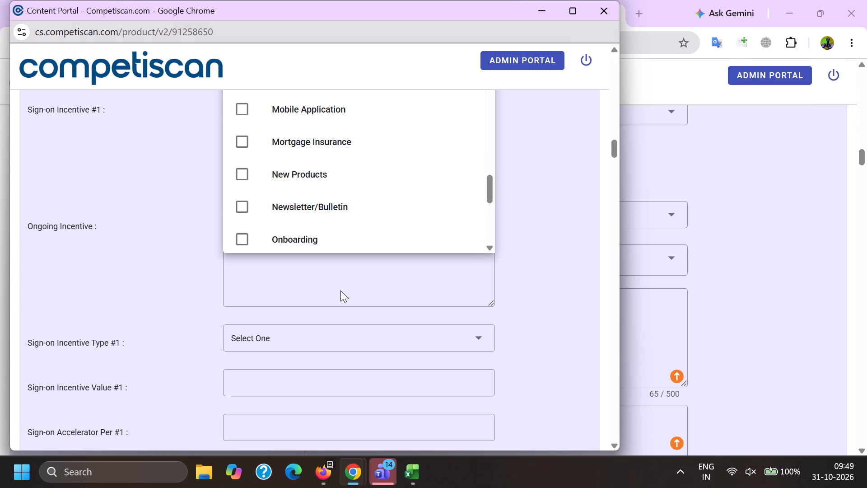
pyautogui.click(323, 130)
pyautogui.hotkey('ctrl', 'v')
# Copy "5% back in rewards with the Pottery Barn Key Rewards Visa Credit Card" from the reference record into Ongoing Incentive.
pyautogui.click(263, 284)
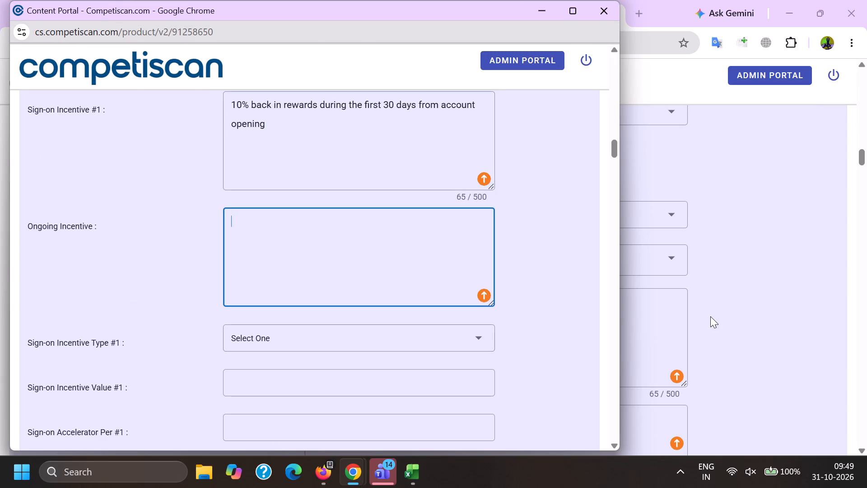
pyautogui.hotkey('alt', 'Tab')
pyautogui.scroll(-4, 659, 253)
pyautogui.scroll(2, 616, 316)
pyautogui.moveTo(653, 321); pyautogui.dragTo(1, 318)
pyautogui.hotkey('ctrl', 'c')
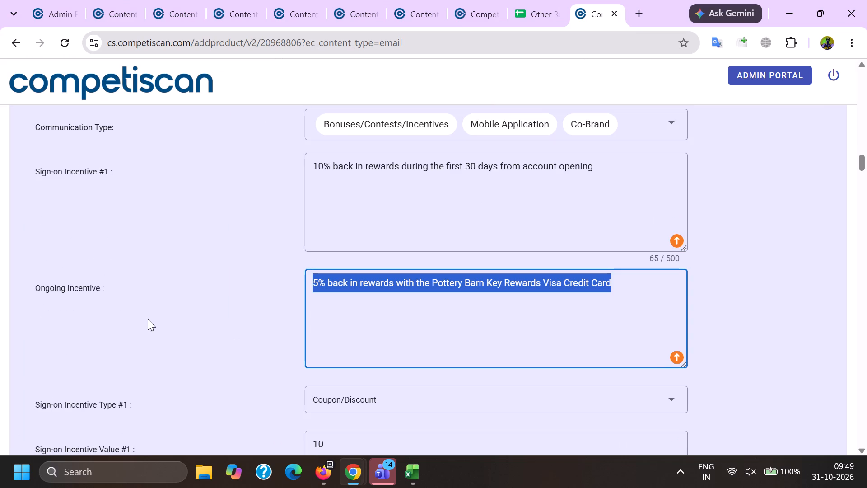
pyautogui.hotkey('alt', 'Tab')
pyautogui.hotkey('ctrl', 'v')
# Set Sign-on Incentive Type #1 to Coupon/Discount.
pyautogui.scroll(-2, 177, 214)
pyautogui.click(249, 197)
pyautogui.scroll(-7, 247, 199)
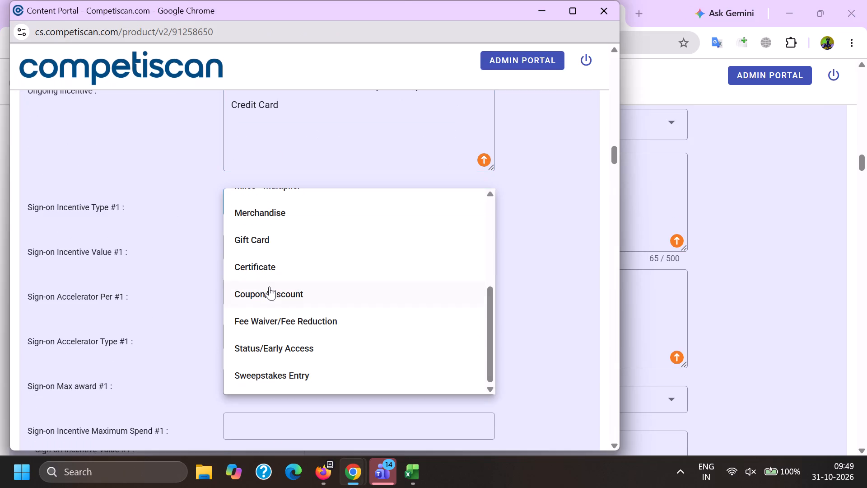
pyautogui.click(270, 290)
pyautogui.moveTo(186, 289); pyautogui.dragTo(196, 289)
# Set the first sign-on incentive's value and max award to 10.00 each and its window to 1 month.
pyautogui.click(280, 250)
pyautogui.write('10')
pyautogui.press('.')
pyautogui.write('00')
pyautogui.press('Tab')
pyautogui.press('Tab')
pyautogui.press('Tab')
pyautogui.write('10.00')
pyautogui.press('Tab')
pyautogui.press('Tab')
pyautogui.press('Tab')
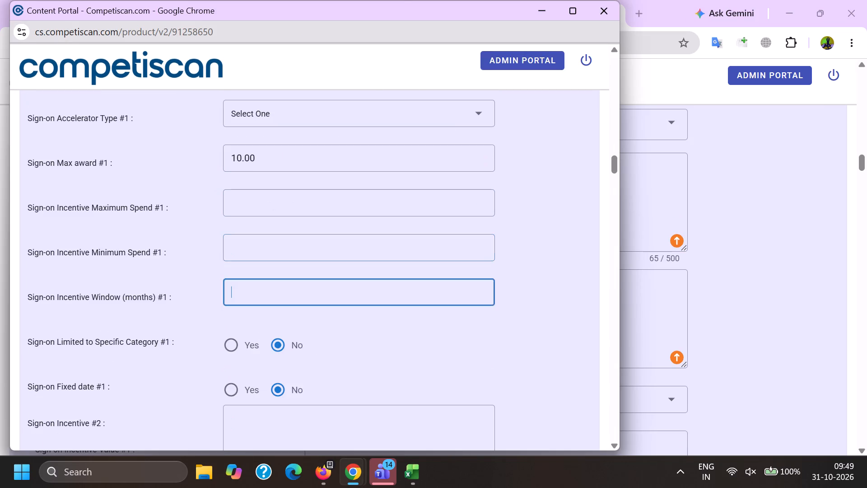
pyautogui.press('1')
# Set the Mortgage & Loan application type to Invitation to Apply.
pyautogui.scroll(-2, 279, 247)
pyautogui.click(241, 253)
pyautogui.scroll(-20, 240, 253)
pyautogui.scroll(-1, 240, 253)
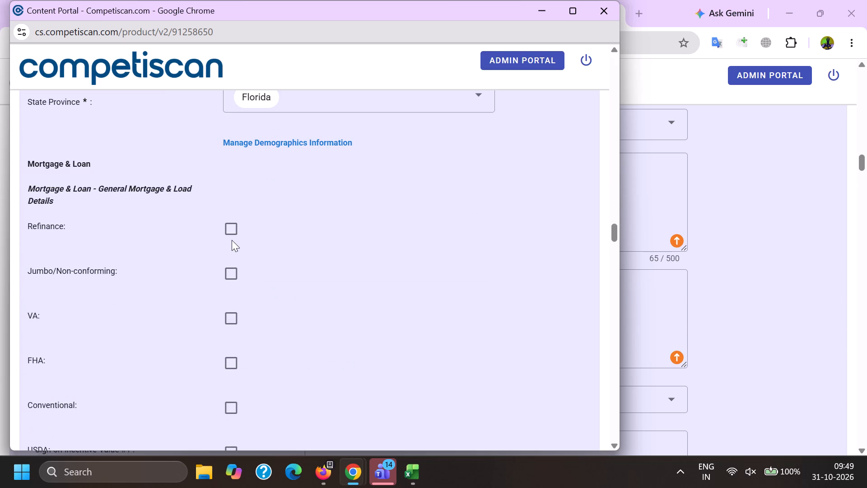
pyautogui.scroll(-4, 239, 227)
pyautogui.click(263, 242)
pyautogui.scroll(-2, 303, 177)
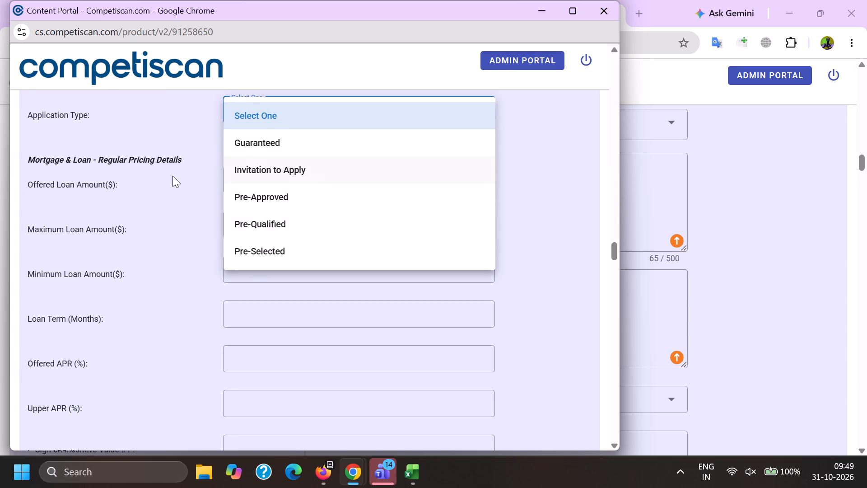
pyautogui.click(172, 176)
pyautogui.click(274, 120)
pyautogui.click(291, 167)
pyautogui.moveTo(176, 178); pyautogui.dragTo(191, 178)
# Set the loan's regular pricing to an upper APR of 36% and a lower APR of 0%.
pyautogui.scroll(-2, 252, 151)
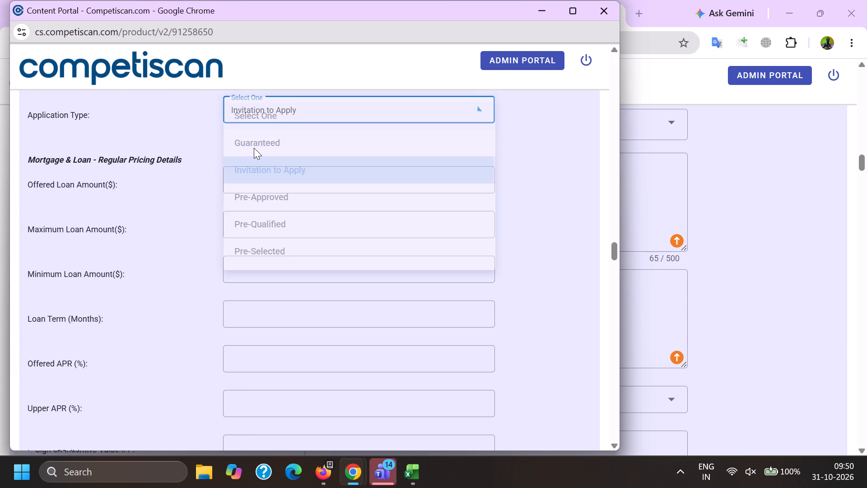
pyautogui.click(247, 282)
pyautogui.click(241, 275)
pyautogui.write('36')
pyautogui.press('Tab')
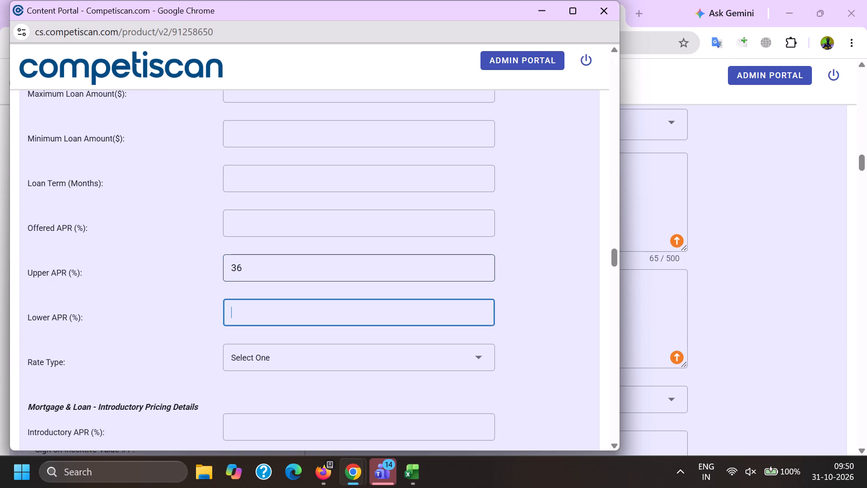
pyautogui.press('0')
# Fill in the payment card offer details: application type, Visa network, Visa Signature primary card level and Reward Program set to Yes.
pyautogui.scroll(-6, 247, 274)
pyautogui.click(271, 154)
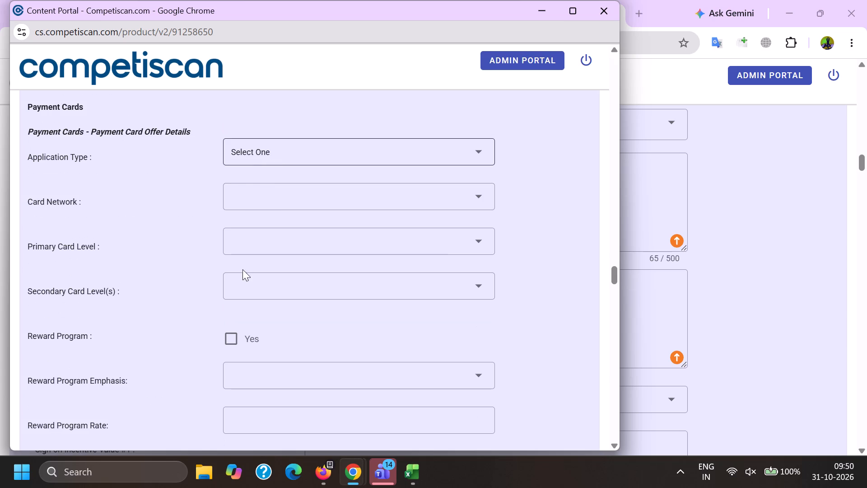
pyautogui.click(282, 214)
pyautogui.moveTo(117, 210); pyautogui.dragTo(131, 209)
pyautogui.click(228, 187)
pyautogui.scroll(-1, 247, 136)
pyautogui.click(267, 264)
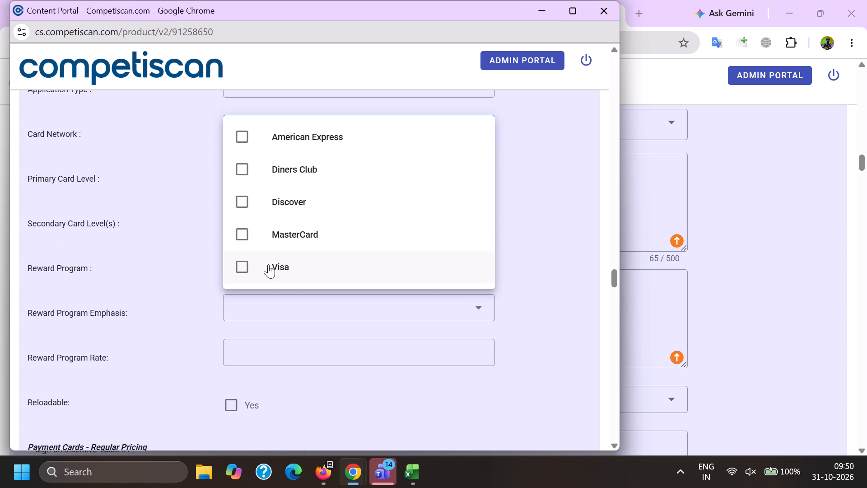
pyautogui.click(190, 245)
pyautogui.click(242, 185)
pyautogui.scroll(-6, 282, 316)
pyautogui.click(298, 319)
pyautogui.moveTo(125, 310); pyautogui.dragTo(134, 309)
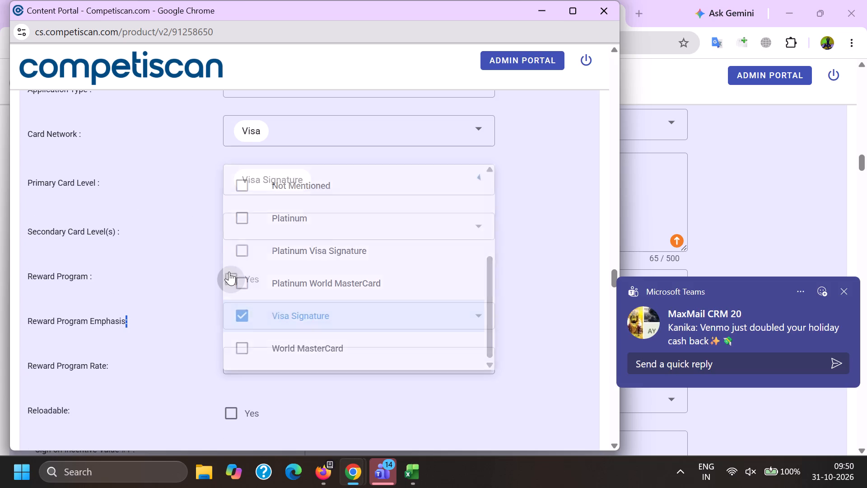
pyautogui.moveTo(229, 271); pyautogui.dragTo(229, 275)
pyautogui.doubleClick(173, 304)
pyautogui.press('End')
pyautogui.click(229, 235)
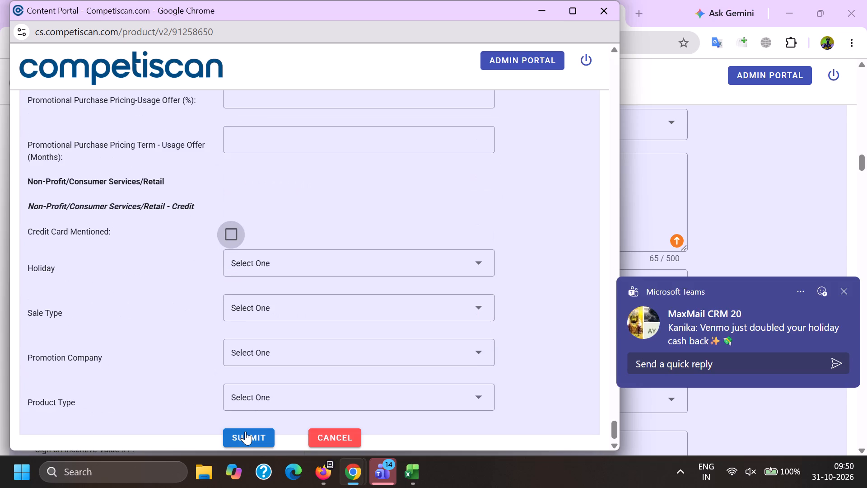
pyautogui.click(245, 430)
# Copy email ID 91258869 from its editor page into the next empty row of the may 26 sheet in Excel.
pyautogui.hotkey('alt', 'Tab')
pyautogui.click(236, 0)
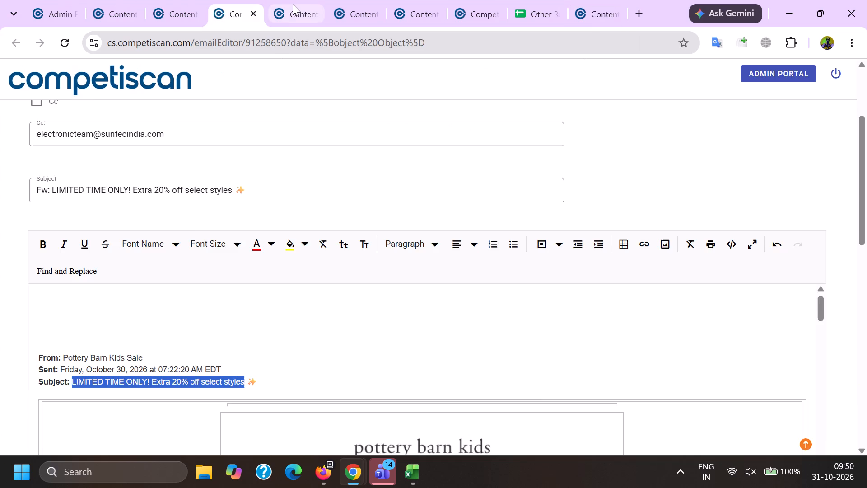
pyautogui.click(292, 0)
pyautogui.doubleClick(280, 42)
pyautogui.hotkey('ctrl', 'c')
pyautogui.click(420, 487)
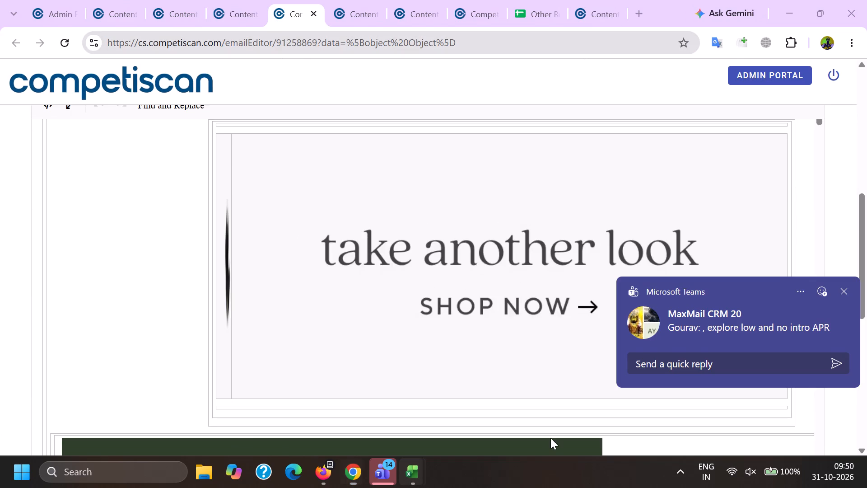
pyautogui.click(550, 438)
pyautogui.click(96, 319)
pyautogui.hotkey('ctrl', 'v')
# Enter the code cc beside ID 91258869 in the tracking sheet.
pyautogui.click(128, 315)
pyautogui.press('v')
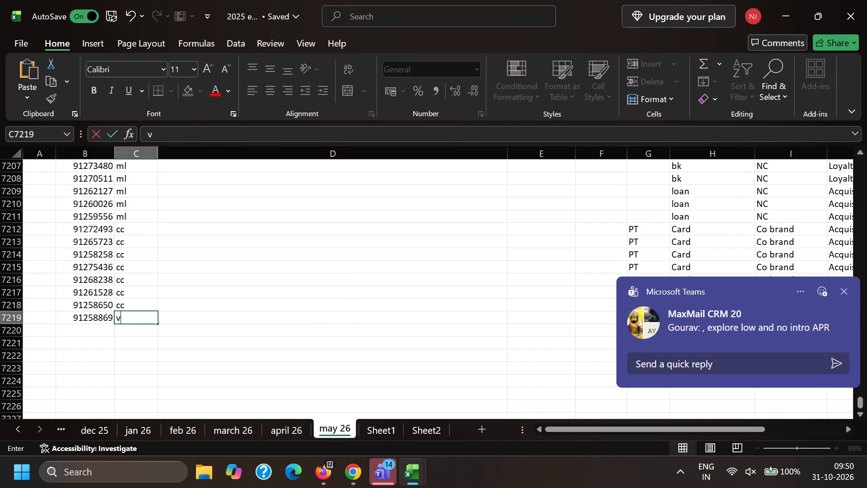
pyautogui.press('c')
pyautogui.press('BackSpace')
pyautogui.press('BackSpace')
pyautogui.write('cc')
pyautogui.press('Right')
pyautogui.press('Right')
pyautogui.press('Right')
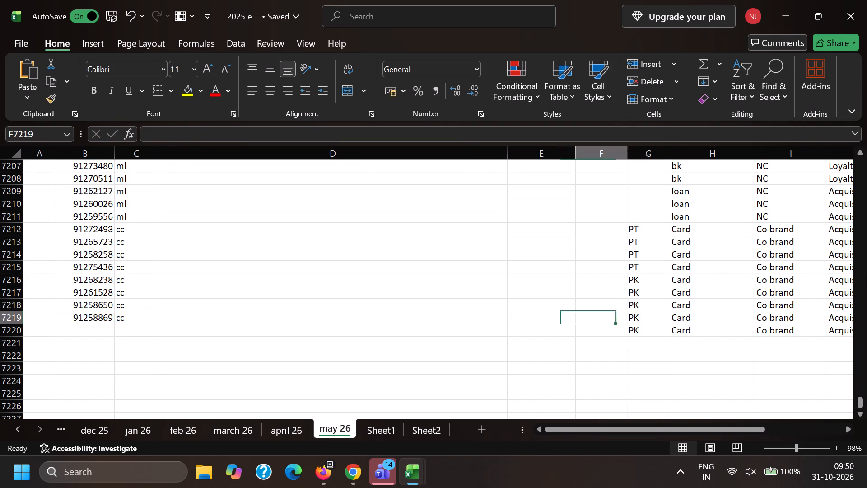
pyautogui.press('Right')
pyautogui.press('Right')
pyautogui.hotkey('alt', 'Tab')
pyautogui.scroll(7, 153, 301)
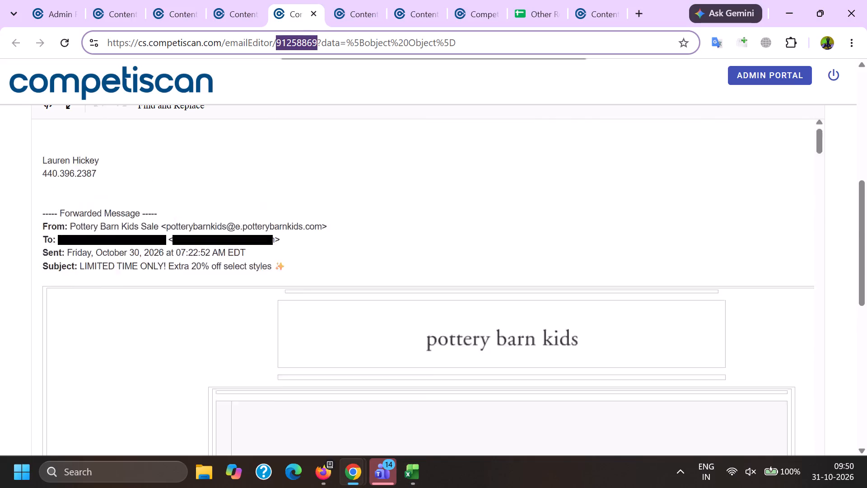
pyautogui.moveTo(176, 307); pyautogui.dragTo(0, 194)
pyautogui.press('BackSpace')
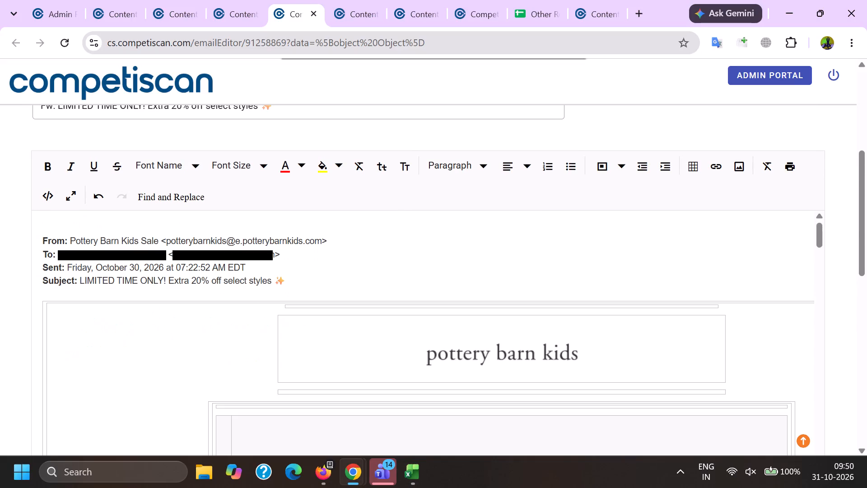
pyautogui.moveTo(165, 239); pyautogui.dragTo(345, 251)
pyautogui.press('BackSpace')
pyautogui.press('BackSpace')
# Remove the link from the app download banner near the end of the Pottery Barn Kids email.
pyautogui.scroll(-20, 424, 325)
pyautogui.scroll(-3, 424, 325)
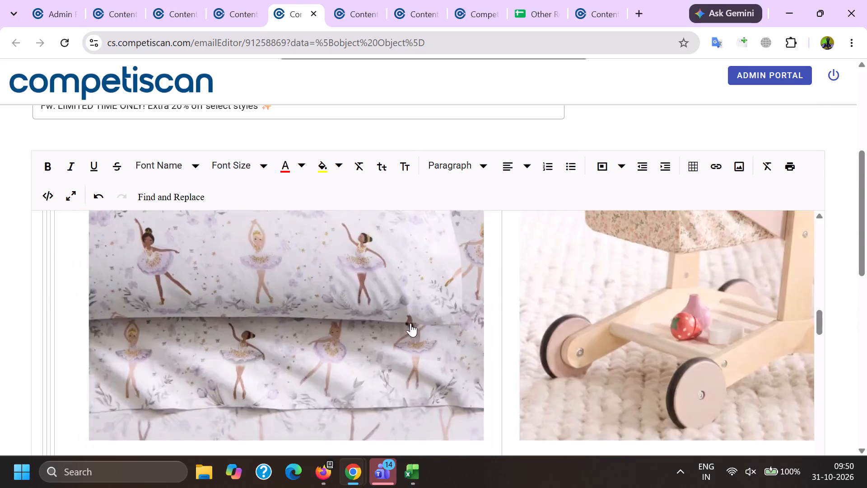
pyautogui.scroll(-20, 410, 323)
pyautogui.scroll(-20, 410, 323)
pyautogui.scroll(-15, 410, 323)
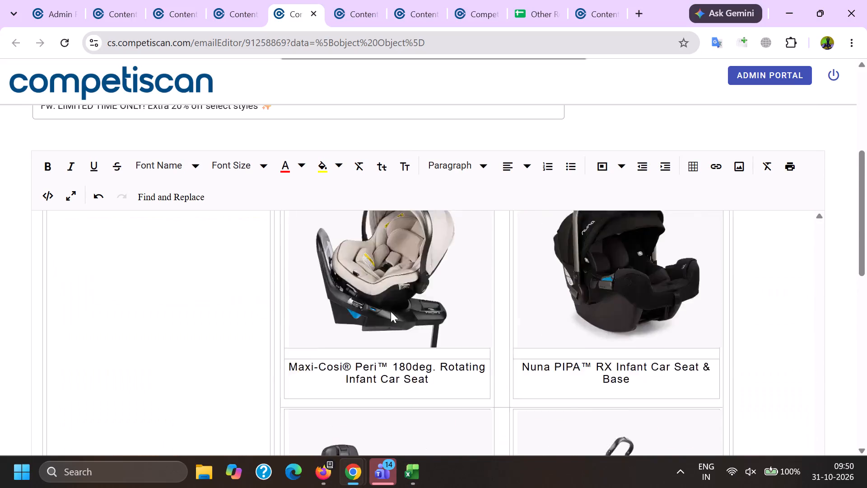
pyautogui.scroll(-9, 391, 311)
pyautogui.scroll(4, 390, 360)
pyautogui.click(393, 364)
pyautogui.click(455, 373)
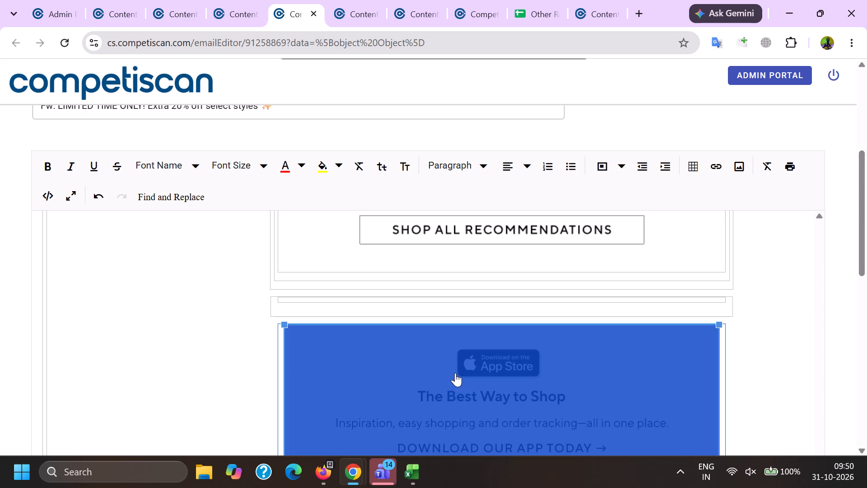
pyautogui.click(475, 305)
pyautogui.scroll(-6, 474, 305)
pyautogui.click(371, 326)
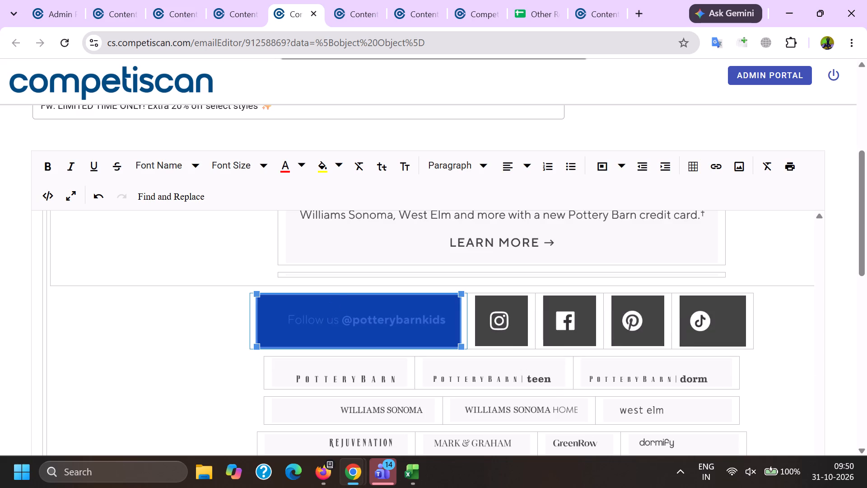
pyautogui.click(316, 312)
pyautogui.click(332, 276)
pyautogui.click(480, 324)
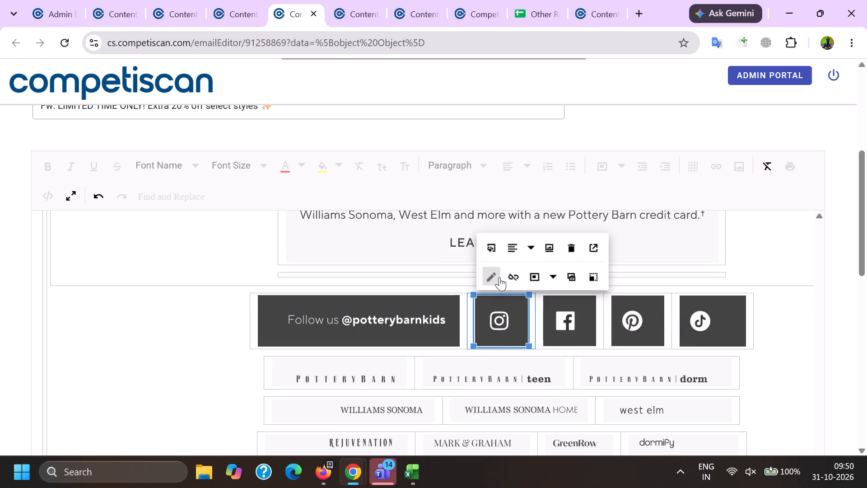
pyautogui.click(499, 275)
pyautogui.click(503, 314)
pyautogui.click(522, 272)
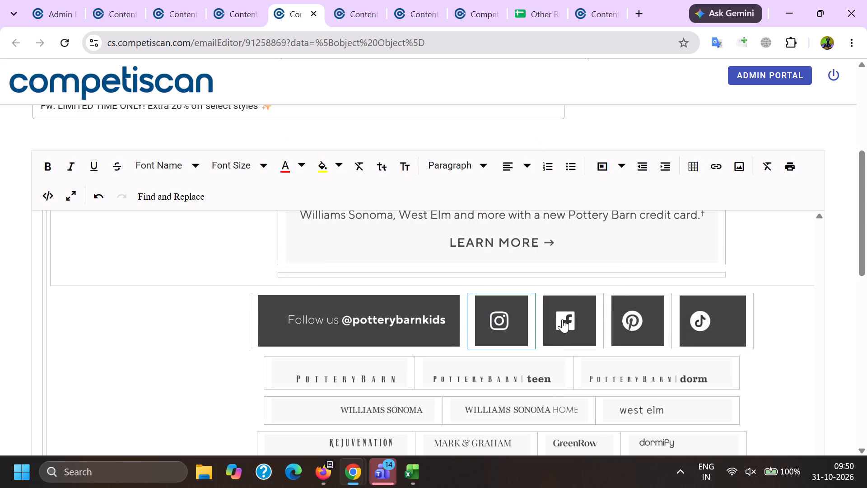
pyautogui.click(563, 319)
pyautogui.click(576, 277)
pyautogui.click(620, 325)
pyautogui.click(646, 271)
pyautogui.click(692, 324)
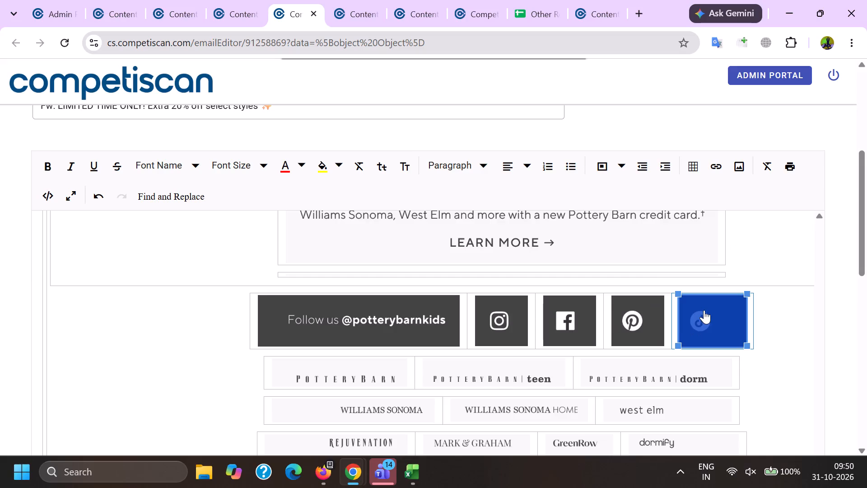
pyautogui.click(701, 322)
pyautogui.click(715, 271)
# Remove the links from the unsubscribe Click here text and the View Images text in the email footer.
pyautogui.scroll(-4, 499, 234)
pyautogui.scroll(-3, 440, 328)
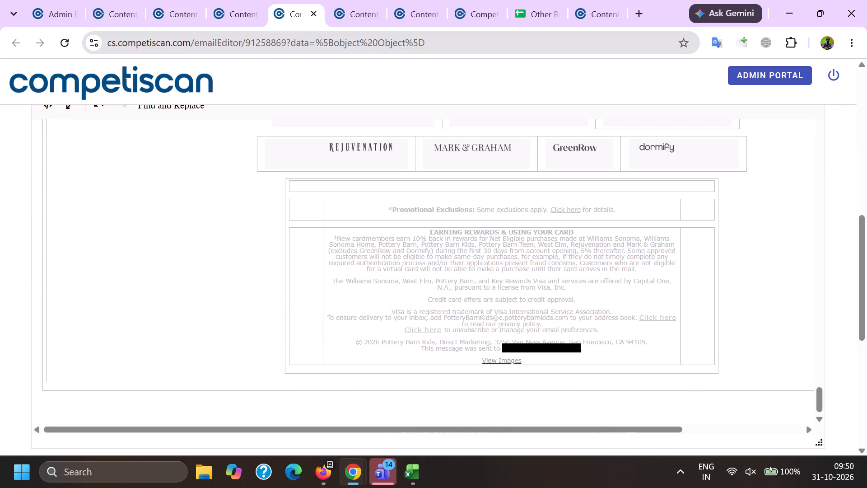
pyautogui.click(431, 326)
pyautogui.click(501, 353)
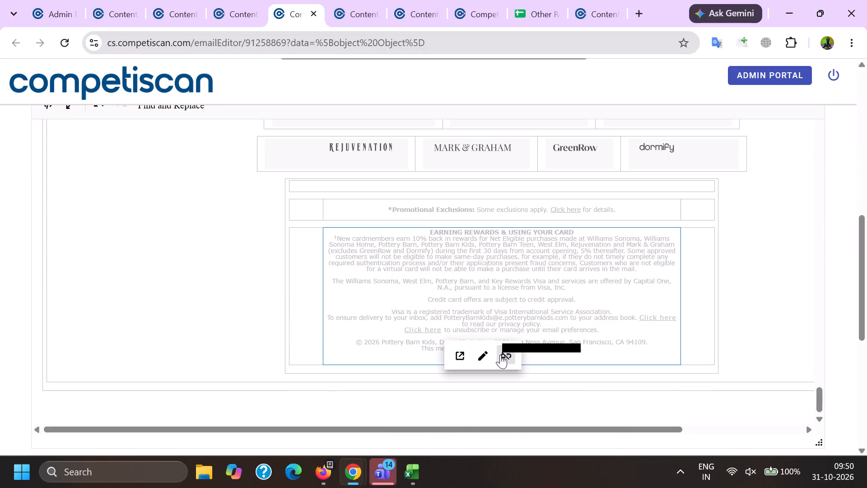
pyautogui.click(499, 358)
pyautogui.click(573, 385)
# Delete the recipient's address and the Pottery Barn Kids contact address from the footer text, including the leftover space.
pyautogui.moveTo(504, 347); pyautogui.dragTo(506, 347)
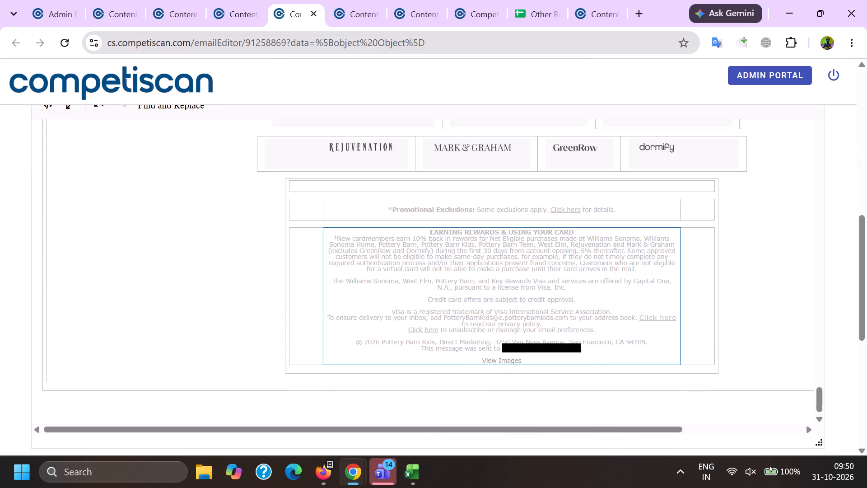
pyautogui.moveTo(506, 347); pyautogui.dragTo(587, 351)
pyautogui.press('BackSpace')
pyautogui.press('BackSpace')
pyautogui.scroll(1, 475, 399)
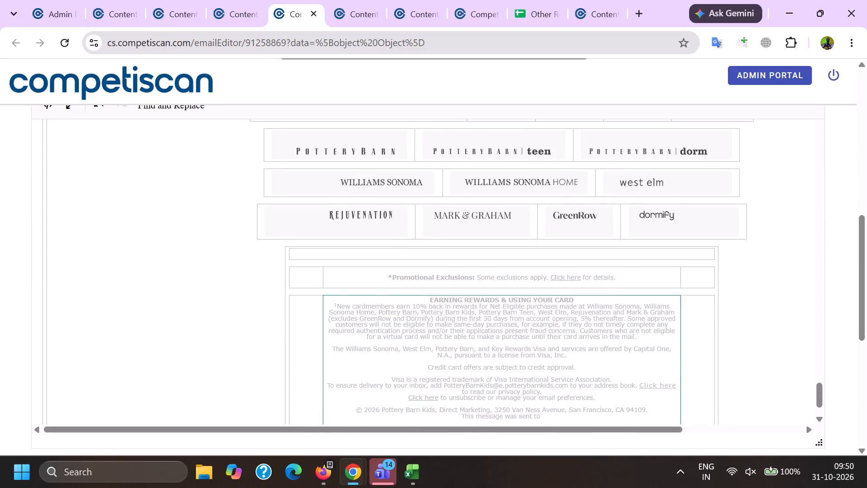
pyautogui.moveTo(443, 385); pyautogui.dragTo(517, 385)
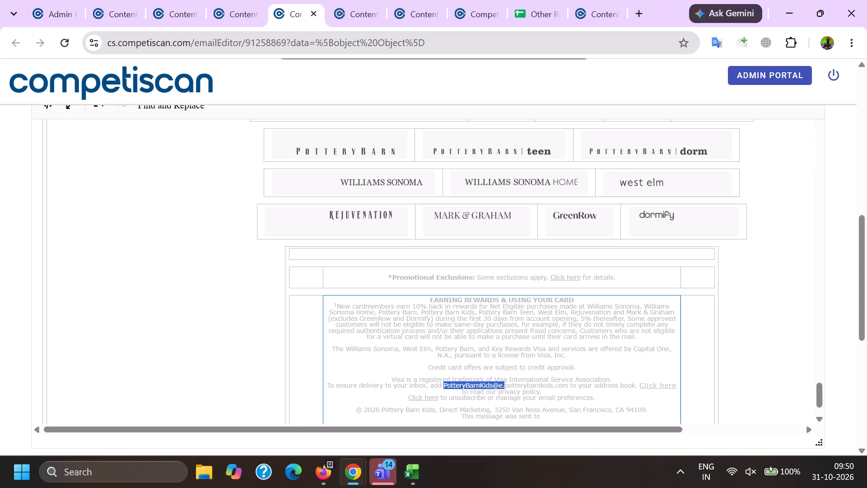
pyautogui.moveTo(517, 385); pyautogui.dragTo(567, 386)
pyautogui.press('BackSpace')
pyautogui.scroll(-3, 504, 315)
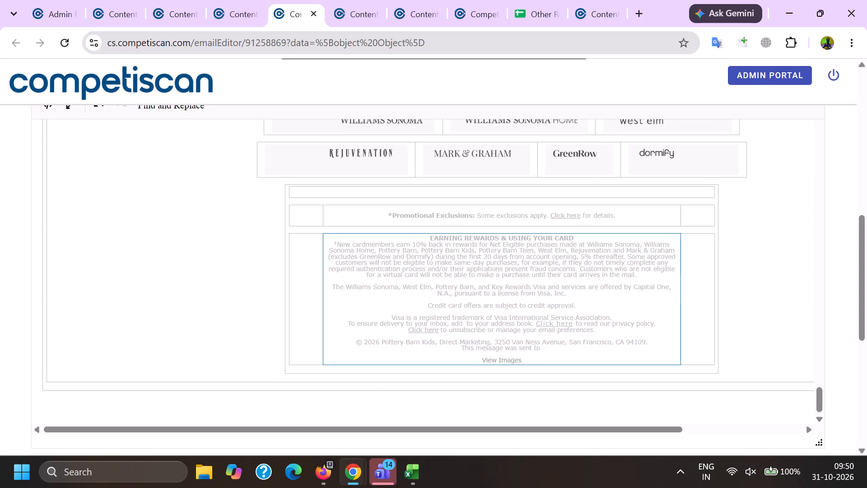
pyautogui.press('BackSpace')
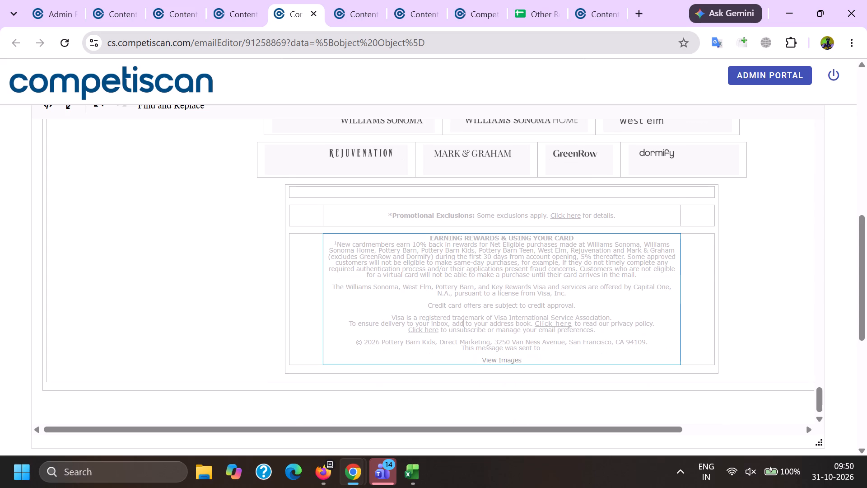
# Save the cleaned email 91258869 with its product info.
pyautogui.scroll(-9, 371, 158)
pyautogui.click(306, 347)
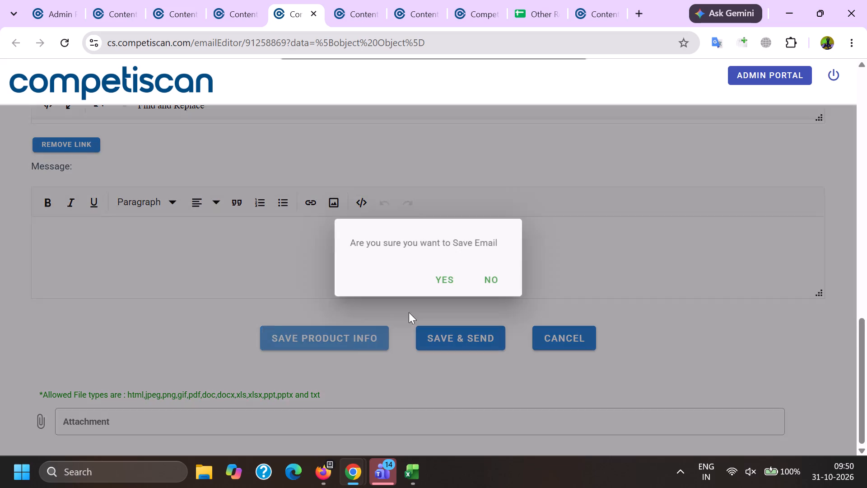
pyautogui.click(450, 284)
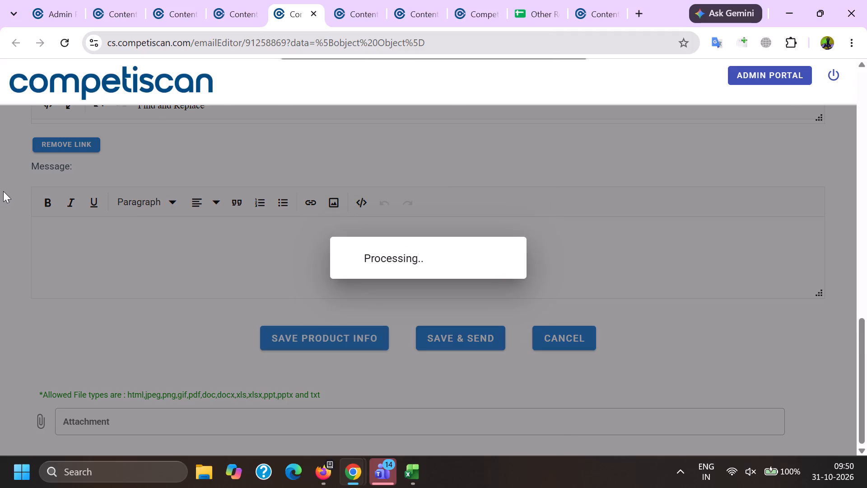
# Open the V2 product information form for email 91258869.
pyautogui.click(3, 191)
pyautogui.click(61, 93)
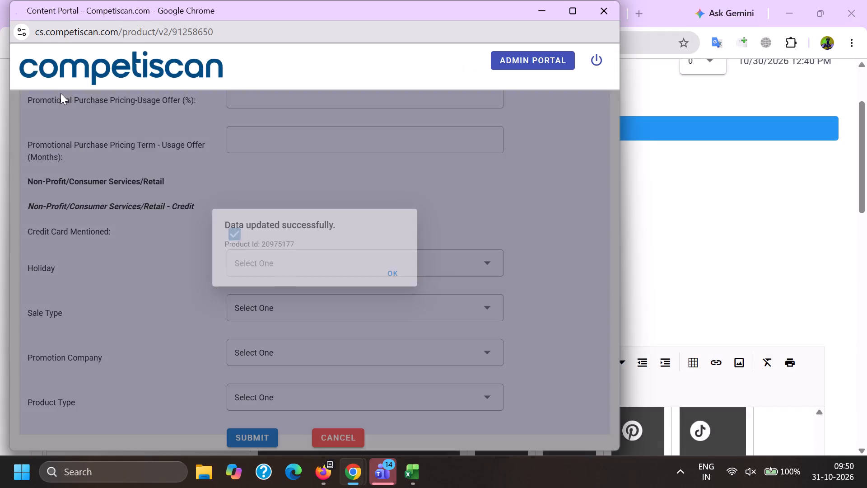
# Return to the email editor and copy the company name Pottery Barn Kids from the From line.
pyautogui.hotkey('alt', 'Tab')
pyautogui.scroll(-5, 60, 92)
pyautogui.click(163, 223)
pyautogui.click(163, 222)
pyautogui.press('pageup')
pyautogui.press('pageup')
pyautogui.press('pageup')
pyautogui.press('pageup')
pyautogui.press('pageup')
pyautogui.press('pageup')
pyautogui.press('pageup')
pyautogui.press('pageup')
pyautogui.press('pageup')
pyautogui.press('pageup')
pyautogui.press('pageup')
pyautogui.press('pageup')
pyautogui.press('pageup')
pyautogui.press('pageup')
pyautogui.press('pageup')
pyautogui.press('pageup')
pyautogui.press('pageup')
pyautogui.press('pageup')
pyautogui.press('pageup')
pyautogui.press('pageup')
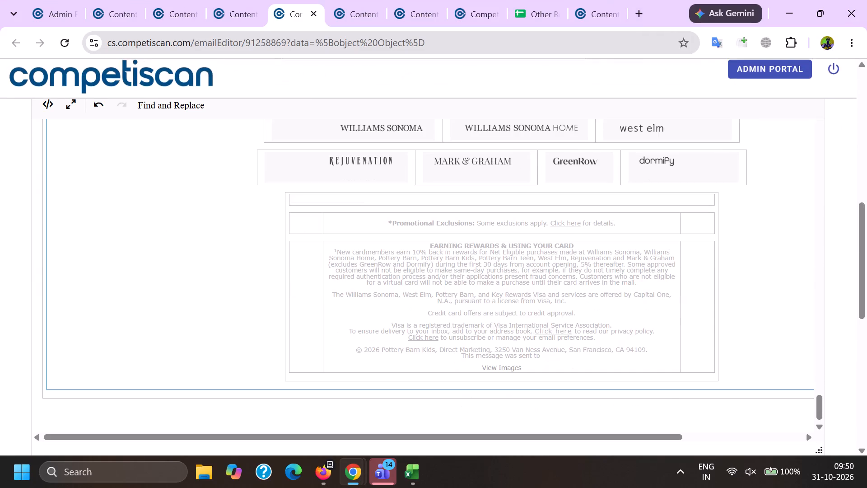
pyautogui.scroll(-5, 154, 204)
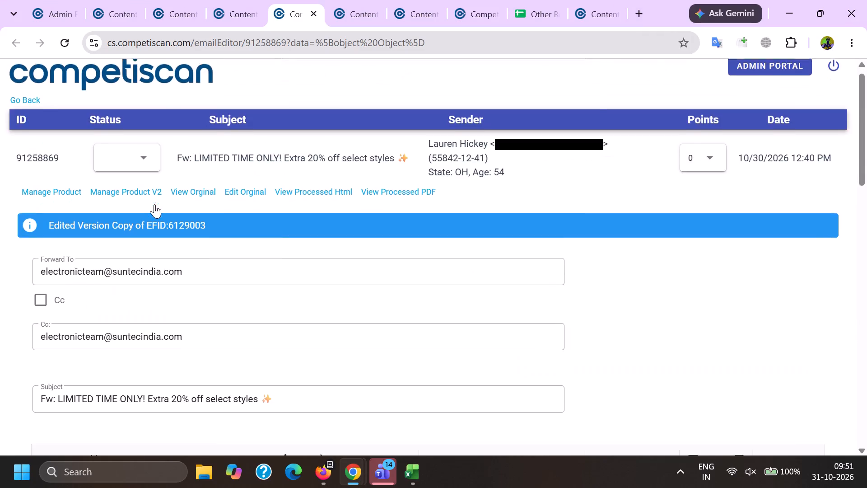
pyautogui.doubleClick(87, 154)
pyautogui.keyDown('shift'); pyautogui.click(127, 150); pyautogui.keyUp('shift')
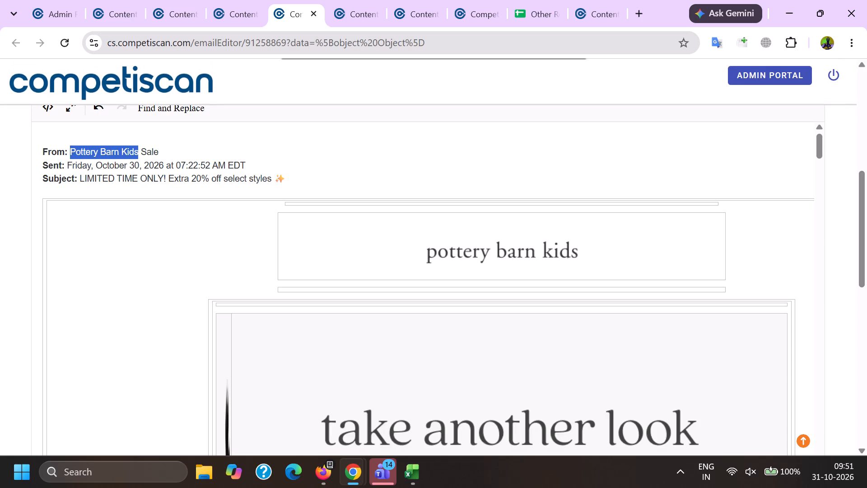
pyautogui.hotkey('ctrl', 'c')
# Use the Pottery Barn Kids company image as the product image in product form 91258869.
pyautogui.hotkey('alt', 'Tab')
pyautogui.scroll(-5, 260, 141)
pyautogui.click(262, 230)
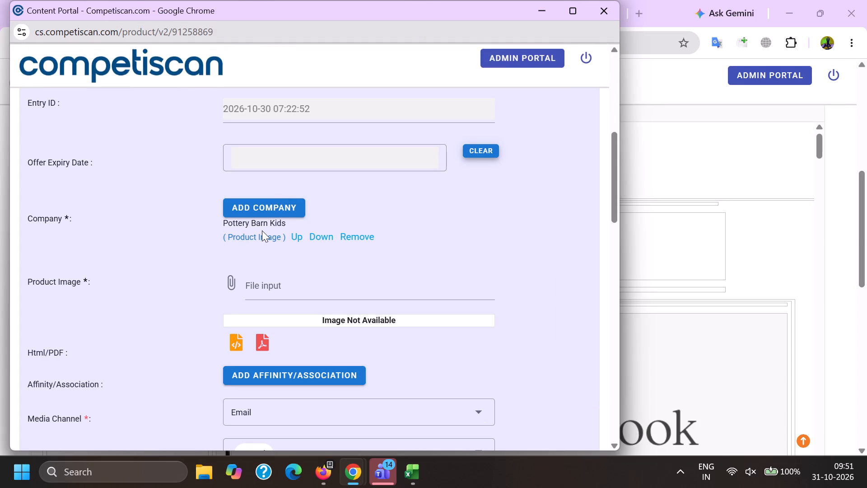
pyautogui.click(262, 237)
# Add Capital One as a company and enter "Pottery Barn Kids" in the affinity/association search.
pyautogui.click(259, 216)
pyautogui.press('c')
pyautogui.press('a')
pyautogui.write('pit')
pyautogui.press('a')
pyautogui.press('l')
pyautogui.press('space')
pyautogui.write('on')
pyautogui.press('e')
pyautogui.scroll(-3, 256, 216)
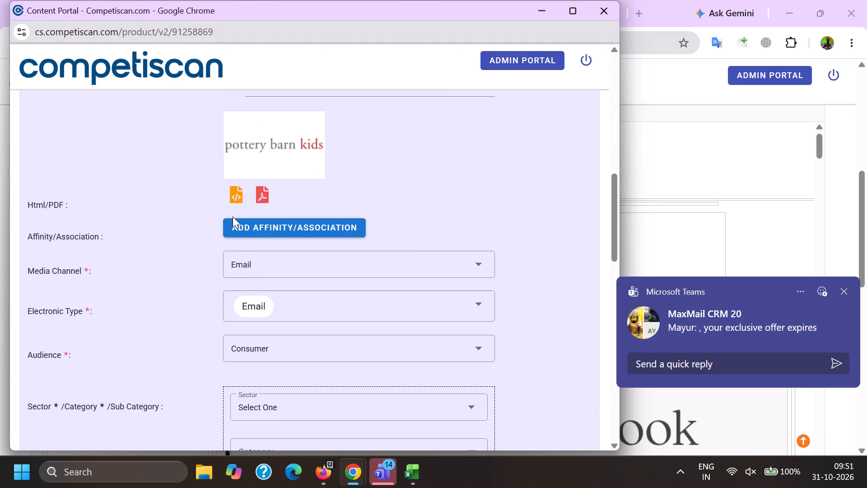
pyautogui.click(284, 226)
pyautogui.click(345, 245)
pyautogui.hotkey('ctrl', 'v')
pyautogui.scroll(2, 347, 303)
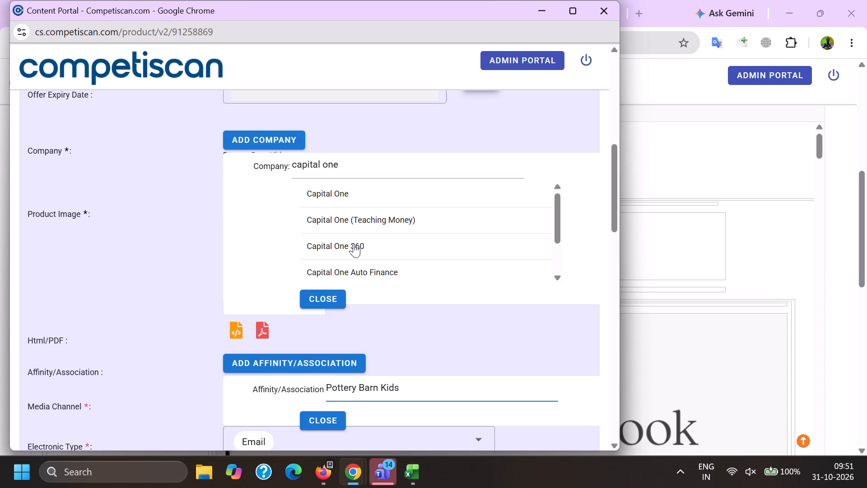
pyautogui.click(335, 201)
pyautogui.click(278, 169)
# Add Pottery Barn Kids (Retail) as the product's affinity/association and close the affinity search.
pyautogui.scroll(-3, 281, 163)
pyautogui.click(337, 248)
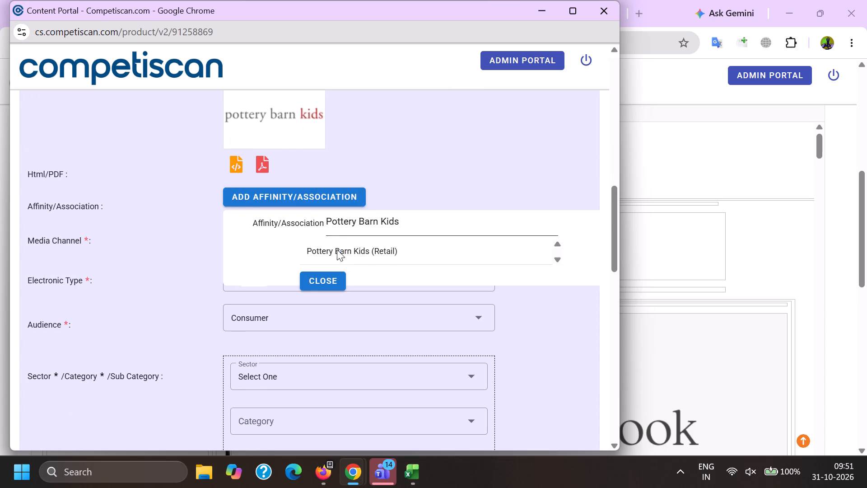
pyautogui.scroll(-1, 325, 172)
pyautogui.click(325, 191)
# Add the classification Retail / Home / Furniture to product form 91258869, consulting the email's content for the sub category.
pyautogui.scroll(-1, 303, 142)
pyautogui.click(260, 250)
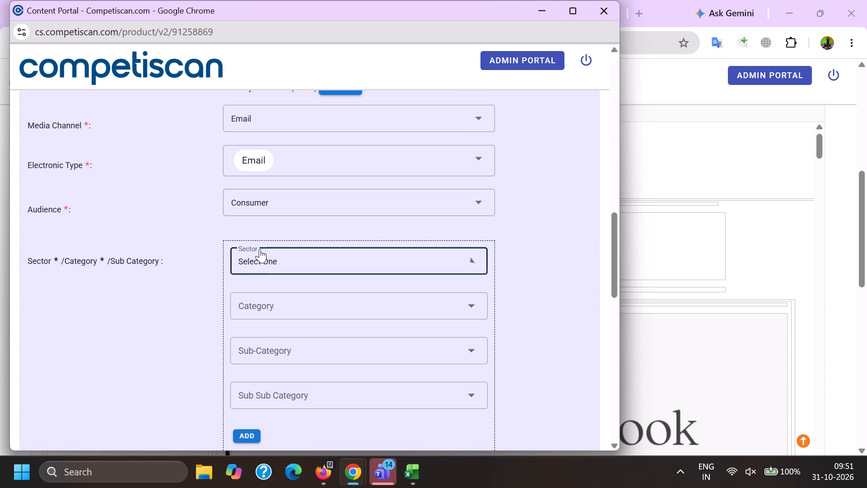
pyautogui.scroll(-6, 260, 249)
pyautogui.click(273, 316)
pyautogui.moveTo(197, 300); pyautogui.dragTo(205, 301)
pyautogui.click(281, 313)
pyautogui.scroll(-2, 273, 212)
pyautogui.scroll(-5, 275, 263)
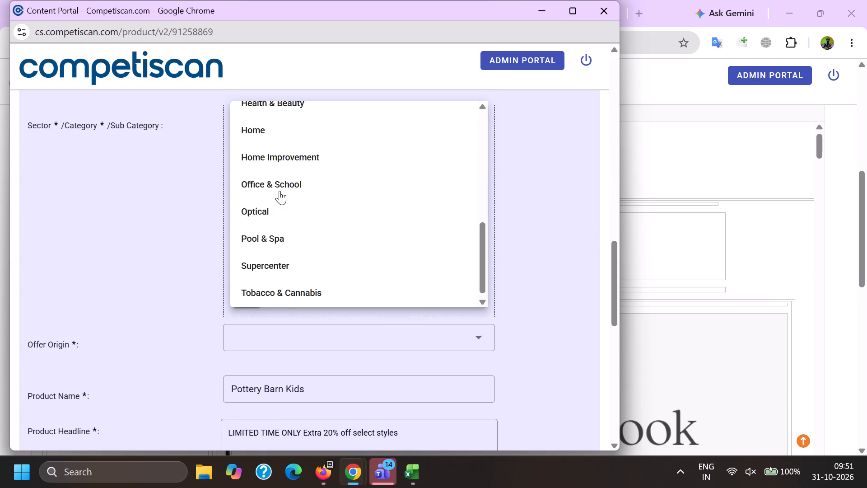
pyautogui.click(274, 126)
pyautogui.moveTo(169, 179); pyautogui.dragTo(176, 182)
pyautogui.click(260, 209)
pyautogui.hotkey('alt', 'Tab')
pyautogui.scroll(-9, 273, 301)
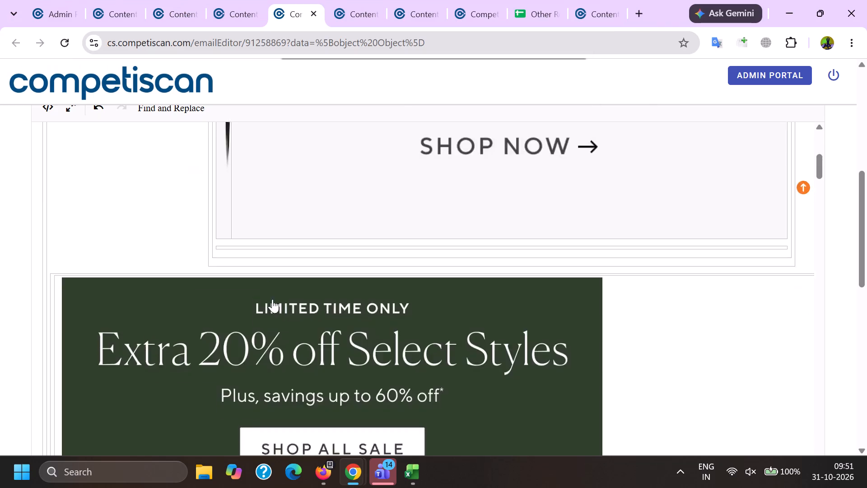
pyautogui.scroll(-7, 272, 299)
pyautogui.hotkey('alt', 'Tab')
pyautogui.click(265, 371)
pyautogui.click(199, 353)
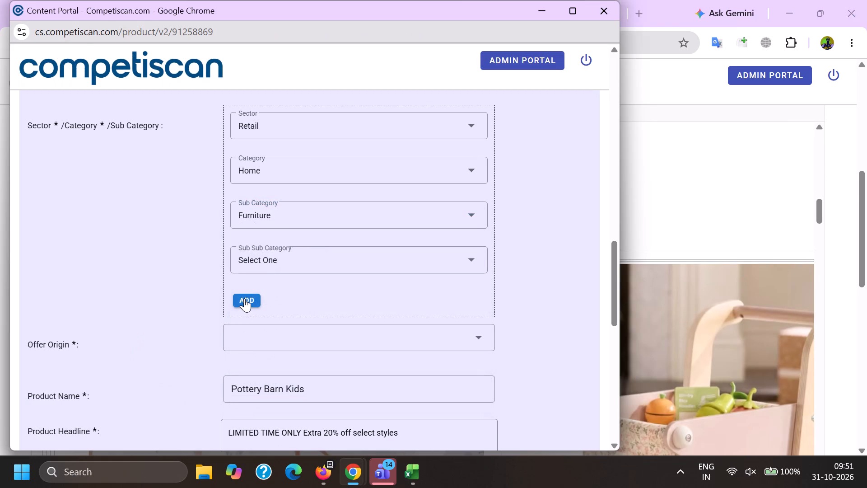
pyautogui.click(244, 298)
# Add the classification Credit Cards / Payment Cards / Credit Cards and place it above Retail / Home / Furniture.
pyautogui.click(255, 154)
pyautogui.scroll(1, 255, 227)
pyautogui.click(263, 211)
pyautogui.scroll(6, 255, 288)
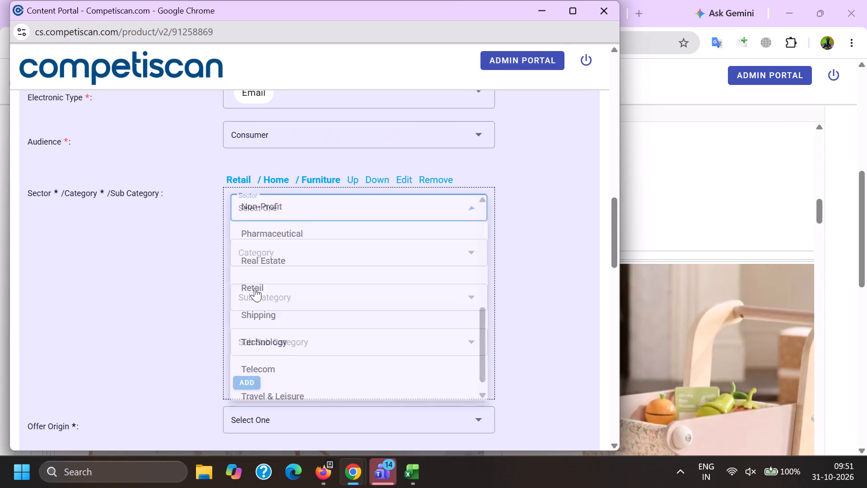
pyautogui.click(269, 310)
pyautogui.click(204, 300)
pyautogui.click(268, 258)
pyautogui.doubleClick(277, 305)
pyautogui.scroll(-2, 263, 257)
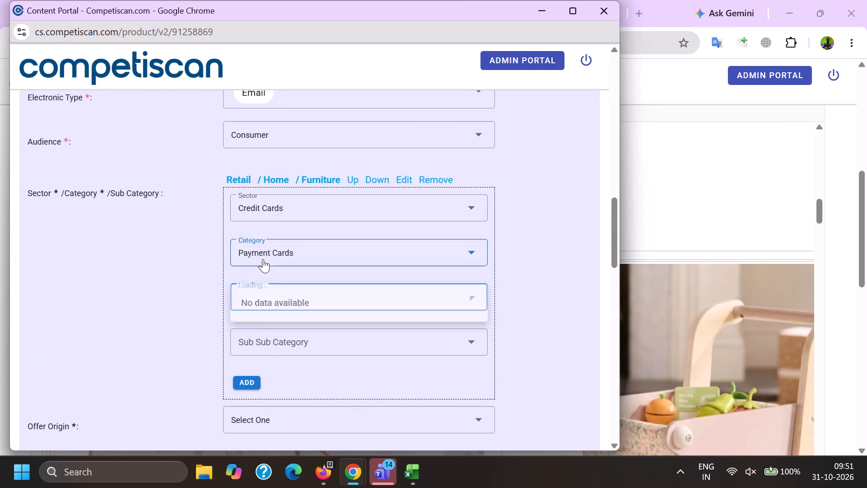
pyautogui.click(275, 309)
pyautogui.click(204, 290)
pyautogui.click(247, 248)
pyautogui.scroll(2, 269, 282)
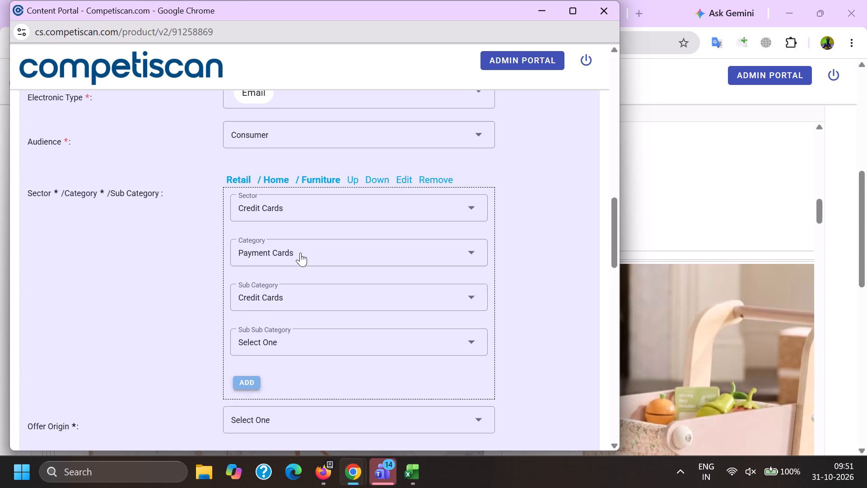
pyautogui.click(383, 179)
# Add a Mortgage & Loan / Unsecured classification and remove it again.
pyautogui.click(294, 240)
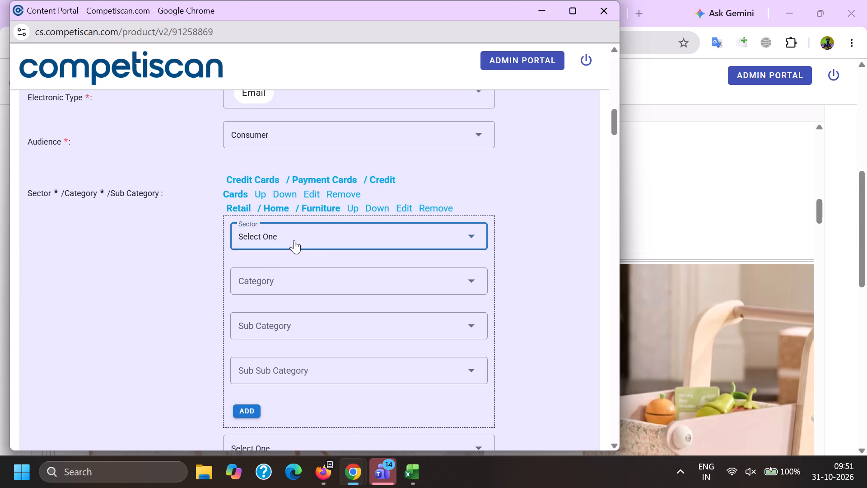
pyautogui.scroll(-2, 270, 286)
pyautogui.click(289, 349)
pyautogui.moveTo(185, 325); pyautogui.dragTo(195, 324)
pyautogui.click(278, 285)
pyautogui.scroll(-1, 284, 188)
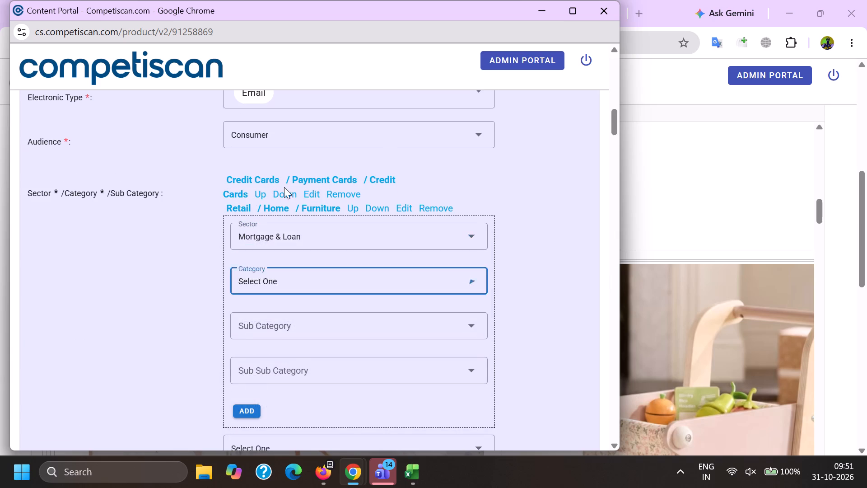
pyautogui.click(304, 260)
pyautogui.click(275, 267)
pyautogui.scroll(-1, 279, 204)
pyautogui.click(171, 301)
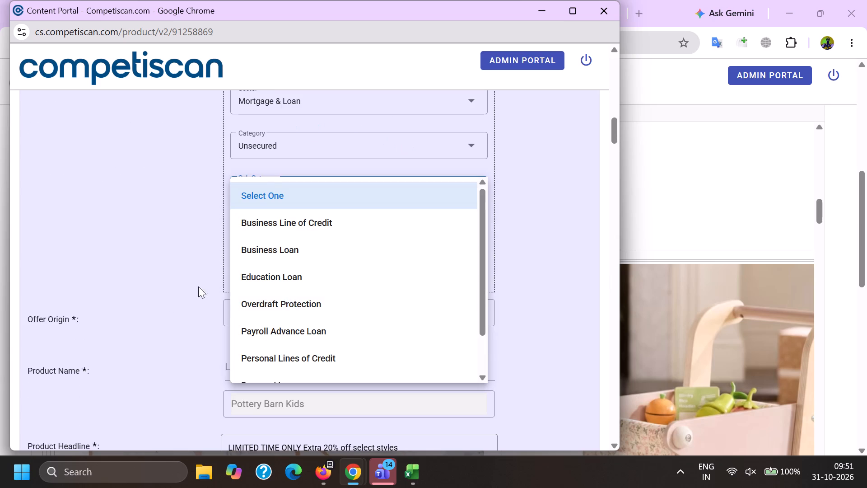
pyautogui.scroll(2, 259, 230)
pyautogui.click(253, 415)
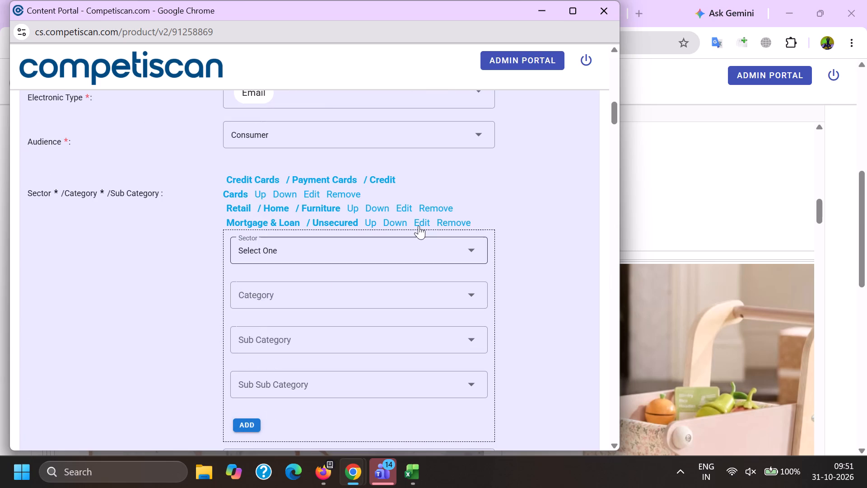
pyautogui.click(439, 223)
# Set Offer Origin to Provider/Bank and choose Pottery Barn Key Rewards Visa Credit Card as the product name.
pyautogui.scroll(-3, 370, 232)
pyautogui.click(292, 238)
pyautogui.doubleClick(267, 300)
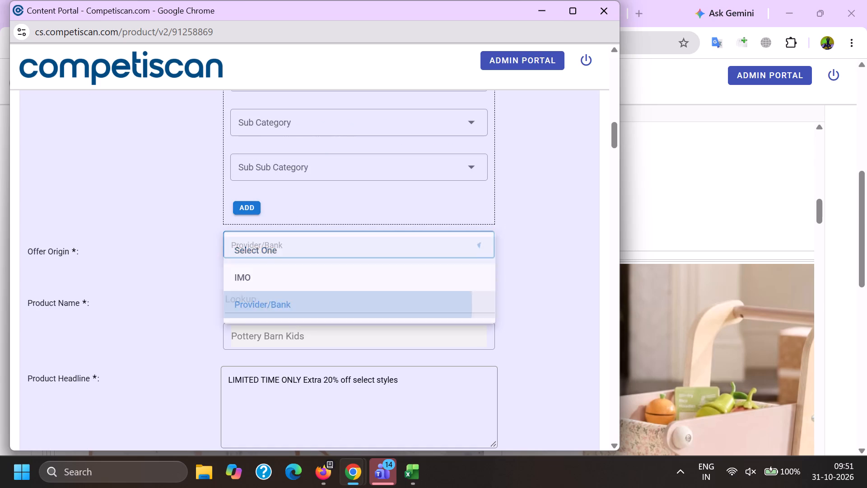
pyautogui.hotkey('ctrl', 'v')
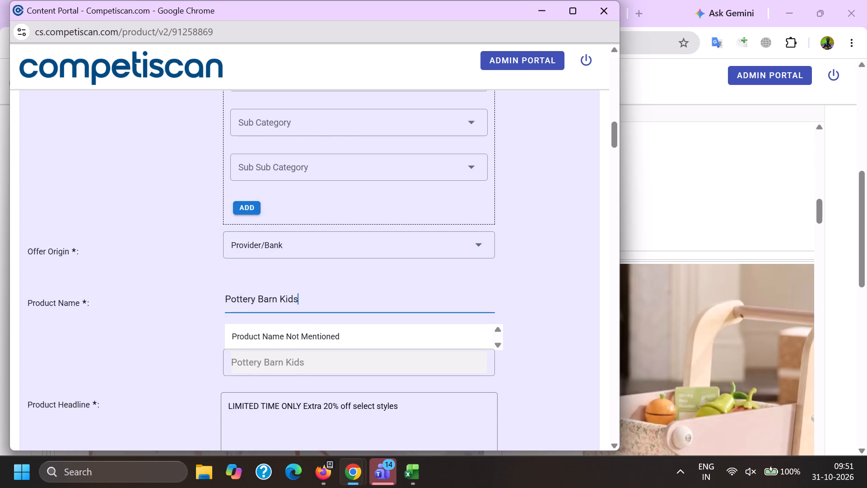
pyautogui.moveTo(280, 301); pyautogui.dragTo(374, 304)
pyautogui.press('BackSpace')
pyautogui.click(316, 360)
# Move the Credit Cards classification down one place in the classification list.
pyautogui.scroll(4, 314, 360)
pyautogui.click(278, 258)
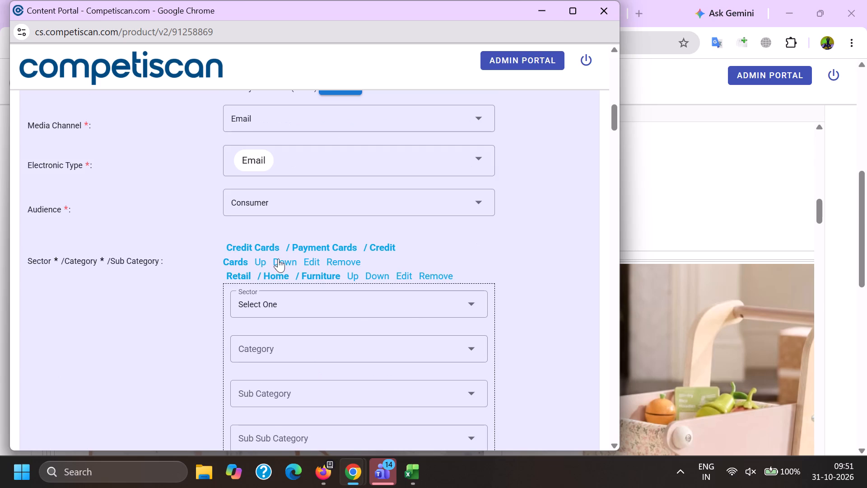
# Replace the product headline with the subject line copied from email 91258869.
pyautogui.scroll(-5, 278, 258)
pyautogui.moveTo(424, 307); pyautogui.dragTo(5, 205)
pyautogui.press('BackSpace')
pyautogui.hotkey('alt', 'Tab')
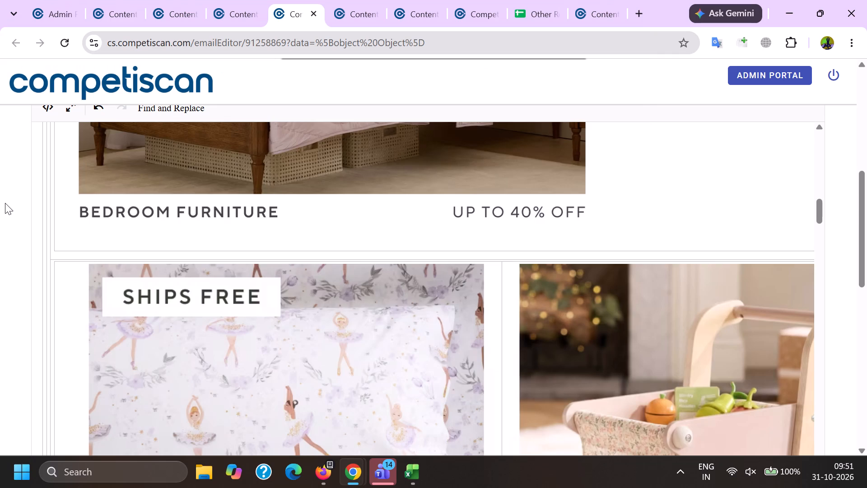
pyautogui.scroll(15, 167, 253)
pyautogui.scroll(3, 117, 221)
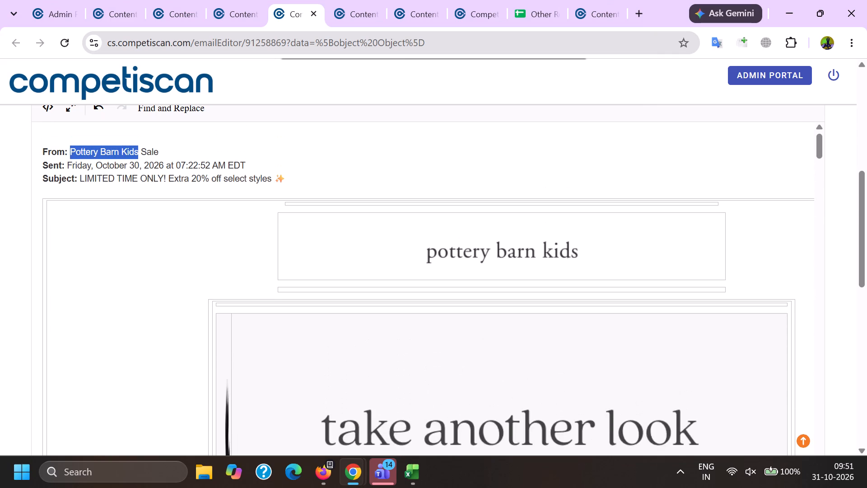
pyautogui.moveTo(78, 179); pyautogui.dragTo(334, 188)
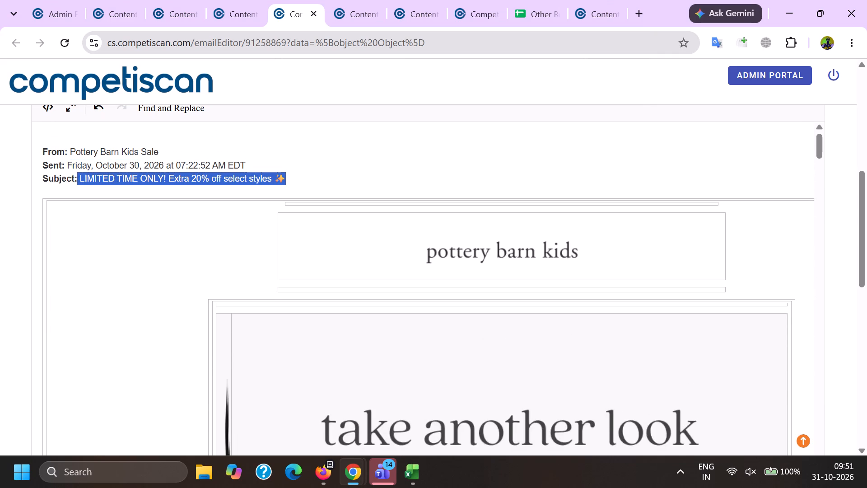
pyautogui.hotkey('ctrl', 'c')
pyautogui.hotkey('alt', 'Tab')
pyautogui.hotkey('ctrl', 'v')
# Clean the headline to read "LIMITED TIME ONLY! Extra 20% off select styles.", removing the leading spaces and the sparkle emoji.
pyautogui.click(234, 267)
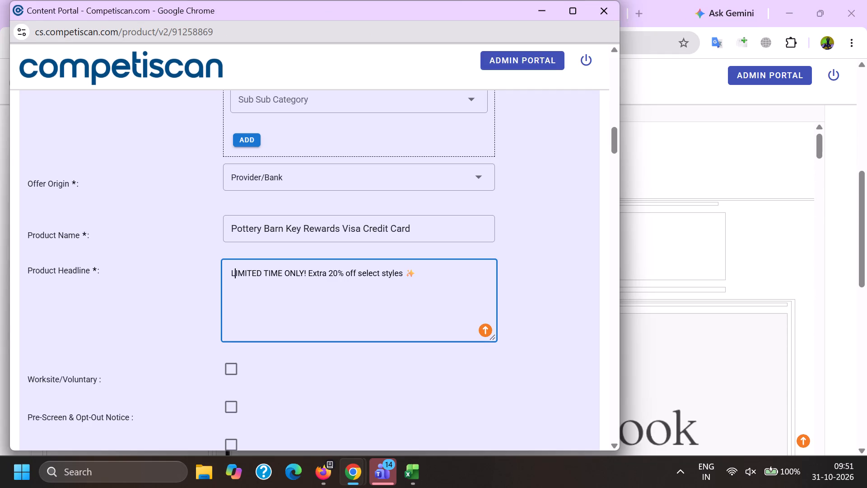
pyautogui.press('Left')
pyautogui.press('BackSpace')
pyautogui.press('BackSpace')
pyautogui.press('BackSpace')
pyautogui.press('Right')
pyautogui.press('Down')
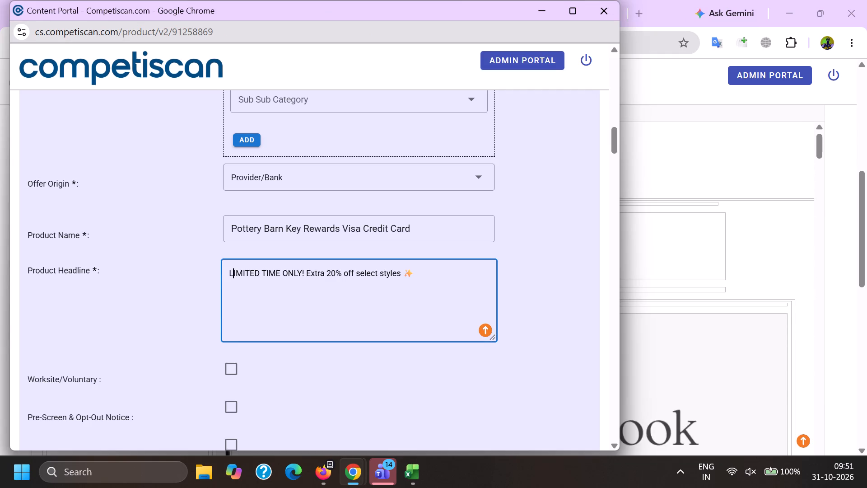
pyautogui.press('BackSpace')
pyautogui.press('BackSpace')
pyautogui.press('BackSpace')
pyautogui.write('.')
pyautogui.press('space')
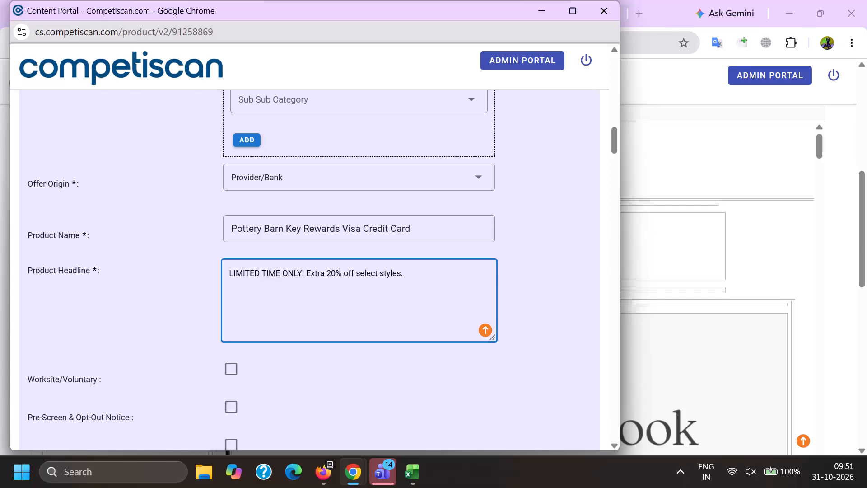
# Append "Earn 10% back in rewards" to the product headline, copied from the headline of reference record 20968806.
pyautogui.hotkey('alt', 'Tab')
pyautogui.click(598, 0)
pyautogui.scroll(8, 513, 239)
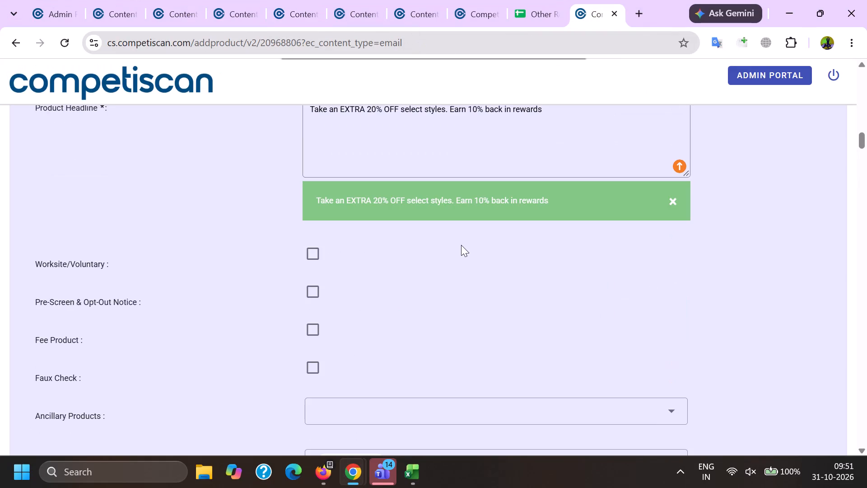
pyautogui.scroll(2, 461, 245)
pyautogui.doubleClick(457, 239)
pyautogui.keyDown('shift'); pyautogui.click(556, 245); pyautogui.keyUp('shift')
pyautogui.hotkey('ctrl', 'c')
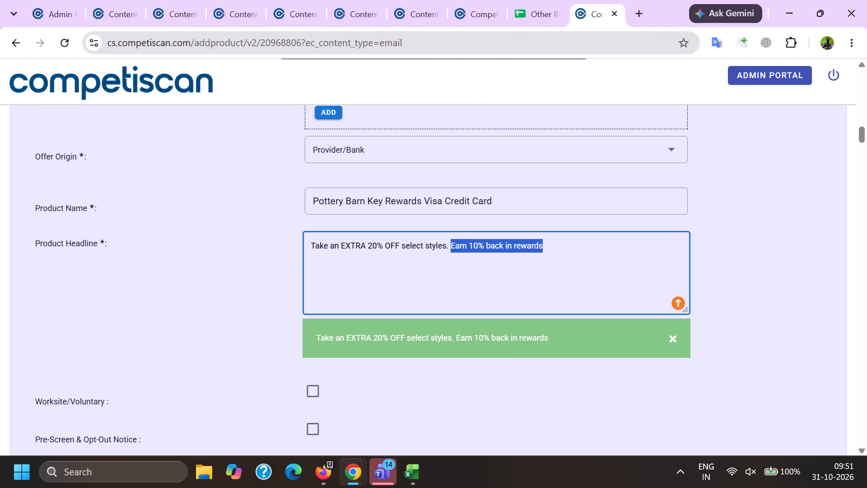
pyautogui.hotkey('alt', 'Tab')
pyautogui.hotkey('ctrl', 'v')
# Set Response Mechanism to URL/Website and Mailing Type to Acquisition.
pyautogui.scroll(-5, 340, 286)
pyautogui.click(260, 239)
pyautogui.scroll(-4, 271, 134)
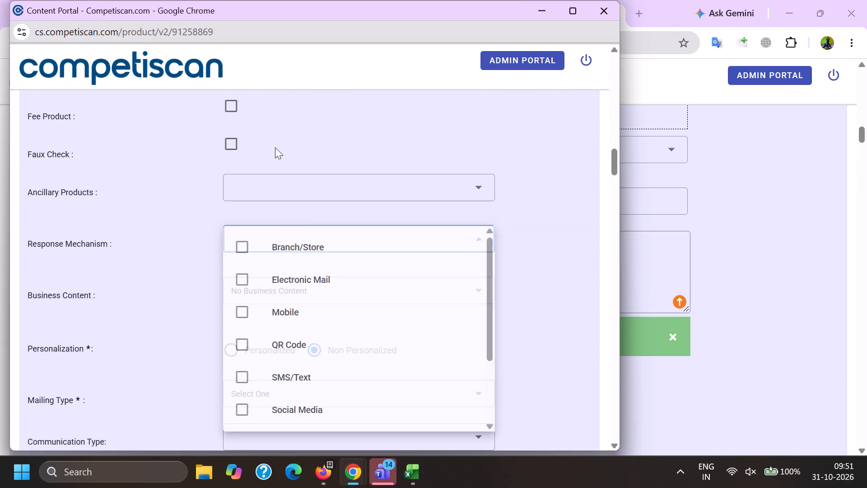
pyautogui.scroll(-3, 275, 147)
pyautogui.click(275, 335)
pyautogui.moveTo(116, 330); pyautogui.dragTo(158, 333)
pyautogui.click(320, 325)
pyautogui.click(266, 294)
pyautogui.click(191, 318)
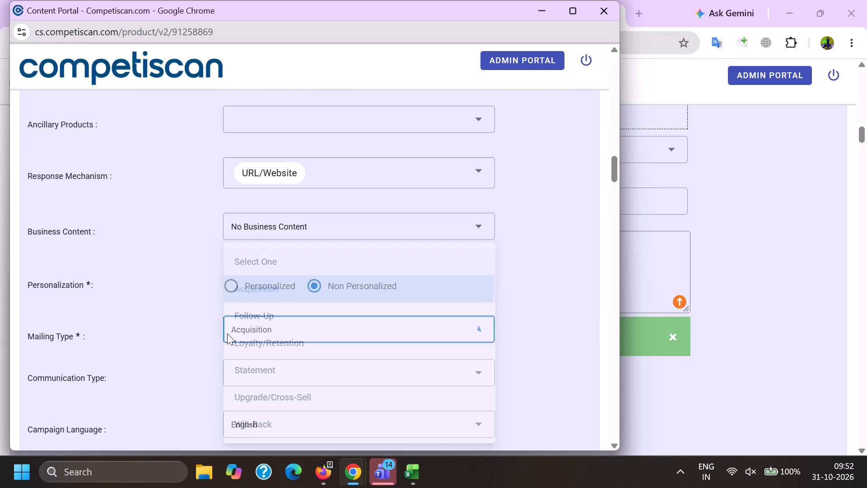
# Select Bonuses/Contests/Incentives, Co-Brand and Mobile Application as the communication types.
pyautogui.click(268, 370)
pyautogui.scroll(-2, 277, 242)
pyautogui.click(280, 344)
pyautogui.scroll(-4, 279, 343)
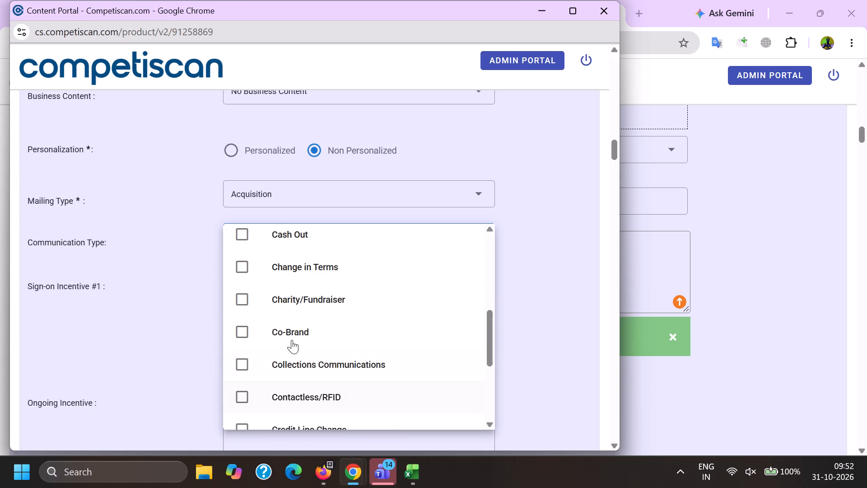
pyautogui.click(292, 340)
pyautogui.scroll(-9, 292, 339)
pyautogui.click(298, 402)
pyautogui.moveTo(116, 385); pyautogui.dragTo(121, 387)
# Copy "10% back in rewards during the first 30 days from account opening" from the reference record into Sign-on Incentive #1.
pyautogui.hotkey('alt', 'Tab')
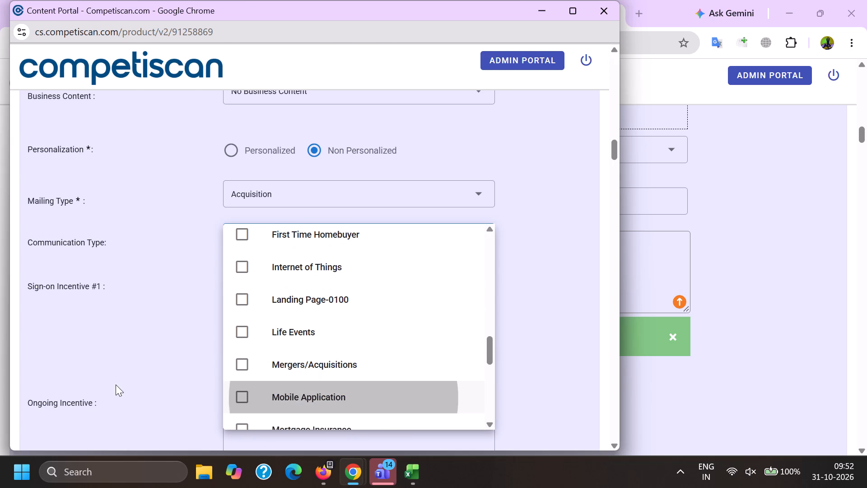
pyautogui.scroll(-10, 642, 314)
pyautogui.moveTo(619, 224); pyautogui.dragTo(189, 197)
pyautogui.hotkey('ctrl', 'c')
pyautogui.hotkey('alt', 'Tab')
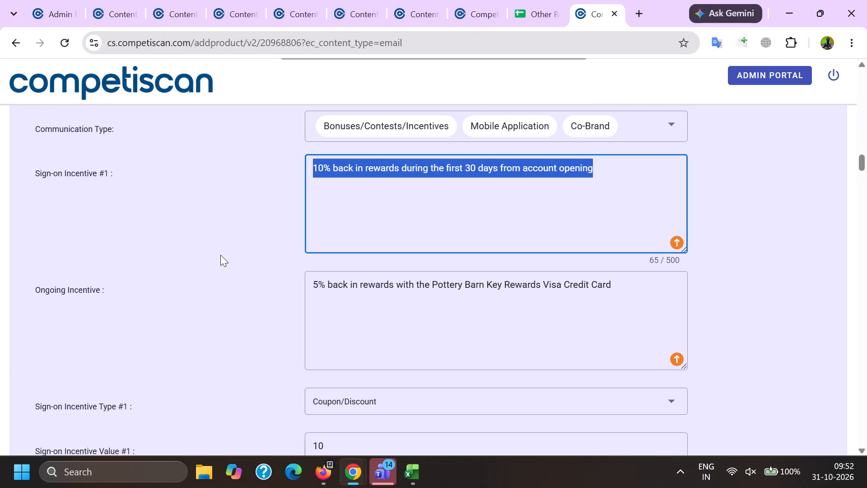
pyautogui.moveTo(275, 310); pyautogui.dragTo(281, 314)
pyautogui.hotkey('ctrl', 'v')
# Copy "5% back in rewards with the Pottery Barn Key Rewards Visa Credit Card" from the reference record into Ongoing Incentive.
pyautogui.scroll(-3, 270, 219)
pyautogui.click(257, 292)
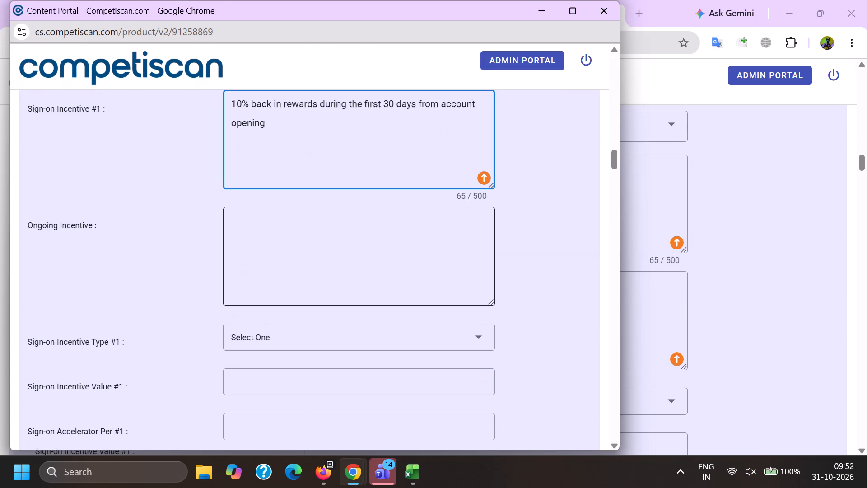
pyautogui.hotkey('alt', 'Tab')
pyautogui.moveTo(614, 309); pyautogui.dragTo(200, 295)
pyautogui.hotkey('ctrl', 'c')
pyautogui.hotkey('alt', 'Tab')
pyautogui.hotkey('ctrl', 'v')
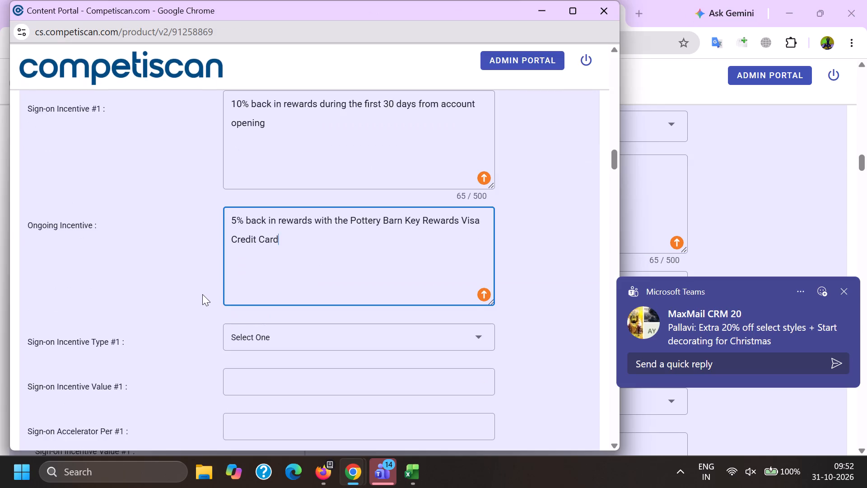
# Set Sign-on Incentive Type #1 to Coupon/Discount and Sign-on Incentive Value #1 to 10.00.
pyautogui.scroll(-2, 234, 240)
pyautogui.click(262, 197)
pyautogui.scroll(-6, 261, 198)
pyautogui.click(281, 292)
pyautogui.moveTo(145, 292); pyautogui.dragTo(152, 292)
pyautogui.click(262, 250)
pyautogui.press('1')
pyautogui.write('0.00')
# Enter 10.00 as Sign-on Max award #1 and 1 three fields further on, and set Sign-on Fixed date #1 to Yes.
pyautogui.press('Tab')
pyautogui.press('Tab')
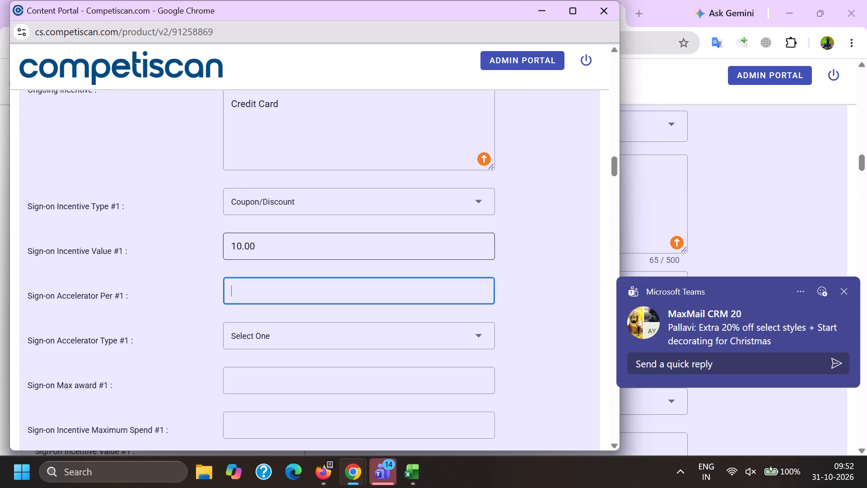
pyautogui.press('Tab')
pyautogui.write('10.00')
pyautogui.press('Tab')
pyautogui.press('Tab')
pyautogui.press('Tab')
pyautogui.press('1')
pyautogui.scroll(-4, 263, 249)
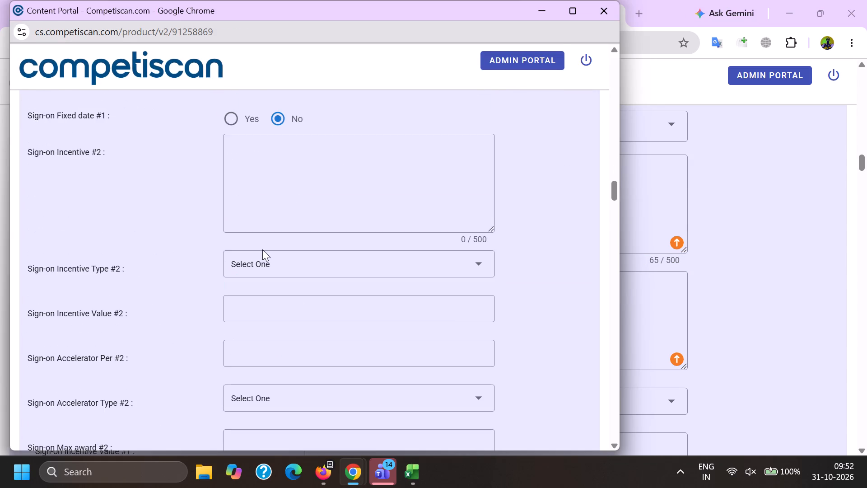
pyautogui.click(234, 117)
# In the payment card offer details, set Application Type to Invitation to Apply and Card Network to Visa.
pyautogui.scroll(-17, 233, 118)
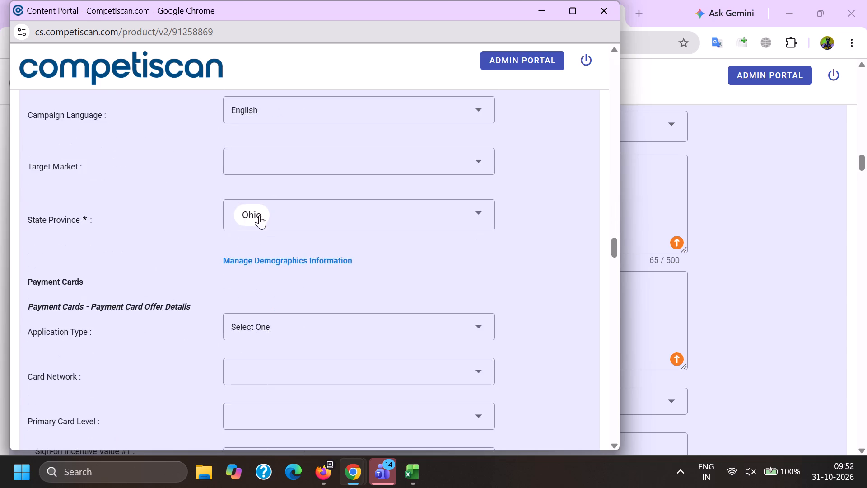
pyautogui.scroll(-3, 255, 223)
pyautogui.click(262, 119)
pyautogui.click(279, 182)
pyautogui.click(182, 187)
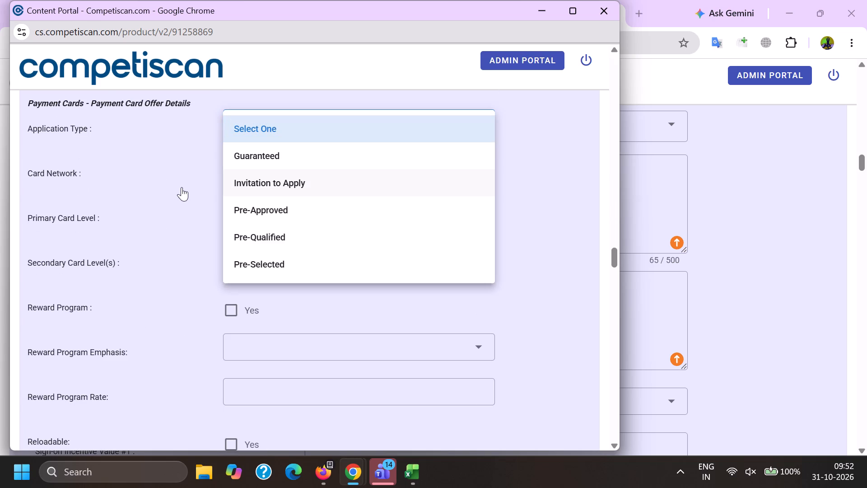
pyautogui.click(292, 167)
pyautogui.scroll(-1, 280, 121)
pyautogui.click(270, 227)
pyautogui.click(181, 220)
# Set Primary Card Level to Visa Signature and mark Reward Program as Yes.
pyautogui.click(270, 155)
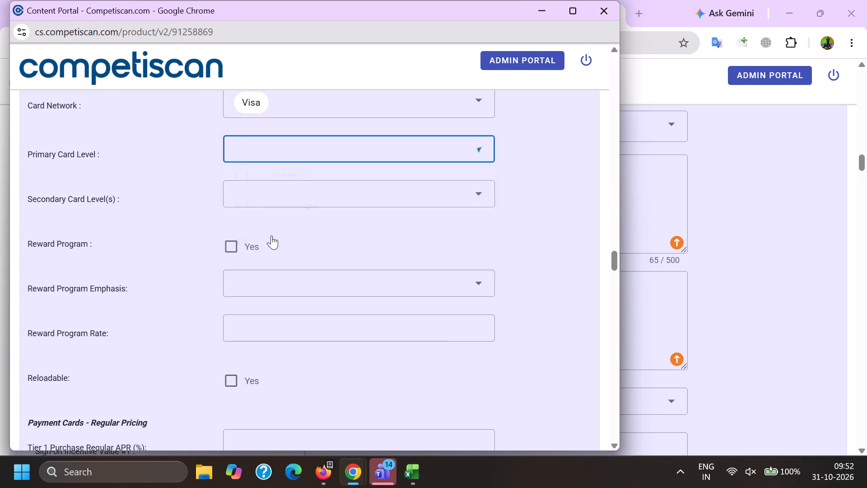
pyautogui.scroll(-6, 267, 239)
pyautogui.click(288, 292)
pyautogui.click(163, 278)
pyautogui.click(228, 253)
pyautogui.doubleClick(182, 286)
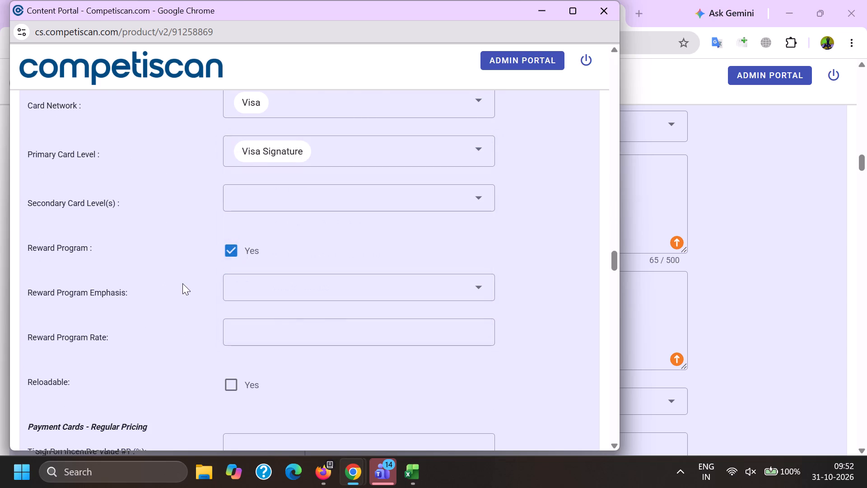
# Mark Credit Card Mentioned in the Non-Profit/Consumer Services/Retail credit section and submit the product form for 91258869.
pyautogui.press('End')
pyautogui.click(229, 234)
pyautogui.click(238, 427)
pyautogui.click(243, 440)
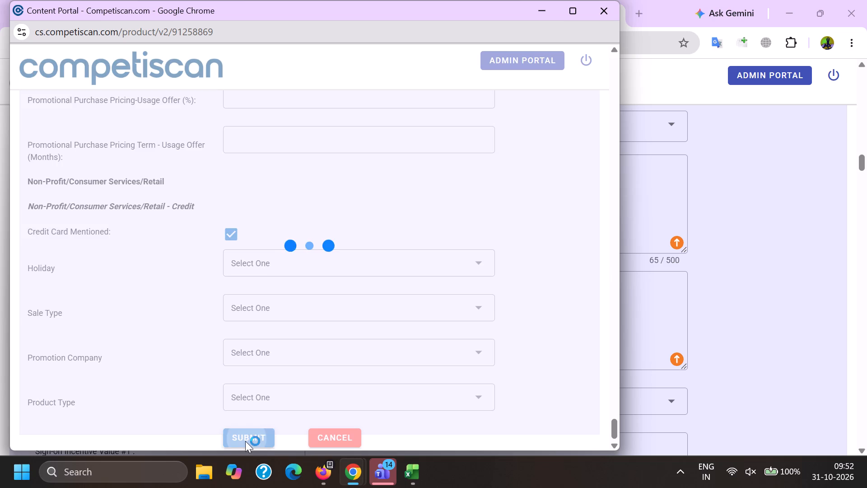
# In Firefox, reload the "Capital one" email results, look through the newest emails, and return to the Pottery Barn Kids list.
pyautogui.click(321, 472)
pyautogui.click(200, 415)
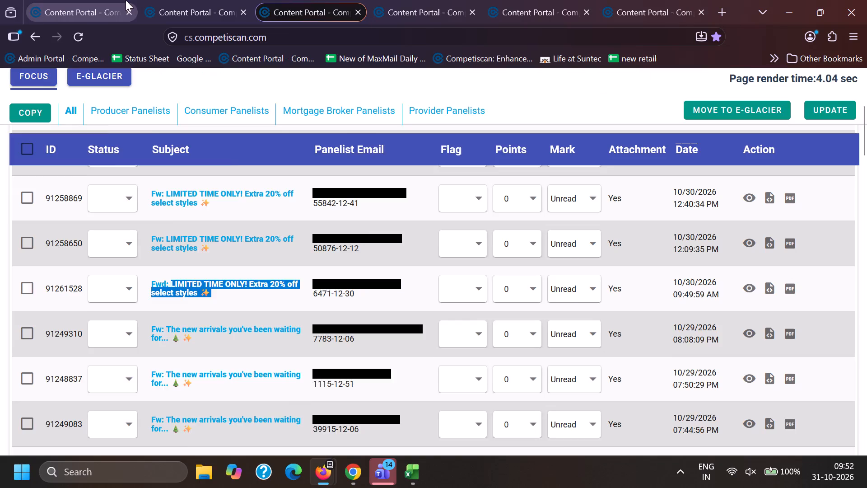
pyautogui.click(126, 0)
pyautogui.click(45, 77)
pyautogui.click(29, 76)
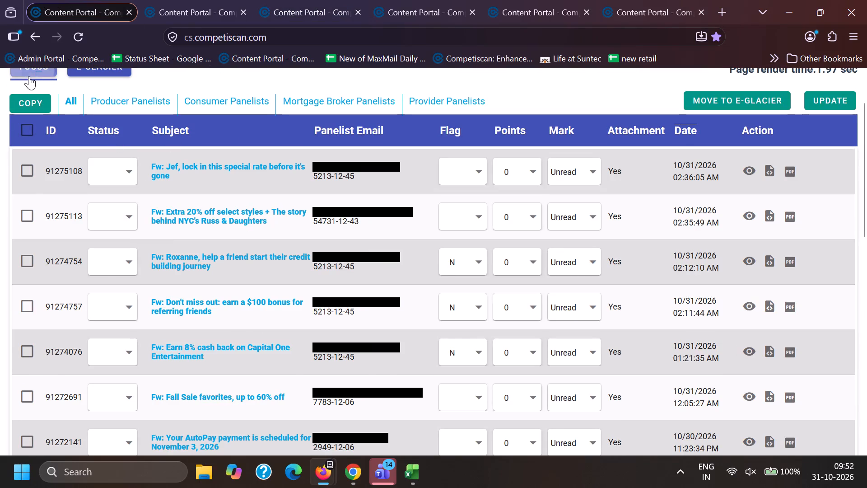
pyautogui.click(191, 11)
pyautogui.click(60, 0)
pyautogui.click(162, 0)
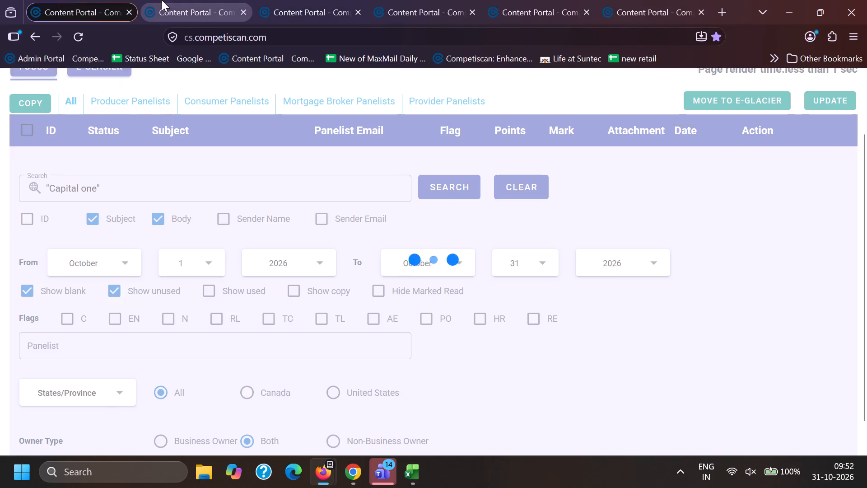
pyautogui.click(444, 274)
pyautogui.click(62, 0)
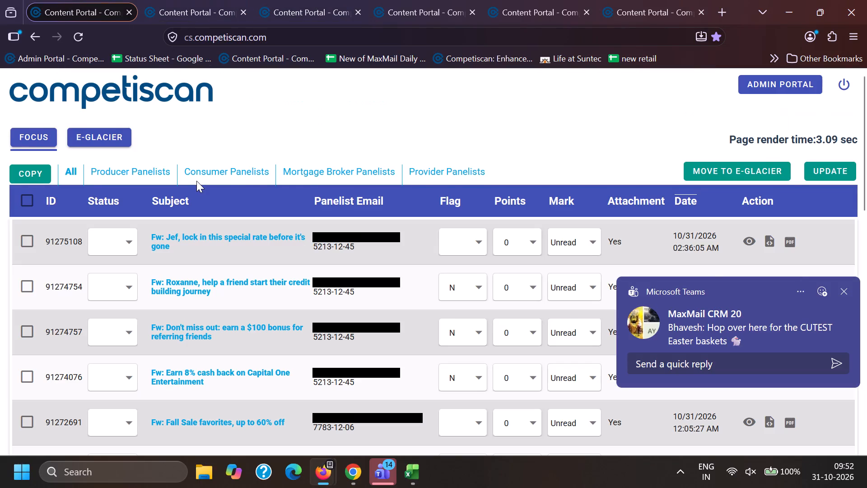
pyautogui.scroll(-4, 196, 181)
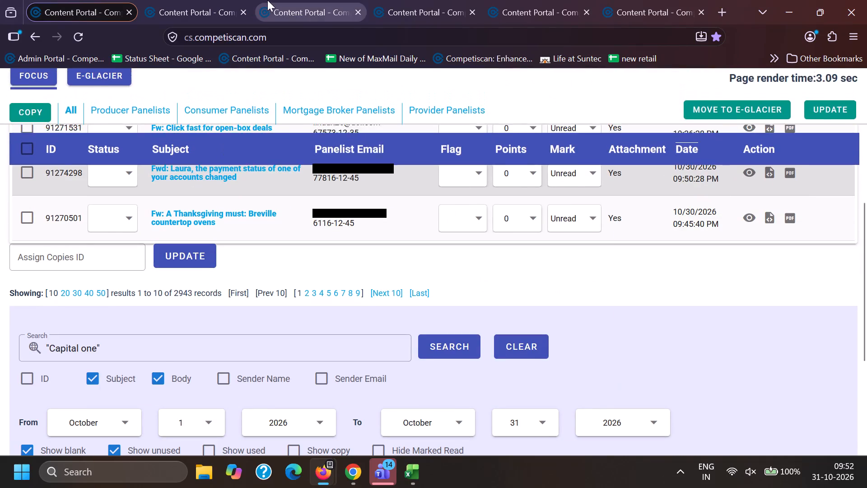
pyautogui.click(232, 0)
pyautogui.click(331, 0)
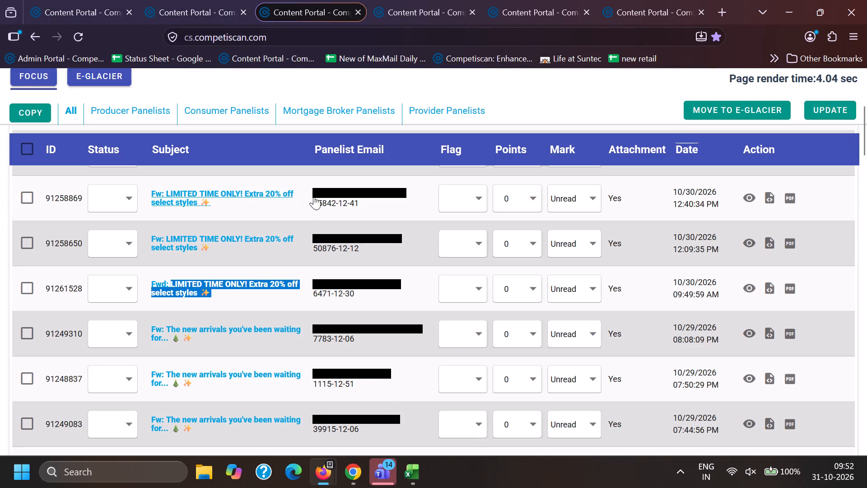
pyautogui.click(357, 484)
pyautogui.click(421, 465)
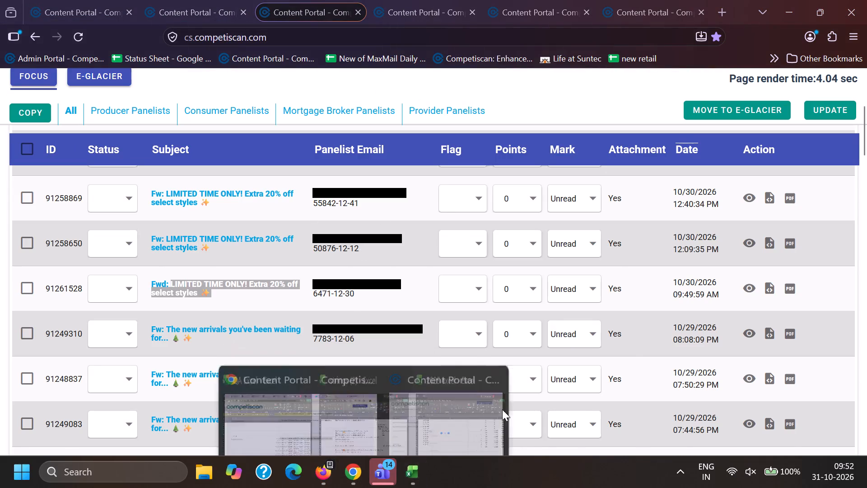
pyautogui.click(521, 395)
pyautogui.scroll(3, 49, 262)
pyautogui.click(98, 264)
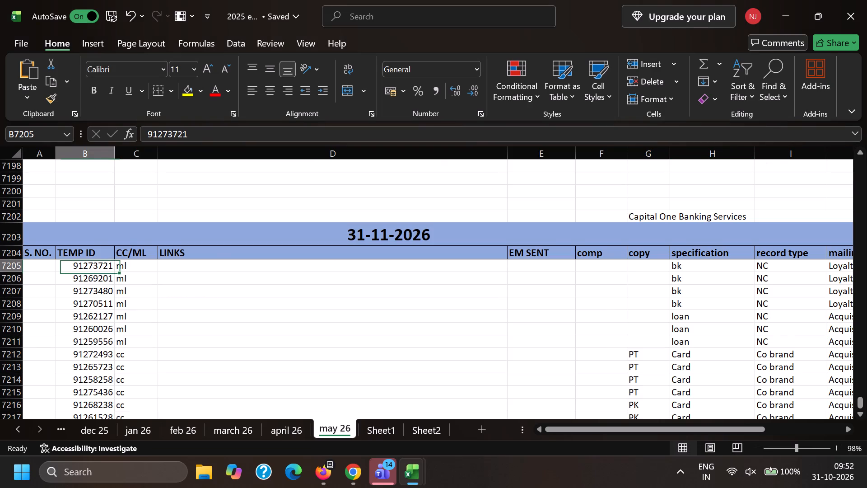
pyautogui.hotkey('ctrl', 'shift', 'Down')
pyautogui.click(214, 330)
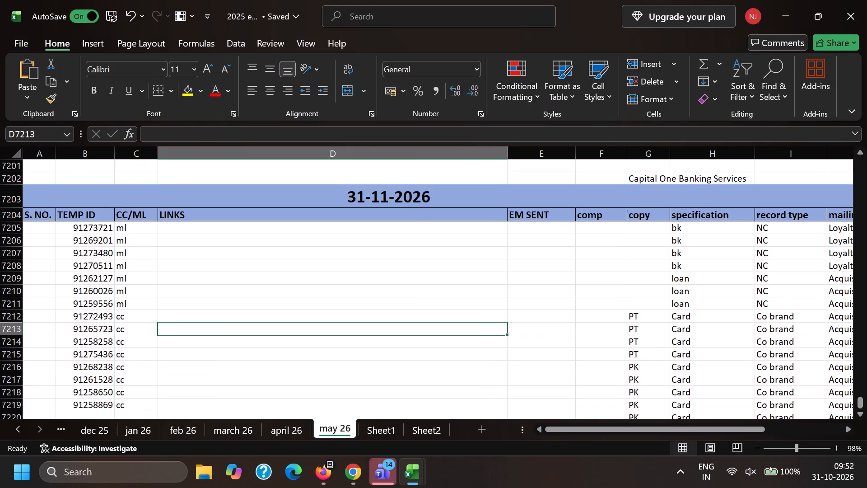
pyautogui.click(93, 226)
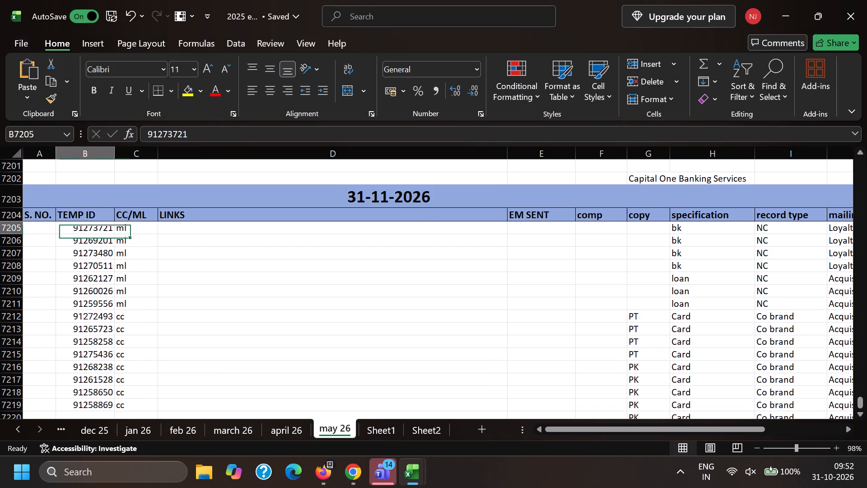
pyautogui.hotkey('shift', 'Down')
pyautogui.hotkey('shift', 'Down')
pyautogui.hotkey('shift', 'Down')
pyautogui.hotkey('shift', 'Down')
pyautogui.hotkey('shift', 'Down')
pyautogui.hotkey('shift', 'Down')
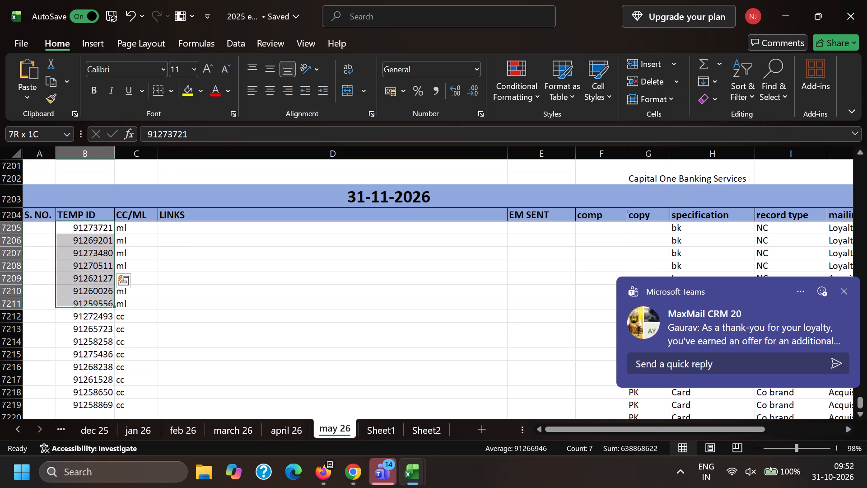
pyautogui.hotkey('shift', 'Down')
pyautogui.hotkey('shift', 'Down')
pyautogui.hotkey('shift', 'Down')
pyautogui.hotkey('shift', 'Up')
pyautogui.hotkey('shift', 'Up')
pyautogui.hotkey('shift', 'Up')
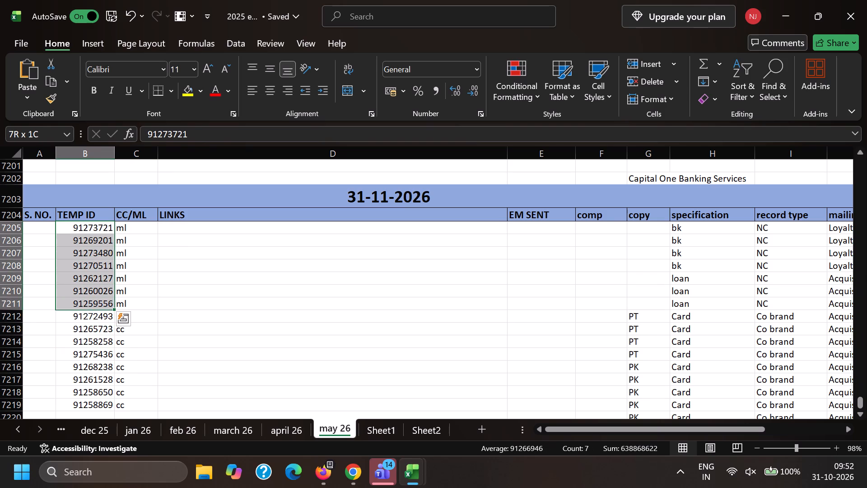
# Copy the "e.potterybarn.com" search string from the Other Retail Records sheet in Chrome.
pyautogui.click(355, 469)
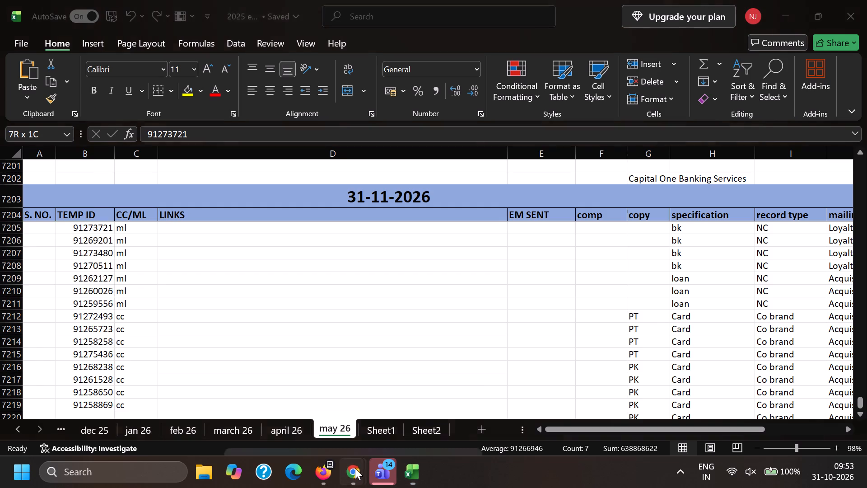
pyautogui.click(261, 410)
pyautogui.click(534, 0)
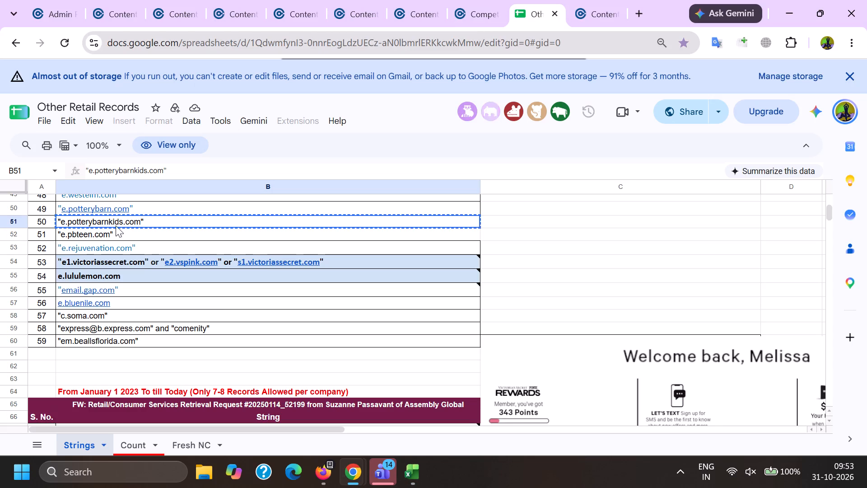
pyautogui.click(103, 209)
pyautogui.hotkey('ctrl', 'c')
# In Firefox, replace the Pottery Barn Kids search string with the copied "e.potterybarn.com" in quotes and run the October 2026 email search.
pyautogui.hotkey('alt', 'Tab')
pyautogui.scroll(-3, 241, 266)
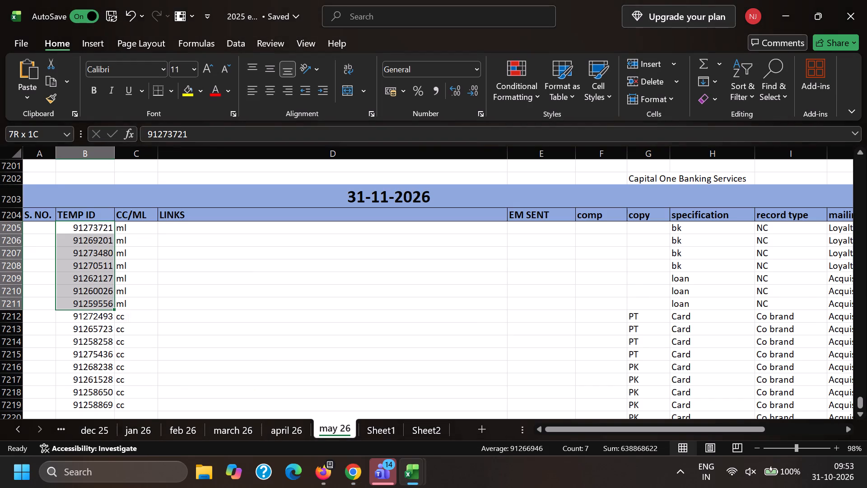
pyautogui.scroll(-1, 241, 266)
pyautogui.hotkey('alt', 'Tab')
pyautogui.hotkey('alt', 'Tab')
pyautogui.scroll(-12, 214, 300)
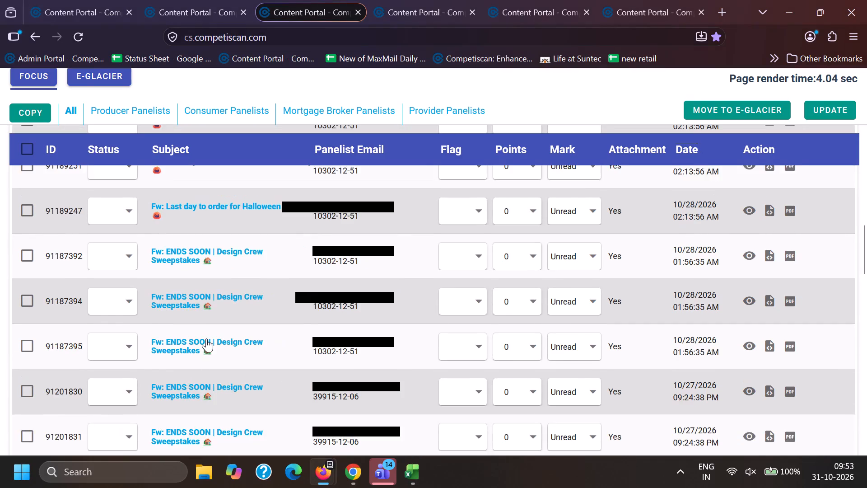
pyautogui.scroll(-13, 206, 338)
pyautogui.scroll(-2, 233, 383)
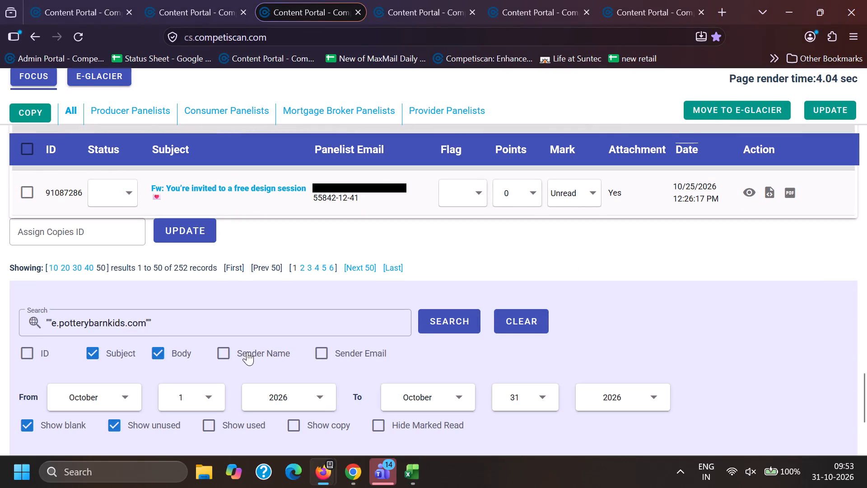
pyautogui.moveTo(265, 319); pyautogui.dragTo(0, 268)
pyautogui.press('BackSpace')
pyautogui.hotkey('shift', '"')
pyautogui.hotkey('ctrl', 'v')
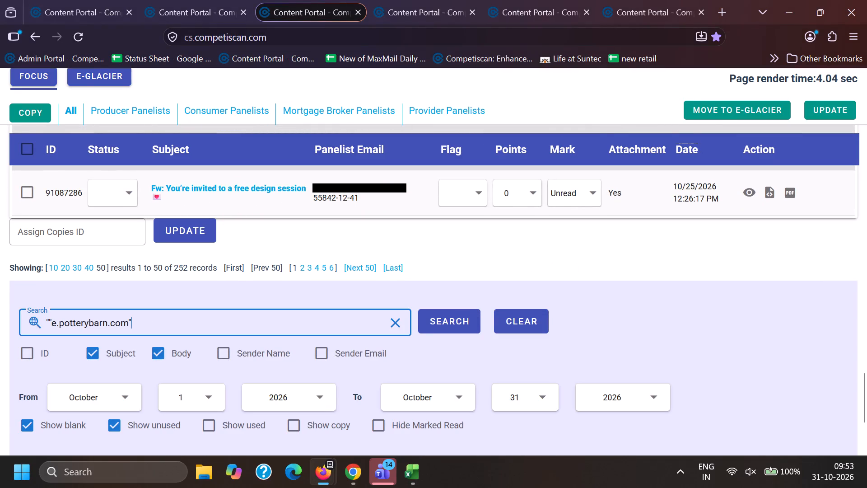
pyautogui.hotkey('shift', '"')
pyautogui.press('Return')
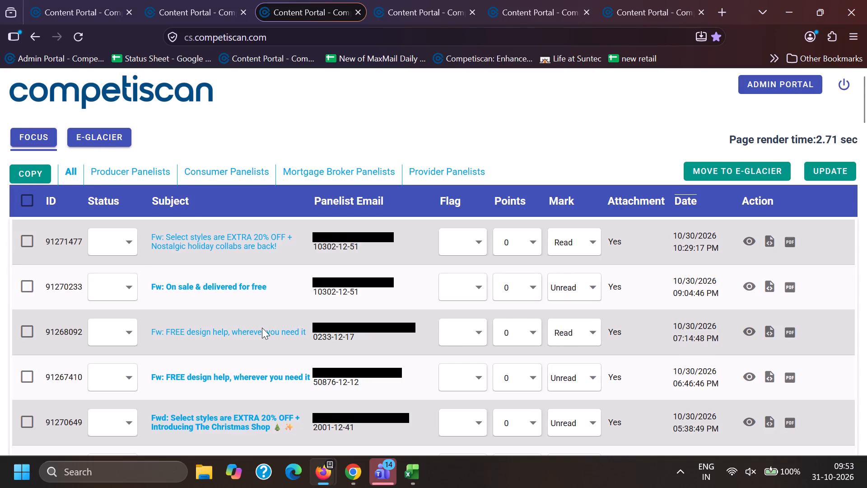
# Copy the subject "Select styles are EXTRA 20% OFF + Introducing The Christmas Shop" from email 91270649, without the Fwd prefix.
pyautogui.scroll(-1, 262, 328)
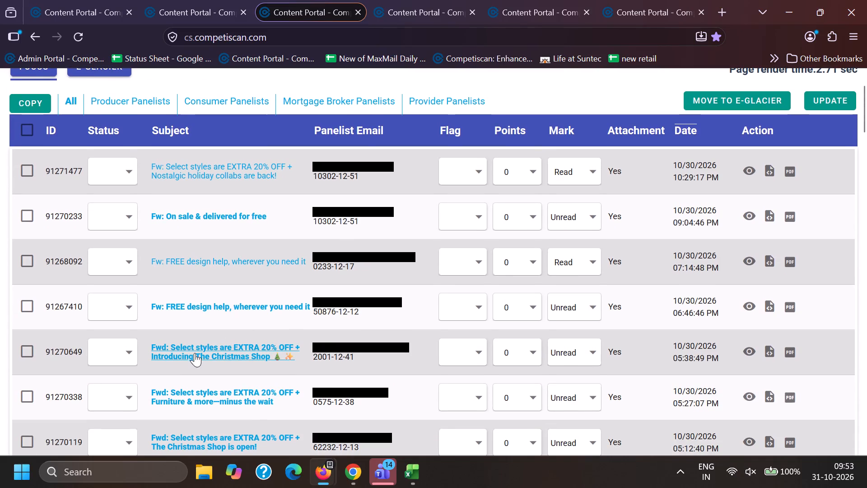
pyautogui.moveTo(170, 342); pyautogui.dragTo(299, 367)
pyautogui.hotkey('ctrl', 'c')
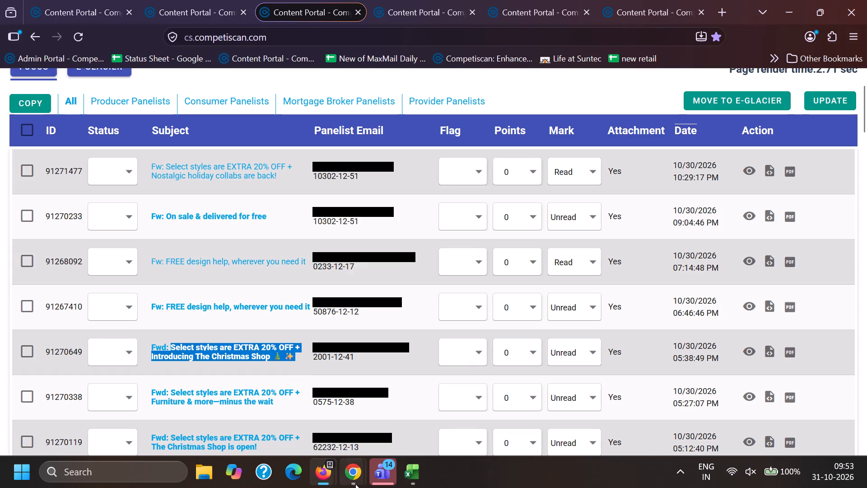
# In Chrome's Content Portal, search blank, unused and used emails by subject for the copied Christmas Shop line in quotes, without date limits.
pyautogui.click(355, 484)
pyautogui.click(289, 423)
pyautogui.click(218, 0)
pyautogui.click(190, 0)
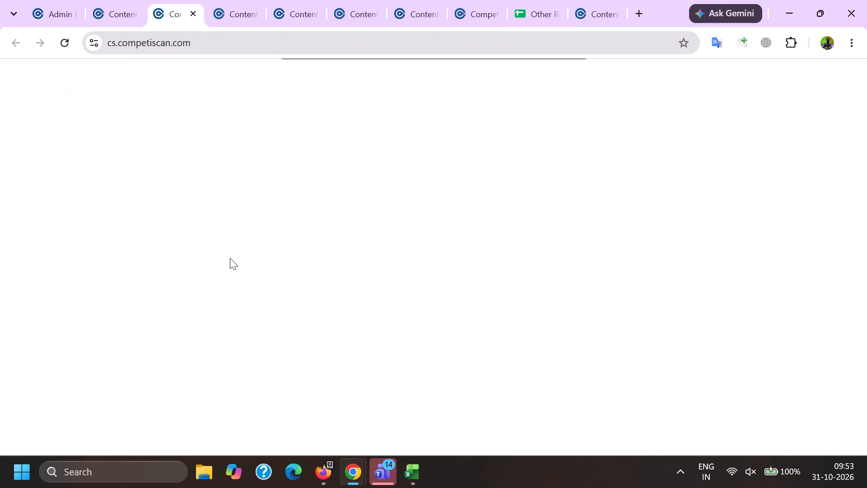
pyautogui.scroll(-5, 191, 295)
pyautogui.click(192, 324)
pyautogui.scroll(-7, 192, 324)
pyautogui.scroll(1, 233, 327)
pyautogui.moveTo(292, 225); pyautogui.dragTo(0, 238)
pyautogui.press('BackSpace')
pyautogui.hotkey('shift', '"')
pyautogui.hotkey('ctrl', 'v')
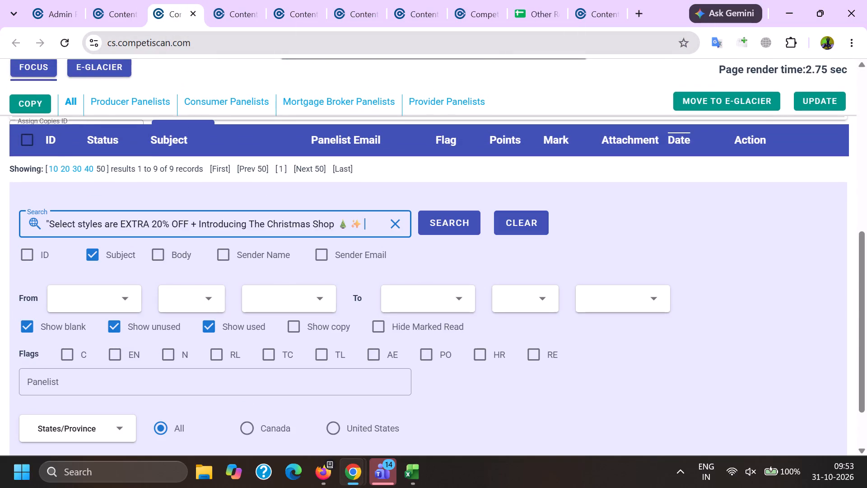
pyautogui.hotkey('shift', '"')
pyautogui.press('Return')
pyautogui.press('Return')
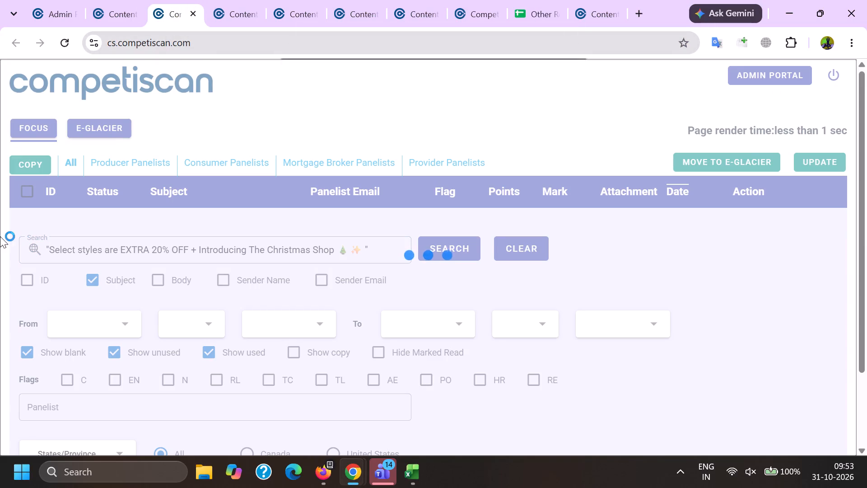
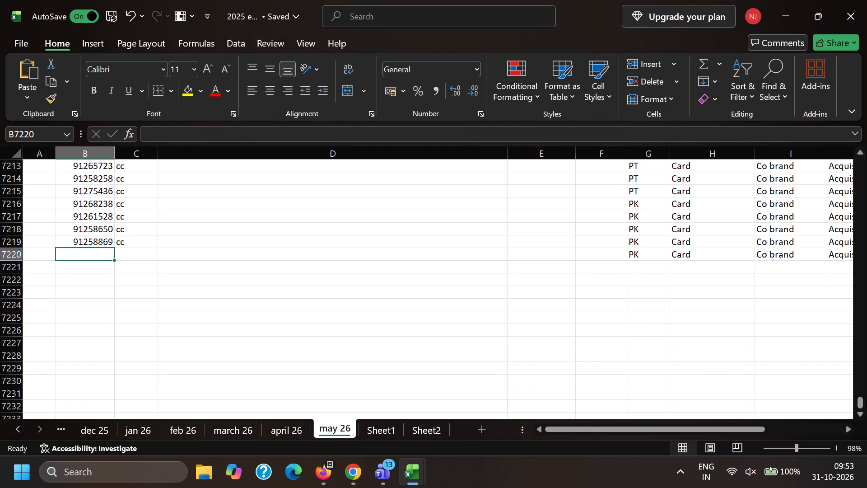
pyautogui.hotkey('ctrl', 'v')
pyautogui.click(132, 254)
pyautogui.press('c')
pyautogui.press('c')
pyautogui.press('Right')
pyautogui.press('Right')
pyautogui.press('Right')
pyautogui.press('Right')
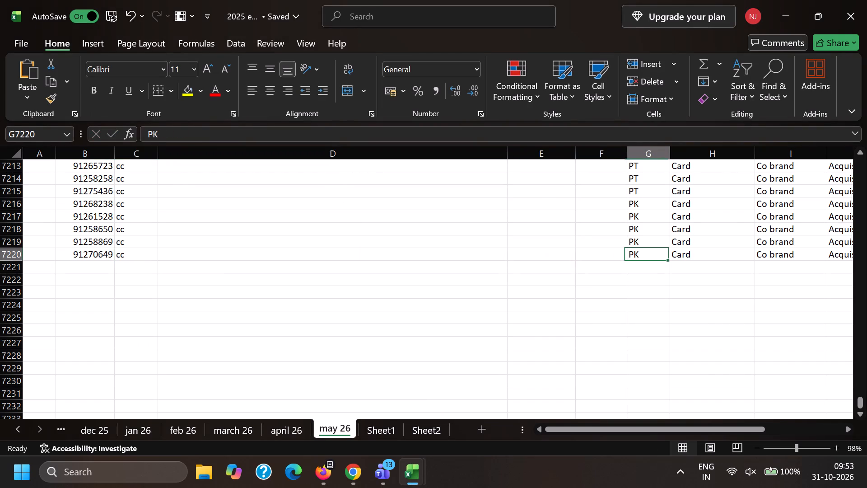
pyautogui.press('Left')
pyautogui.press('Left')
pyautogui.press('Left')
pyautogui.press('Left')
pyautogui.press('Left')
pyautogui.hotkey('alt', 'Tab')
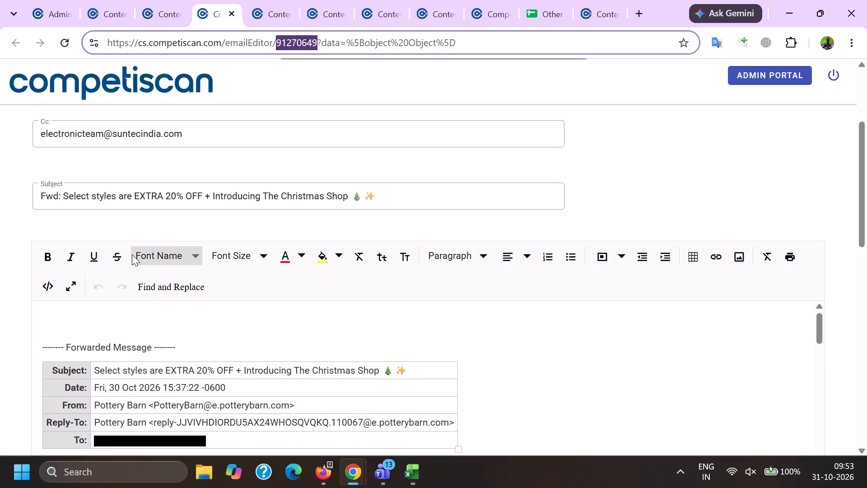
# Copy the ID 91264177 from its email page in Chrome and put it in cell B7220 of the may 26 sheet.
pyautogui.click(286, 0)
pyautogui.click(322, 0)
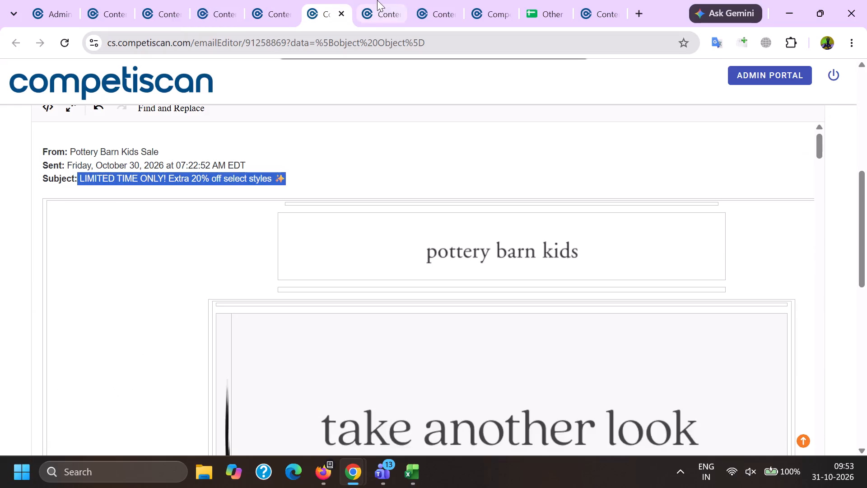
pyautogui.click(377, 0)
pyautogui.scroll(13, 0, 283)
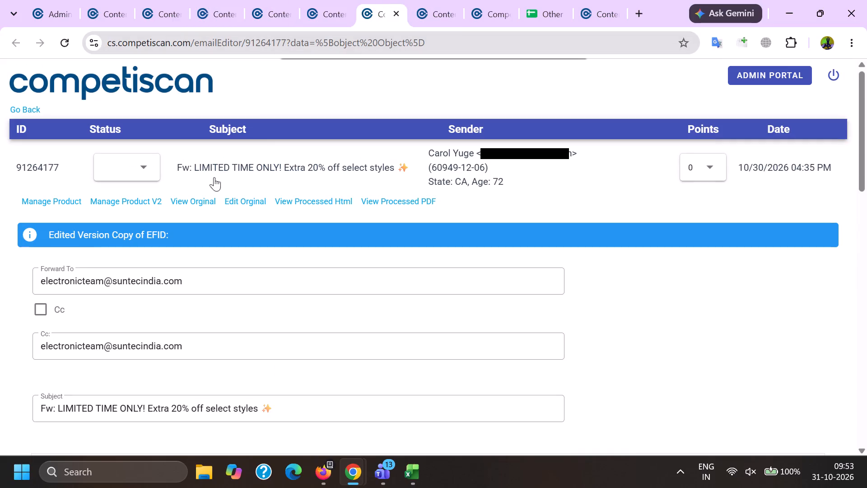
pyautogui.doubleClick(266, 45)
pyautogui.hotkey('ctrl', 'c')
pyautogui.hotkey('alt', 'Tab')
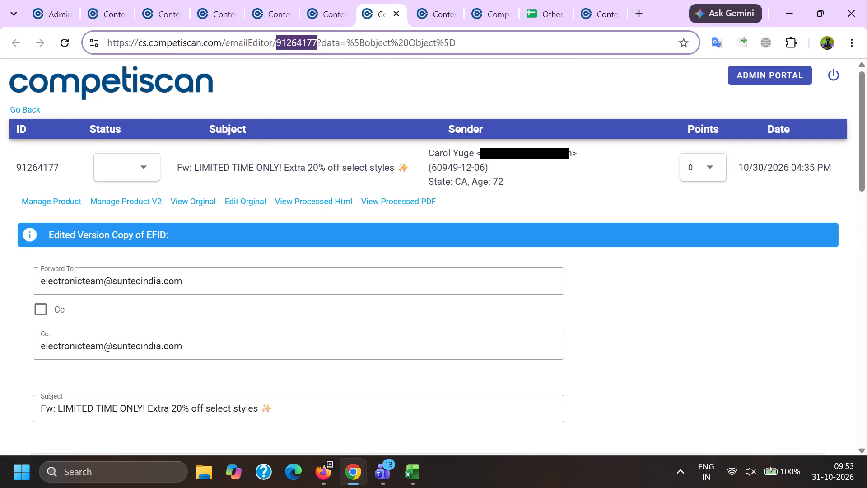
pyautogui.hotkey('ctrl', 'v')
pyautogui.click(99, 267)
pyautogui.hotkey('alt', 'Tab')
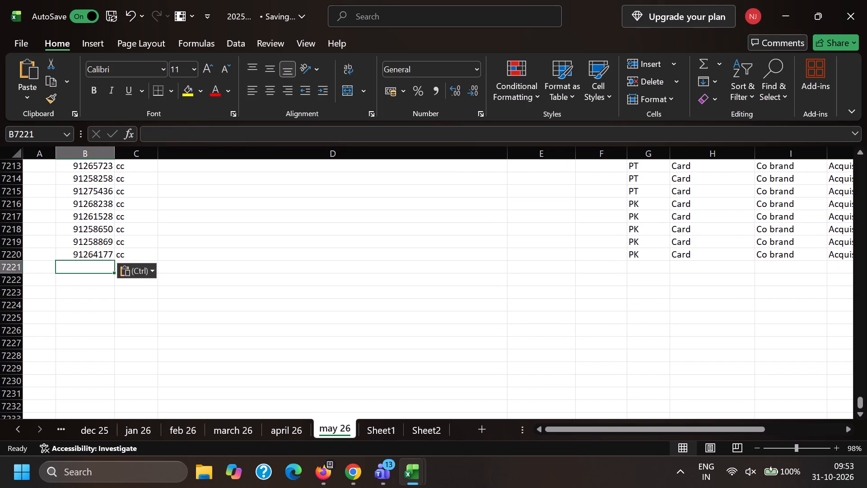
# Close the Chrome tabs of emails 91258650, 91264177 and 91268238.
pyautogui.click(334, 0)
pyautogui.click(268, 2)
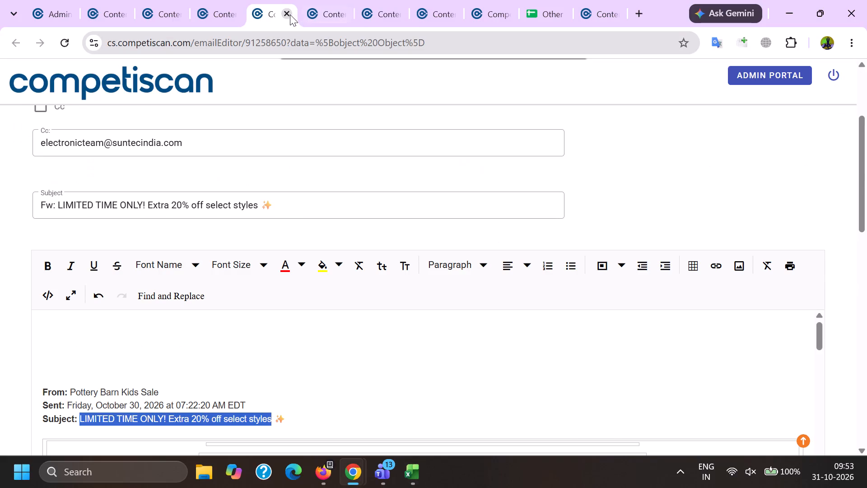
pyautogui.click(289, 14)
pyautogui.click(336, 0)
pyautogui.click(341, 13)
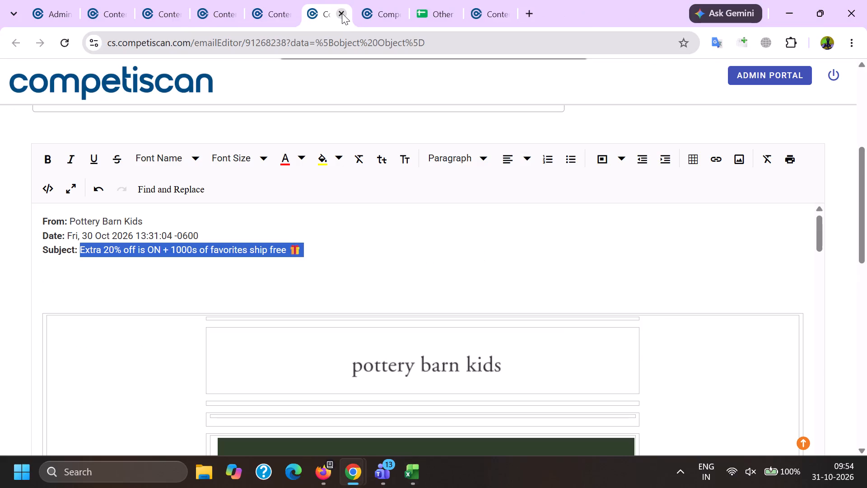
pyautogui.click(342, 13)
pyautogui.click(283, 0)
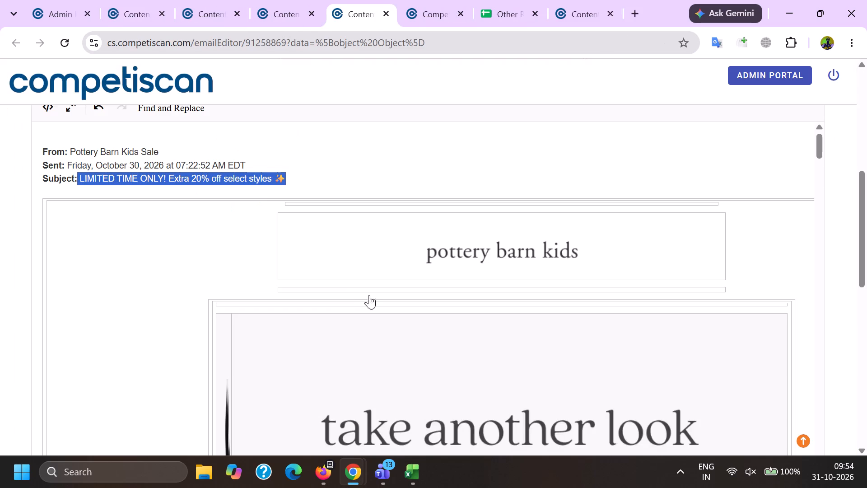
# Open Notepad and copy the saved team forwarding address.
pyautogui.click(416, 470)
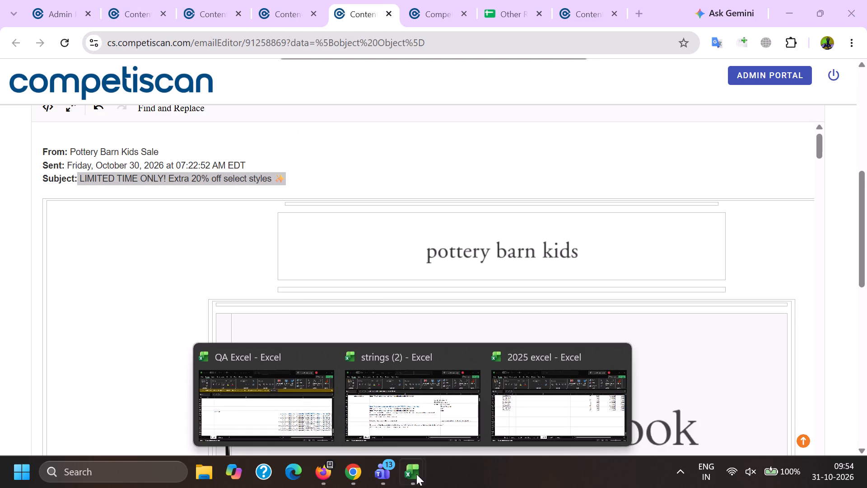
pyautogui.click(120, 473)
pyautogui.write('notepad')
pyautogui.press('Return')
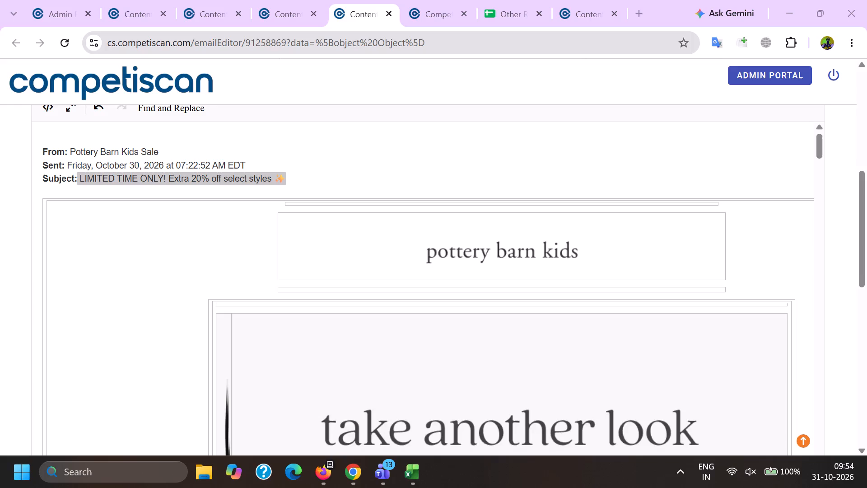
pyautogui.hotkey('ctrl', 'c')
pyautogui.hotkey('alt', 'Tab')
# In email 91258869, replace the Forward To and Cc addresses with the copied team address and enable Cc.
pyautogui.scroll(4, 158, 303)
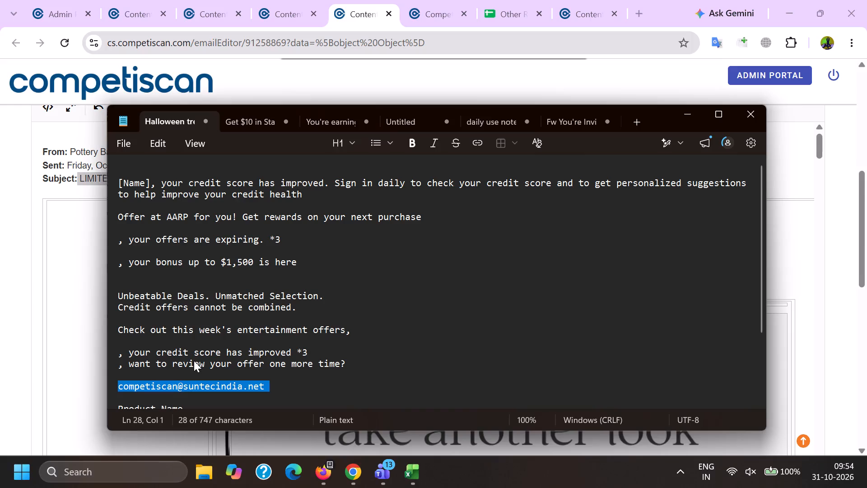
pyautogui.scroll(7, 194, 361)
pyautogui.moveTo(194, 285); pyautogui.dragTo(5, 290)
pyautogui.hotkey('ctrl', 'v')
pyautogui.click(51, 306)
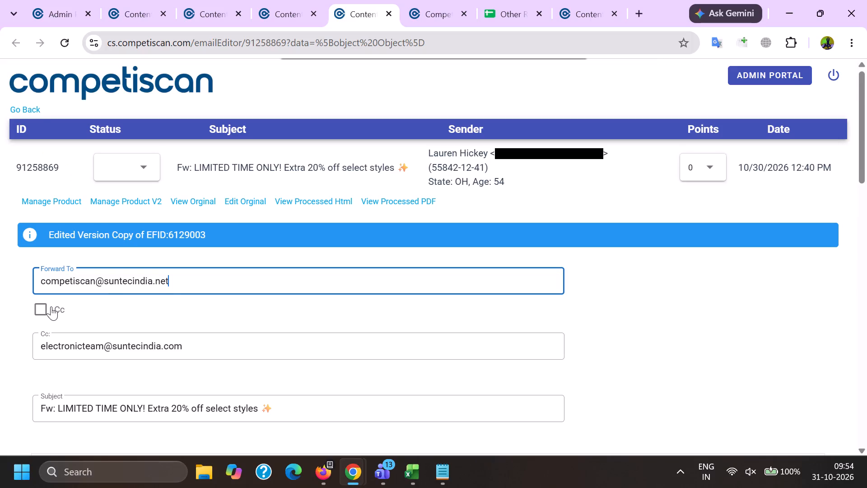
pyautogui.moveTo(213, 346); pyautogui.dragTo(5, 356)
pyautogui.hotkey('ctrl', 'v')
# Append "++HP" to the subject of email 91258869 and send the email.
pyautogui.moveTo(321, 412); pyautogui.dragTo(325, 411)
pyautogui.press('space')
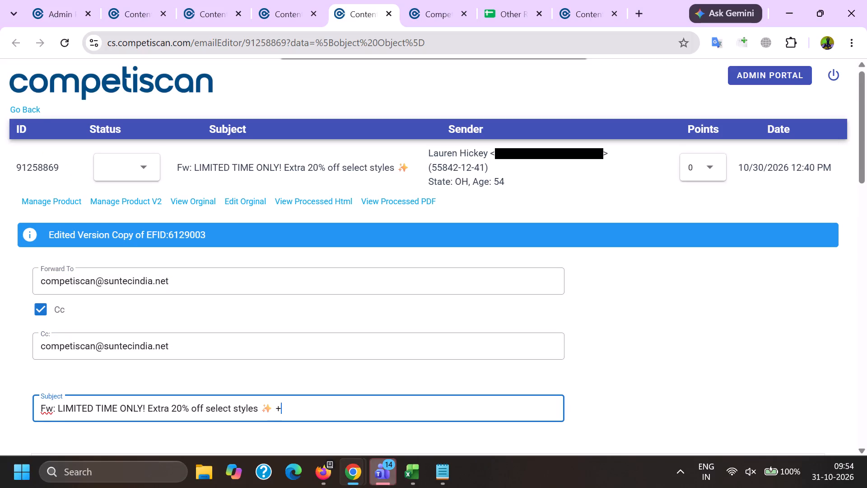
pyautogui.scroll(-4, 304, 394)
pyautogui.scroll(-6, 0, 83)
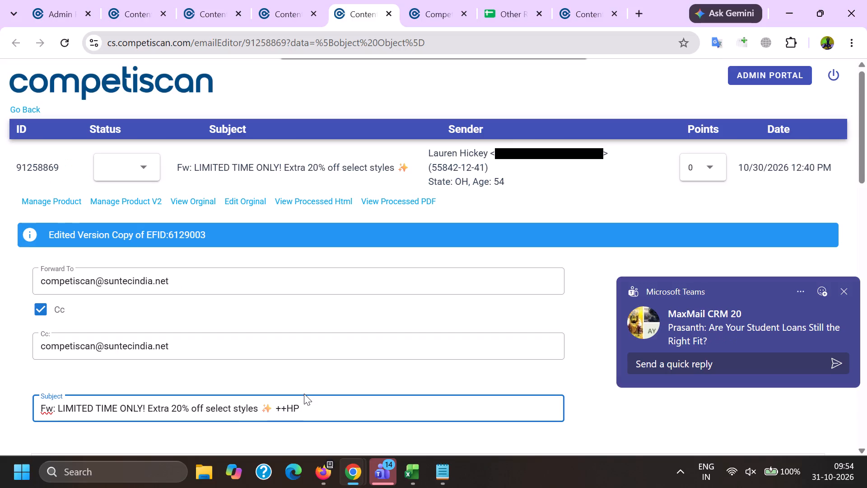
pyautogui.scroll(-13, 304, 394)
pyautogui.click(473, 245)
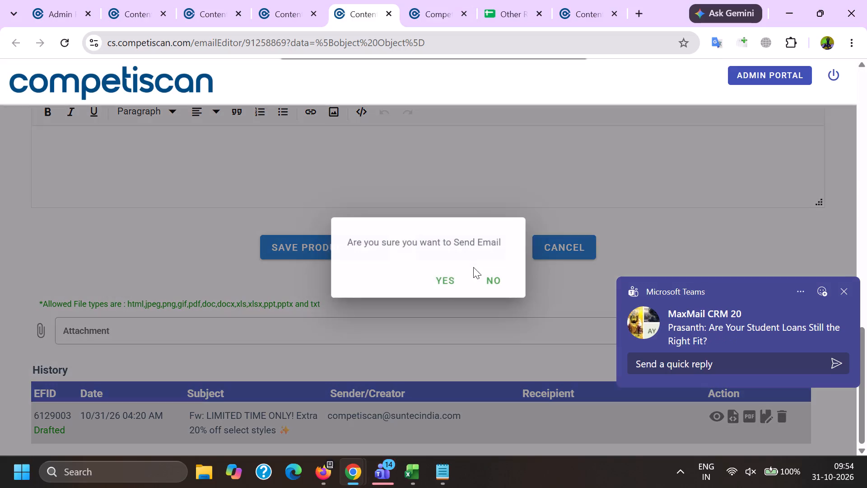
pyautogui.click(458, 284)
# In email 91270649, add From:, Date: and Subject: label lines above the forwarded message.
pyautogui.click(280, 0)
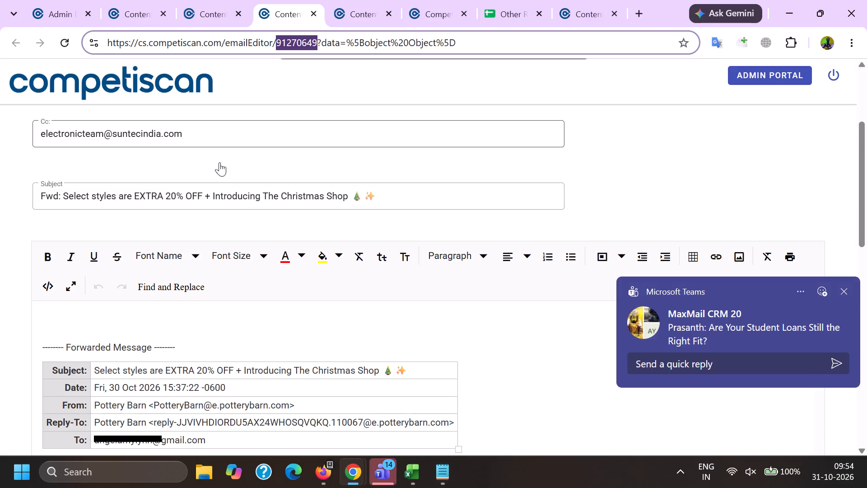
pyautogui.click(131, 312)
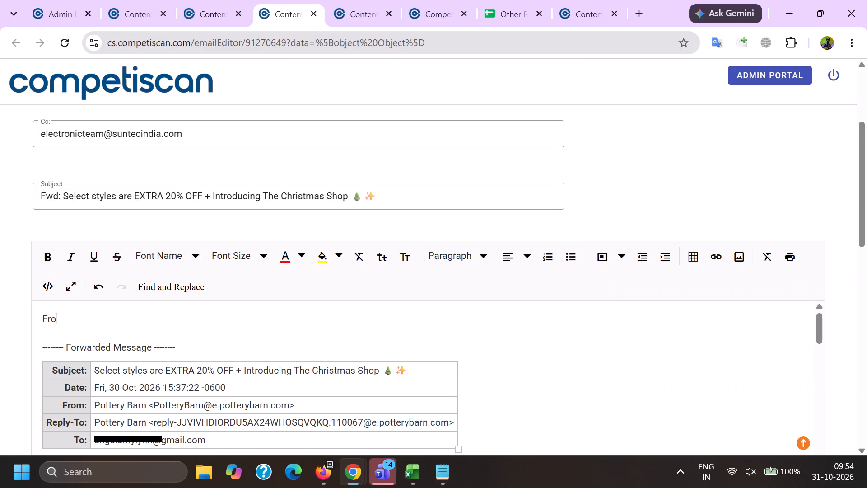
pyautogui.hotkey('shift', ':')
pyautogui.press('space')
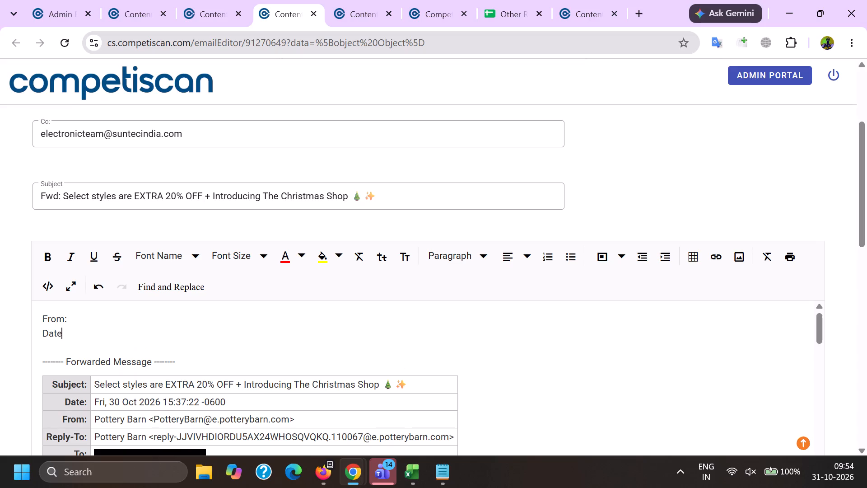
pyautogui.write(':')
pyautogui.press('space')
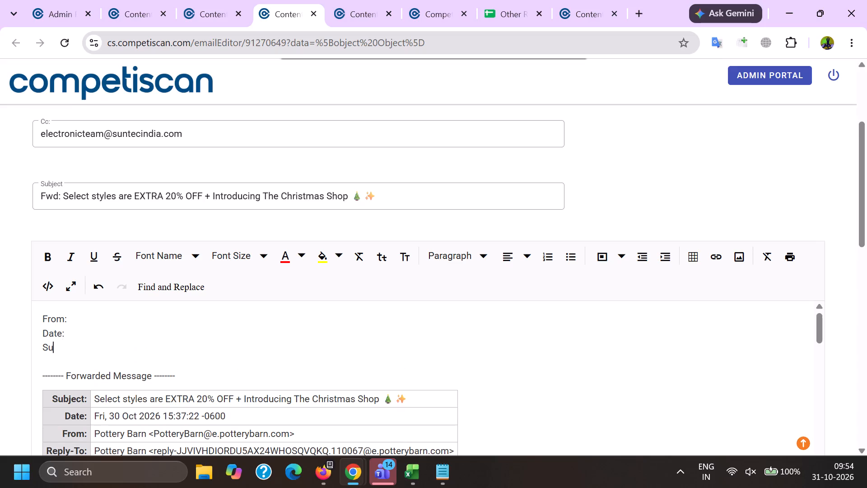
pyautogui.write(':')
pyautogui.press('space')
# Fill the Subject line with "Select styles are EXTRA 20% OFF + Introducing The Christmas Shop", copied from the forwarded message table.
pyautogui.tripleClick(121, 401)
pyautogui.hotkey('ctrl', 'c')
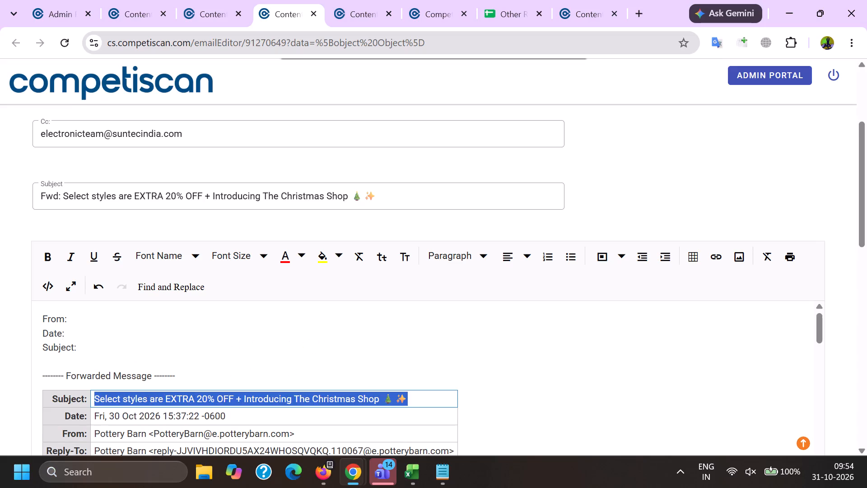
pyautogui.click(96, 355)
pyautogui.click(84, 350)
pyautogui.hotkey('ctrl', 'v')
# Fill the Date line with "Fri, 30 Oct 2026 15:37:22 -0600" and the From line with "Pottery Barn", copied from the forwarded message table.
pyautogui.click(69, 324)
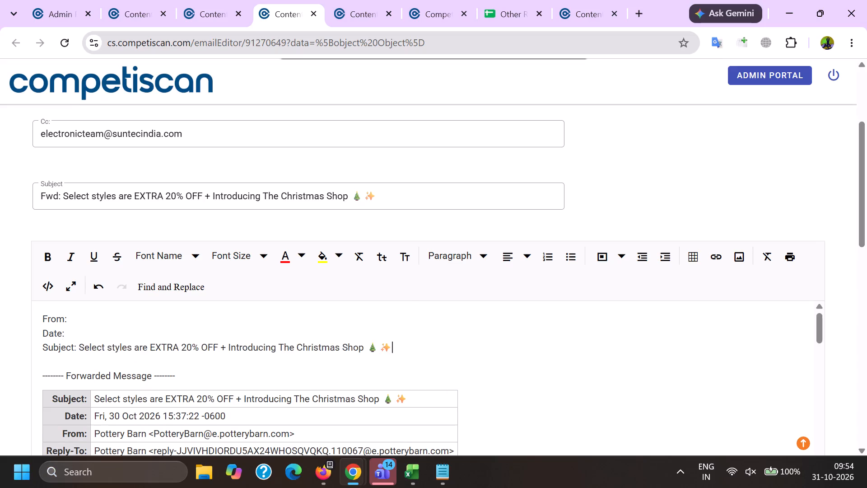
pyautogui.click(77, 332)
pyautogui.tripleClick(108, 412)
pyautogui.hotkey('ctrl', 'c')
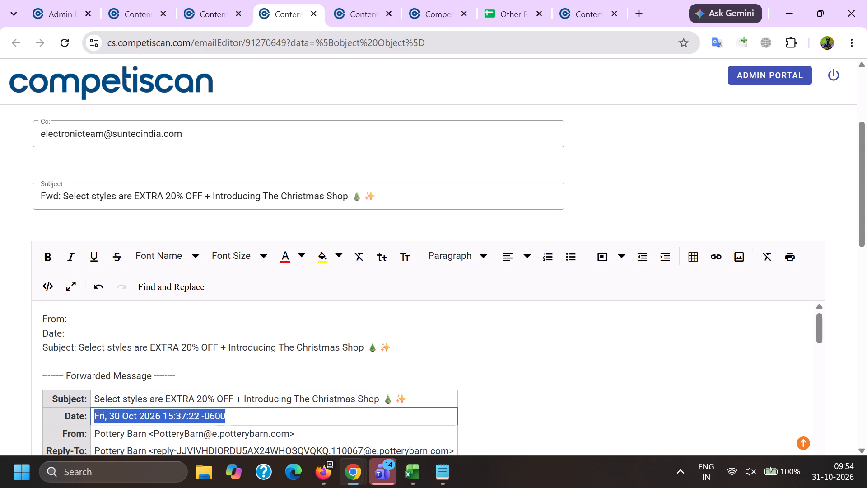
pyautogui.click(72, 328)
pyautogui.hotkey('ctrl', 'v')
pyautogui.click(83, 318)
pyautogui.doubleClick(112, 430)
pyautogui.keyDown('shift'); pyautogui.click(129, 431); pyautogui.keyUp('shift')
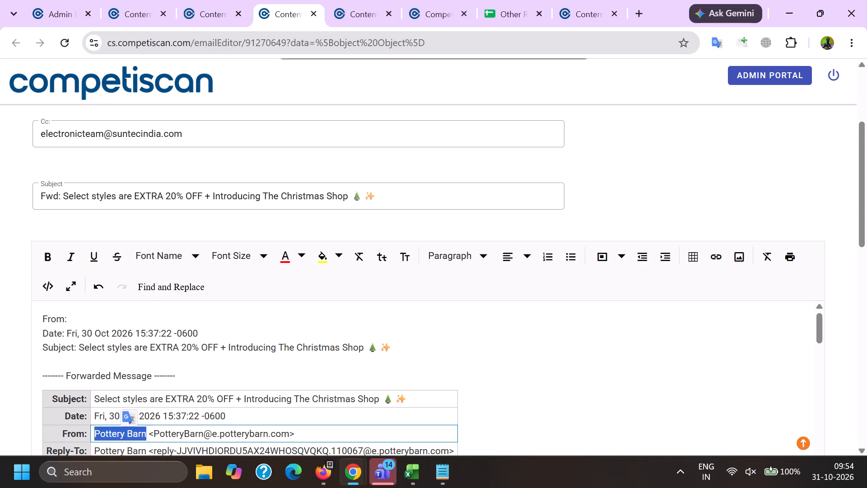
pyautogui.hotkey('ctrl', 'c')
pyautogui.click(75, 316)
pyautogui.hotkey('ctrl', 'v')
# Delete the original forwarded message heading and header table below the new header lines.
pyautogui.click(108, 408)
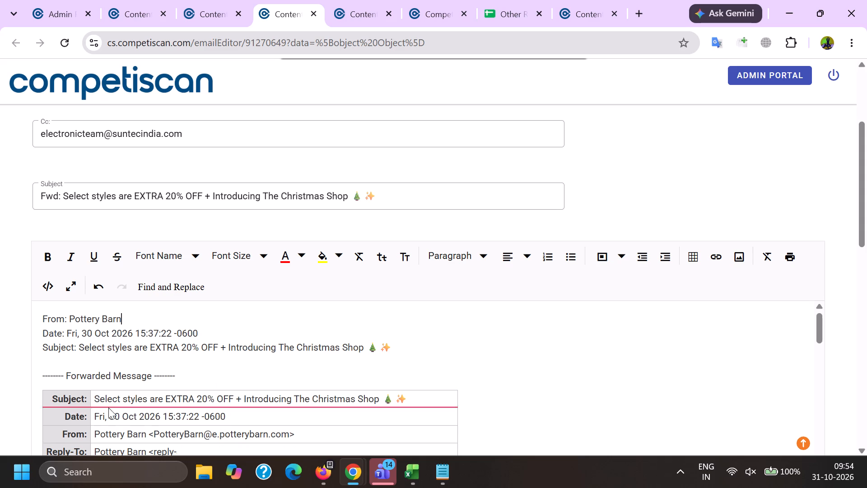
pyautogui.click(124, 399)
pyautogui.click(206, 372)
pyautogui.moveTo(206, 372); pyautogui.dragTo(22, 371)
pyautogui.press('BackSpace')
pyautogui.press('BackSpace')
# Remove the links from the Free Design Services image and the App Store download image.
pyautogui.scroll(-20, 230, 235)
pyautogui.scroll(-5, 230, 235)
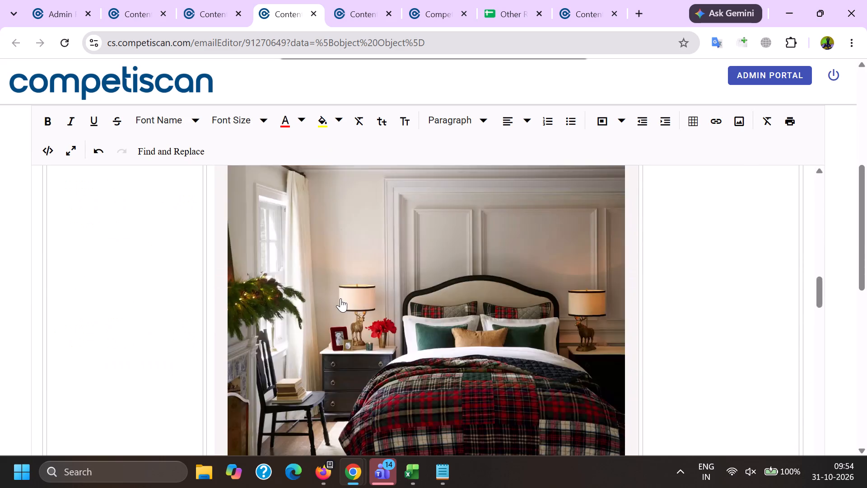
pyautogui.scroll(-20, 340, 298)
pyautogui.scroll(-17, 340, 298)
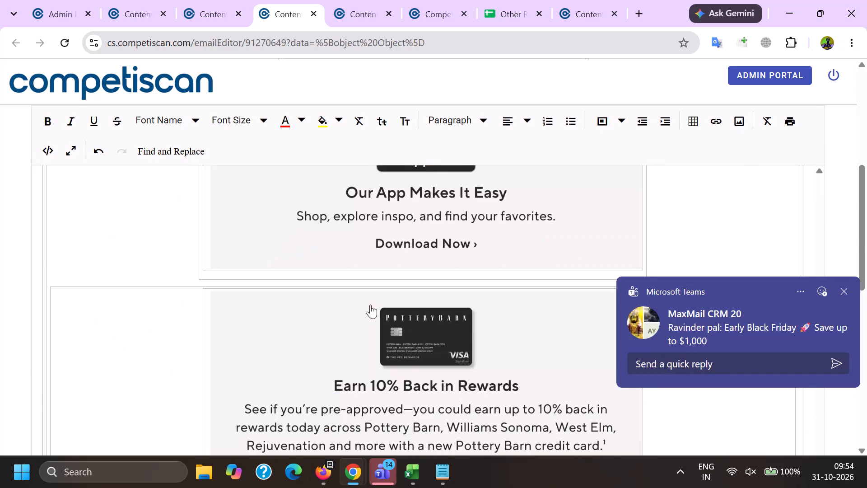
pyautogui.scroll(5, 369, 319)
pyautogui.click(377, 319)
pyautogui.click(396, 212)
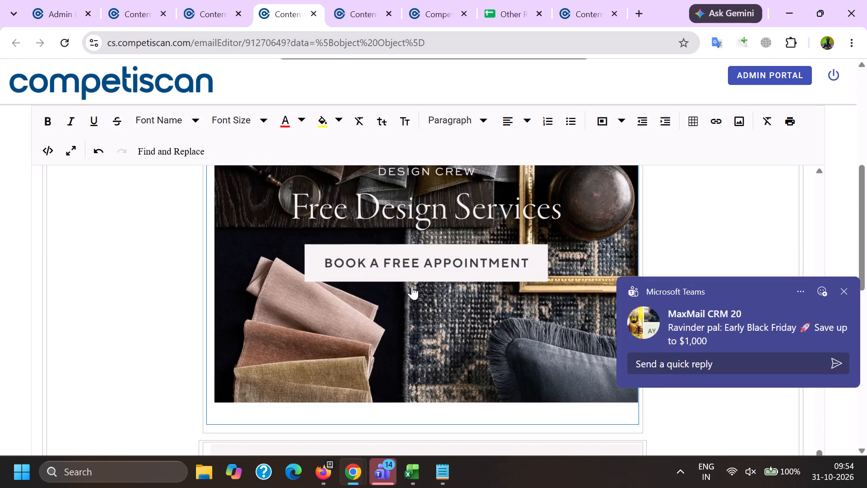
pyautogui.scroll(-8, 414, 347)
pyautogui.scroll(4, 383, 335)
pyautogui.click(376, 288)
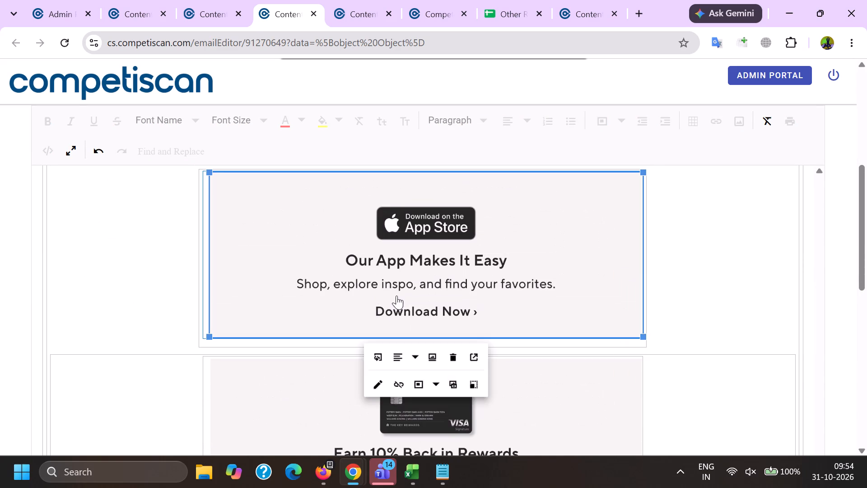
pyautogui.click(390, 386)
pyautogui.scroll(-3, 384, 319)
pyautogui.scroll(-4, 309, 336)
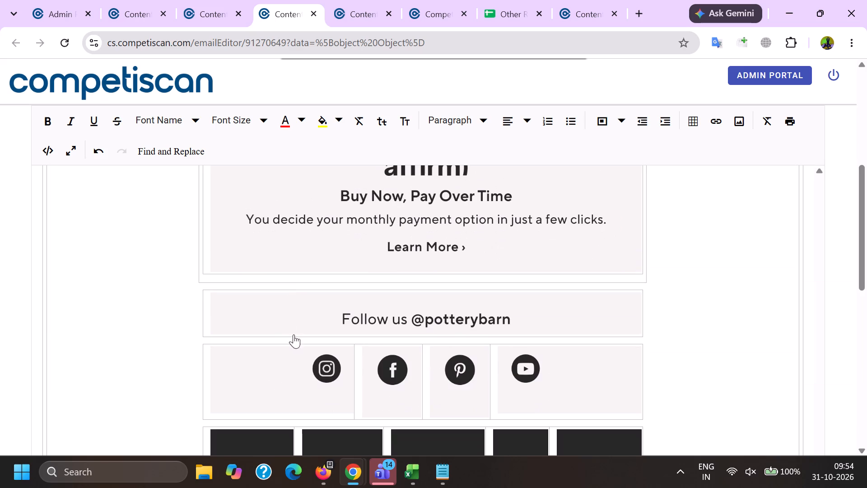
pyautogui.click(304, 381)
pyautogui.click(256, 329)
pyautogui.click(401, 368)
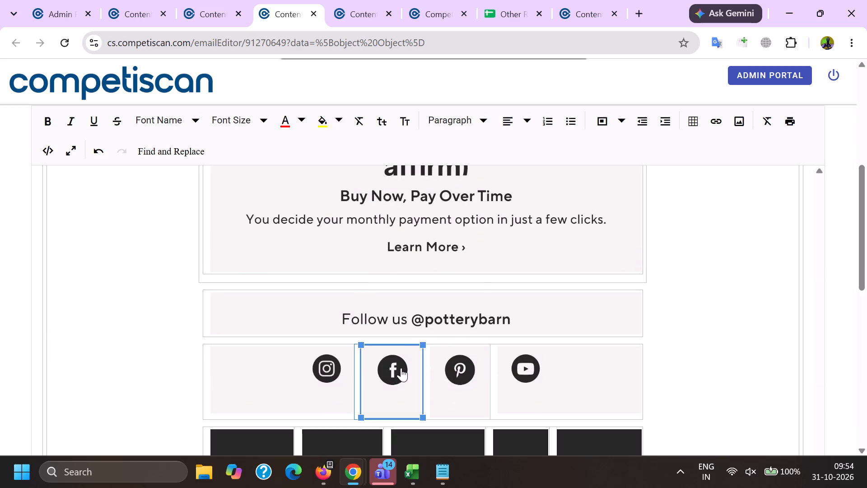
pyautogui.click(393, 317)
pyautogui.click(443, 379)
pyautogui.click(466, 334)
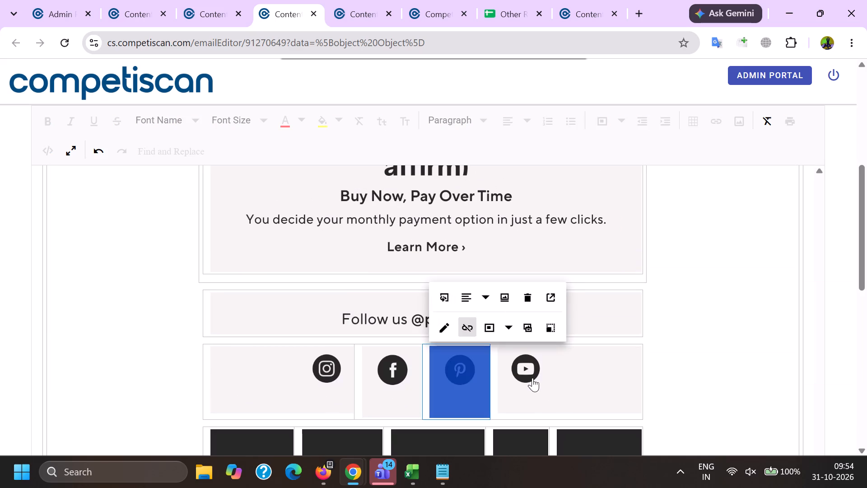
pyautogui.click(537, 387)
pyautogui.click(543, 326)
pyautogui.click(455, 309)
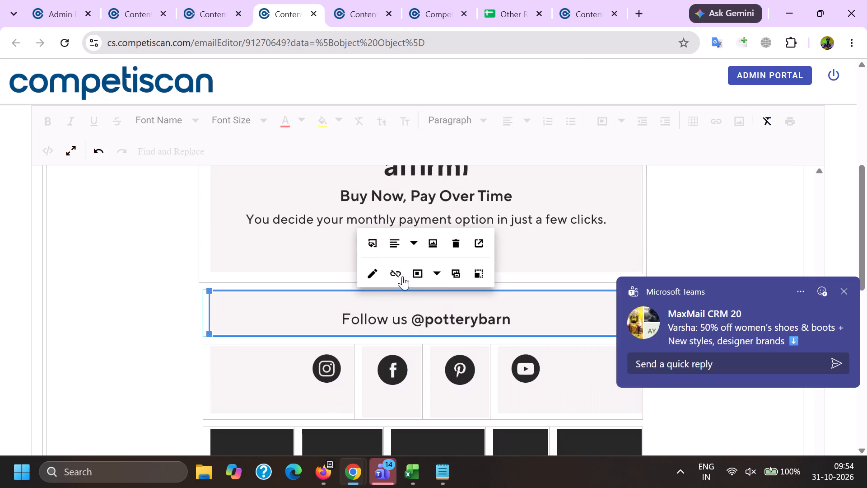
pyautogui.click(395, 274)
# Delete the sender's address in the footer's delivery line and the recipient's address after "This message was sent to:".
pyautogui.scroll(-4, 394, 272)
pyautogui.scroll(-3, 364, 306)
pyautogui.scroll(-1, 341, 360)
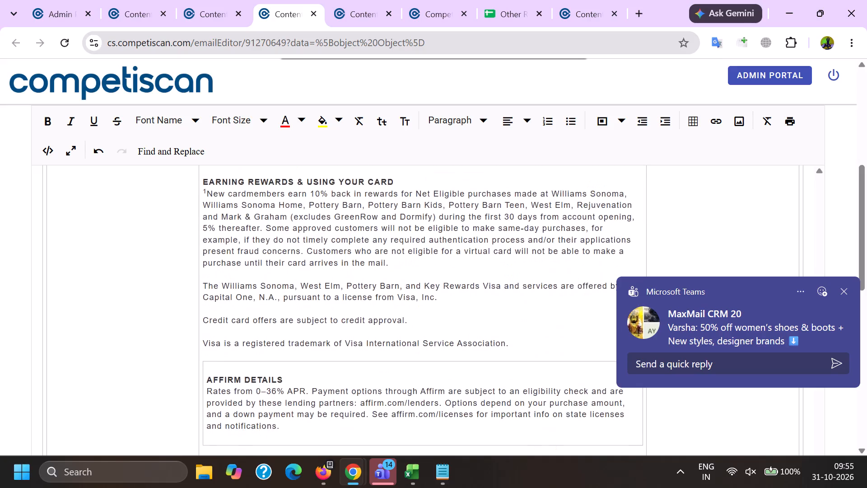
pyautogui.scroll(-2, 309, 414)
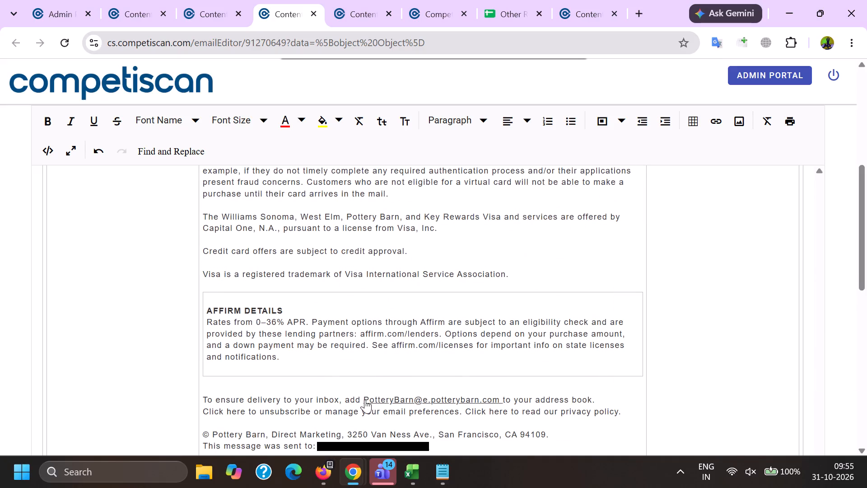
pyautogui.moveTo(365, 399); pyautogui.dragTo(503, 399)
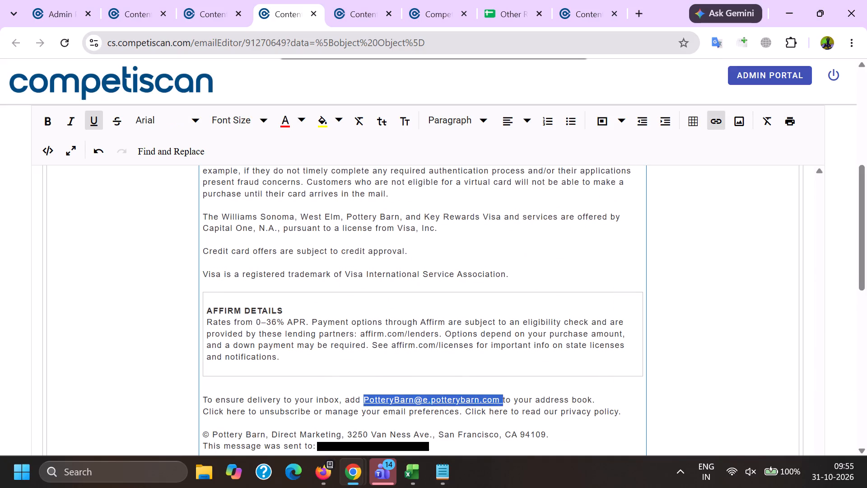
pyautogui.press('BackSpace')
pyautogui.scroll(-2, 414, 321)
pyautogui.moveTo(319, 308); pyautogui.dragTo(455, 308)
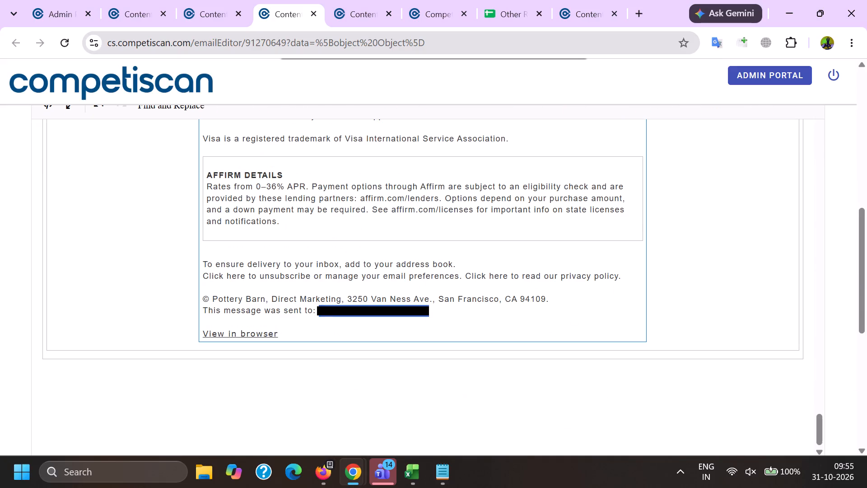
pyautogui.press('BackSpace')
# Remove the link from the "View in browser" text at the end of the footer.
pyautogui.click(256, 332)
pyautogui.click(328, 361)
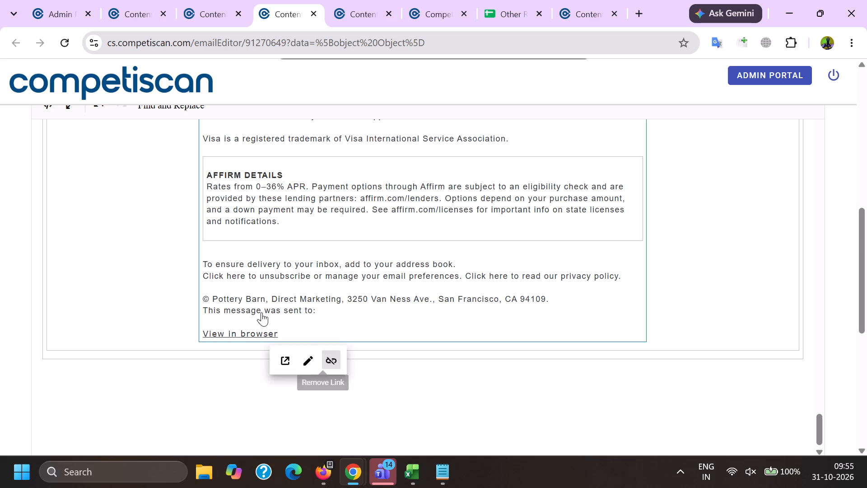
pyautogui.click(223, 272)
pyautogui.click(301, 301)
# Save the product info for the cleaned email 91270649.
pyautogui.scroll(-4, 300, 297)
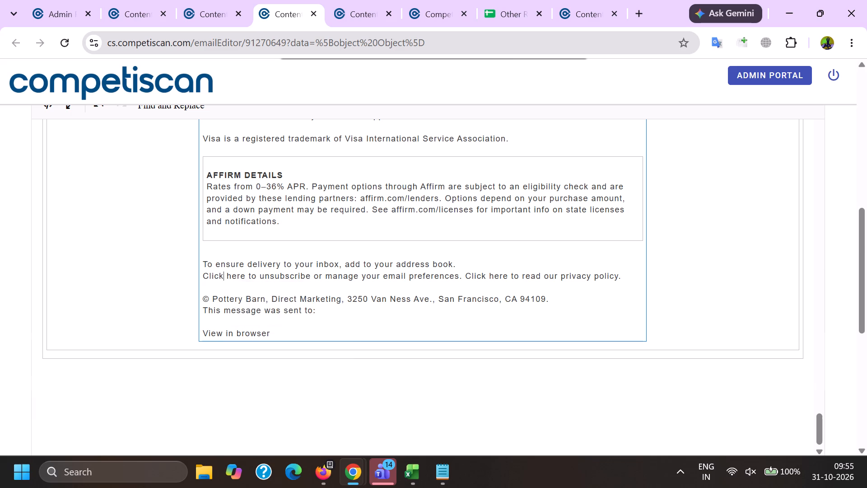
pyautogui.scroll(-8, 299, 298)
pyautogui.scroll(4, 274, 342)
pyautogui.scroll(-11, 315, 316)
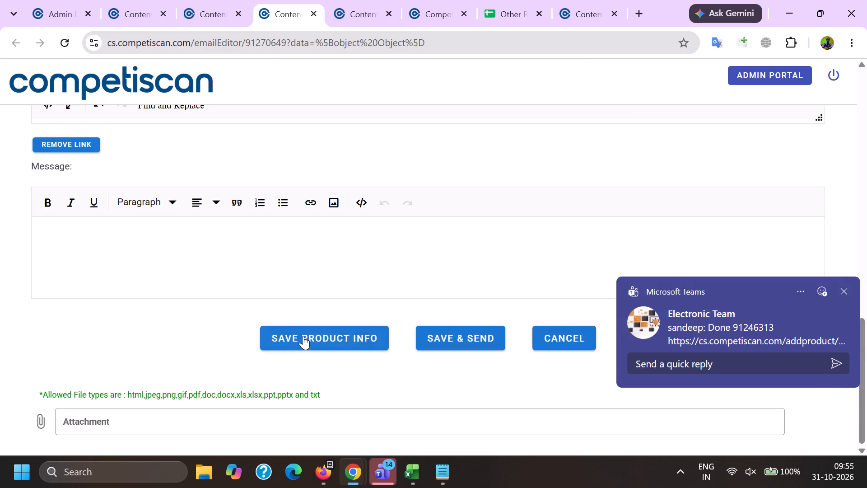
pyautogui.click(303, 336)
pyautogui.click(454, 278)
pyautogui.click(387, 0)
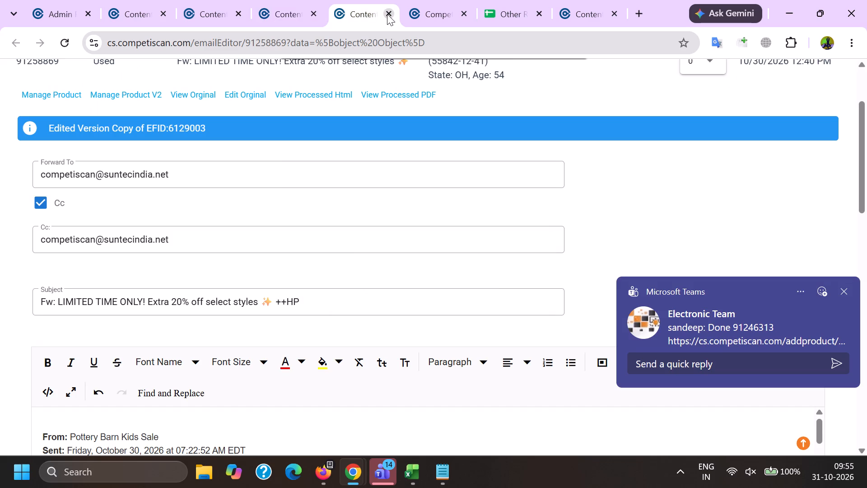
pyautogui.click(414, 482)
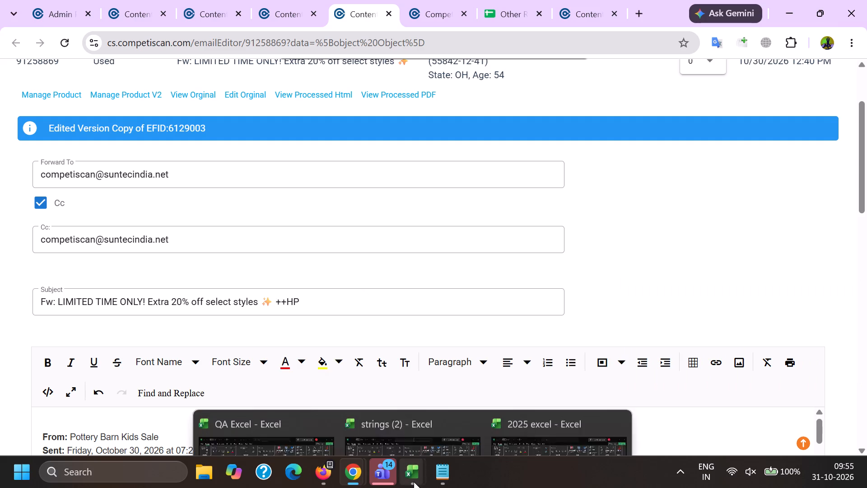
pyautogui.click(535, 425)
pyautogui.click(165, 242)
pyautogui.press('Right')
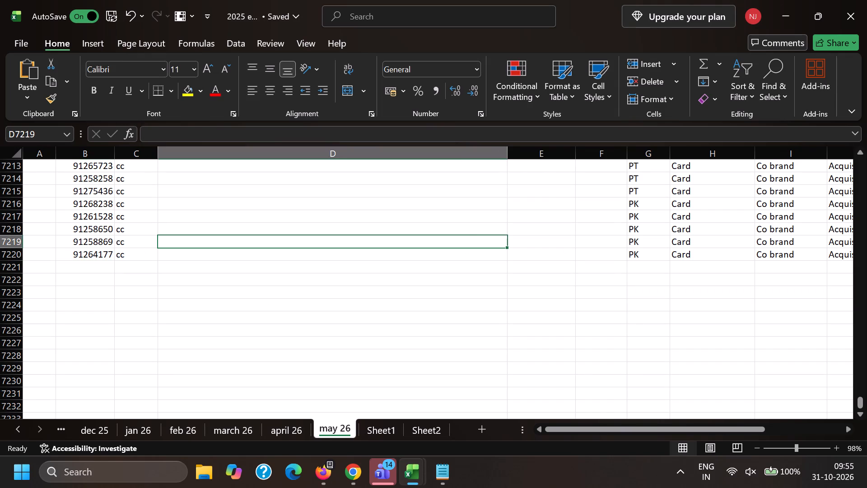
pyautogui.write('EM SENT')
pyautogui.hotkey('alt', 'Tab')
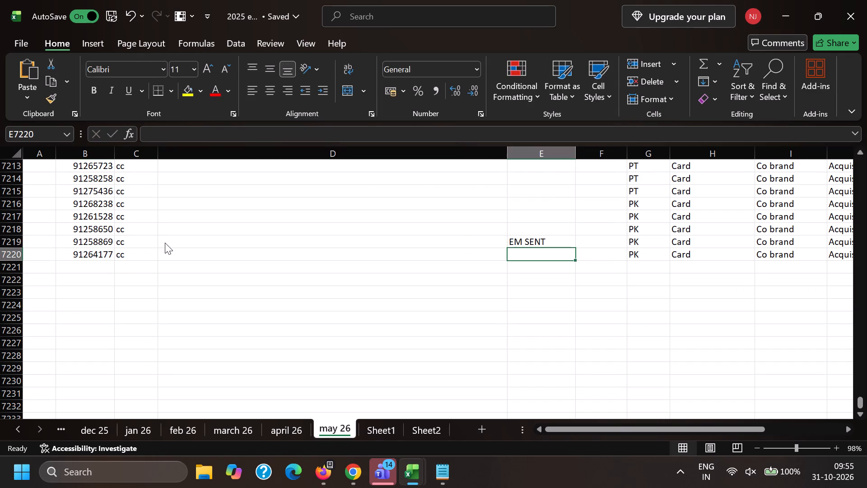
pyautogui.click(271, 0)
pyautogui.doubleClick(270, 47)
pyautogui.hotkey('ctrl', 'c')
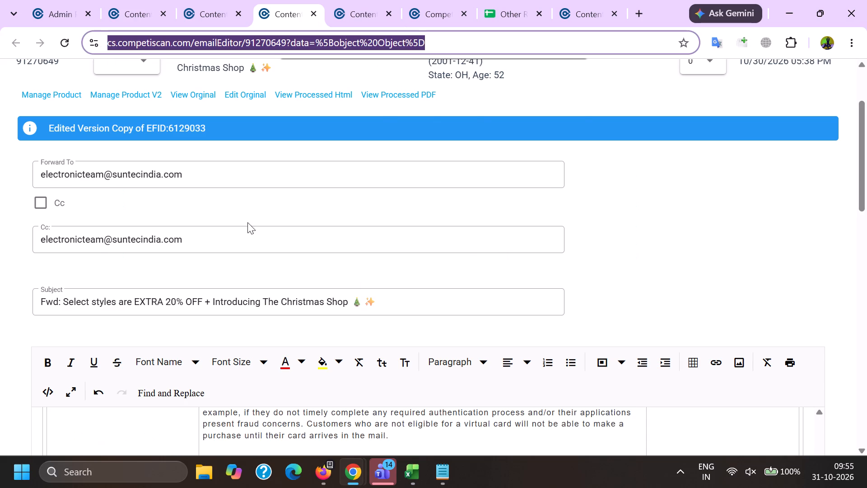
pyautogui.hotkey('alt', 'Tab')
pyautogui.click(86, 267)
pyautogui.hotkey('ctrl', 'v')
pyautogui.click(120, 263)
pyautogui.press('c')
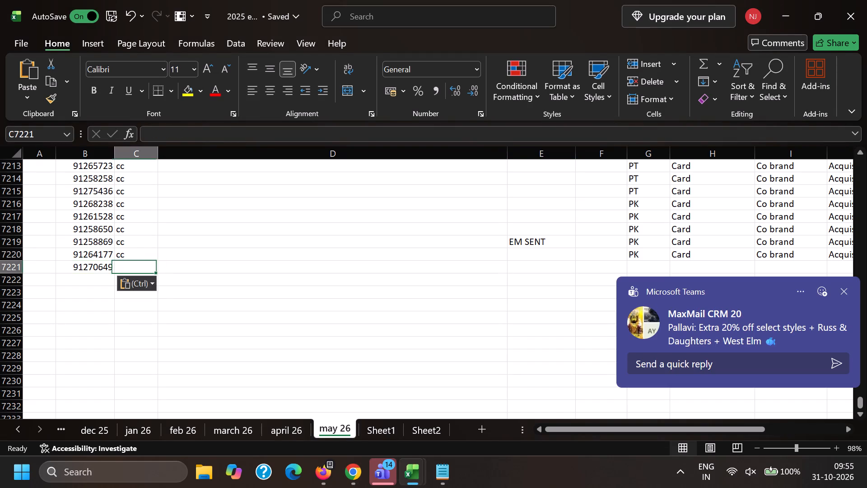
pyautogui.press('c')
pyautogui.press('Right')
pyautogui.press('Right')
pyautogui.press('Right')
pyautogui.write('PB')
pyautogui.press('Down')
pyautogui.press('Up')
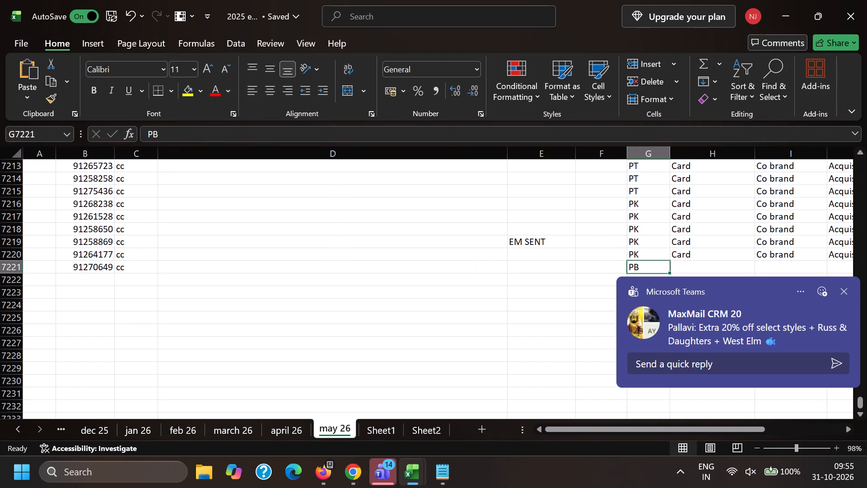
pyautogui.press('Right')
pyautogui.press('Up')
pyautogui.hotkey('shift', 'Right')
pyautogui.hotkey('shift', 'Right')
pyautogui.hotkey('ctrl', 'c')
pyautogui.press('Down')
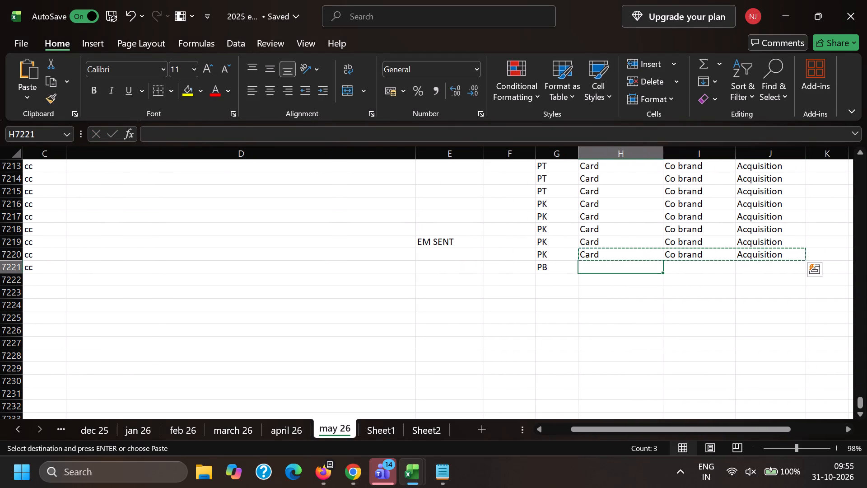
pyautogui.hotkey('ctrl', 'v')
# Copy the PB, Card, Co brand and Acquisition cells of row 7221 into rows 7222 to 7225.
pyautogui.press('Down')
pyautogui.press('Left')
pyautogui.press('Up')
pyautogui.hotkey('shift', 'Right')
pyautogui.hotkey('shift', 'Right')
pyautogui.hotkey('shift', 'Right')
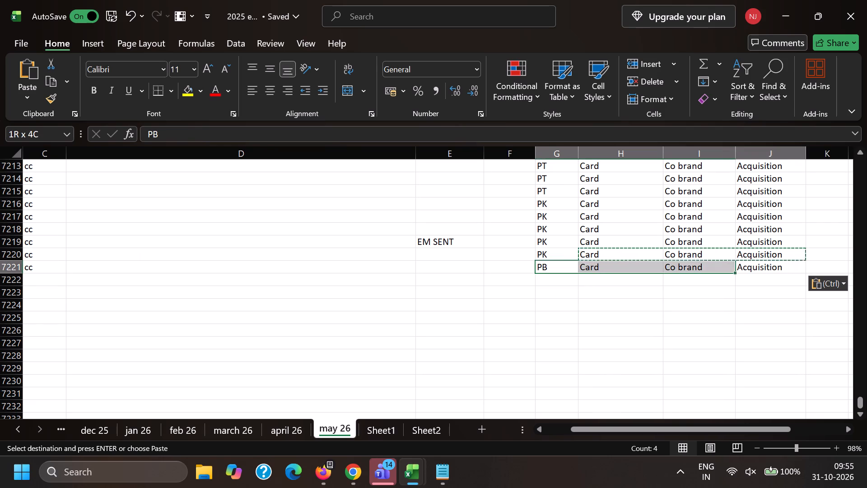
pyautogui.hotkey('ctrl', 'c')
pyautogui.press('Down')
pyautogui.hotkey('ctrl', 'v')
pyautogui.press('Down')
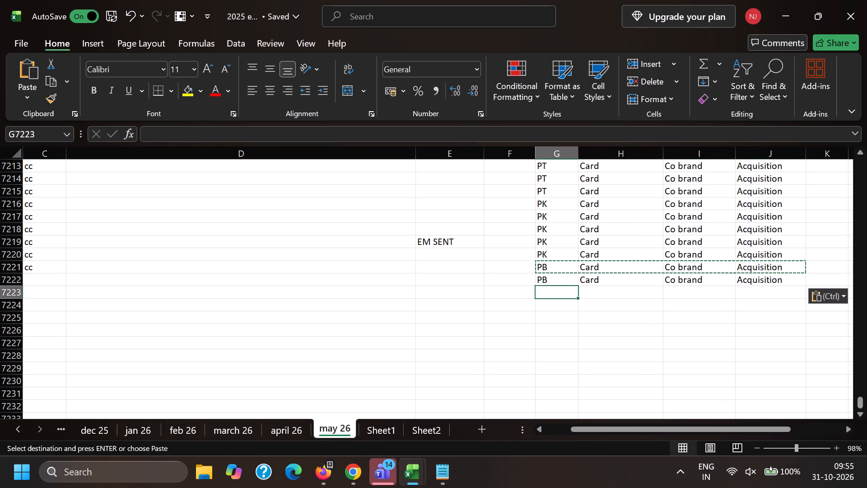
pyautogui.hotkey('ctrl', 'v')
pyautogui.press('Down')
pyautogui.hotkey('ctrl', 'v')
pyautogui.press('Down')
pyautogui.hotkey('ctrl', 'v')
pyautogui.press('Left')
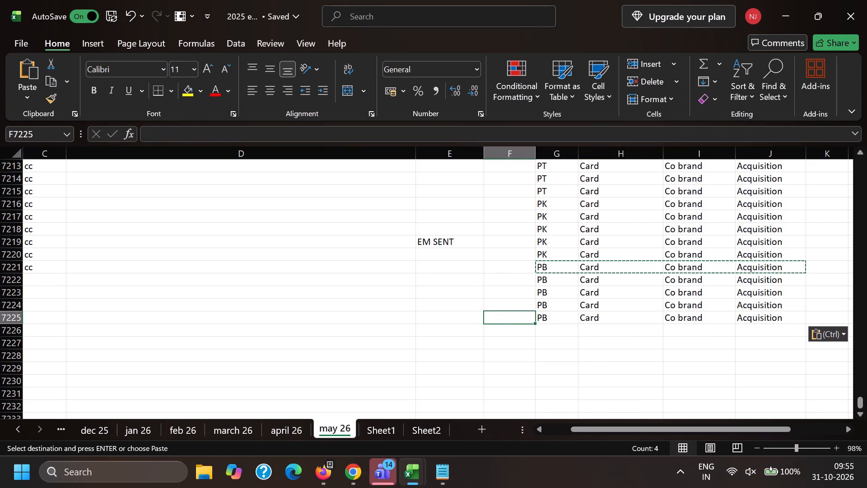
pyautogui.press('Left')
pyautogui.press('Left')
pyautogui.press('Left')
pyautogui.press('Left')
pyautogui.press('Left')
pyautogui.press('Left')
pyautogui.press('Left')
pyautogui.press('Left')
pyautogui.press('Left')
pyautogui.press('Left')
pyautogui.press('Left')
pyautogui.press('Left')
pyautogui.press('Left')
pyautogui.press('Left')
pyautogui.press('Left')
pyautogui.press('Left')
pyautogui.press('Left')
pyautogui.press('Left')
pyautogui.press('Left')
pyautogui.press('Left')
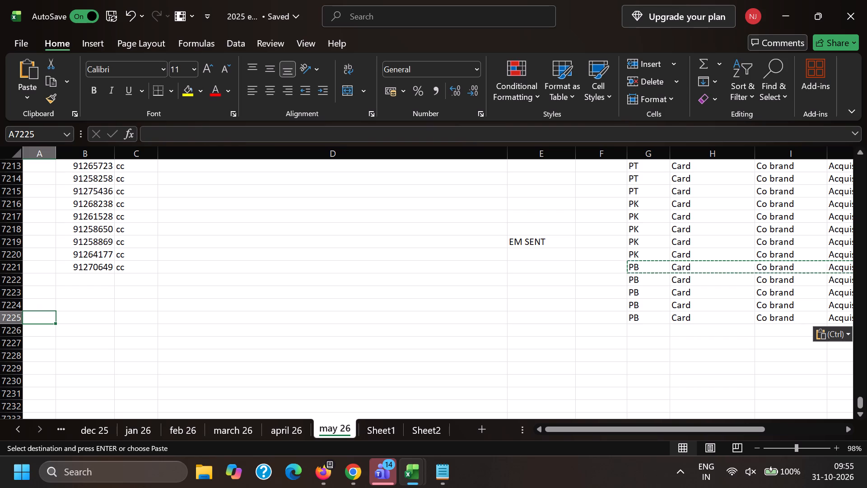
# Switch to the browser and open the product form for email 91270649.
pyautogui.hotkey('alt', 'Tab')
pyautogui.click(218, 0)
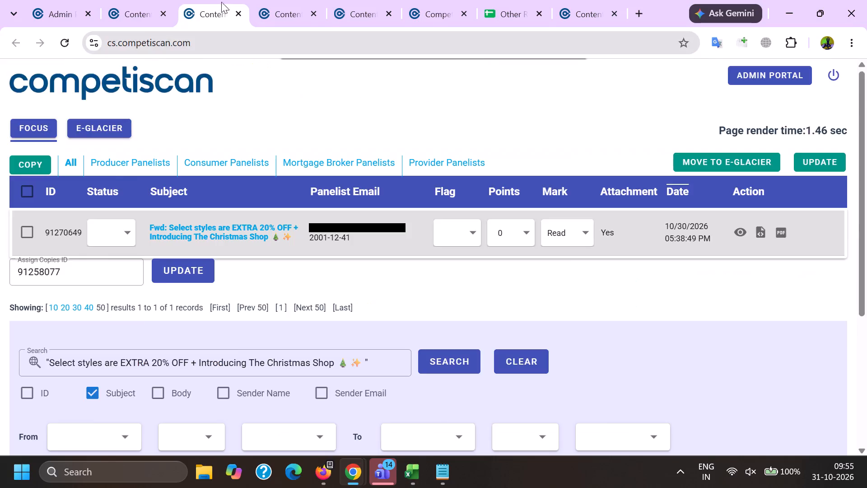
pyautogui.click(279, 0)
pyautogui.click(55, 94)
# Copy the sender name "Pottery Barn" from the From line of the email content in the editor.
pyautogui.hotkey('alt', 'Tab')
pyautogui.scroll(-5, 124, 199)
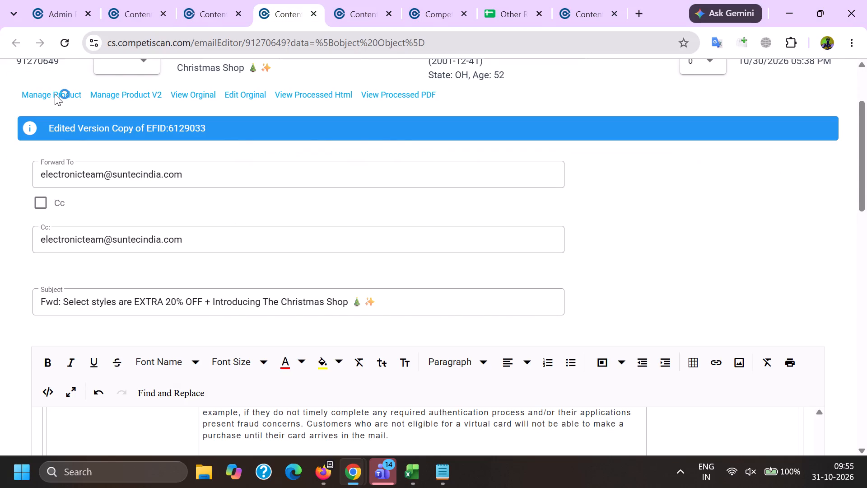
pyautogui.click(103, 308)
pyautogui.click(104, 306)
pyautogui.press('pageup')
pyautogui.press('pageup')
pyautogui.press('pageup')
pyautogui.press('pageup')
pyautogui.press('pageup')
pyautogui.press('pageup')
pyautogui.press('pageup')
pyautogui.press('pageup')
pyautogui.press('pageup')
pyautogui.press('pageup')
pyautogui.press('pageup')
pyautogui.press('pageup')
pyautogui.press('pageup')
pyautogui.press('pageup')
pyautogui.press('pageup')
pyautogui.press('pageup')
pyautogui.press('pageup')
pyautogui.press('pageup')
pyautogui.press('pageup')
pyautogui.press('pageup')
pyautogui.scroll(-1, 105, 306)
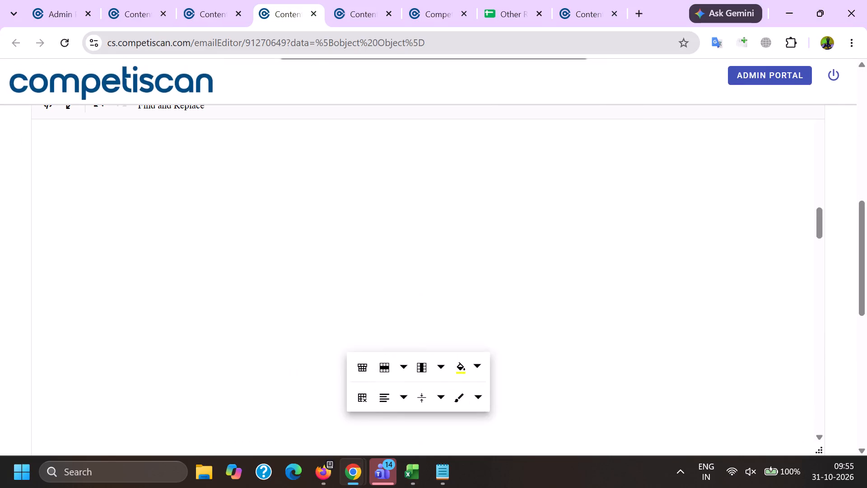
pyautogui.scroll(-4, 113, 300)
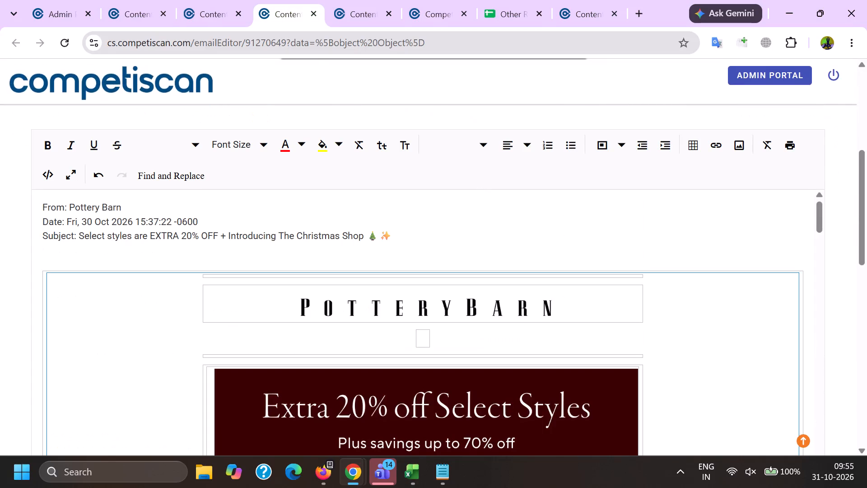
pyautogui.doubleClick(81, 210)
pyautogui.keyDown('shift'); pyautogui.click(117, 204); pyautogui.keyUp('shift')
pyautogui.hotkey('ctrl', 'c')
pyautogui.hotkey('alt', 'Tab')
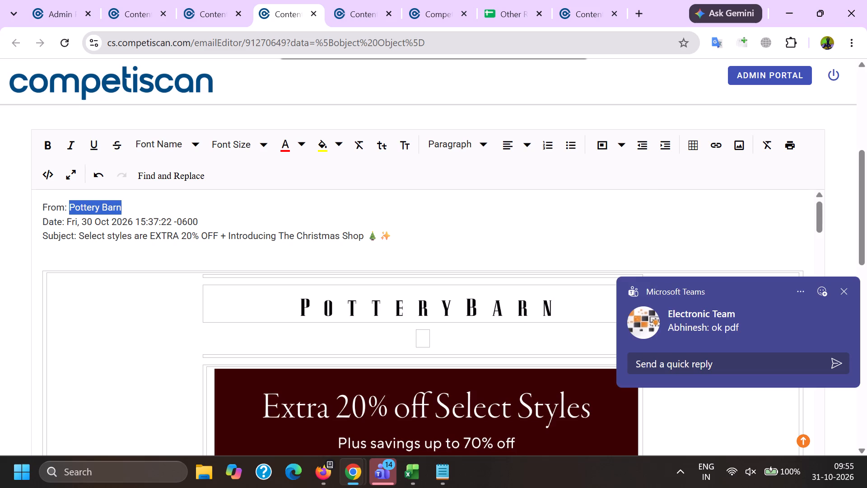
# Add Pottery Barn as the company with its logo as product image, and search Affinity/Association for Pottery Barn.
pyautogui.scroll(-5, 242, 197)
pyautogui.click(294, 251)
pyautogui.click(262, 220)
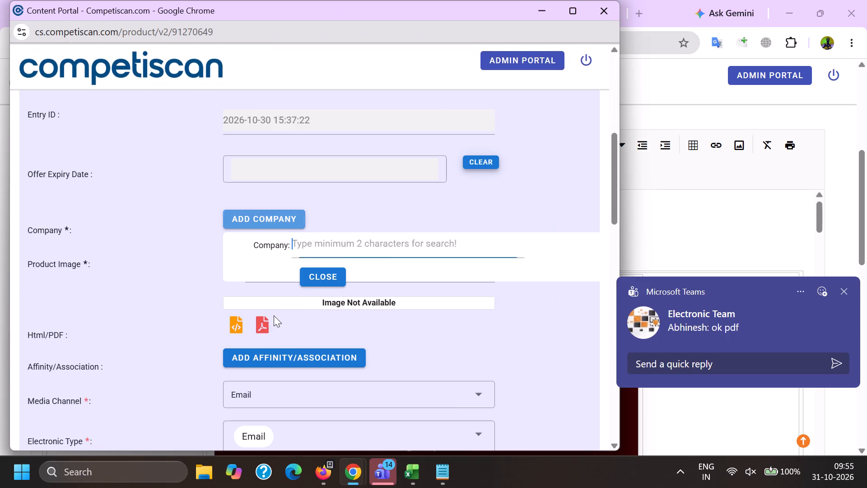
pyautogui.hotkey('ctrl', 'v')
pyautogui.click(290, 352)
pyautogui.moveTo(319, 370); pyautogui.dragTo(326, 372)
pyautogui.keyDown('ctrl'); pyautogui.click(340, 377); pyautogui.keyUp('ctrl')
pyautogui.hotkey('ctrl', 'v')
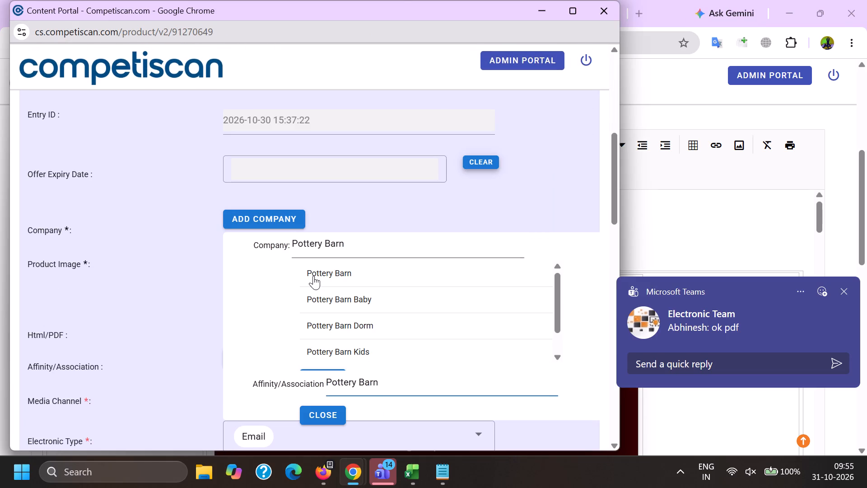
pyautogui.click(314, 277)
pyautogui.click(267, 244)
# Set the affinity to Pottery Barn (Retail) and add the company Capital One (Teaching Money).
pyautogui.click(265, 218)
pyautogui.write('CAPITAL ONE')
pyautogui.scroll(-4, 265, 220)
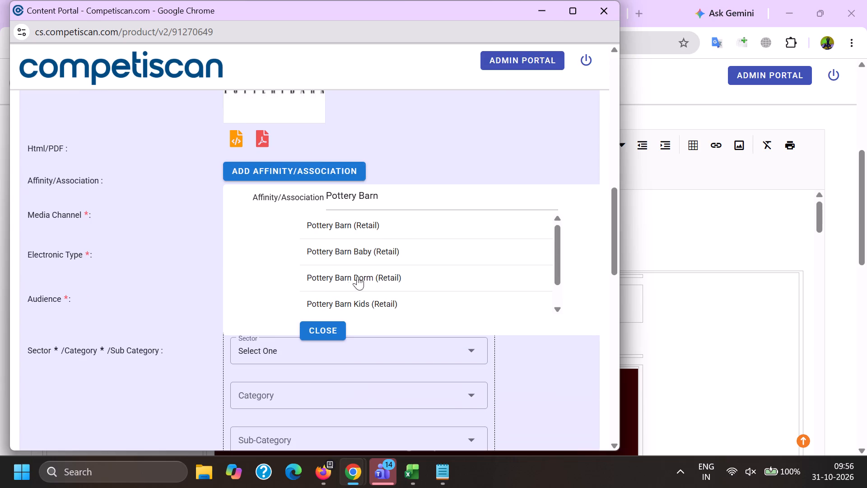
pyautogui.click(370, 232)
pyautogui.scroll(4, 370, 234)
pyautogui.click(313, 287)
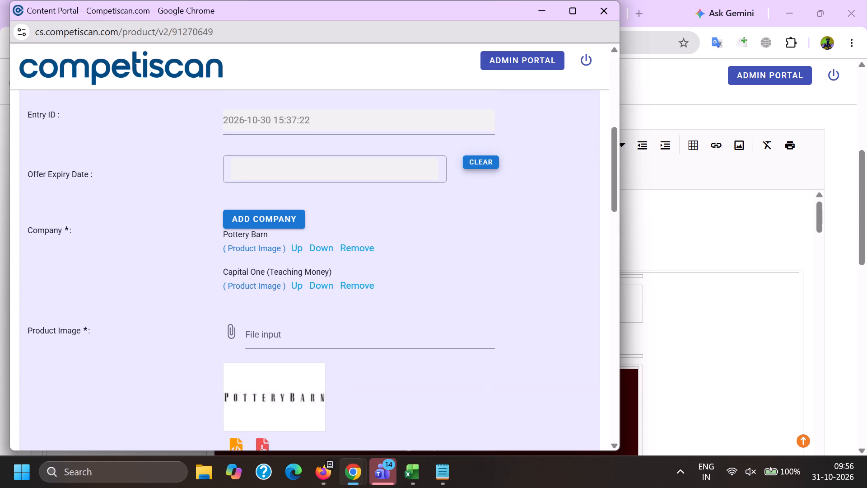
# Remove Capital One (Teaching Money) and add Capital One and Affirm as companies.
pyautogui.click(347, 283)
pyautogui.click(295, 221)
pyautogui.write('CAPITAL ONE')
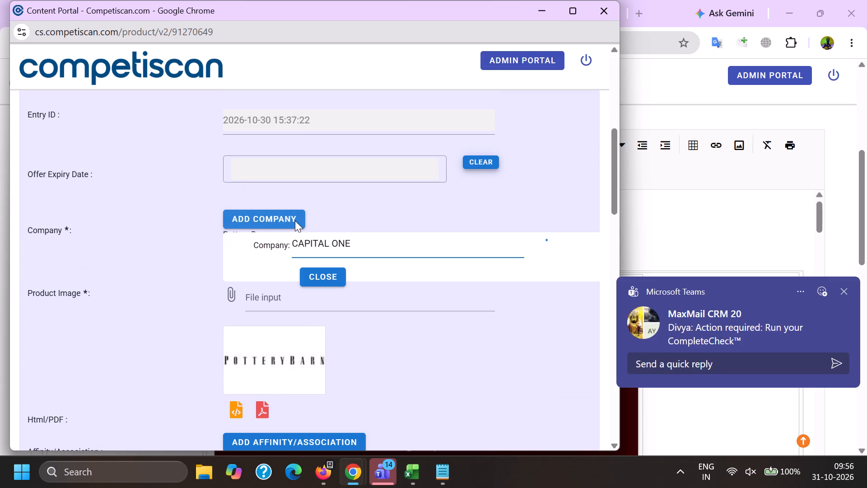
pyautogui.click(320, 277)
pyautogui.click(270, 213)
pyautogui.press('a')
pyautogui.write('FFIRM')
pyautogui.click(310, 277)
# Set the sector to Retail and the category to Home.
pyautogui.scroll(-6, 280, 183)
pyautogui.click(274, 308)
pyautogui.scroll(-6, 274, 308)
pyautogui.scroll(4, 260, 307)
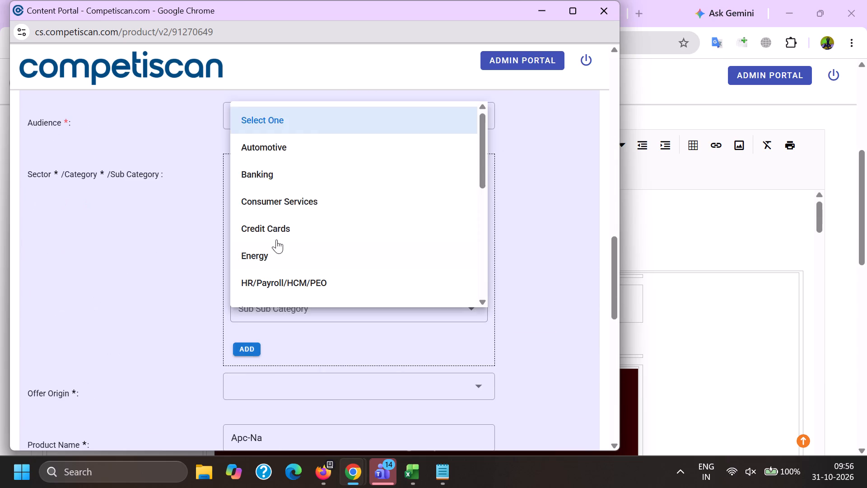
pyautogui.scroll(-6, 261, 163)
pyautogui.click(257, 181)
pyautogui.moveTo(135, 197); pyautogui.dragTo(156, 201)
pyautogui.click(262, 221)
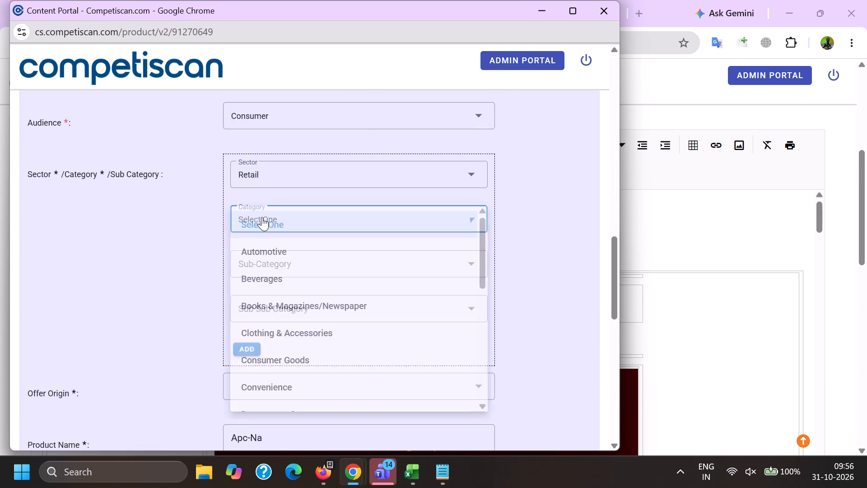
pyautogui.scroll(-6, 262, 217)
pyautogui.click(262, 233)
pyautogui.moveTo(171, 252); pyautogui.dragTo(183, 257)
# Check the Pottery Barn email's content and change the category under Retail to Home Improvement.
pyautogui.click(240, 267)
pyautogui.hotkey('alt', 'Tab')
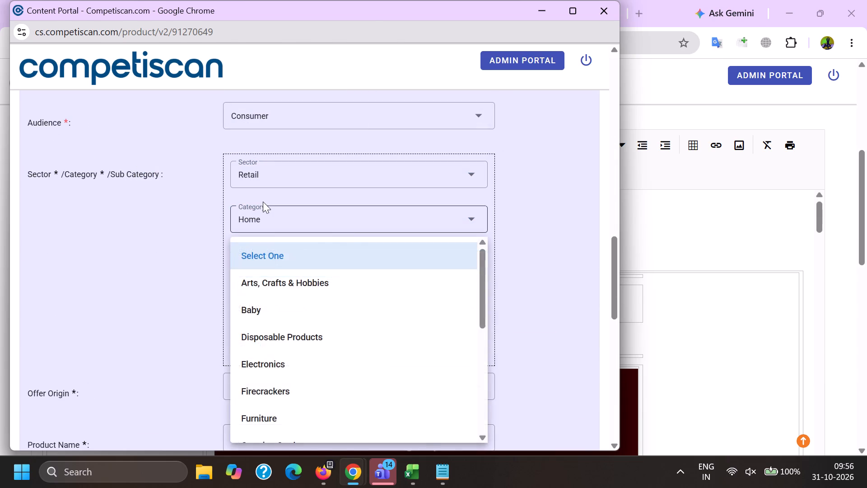
pyautogui.scroll(-14, 284, 287)
pyautogui.hotkey('alt', 'Tab')
pyautogui.click(443, 124)
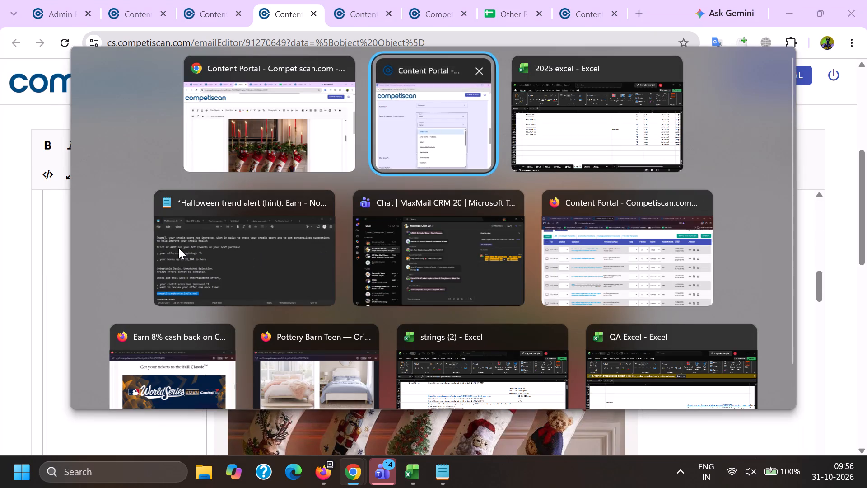
pyautogui.moveTo(177, 246); pyautogui.dragTo(184, 245)
pyautogui.click(261, 215)
pyautogui.click(290, 253)
pyautogui.moveTo(196, 253); pyautogui.dragTo(210, 258)
# Choose sub category Holiday Decorations and sub sub category Christmas Decorations, and add the Retail classification to the product.
pyautogui.click(263, 252)
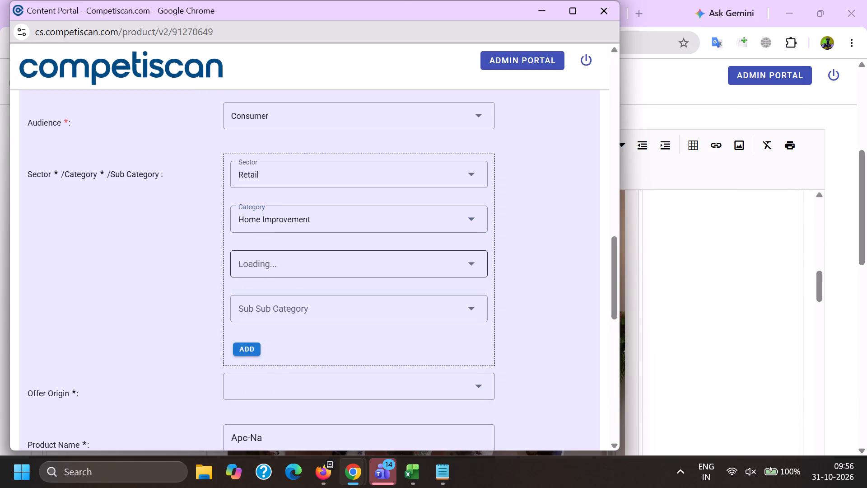
pyautogui.scroll(-2, 265, 188)
pyautogui.scroll(-4, 271, 271)
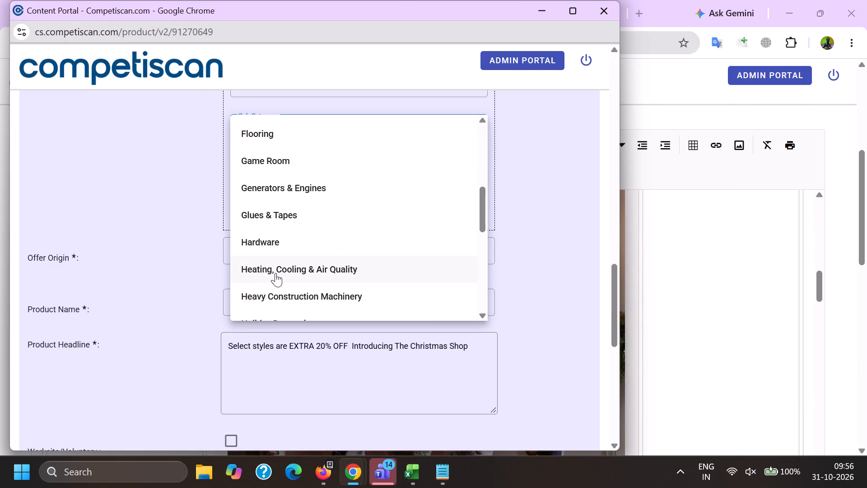
pyautogui.scroll(-2, 275, 273)
pyautogui.click(277, 191)
pyautogui.moveTo(173, 198); pyautogui.dragTo(193, 202)
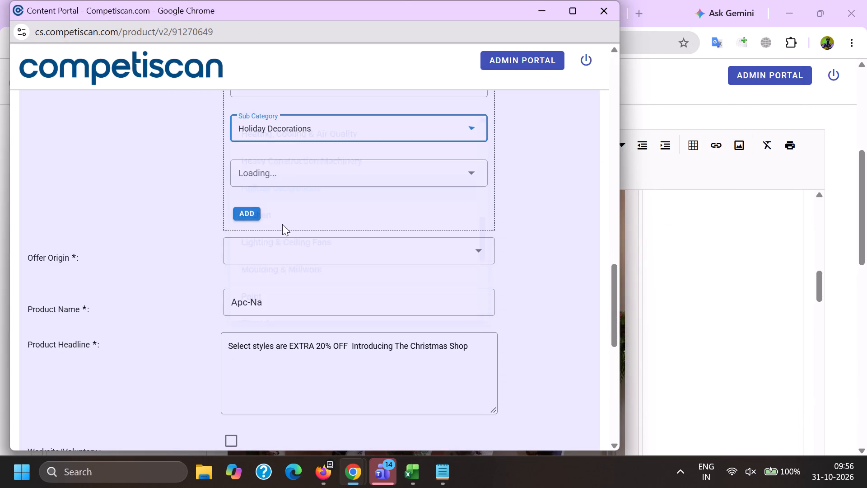
pyautogui.click(270, 175)
pyautogui.click(283, 202)
pyautogui.moveTo(185, 224); pyautogui.dragTo(201, 228)
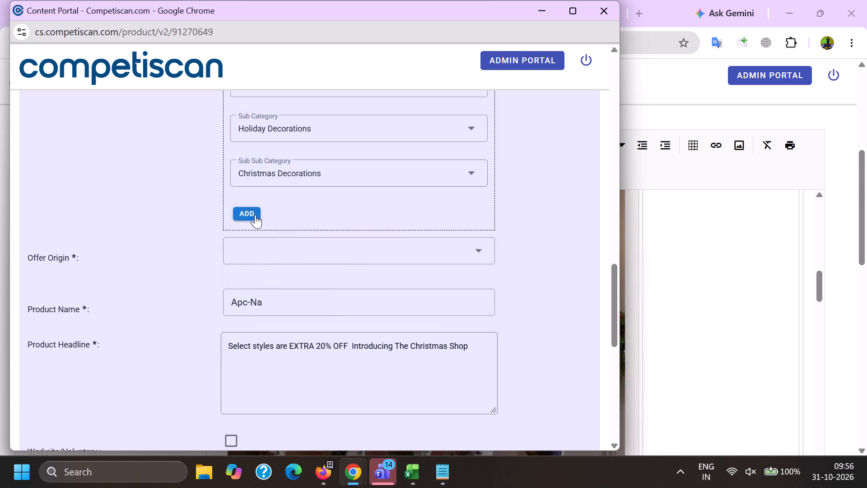
pyautogui.click(255, 215)
# Add a second classification with sector Credit Cards, category Payment Cards and sub category Credit Cards.
pyautogui.scroll(3, 270, 257)
pyautogui.click(279, 260)
pyautogui.scroll(4, 275, 316)
pyautogui.click(276, 356)
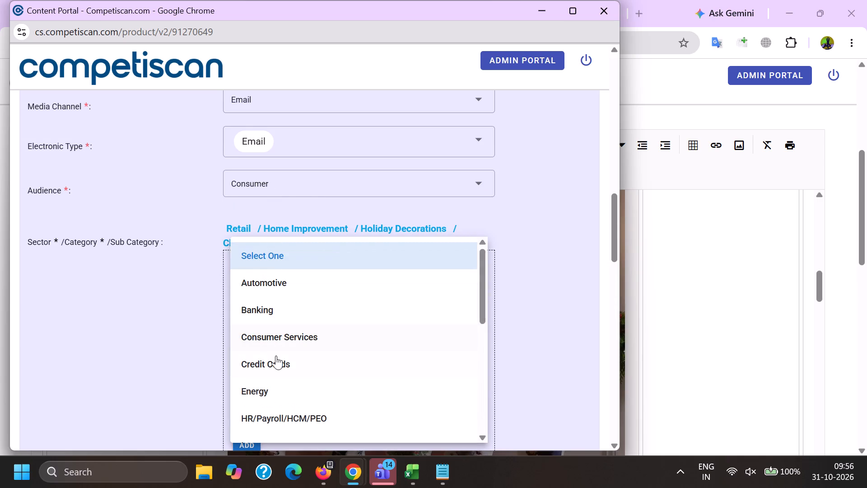
pyautogui.moveTo(196, 349); pyautogui.dragTo(206, 348)
pyautogui.click(265, 327)
pyautogui.scroll(-2, 270, 254)
pyautogui.click(270, 235)
pyautogui.click(259, 230)
pyautogui.scroll(-1, 253, 168)
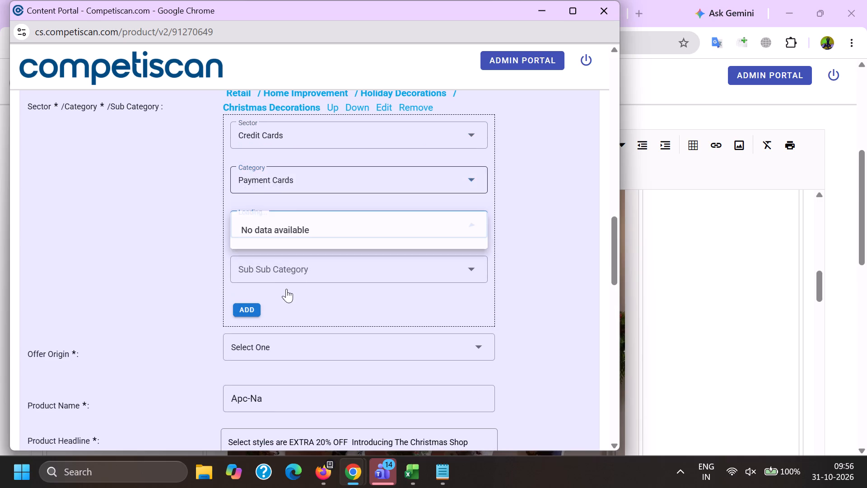
pyautogui.moveTo(284, 297); pyautogui.dragTo(277, 296)
pyautogui.moveTo(185, 279); pyautogui.dragTo(192, 278)
pyautogui.click(244, 238)
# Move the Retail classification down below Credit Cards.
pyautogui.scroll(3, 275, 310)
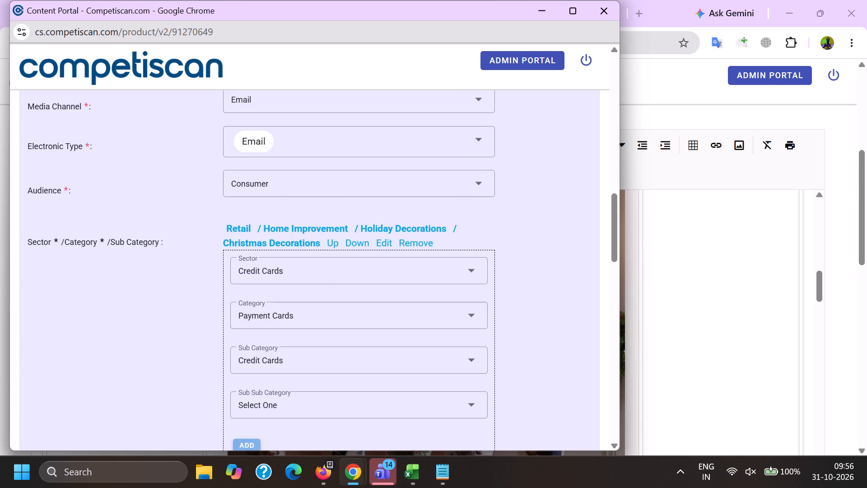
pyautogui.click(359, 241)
# Set the offer origin to Provider/Bank and the product name to Pottery Barn Key Rewards Visa Credit Card.
pyautogui.scroll(-3, 313, 245)
pyautogui.click(263, 310)
pyautogui.doubleClick(255, 372)
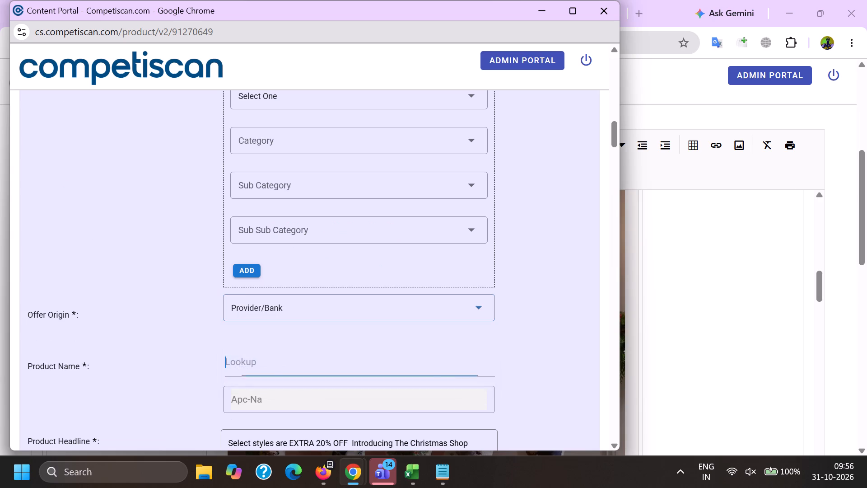
pyautogui.hotkey('ctrl', 'v')
pyautogui.click(281, 421)
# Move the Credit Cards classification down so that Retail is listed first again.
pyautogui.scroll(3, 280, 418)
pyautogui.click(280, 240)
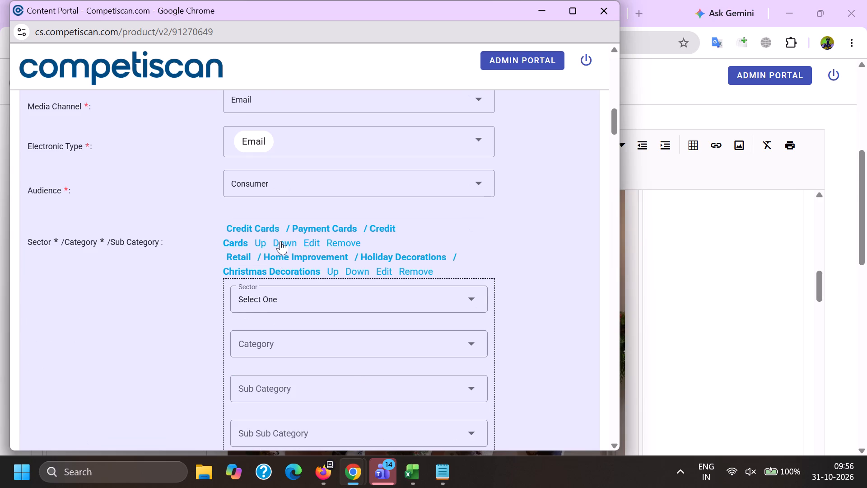
# Clear the product headline and replace it with the subject text copied from the Pottery Barn email, without the emojis.
pyautogui.scroll(-5, 281, 238)
pyautogui.moveTo(482, 273); pyautogui.dragTo(0, 253)
pyautogui.press('BackSpace')
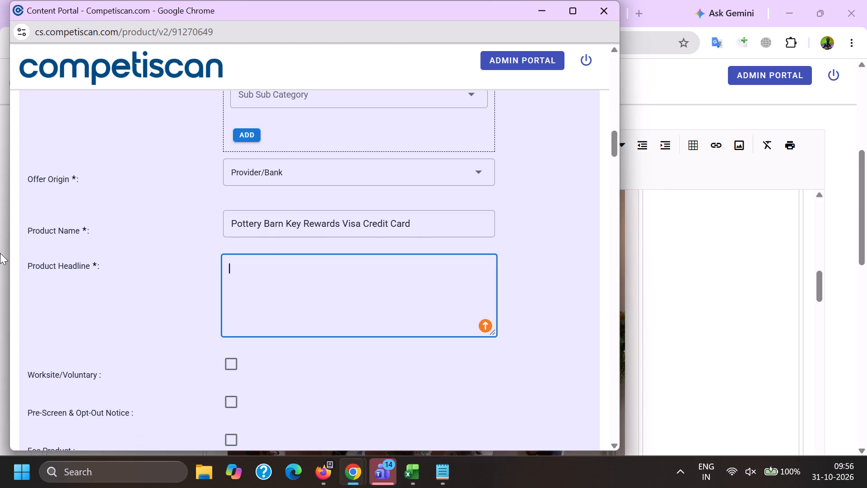
pyautogui.hotkey('alt', 'Tab')
pyautogui.scroll(16, 184, 276)
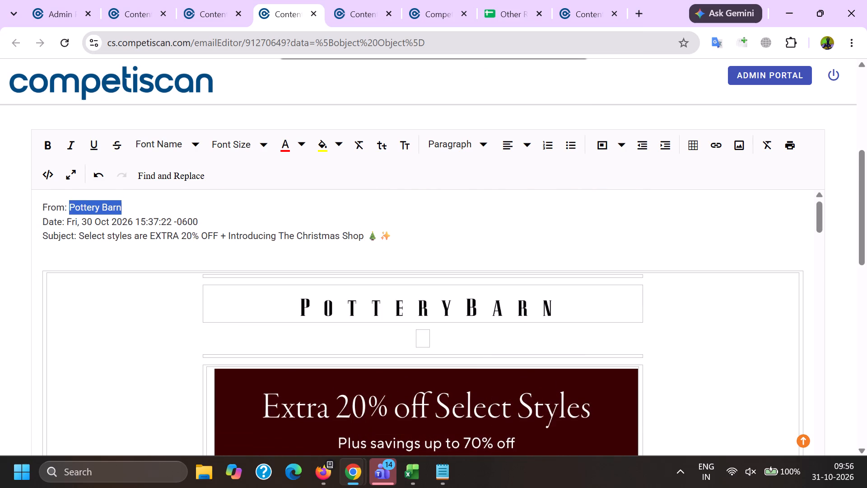
pyautogui.doubleClick(91, 237)
pyautogui.keyDown('shift'); pyautogui.click(351, 233); pyautogui.keyUp('shift')
pyautogui.hotkey('ctrl', 'c')
pyautogui.hotkey('alt', 'Tab')
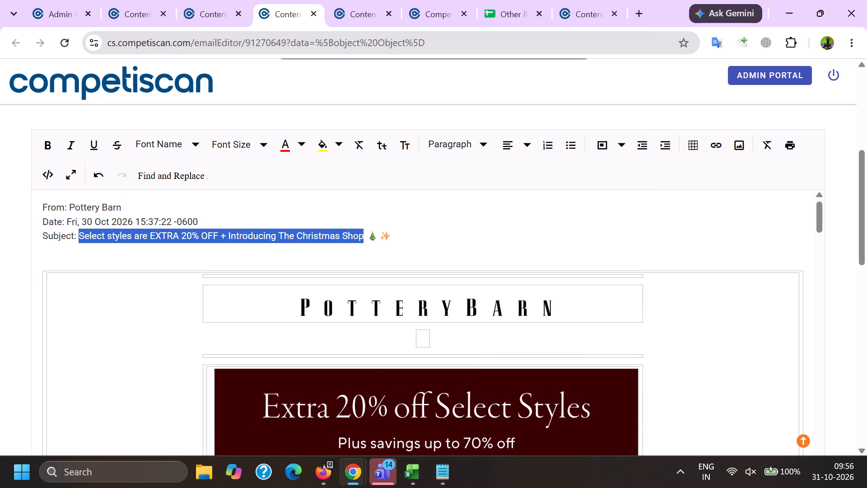
pyautogui.hotkey('ctrl', 'v')
# Insert "Plus" between "EXTRA 20% OFF" and "Introducing" in the product headline.
pyautogui.click(355, 269)
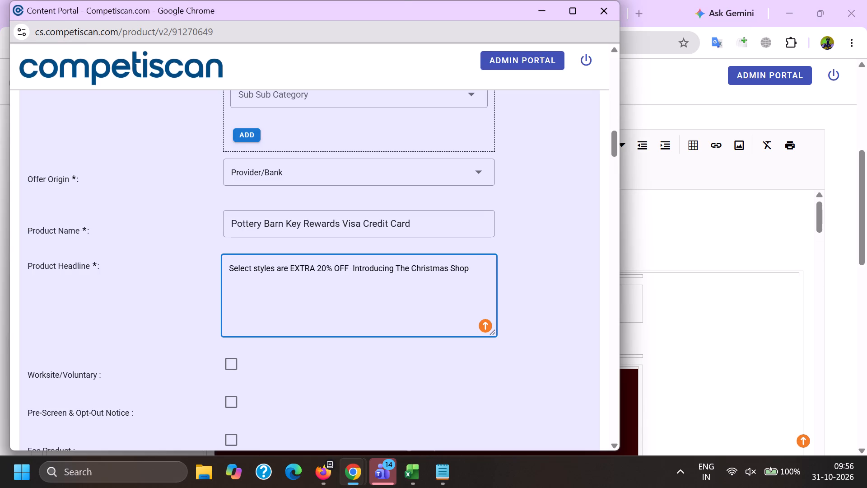
pyautogui.press('u')
pyautogui.press('s')
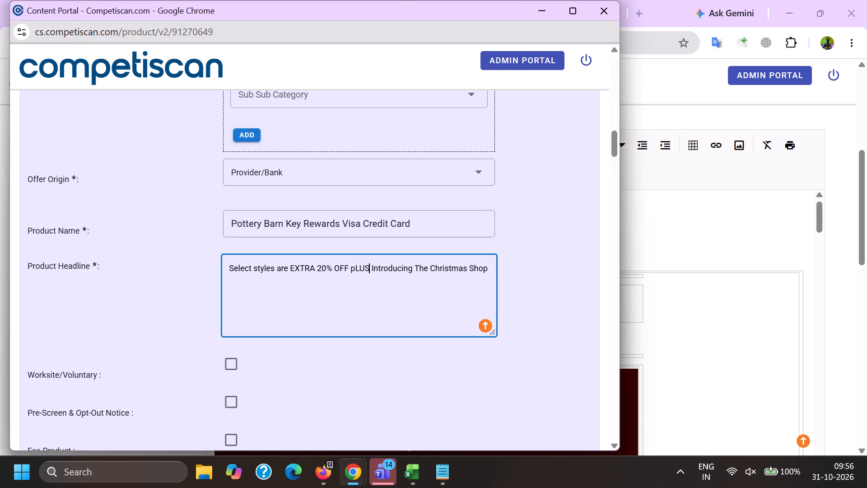
pyautogui.press('BackSpace')
pyautogui.press('BackSpace')
pyautogui.press('BackSpace')
pyautogui.press('BackSpace')
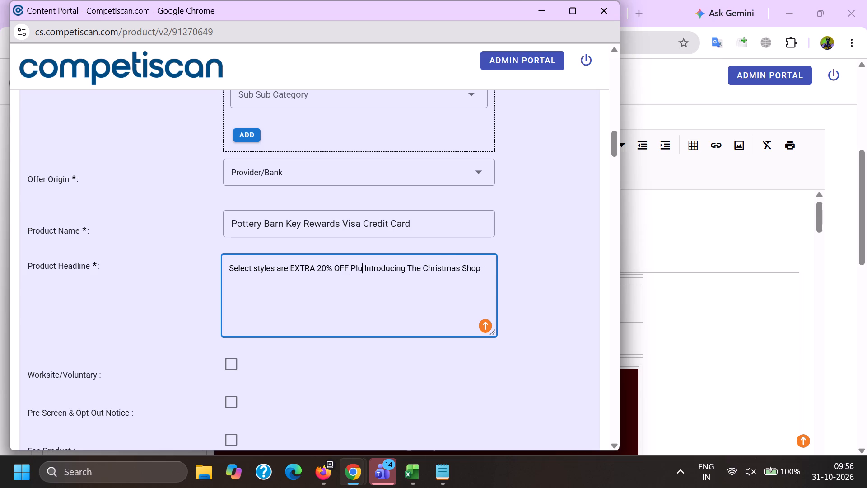
# End the headline with a period and append "Earn 10% back in rewards", copied from the other Pottery Barn product form.
pyautogui.click(492, 269)
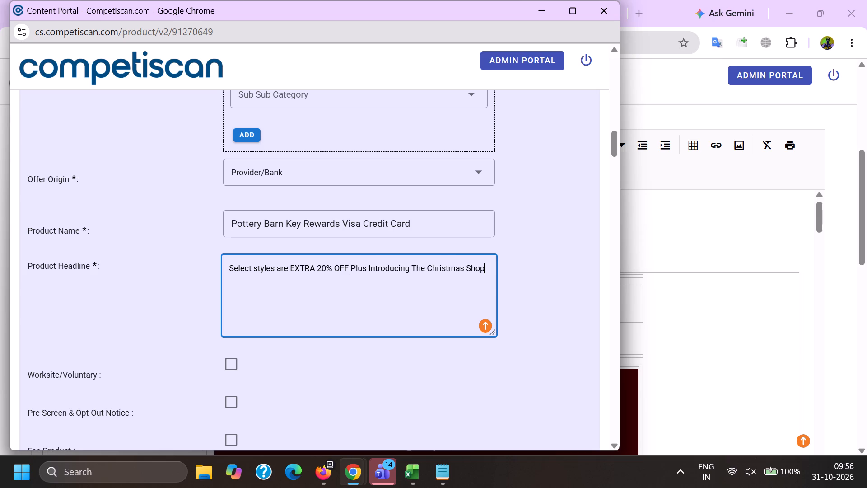
pyautogui.write('.')
pyautogui.press('space')
pyautogui.hotkey('alt', 'Tab')
pyautogui.click(561, 0)
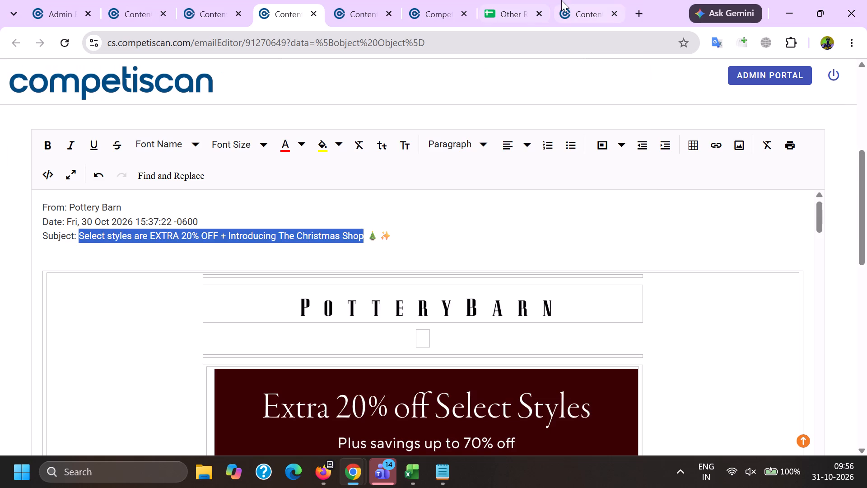
pyautogui.scroll(10, 466, 251)
pyautogui.click(450, 245)
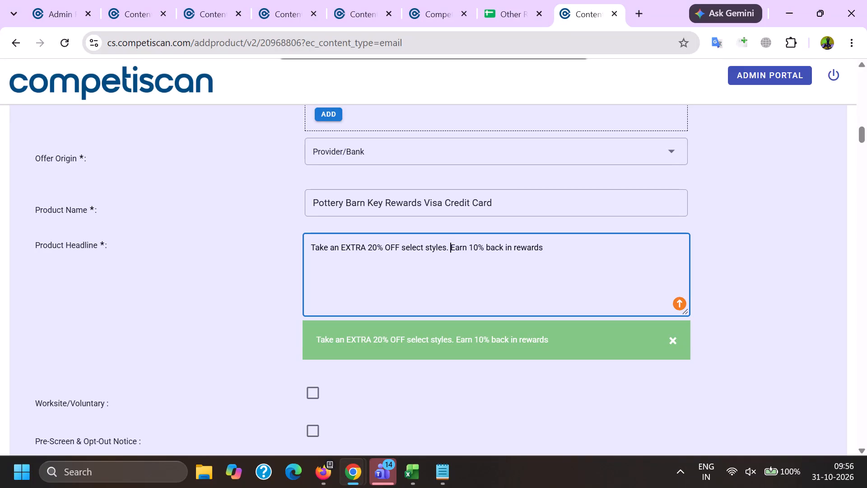
pyautogui.doubleClick(459, 244)
pyautogui.keyDown('shift'); pyautogui.click(623, 249); pyautogui.keyUp('shift')
pyautogui.hotkey('ctrl', 'c')
pyautogui.hotkey('alt', 'Tab')
pyautogui.hotkey('ctrl', 'v')
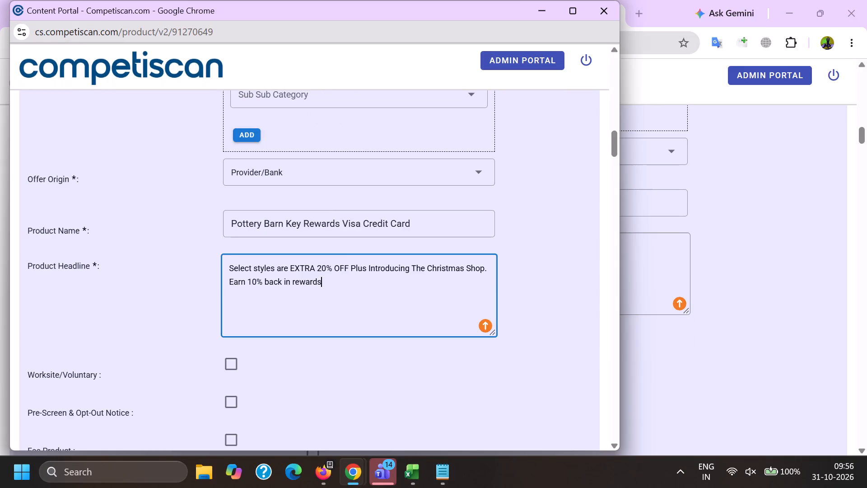
# Set the response mechanism to URL/Website and the mailing type to Acquisition.
pyautogui.scroll(-5, 275, 257)
pyautogui.click(262, 242)
pyautogui.scroll(-8, 263, 118)
pyautogui.click(292, 268)
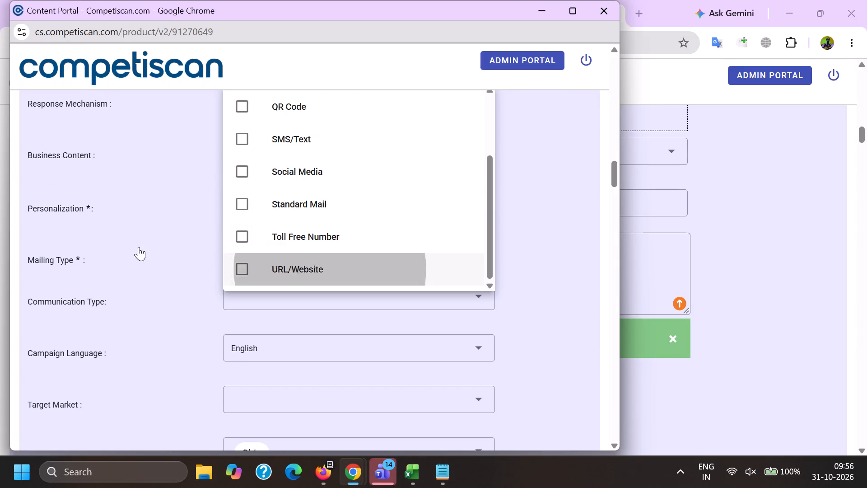
pyautogui.moveTo(123, 244); pyautogui.dragTo(155, 253)
pyautogui.click(267, 257)
pyautogui.moveTo(266, 293); pyautogui.dragTo(259, 293)
pyautogui.moveTo(183, 293); pyautogui.dragTo(202, 309)
# Select Bonuses/Contests/Incentives, Co-Brand and Mobile Application as the communication types.
pyautogui.click(229, 311)
pyautogui.scroll(-2, 256, 216)
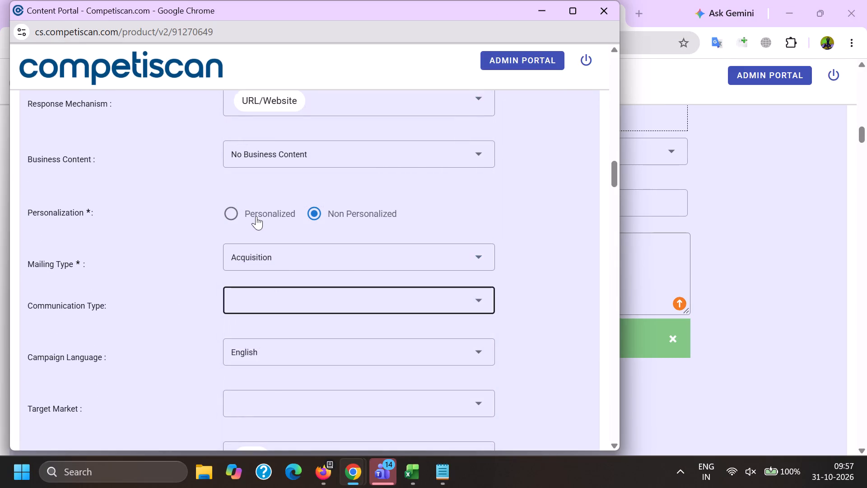
pyautogui.click(273, 273)
pyautogui.scroll(-4, 274, 272)
pyautogui.click(282, 325)
pyautogui.scroll(-9, 279, 310)
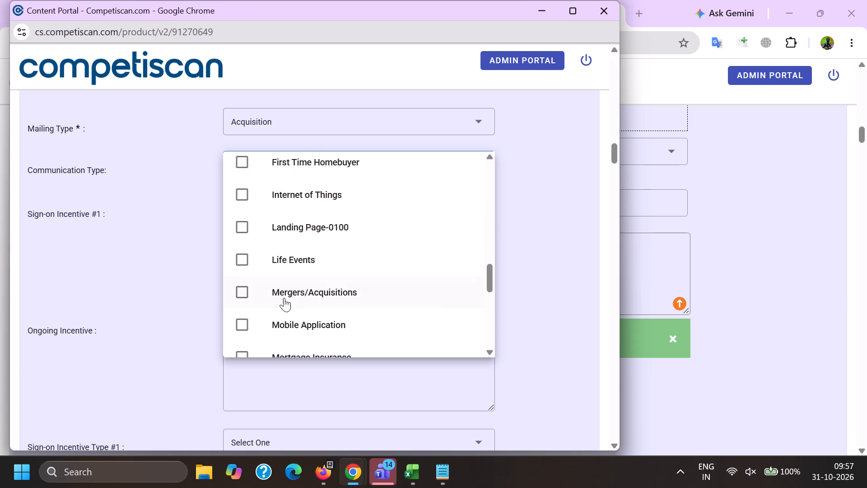
pyautogui.click(285, 320)
pyautogui.moveTo(194, 312); pyautogui.dragTo(199, 316)
# Copy "10% back in rewards during the first 30 days from account opening" from the other product form into Sign-on Incentive #1.
pyautogui.click(796, 271)
pyautogui.scroll(-5, 652, 253)
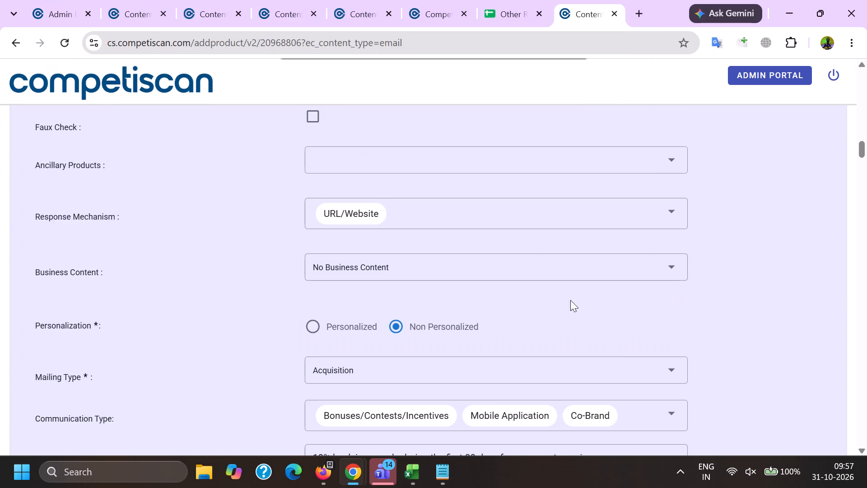
pyautogui.scroll(-2, 570, 306)
pyautogui.moveTo(653, 340); pyautogui.dragTo(5, 304)
pyautogui.hotkey('ctrl', 'c')
pyautogui.hotkey('ctrl', 'c')
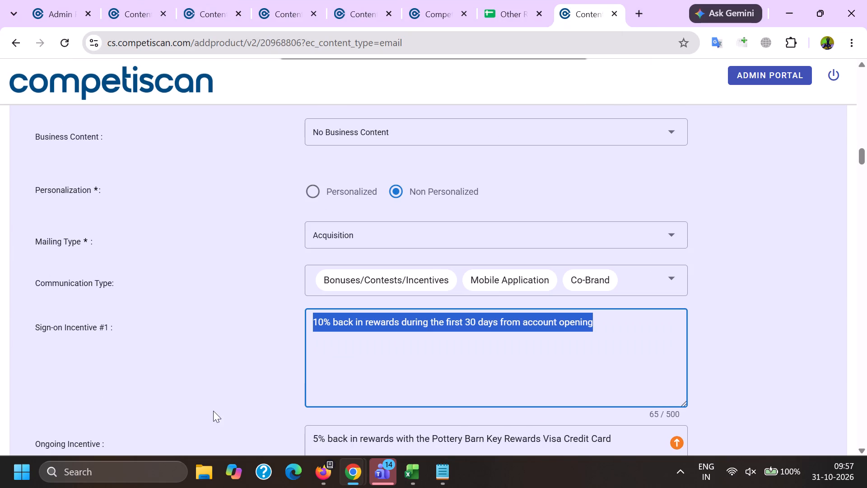
pyautogui.hotkey('alt', 'Tab')
pyautogui.click(301, 284)
pyautogui.hotkey('ctrl', 'v')
# Copy "5% back in rewards with the Pottery Barn Key Rewards Visa Credit Card" from the other form into Ongoing Incentive.
pyautogui.click(325, 375)
pyautogui.hotkey('alt', 'Tab')
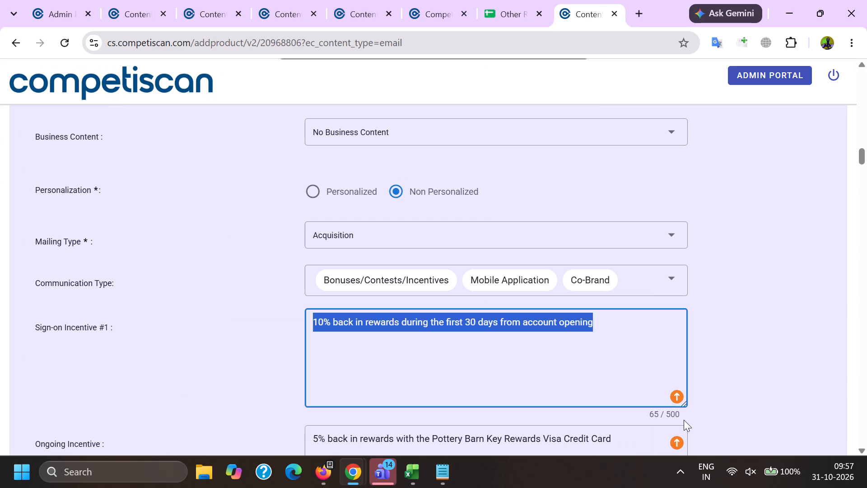
pyautogui.moveTo(656, 444); pyautogui.dragTo(186, 374)
pyautogui.hotkey('ctrl', 'c')
pyautogui.hotkey('alt', 'Tab')
pyautogui.hotkey('ctrl', 'v')
# Set Sign-on Incentive Type #1 to Coupon/Discount.
pyautogui.scroll(-3, 256, 212)
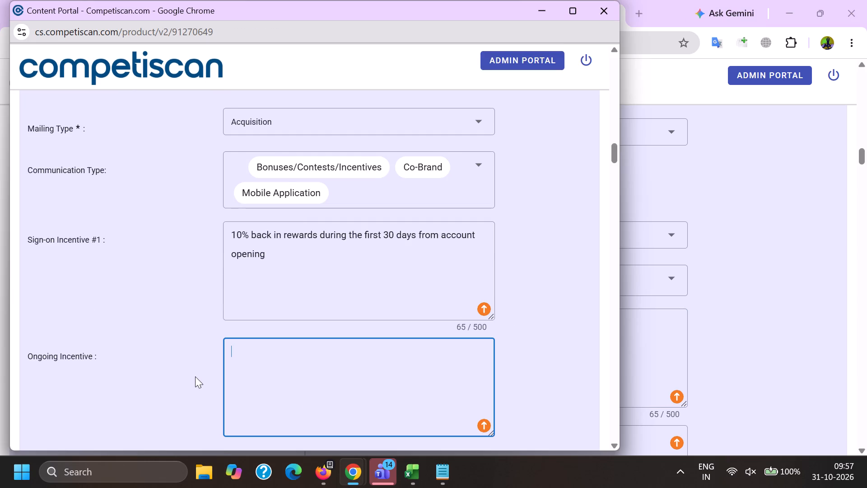
pyautogui.click(250, 266)
pyautogui.scroll(-6, 250, 264)
pyautogui.click(275, 337)
pyautogui.moveTo(114, 334); pyautogui.dragTo(140, 333)
# Set the first sign-on incentive's value to 10.00, its max award to 10.00 and its window to 1 month.
pyautogui.click(232, 311)
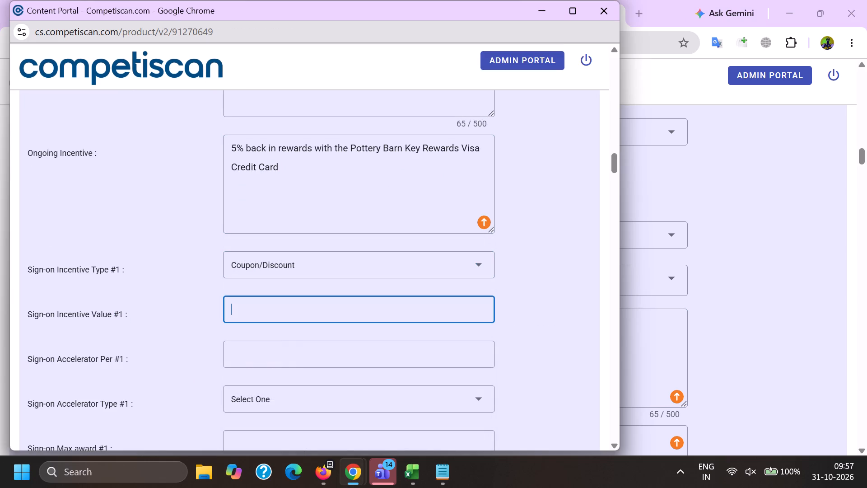
pyautogui.press('1')
pyautogui.write('0.00')
pyautogui.press('Tab')
pyautogui.press('Tab')
pyautogui.press('Tab')
pyautogui.write('10.00')
pyautogui.press('Tab')
pyautogui.press('Tab')
pyautogui.press('Tab')
pyautogui.press('1')
# Add a third classification with sector Mortgage & Loan, category Unsecured and sub category Point of Sale Financing/BNPL.
pyautogui.scroll(-3, 235, 309)
pyautogui.scroll(20, 235, 309)
pyautogui.scroll(5, 235, 309)
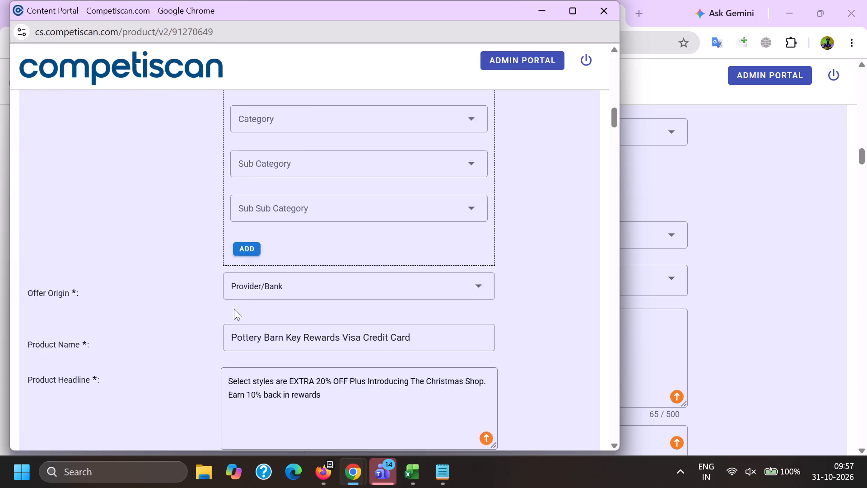
pyautogui.scroll(-2, 235, 307)
pyautogui.click(280, 268)
pyautogui.scroll(-2, 280, 273)
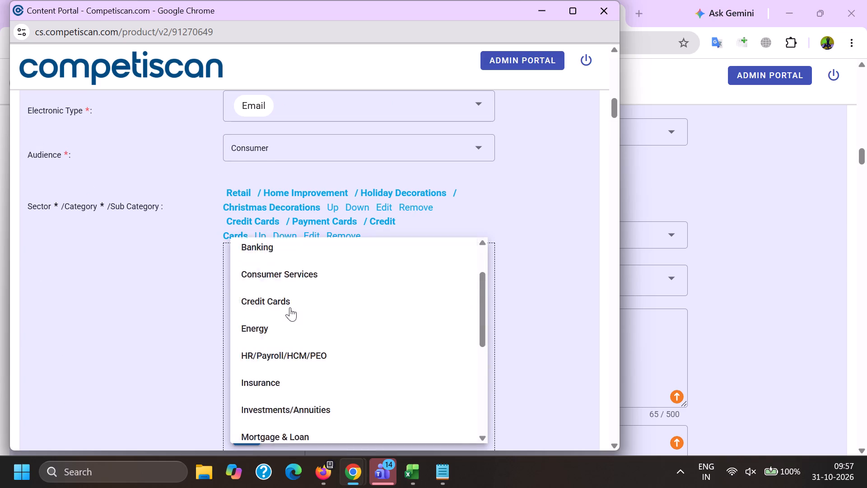
pyautogui.click(299, 364)
pyautogui.moveTo(172, 343); pyautogui.dragTo(183, 343)
pyautogui.click(286, 311)
pyautogui.scroll(-2, 269, 192)
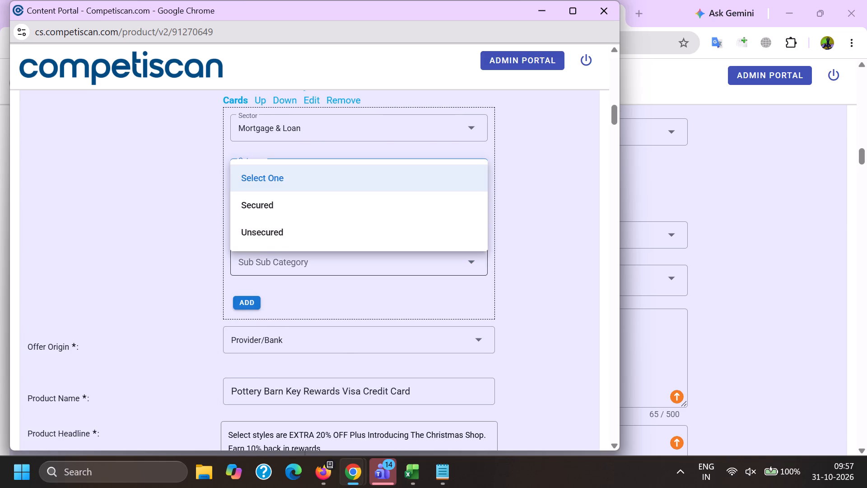
pyautogui.click(275, 231)
pyautogui.click(268, 218)
pyautogui.scroll(-1, 272, 114)
pyautogui.scroll(-6, 298, 238)
pyautogui.click(298, 312)
pyautogui.moveTo(67, 293); pyautogui.dragTo(83, 293)
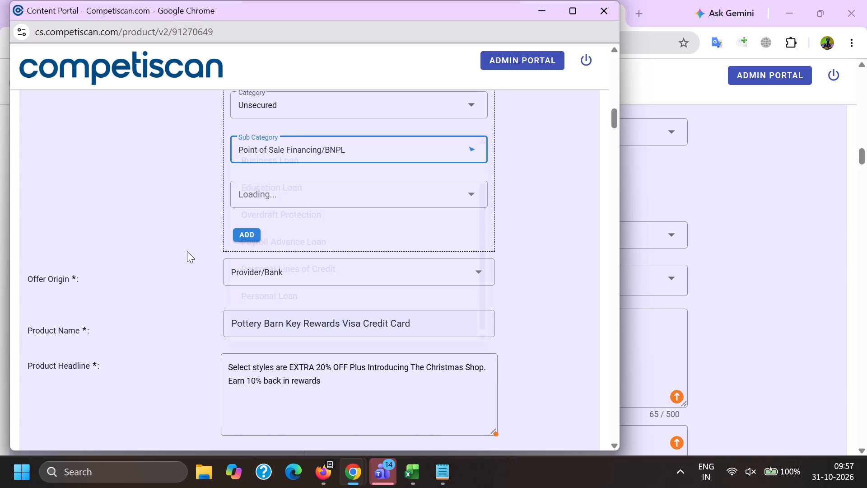
pyautogui.click(238, 233)
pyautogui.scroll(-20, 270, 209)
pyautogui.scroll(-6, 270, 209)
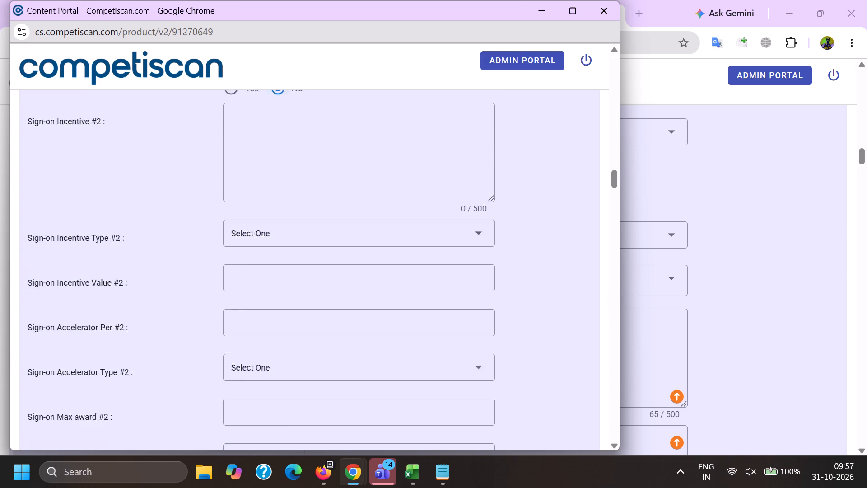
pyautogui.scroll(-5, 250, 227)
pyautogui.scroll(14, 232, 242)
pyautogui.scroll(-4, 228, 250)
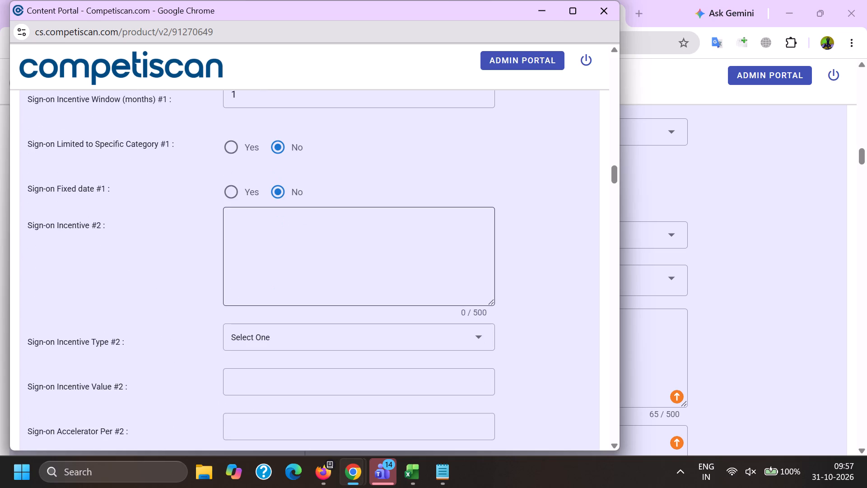
# Choose the Application Type in the form's Mortgage & Loan section.
pyautogui.click(220, 191)
pyautogui.scroll(-20, 224, 199)
pyautogui.scroll(-2, 224, 199)
pyautogui.scroll(-3, 235, 241)
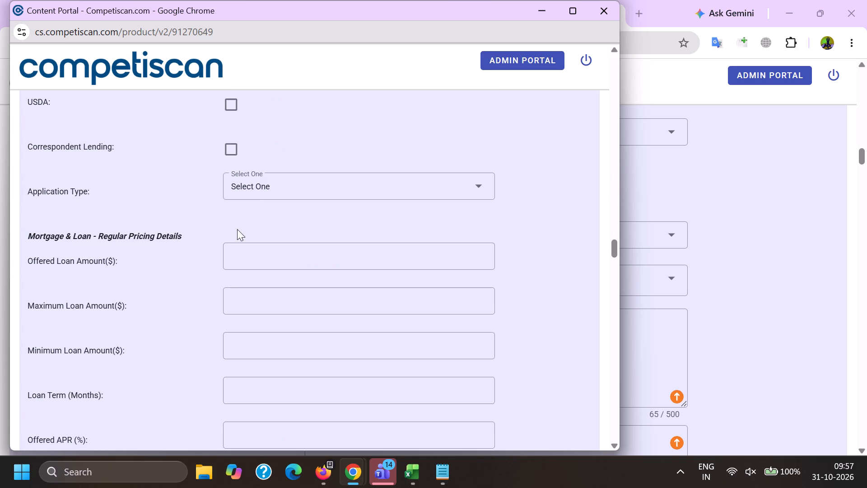
pyautogui.click(253, 188)
pyautogui.click(281, 249)
pyautogui.moveTo(194, 245); pyautogui.dragTo(216, 246)
# Set the Mortgage & Loan Upper APR to 36 and the Lower APR to 0.
pyautogui.scroll(-3, 266, 207)
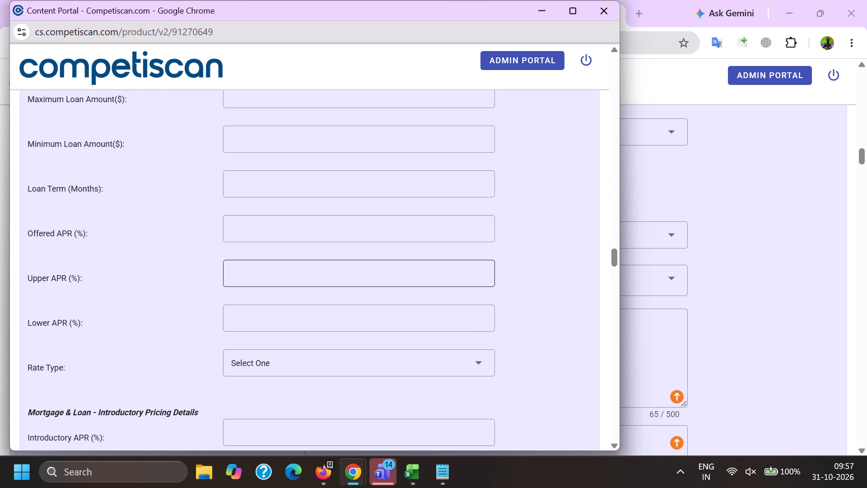
pyautogui.click(273, 262)
pyautogui.write('36')
pyautogui.press('Tab')
pyautogui.write('20')
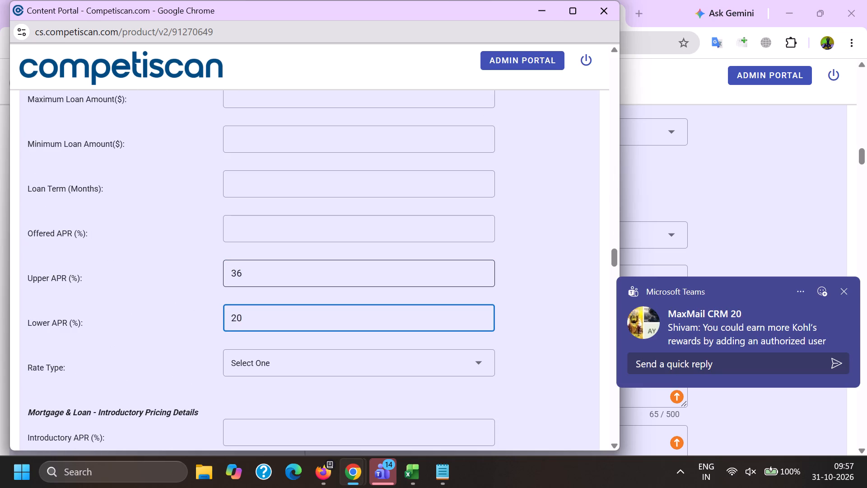
pyautogui.press('BackSpace')
pyautogui.press('BackSpace')
pyautogui.press('0')
# Fill in the Payment Card Offer Details: Application Type Invitation to Apply, Card Network Visa, Primary Card Level Visa Signature, Reward Program Yes.
pyautogui.scroll(-4, 272, 260)
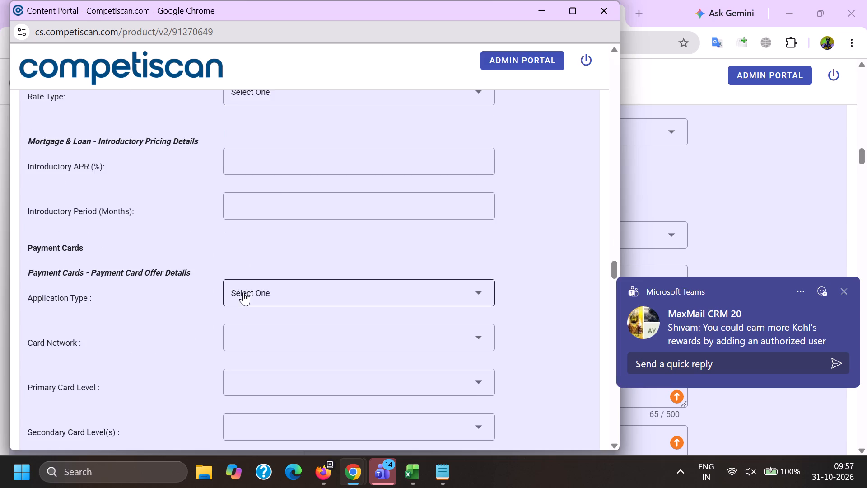
pyautogui.click(243, 292)
pyautogui.scroll(-2, 275, 177)
pyautogui.click(273, 213)
pyautogui.moveTo(137, 227); pyautogui.dragTo(144, 228)
pyautogui.click(247, 209)
pyautogui.click(258, 336)
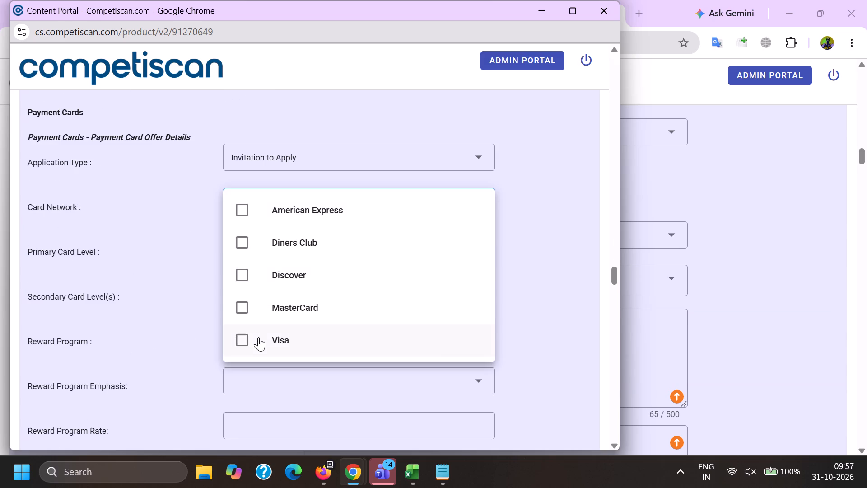
pyautogui.moveTo(179, 334); pyautogui.dragTo(186, 330)
pyautogui.click(268, 253)
pyautogui.scroll(-5, 264, 357)
pyautogui.click(284, 380)
pyautogui.moveTo(140, 372); pyautogui.dragTo(161, 371)
pyautogui.click(237, 345)
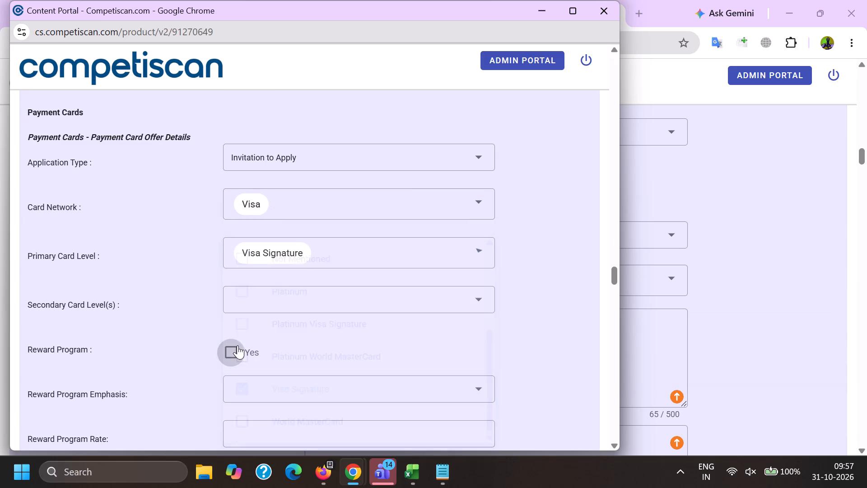
pyautogui.doubleClick(192, 394)
# Mark Credit Card Mentioned under Non-Profit/Consumer Services/Retail - Credit and submit the product form.
pyautogui.press('End')
pyautogui.click(230, 233)
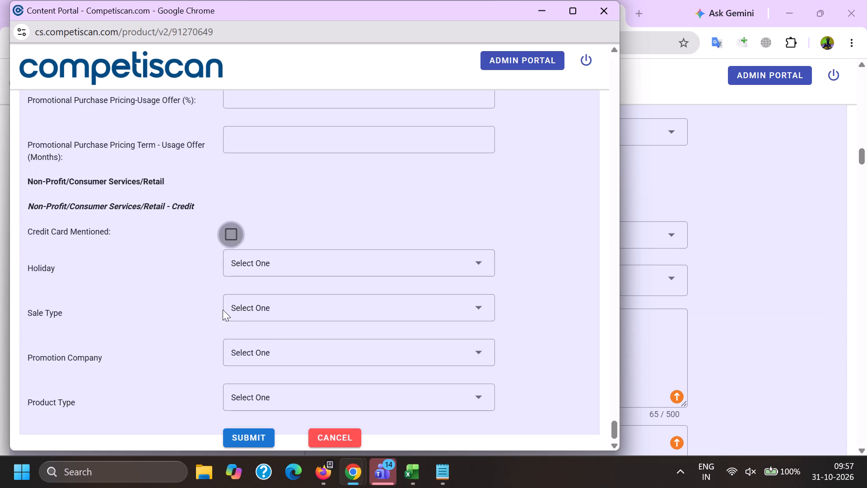
pyautogui.click(241, 437)
# Switch to Firefox and copy email 91270338's subject, "Select styles are EXTRA 20% OFF + Furniture & more—minus the wait", without the Fwd prefix.
pyautogui.hotkey('alt', 'Tab')
pyautogui.click(213, 5)
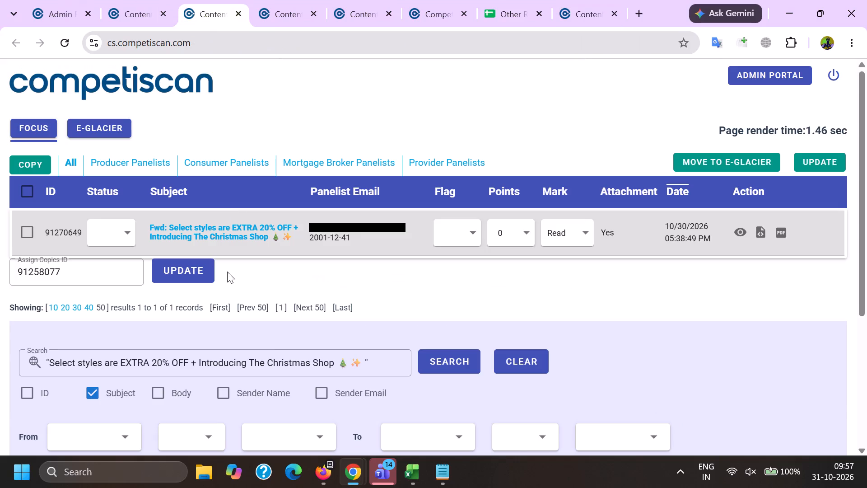
pyautogui.click(327, 487)
pyautogui.click(247, 427)
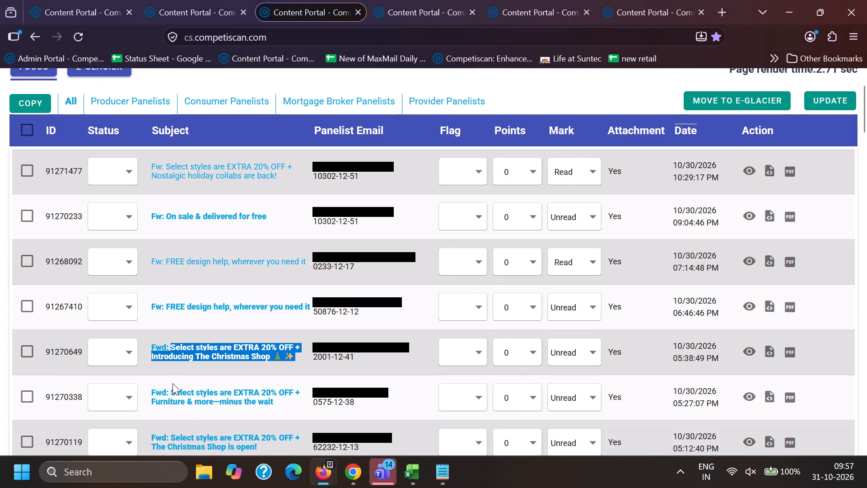
pyautogui.moveTo(172, 383); pyautogui.dragTo(284, 402)
pyautogui.hotkey('ctrl', 'c')
# In Chrome's Content Portal, replace the search text with the copied subject in double quotes and search by subject.
pyautogui.click(349, 483)
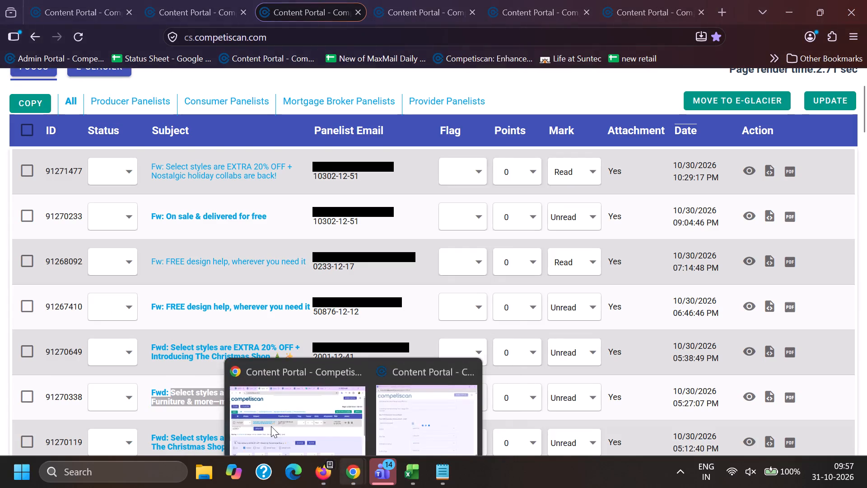
pyautogui.click(270, 426)
pyautogui.tripleClick(299, 353)
pyautogui.press('BackSpace')
pyautogui.hotkey('shift', '"')
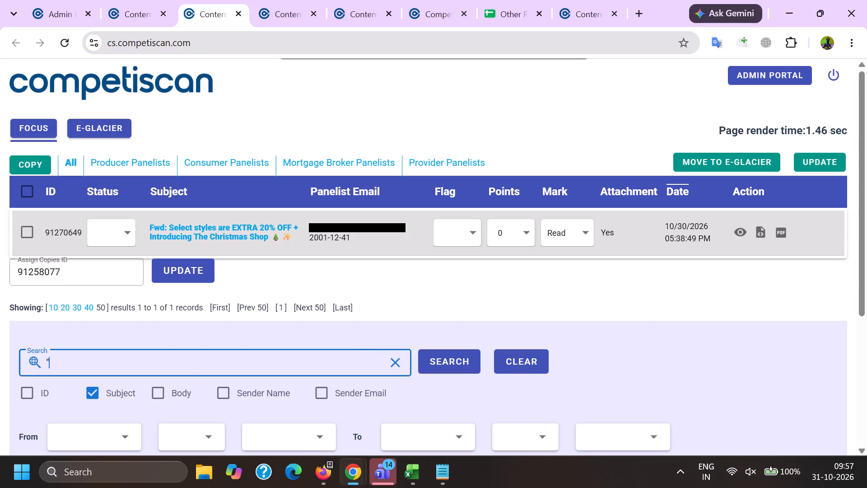
pyautogui.hotkey('ctrl', 'v')
pyautogui.hotkey('shift', '"')
pyautogui.press('Return')
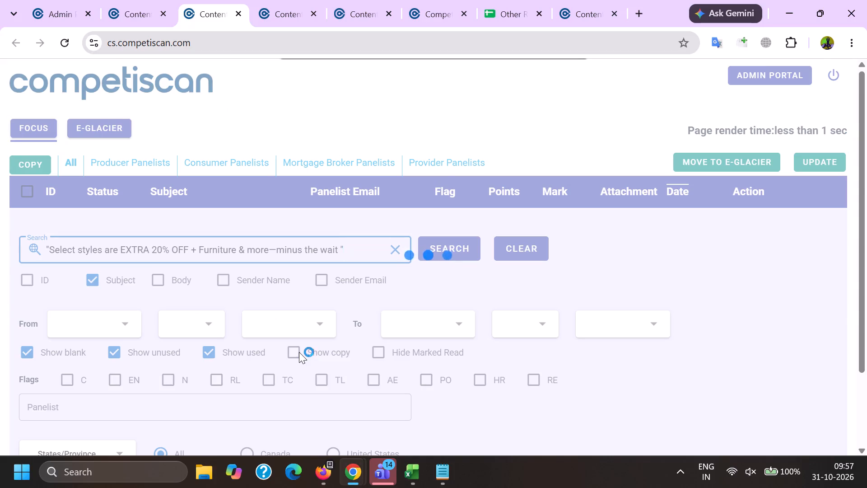
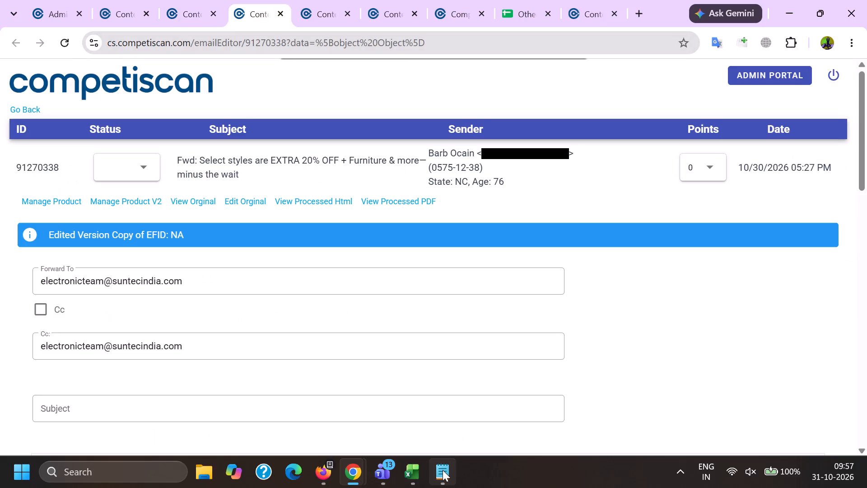
pyautogui.moveTo(522, 419); pyautogui.dragTo(517, 422)
pyautogui.click(78, 277)
pyautogui.hotkey('ctrl', 'v')
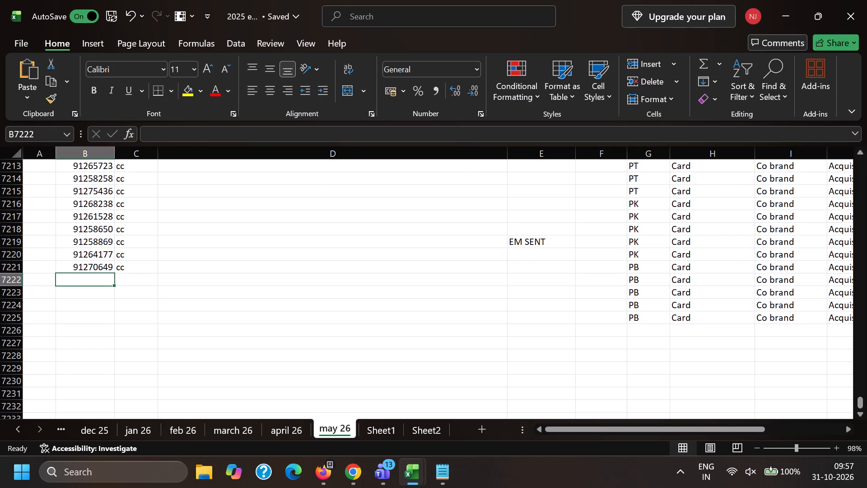
pyautogui.click(123, 282)
pyautogui.press('c')
pyautogui.press('c')
pyautogui.press('Right')
pyautogui.press('Right')
pyautogui.press('Right')
pyautogui.press('Right')
pyautogui.hotkey('alt', 'Tab')
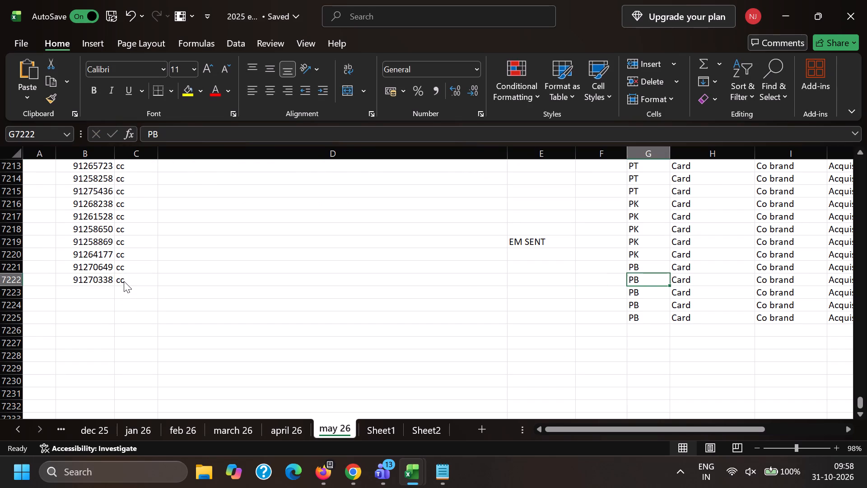
pyautogui.scroll(-2, 129, 256)
pyautogui.moveTo(191, 236); pyautogui.dragTo(0, 181)
pyautogui.press('BackSpace')
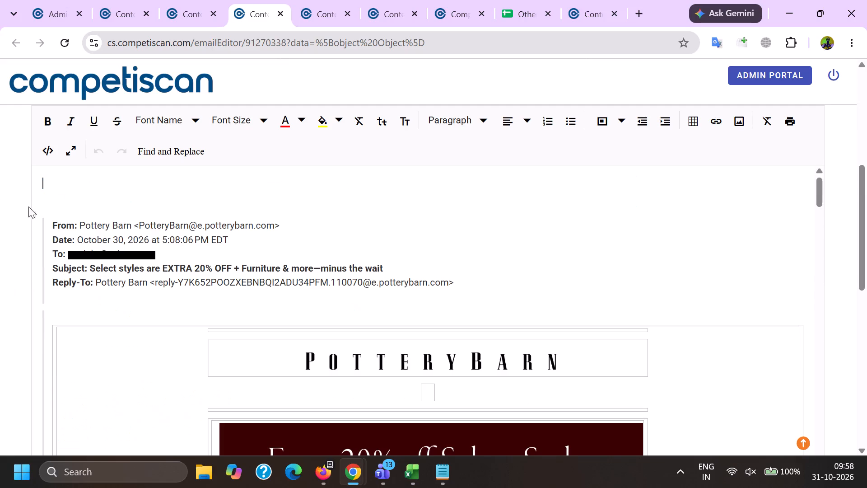
pyautogui.click(47, 216)
pyautogui.press('BackSpace')
pyautogui.moveTo(42, 227); pyautogui.dragTo(166, 239)
pyautogui.press('BackSpace')
pyautogui.press('BackSpace')
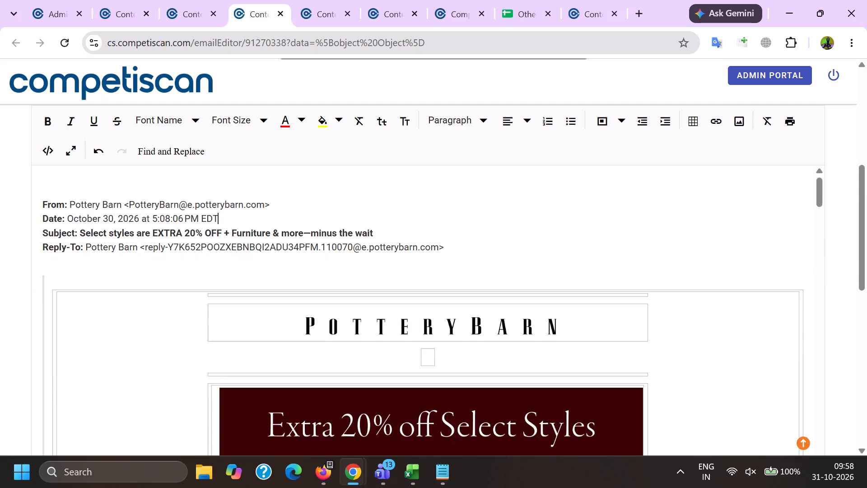
pyautogui.moveTo(124, 199); pyautogui.dragTo(317, 210)
pyautogui.press('BackSpace')
pyautogui.moveTo(464, 252); pyautogui.dragTo(14, 249)
pyautogui.press('BackSpace')
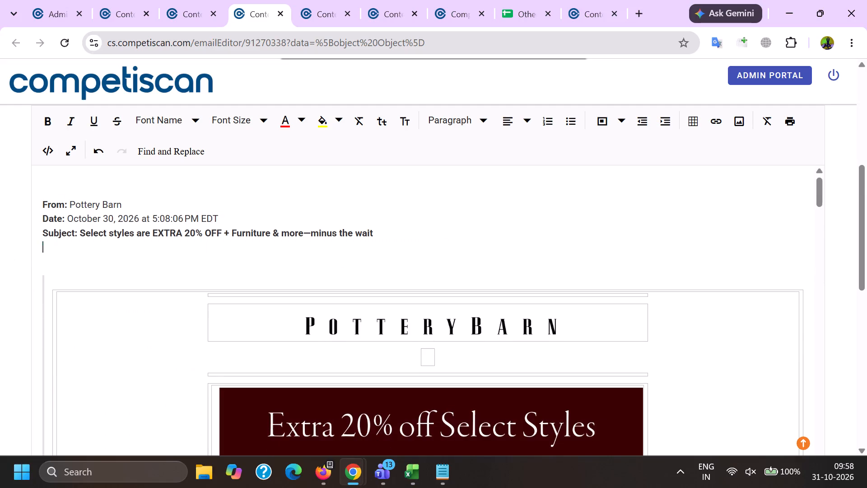
# Remove the links from the Free Design Services banner and the App Store download image in the email body.
pyautogui.scroll(-20, 436, 277)
pyautogui.scroll(-20, 436, 277)
pyautogui.scroll(-12, 436, 277)
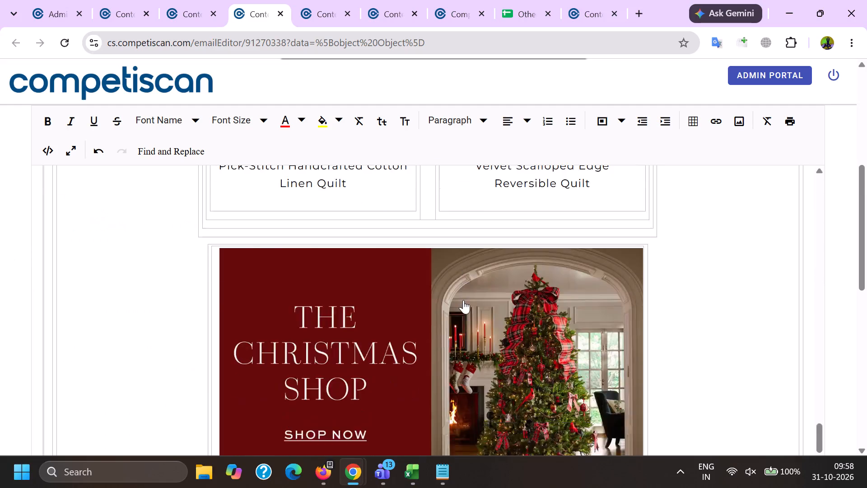
pyautogui.scroll(-12, 463, 300)
pyautogui.scroll(7, 436, 319)
pyautogui.click(436, 317)
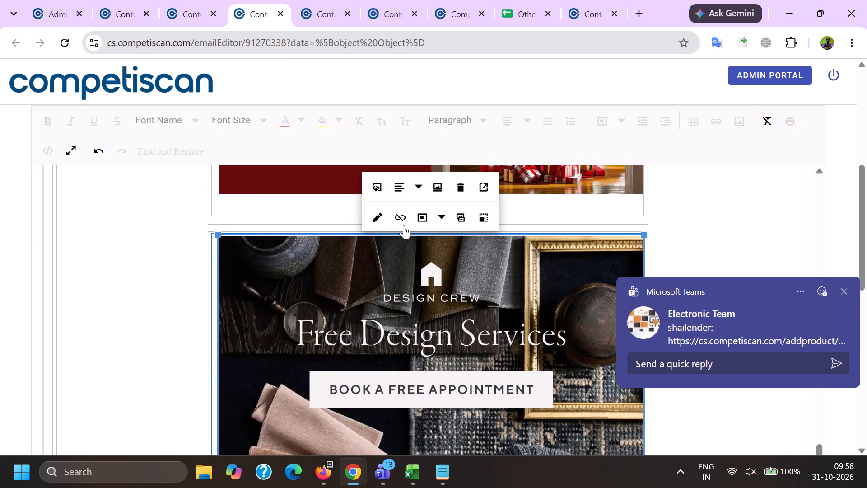
pyautogui.click(404, 225)
pyautogui.scroll(-10, 404, 234)
pyautogui.scroll(4, 373, 390)
pyautogui.click(378, 349)
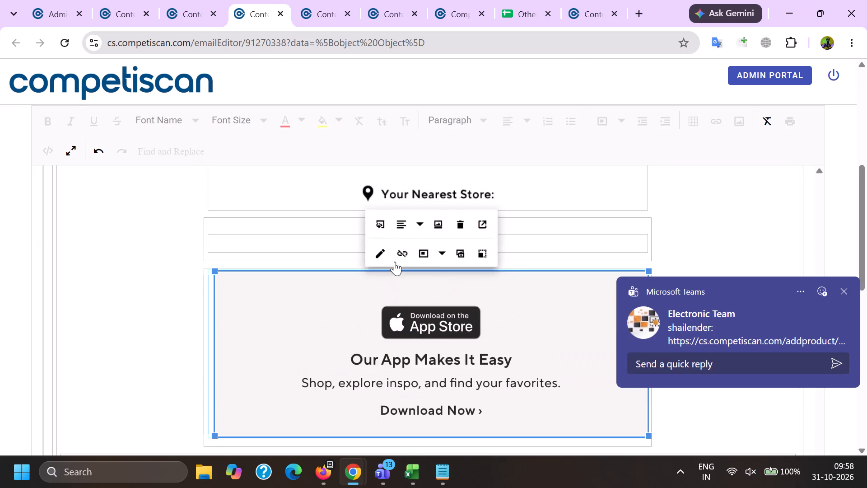
pyautogui.click(399, 253)
pyautogui.scroll(-5, 381, 301)
pyautogui.click(284, 428)
pyautogui.scroll(-4, 325, 339)
pyautogui.click(316, 355)
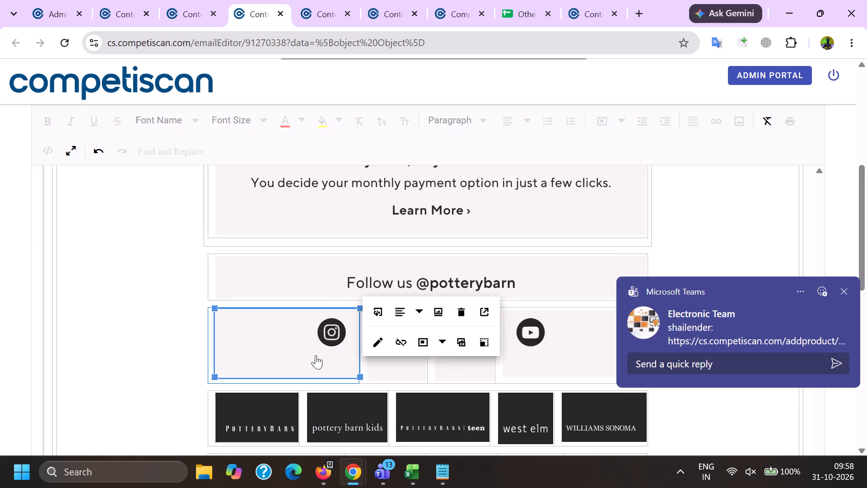
pyautogui.click(259, 290)
pyautogui.click(419, 332)
pyautogui.click(414, 287)
pyautogui.click(464, 338)
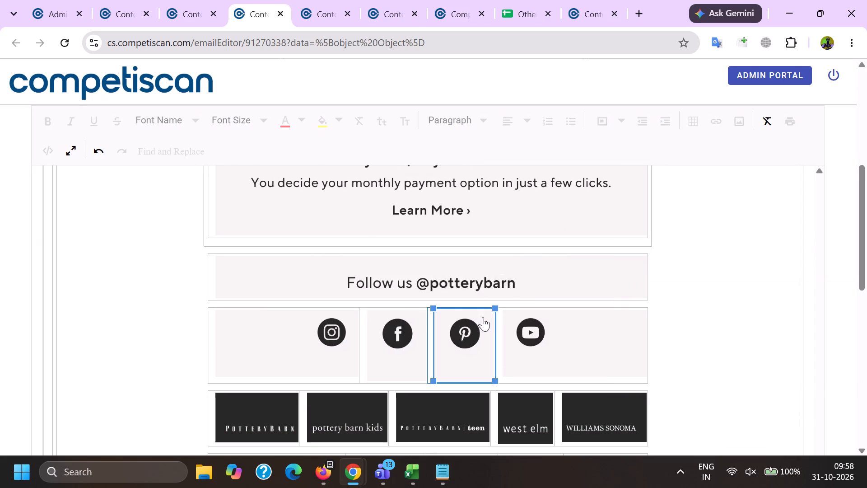
pyautogui.click(477, 292)
pyautogui.click(518, 336)
pyautogui.click(540, 296)
pyautogui.click(443, 292)
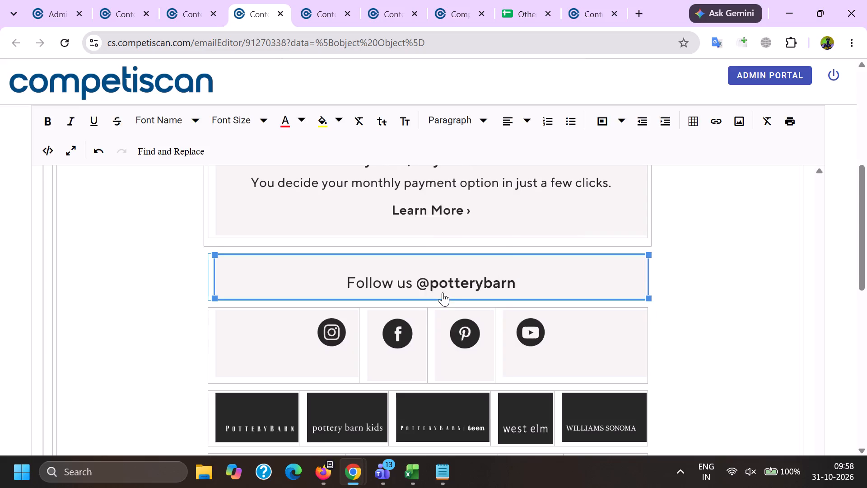
pyautogui.click(396, 238)
# Delete the email addresses from the footer's address book sentence and its "This message was sent to:" line.
pyautogui.scroll(-7, 364, 322)
pyautogui.scroll(-2, 418, 372)
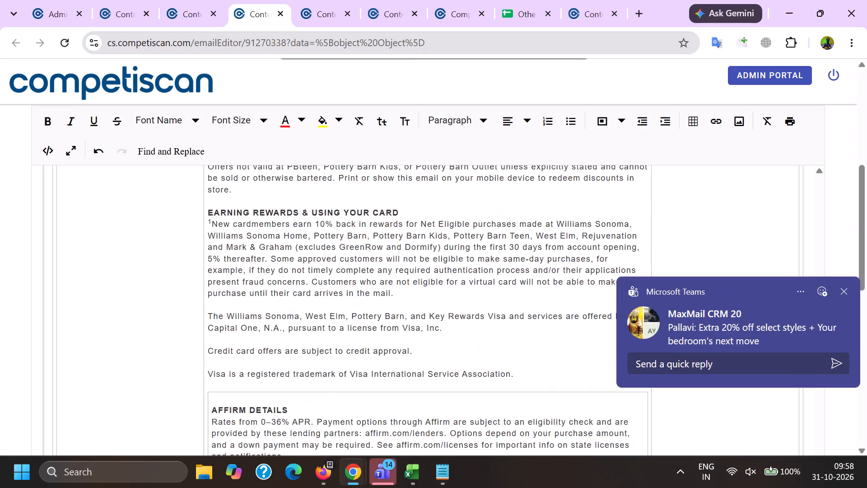
pyautogui.scroll(-2, 384, 399)
pyautogui.moveTo(365, 311); pyautogui.dragTo(507, 313)
pyautogui.press('BackSpace')
pyautogui.press('space')
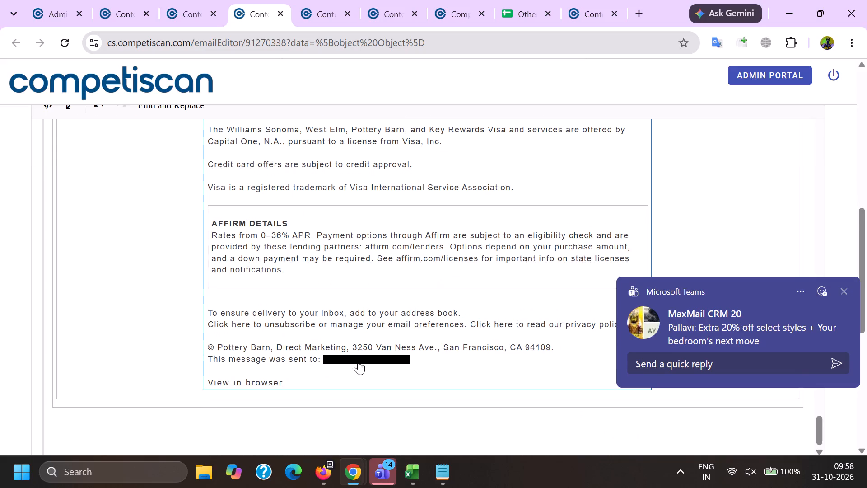
pyautogui.moveTo(325, 358); pyautogui.dragTo(438, 361)
pyautogui.press('BackSpace')
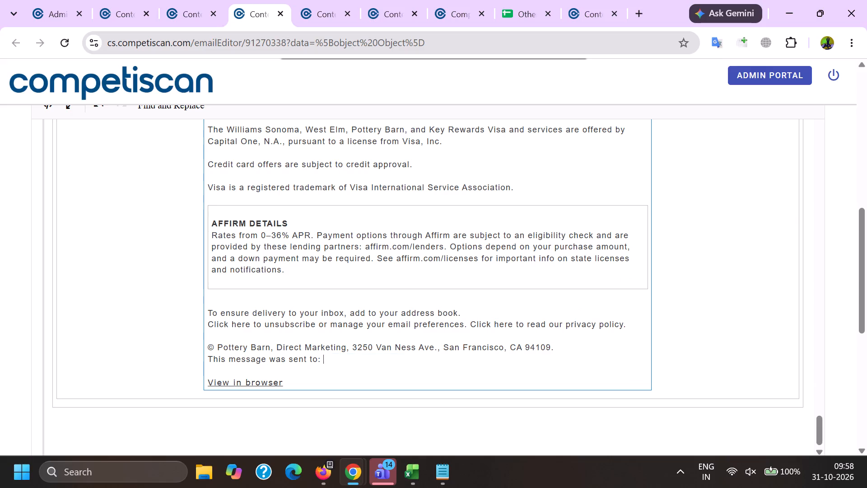
# Remove the links from the unsubscribe "Click here" text and from "View in browser" in the footer.
pyautogui.click(226, 328)
pyautogui.click(302, 353)
pyautogui.click(254, 381)
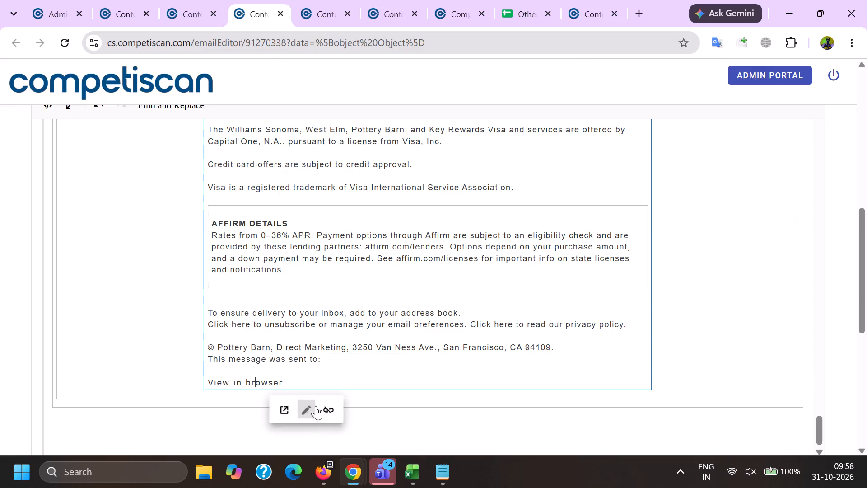
pyautogui.click(326, 408)
# Save and send the edited copy of email 91270338.
pyautogui.scroll(-11, 313, 328)
pyautogui.click(314, 337)
pyautogui.click(434, 277)
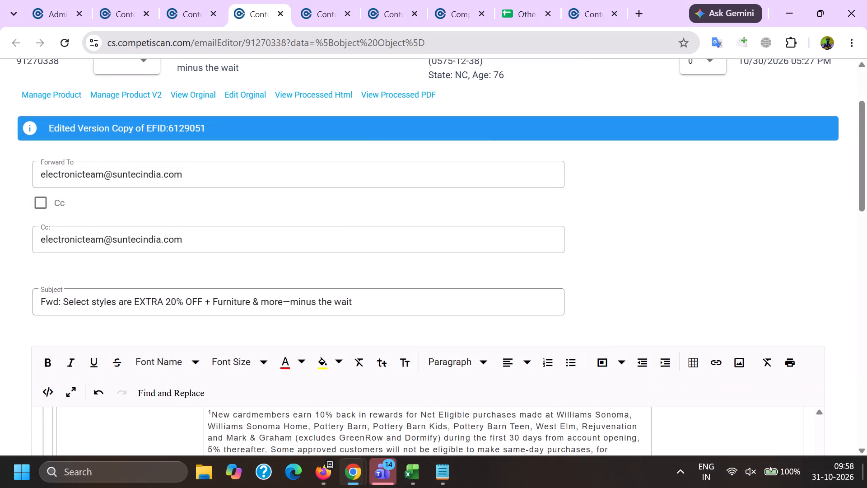
# Open email 91270338's product form and copy the sender name Pottery Barn from the email's From line.
pyautogui.click(48, 92)
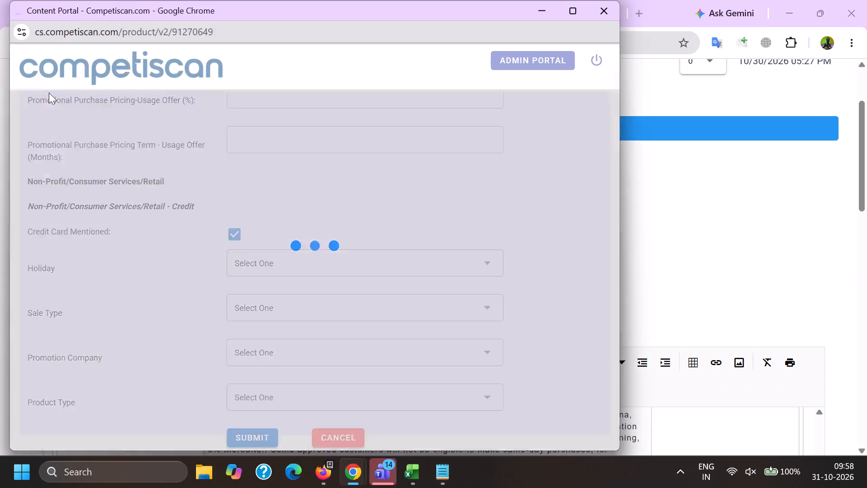
pyautogui.hotkey('alt', 'Tab')
pyautogui.scroll(-4, 139, 142)
pyautogui.doubleClick(133, 242)
pyautogui.press('pageup')
pyautogui.press('pageup')
pyautogui.press('pageup')
pyautogui.press('pageup')
pyautogui.press('pageup')
pyautogui.press('pageup')
pyautogui.press('pageup')
pyautogui.press('pageup')
pyautogui.press('pageup')
pyautogui.press('pageup')
pyautogui.press('pageup')
pyautogui.press('pageup')
pyautogui.press('pageup')
pyautogui.press('pageup')
pyautogui.press('pageup')
pyautogui.press('pageup')
pyautogui.press('pageup')
pyautogui.press('pageup')
pyautogui.press('pageup')
pyautogui.press('pageup')
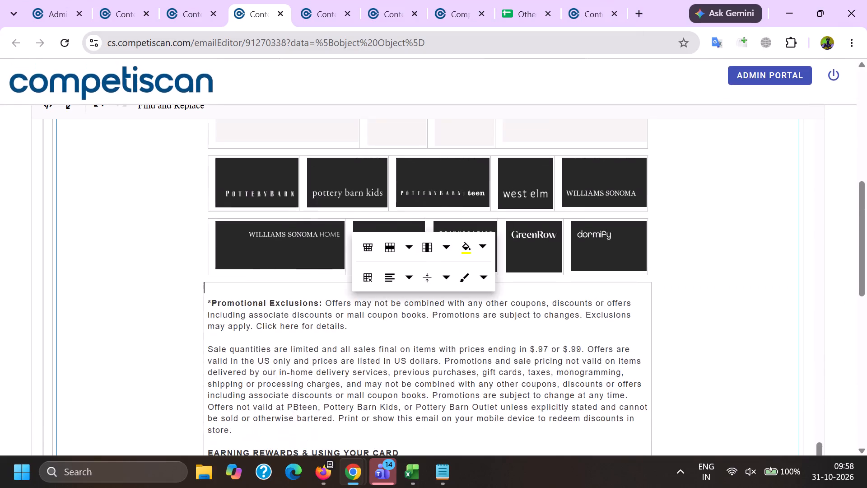
pyautogui.scroll(-6, 131, 212)
pyautogui.scroll(-2, 99, 278)
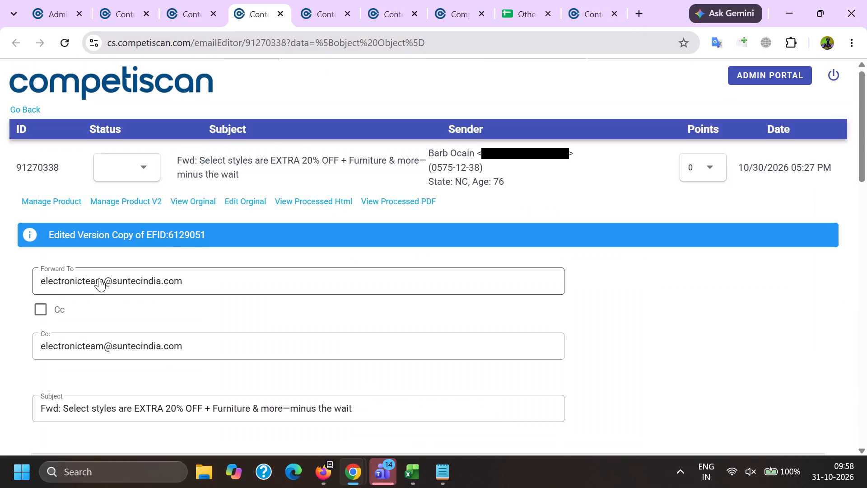
pyautogui.scroll(-1, 99, 278)
pyautogui.click(82, 299)
pyautogui.moveTo(83, 299); pyautogui.dragTo(88, 298)
pyautogui.keyDown('shift'); pyautogui.click(105, 298); pyautogui.keyUp('shift')
pyautogui.hotkey('ctrl', 'c')
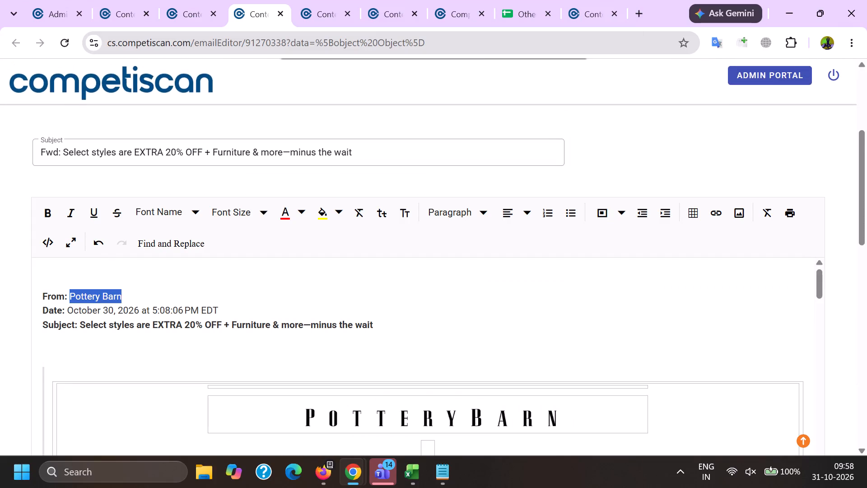
# Add Pottery Barn as the company with its product image, and look up Pottery Barn under Affinity/Association.
pyautogui.hotkey('alt', 'Tab')
pyautogui.scroll(-5, 215, 201)
pyautogui.click(288, 239)
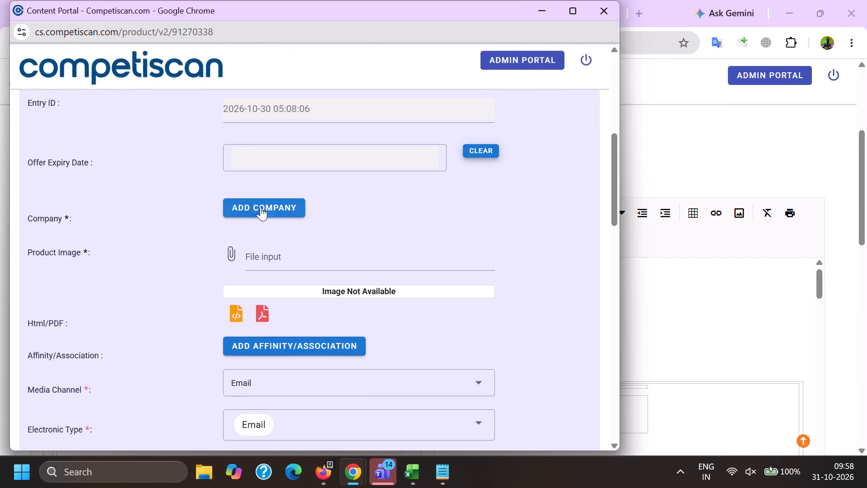
pyautogui.click(261, 207)
pyautogui.hotkey('ctrl', 'v')
pyautogui.click(303, 346)
pyautogui.click(351, 370)
pyautogui.hotkey('ctrl', 'v')
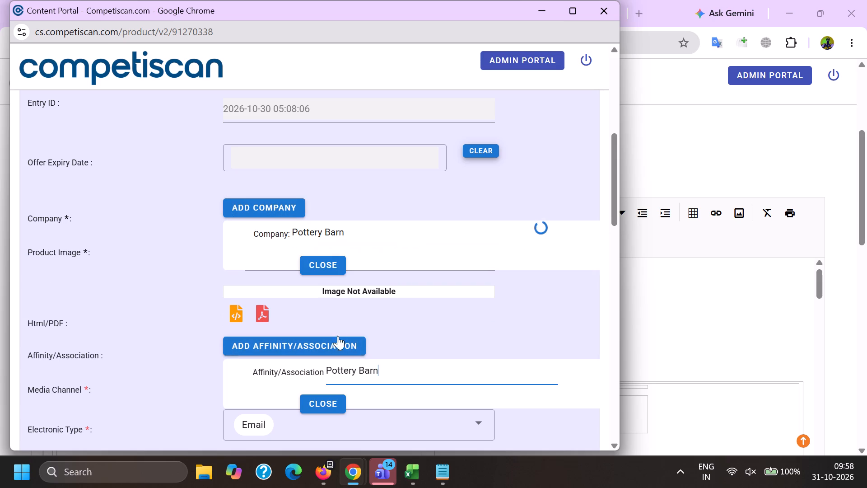
pyautogui.click(324, 271)
pyautogui.click(267, 240)
# Add Capital One as a second company and choose Pottery Barn's logo as the product image.
pyautogui.click(273, 200)
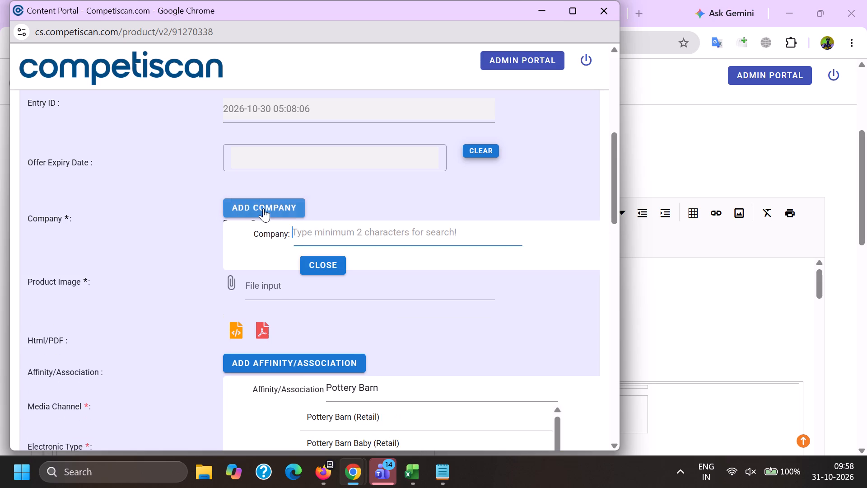
pyautogui.write('ca')
pyautogui.write('pit')
pyautogui.press('a')
pyautogui.press('l')
pyautogui.press('space')
pyautogui.write('one')
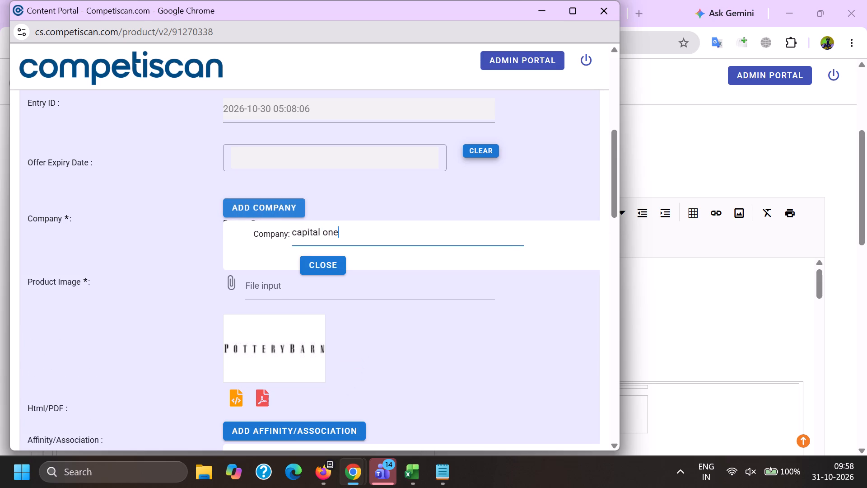
pyautogui.click(322, 266)
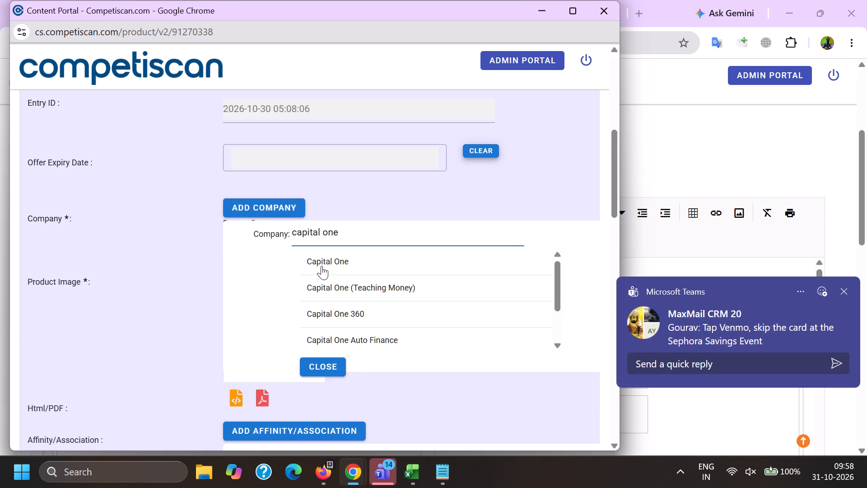
pyautogui.click(285, 235)
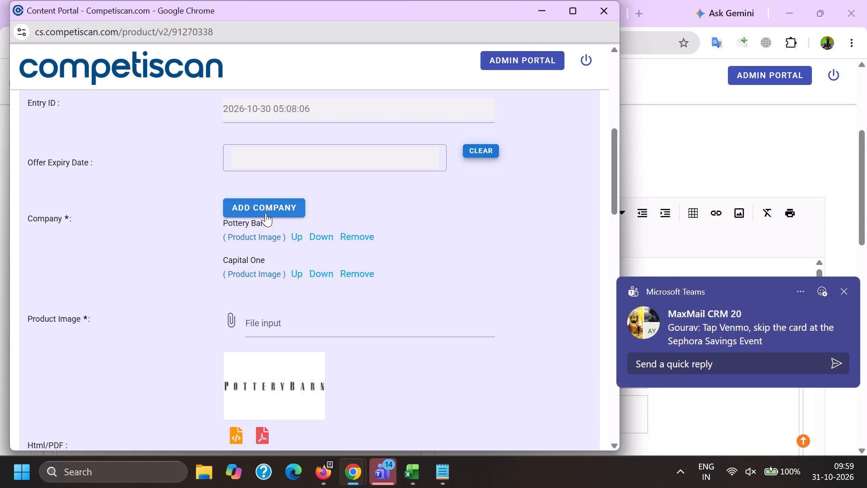
# Add Affirm as a third company on the product form.
pyautogui.click(266, 213)
pyautogui.press('a')
pyautogui.press('f')
pyautogui.write('fir')
pyautogui.press('m')
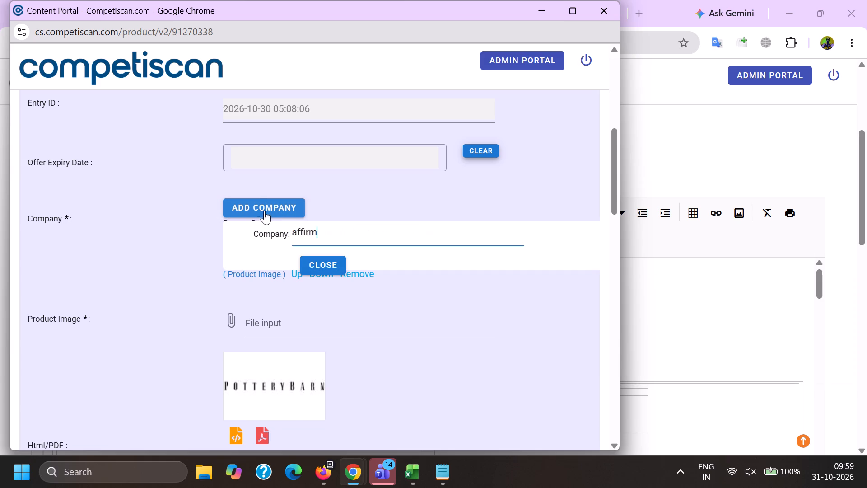
pyautogui.click(329, 271)
# Choose Pottery Barn (Retail) as the product's affinity/association.
pyautogui.scroll(-5, 292, 189)
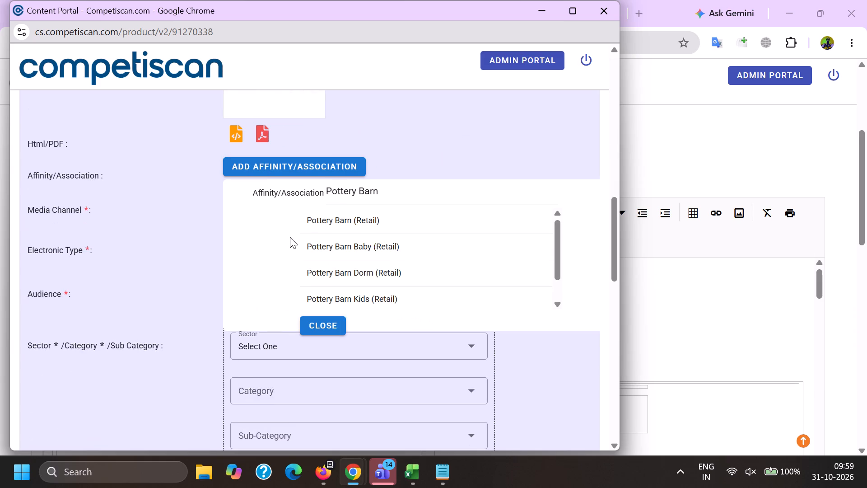
pyautogui.click(323, 216)
# Add a sector entry of Retail / Home / Furniture, checking the email's products for the sub category.
pyautogui.scroll(-2, 314, 145)
pyautogui.click(265, 230)
pyautogui.scroll(-7, 264, 224)
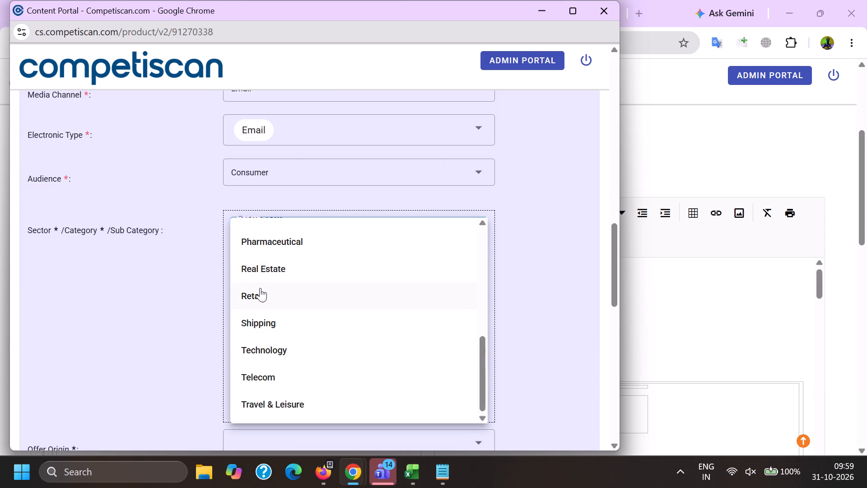
pyautogui.click(260, 287)
pyautogui.moveTo(199, 286); pyautogui.dragTo(209, 287)
pyautogui.click(252, 283)
pyautogui.scroll(-7, 253, 181)
pyautogui.click(257, 226)
pyautogui.click(193, 241)
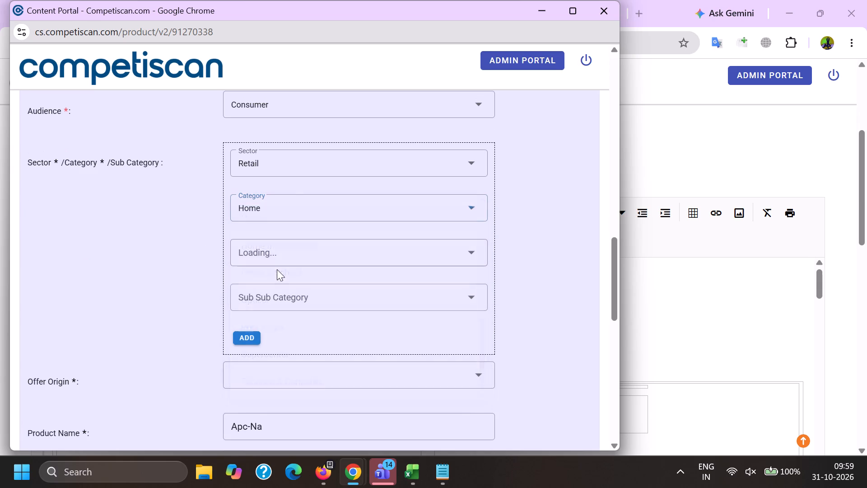
pyautogui.click(277, 269)
pyautogui.click(265, 251)
pyautogui.hotkey('alt', 'Tab')
pyautogui.scroll(-15, 280, 353)
pyautogui.hotkey('alt', 'Tab')
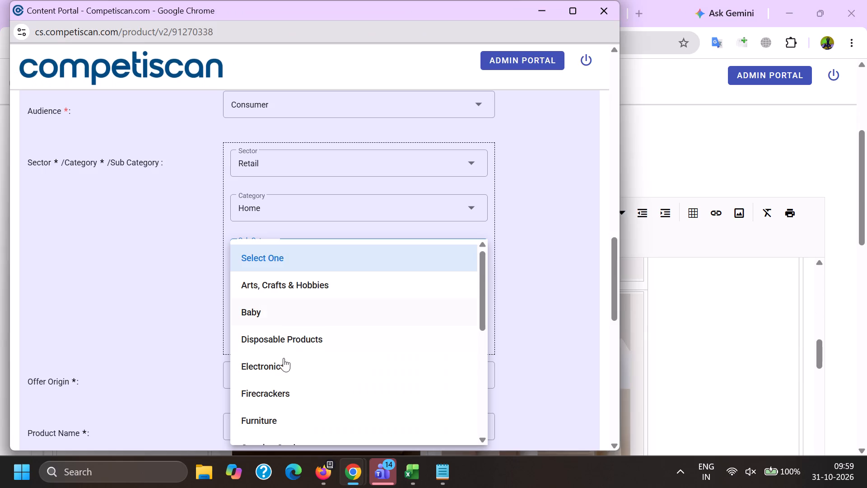
pyautogui.moveTo(272, 420); pyautogui.dragTo(270, 426)
pyautogui.click(216, 402)
pyautogui.click(252, 340)
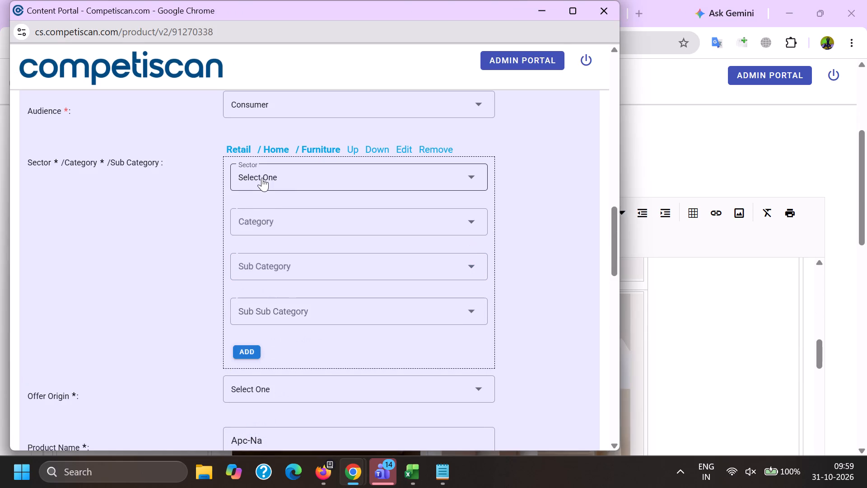
# Add the sector entry Credit Cards / Payment Cards / Credit Cards and move Retail / Home / Furniture below it.
pyautogui.click(262, 178)
pyautogui.scroll(5, 253, 300)
pyautogui.click(280, 288)
pyautogui.click(205, 283)
pyautogui.click(280, 230)
pyautogui.click(260, 278)
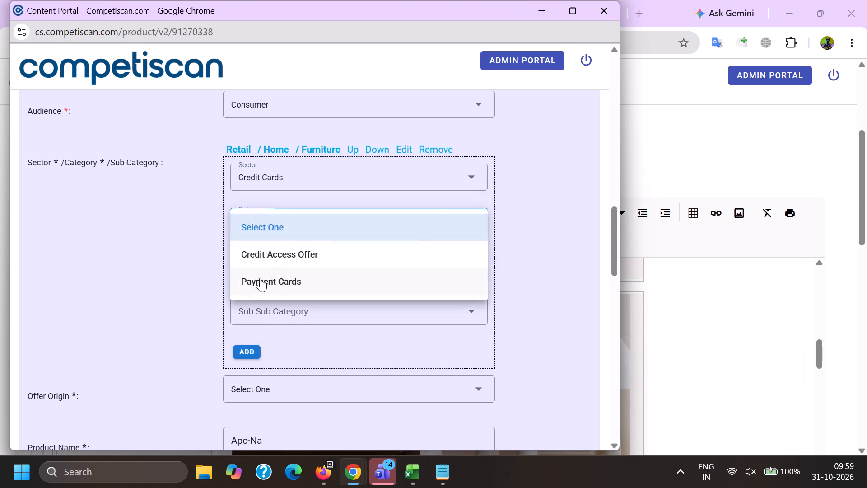
pyautogui.click(256, 273)
pyautogui.scroll(-1, 258, 194)
pyautogui.moveTo(271, 333); pyautogui.dragTo(271, 342)
pyautogui.moveTo(205, 320); pyautogui.dragTo(214, 312)
pyautogui.click(253, 281)
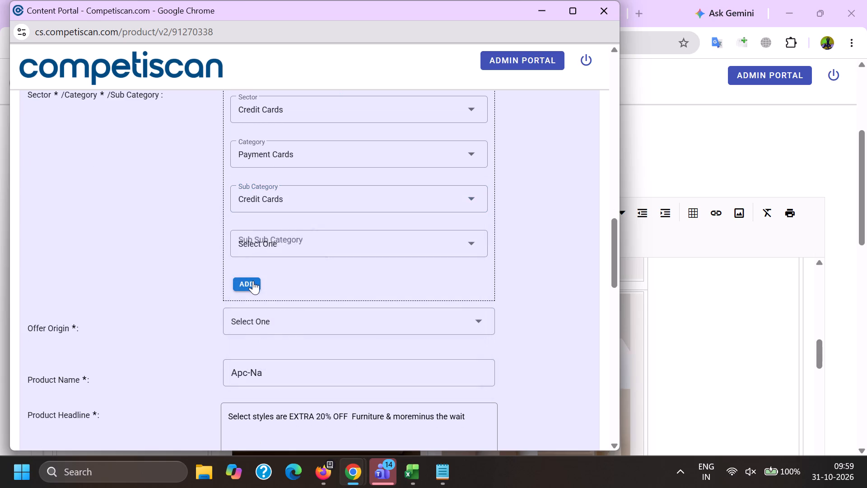
pyautogui.scroll(2, 270, 324)
pyautogui.click(380, 215)
pyautogui.scroll(-3, 331, 224)
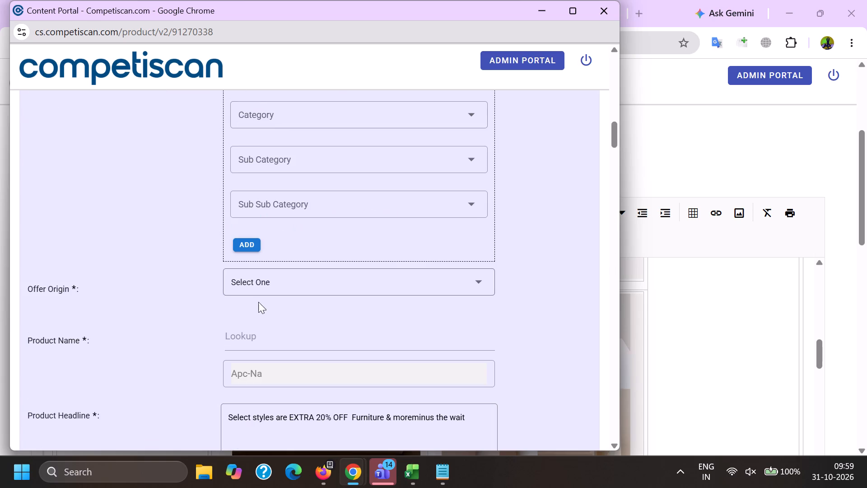
# Set the offer origin to Provider/Bank and the product name to Pottery Barn Key Rewards Visa Credit Card.
pyautogui.click(258, 301)
pyautogui.click(264, 286)
pyautogui.doubleClick(270, 340)
pyautogui.hotkey('ctrl', 'v')
pyautogui.click(291, 399)
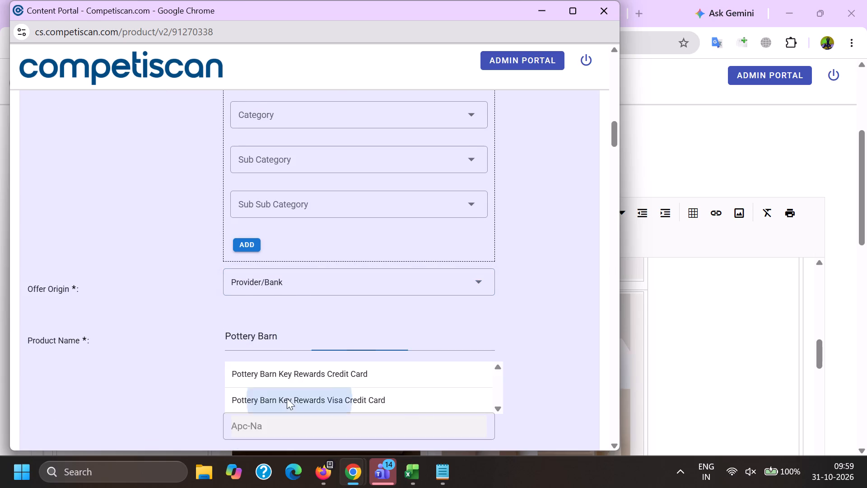
# Add the sector entry Mortgage & Loan / Unsecured / Point of Sale Financing/BNPL.
pyautogui.scroll(3, 284, 392)
pyautogui.click(282, 225)
pyautogui.click(277, 280)
pyautogui.scroll(-3, 271, 335)
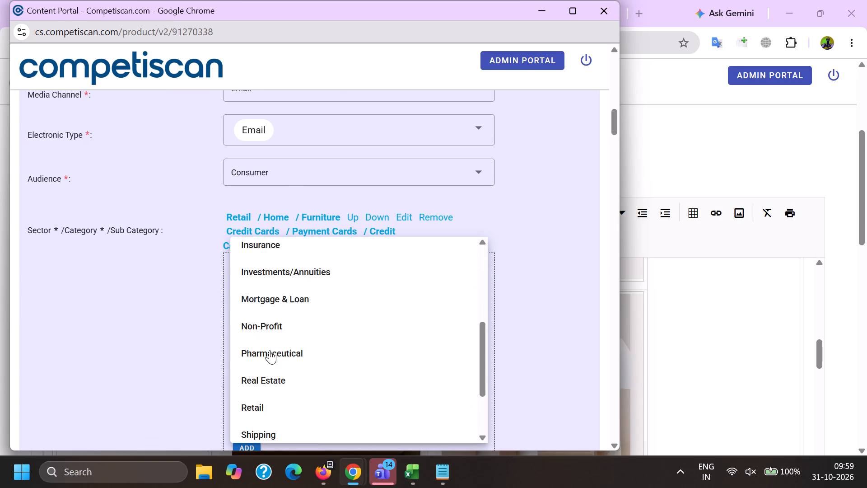
pyautogui.click(286, 291)
pyautogui.moveTo(210, 312); pyautogui.dragTo(214, 313)
pyautogui.click(270, 308)
pyautogui.scroll(-1, 270, 249)
pyautogui.click(292, 317)
pyautogui.click(269, 297)
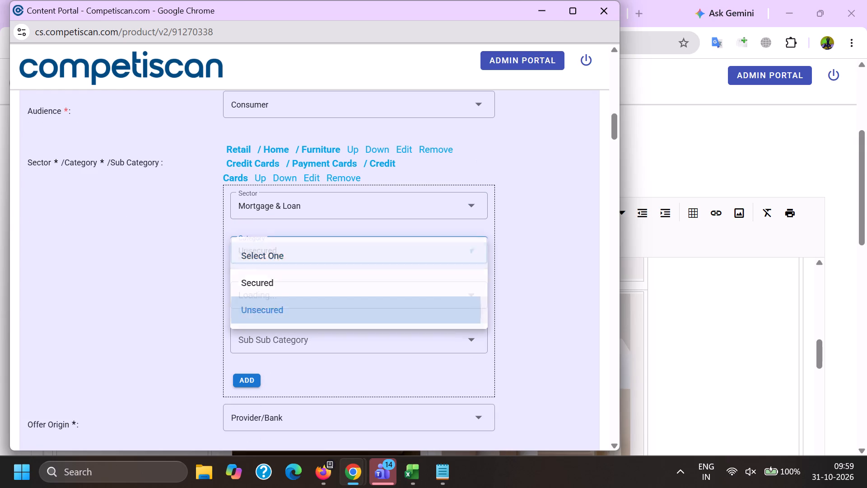
pyautogui.scroll(-1, 274, 250)
pyautogui.scroll(-6, 264, 351)
pyautogui.click(284, 399)
pyautogui.click(198, 380)
pyautogui.click(252, 306)
# Replace the product headline with the email's subject line, without its "Subject:" label.
pyautogui.scroll(3, 256, 310)
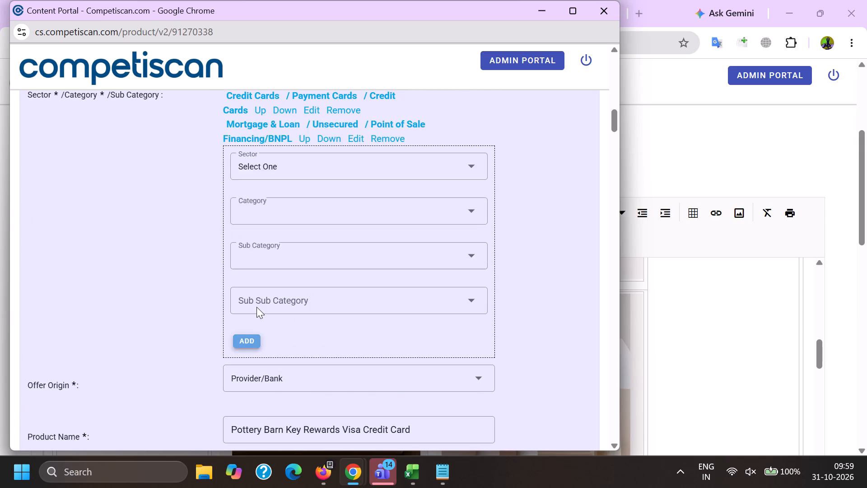
pyautogui.scroll(7, 256, 307)
pyautogui.scroll(-16, 261, 301)
pyautogui.scroll(3, 289, 329)
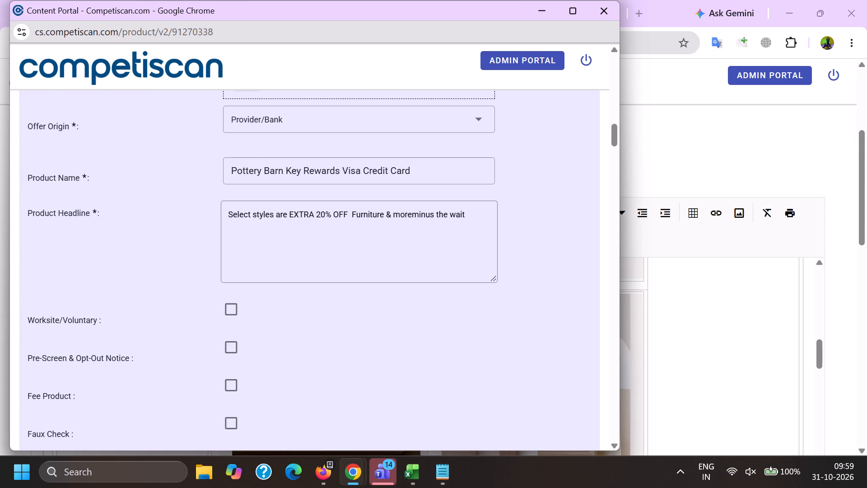
pyautogui.moveTo(464, 273); pyautogui.dragTo(0, 258)
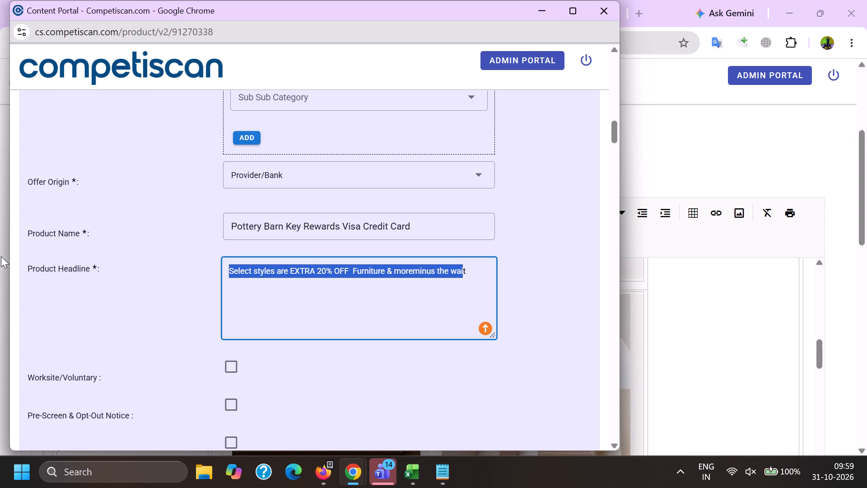
pyautogui.hotkey('ctrl', 'a')
pyautogui.press('BackSpace')
pyautogui.hotkey('alt', 'Tab')
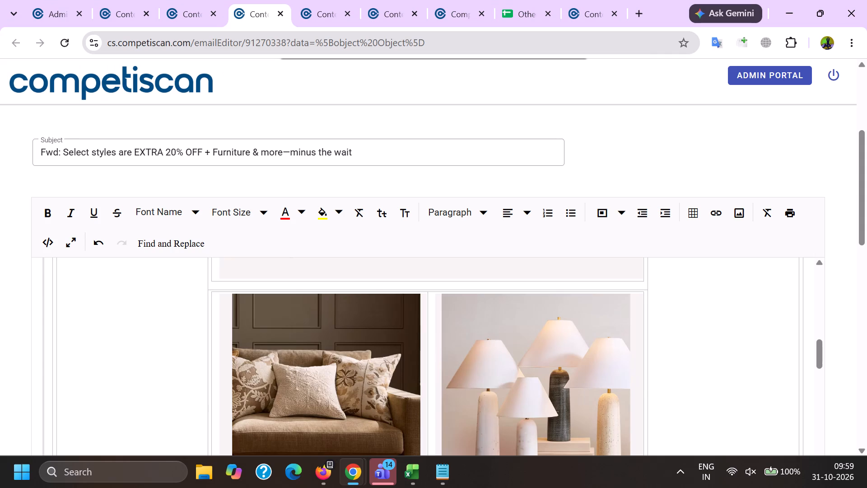
pyautogui.scroll(19, 142, 291)
pyautogui.doubleClick(91, 328)
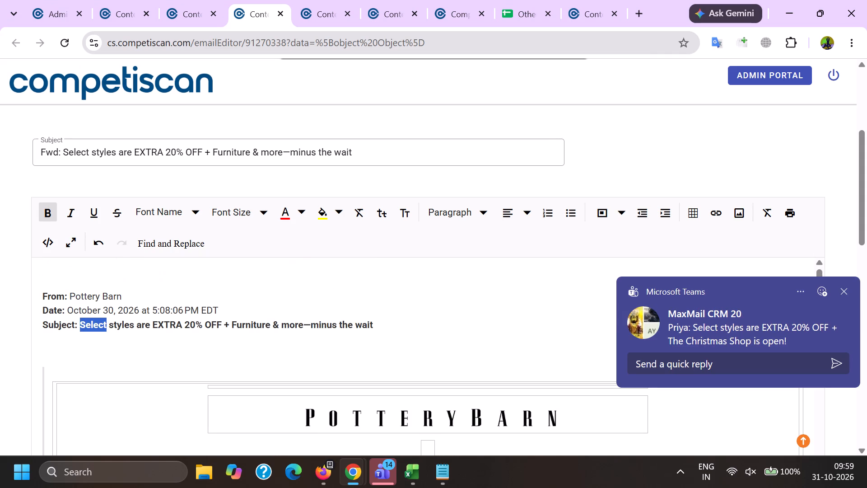
pyautogui.keyDown('shift'); pyautogui.click(350, 326); pyautogui.keyUp('shift')
pyautogui.keyDown('shift'); pyautogui.click(358, 326); pyautogui.keyUp('shift')
pyautogui.hotkey('ctrl', 'c')
pyautogui.hotkey('alt', 'Tab')
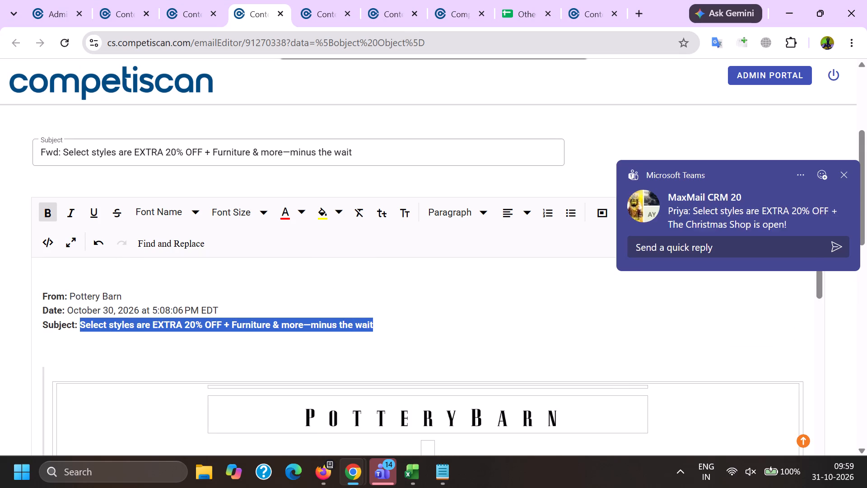
pyautogui.hotkey('ctrl', 'v')
# Reword the headline's symbols so it reads "Select styles are EXTRA 20% OFF Plus Furniture and more - minus the wait".
pyautogui.click(354, 272)
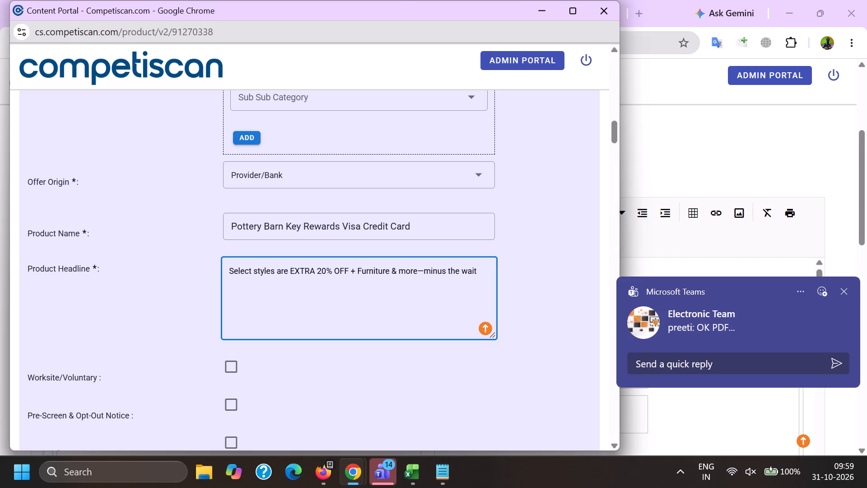
pyautogui.write('us')
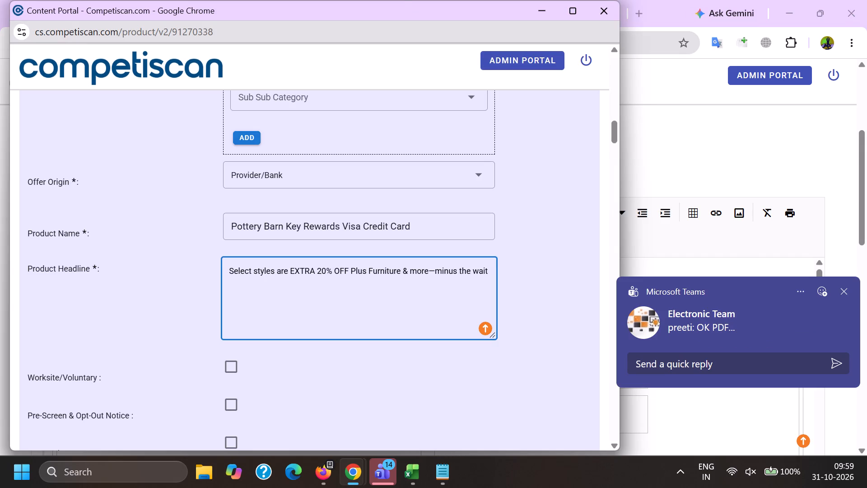
pyautogui.click(404, 268)
pyautogui.press('Right')
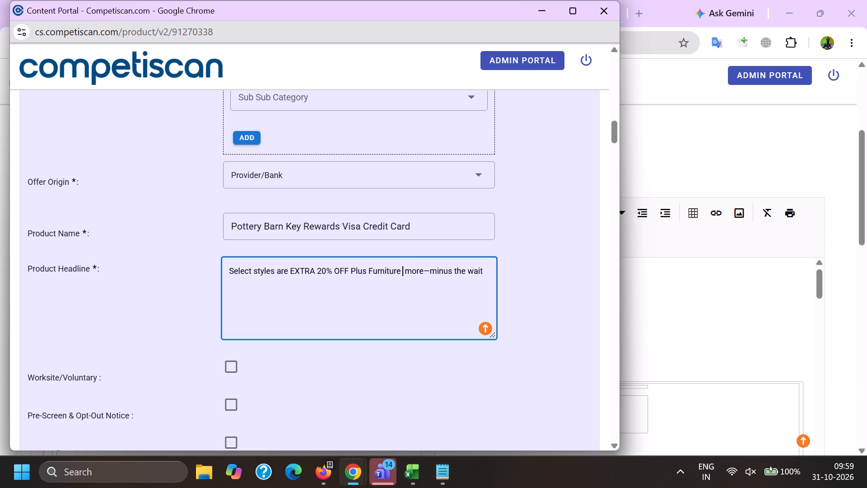
pyautogui.write('and')
pyautogui.click(447, 266)
pyautogui.press('Left')
pyautogui.press('BackSpace')
pyautogui.press('space')
pyautogui.write('-')
pyautogui.press('space')
# End the headline with a period and append "Earn 10% back in rewards" from the other Pottery Barn product form.
pyautogui.click(301, 319)
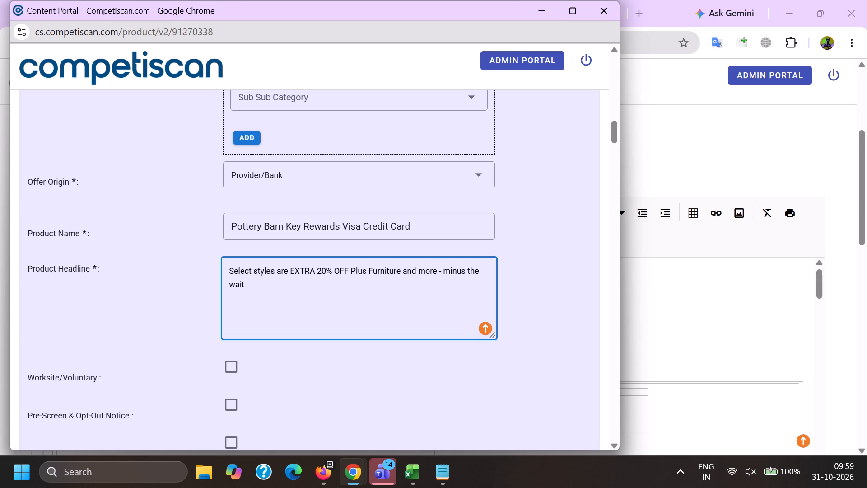
pyautogui.press('.')
pyautogui.press('space')
pyautogui.hotkey('alt', 'Tab')
pyautogui.click(581, 0)
pyautogui.scroll(6, 518, 352)
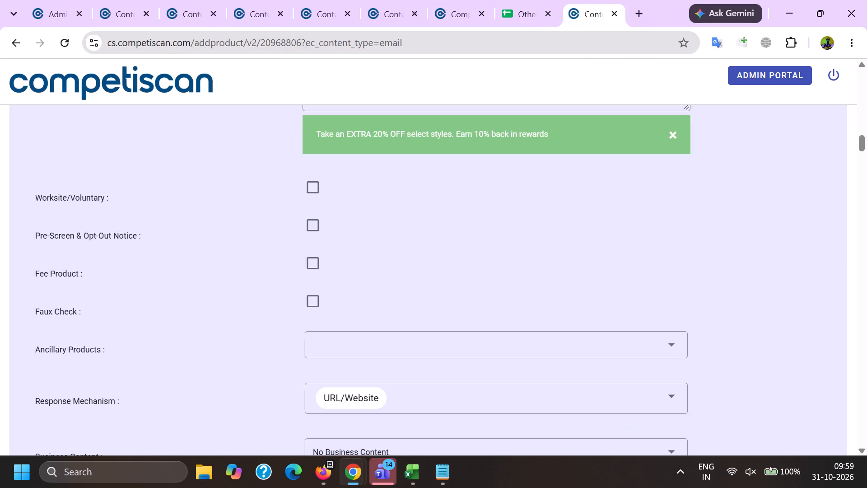
pyautogui.scroll(3, 518, 352)
pyautogui.doubleClick(452, 333)
pyautogui.keyDown('shift'); pyautogui.click(578, 342); pyautogui.keyUp('shift')
pyautogui.hotkey('ctrl', 'c')
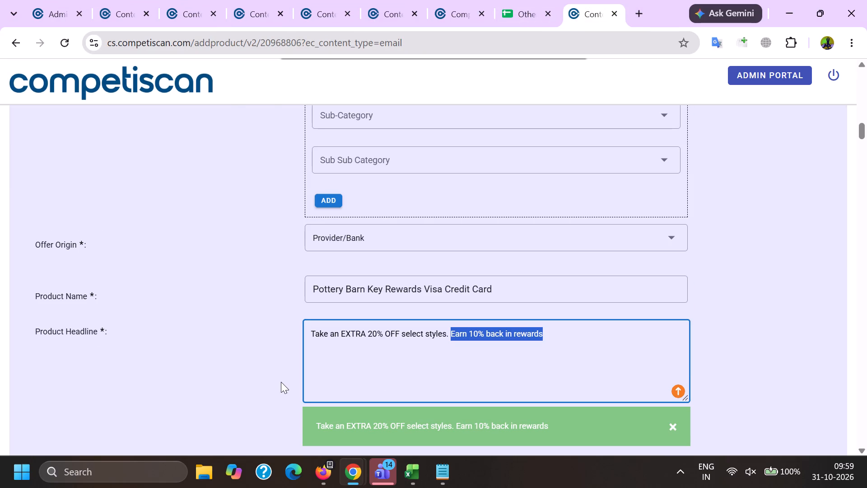
pyautogui.hotkey('alt', 'Tab')
pyautogui.hotkey('ctrl', 'v')
# Set the response mechanism to URL/Website and the mailing type to Acquisition.
pyautogui.scroll(-3, 238, 288)
pyautogui.click(257, 372)
pyautogui.scroll(-9, 264, 203)
pyautogui.click(273, 340)
pyautogui.moveTo(107, 319); pyautogui.dragTo(119, 323)
pyautogui.click(279, 330)
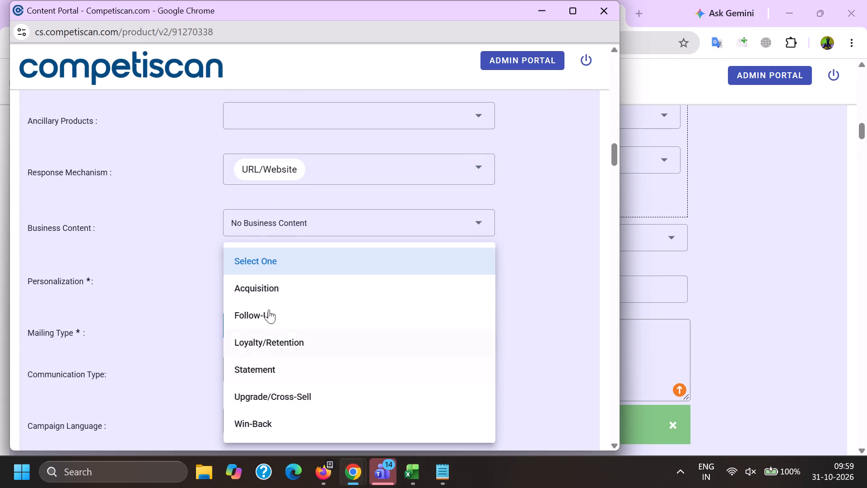
pyautogui.click(266, 298)
pyautogui.click(205, 306)
# Choose Bonuses/Contests/Incentives, Co-Brand and Mobile Application as the communication types.
pyautogui.click(254, 366)
pyautogui.scroll(-2, 257, 239)
pyautogui.click(275, 329)
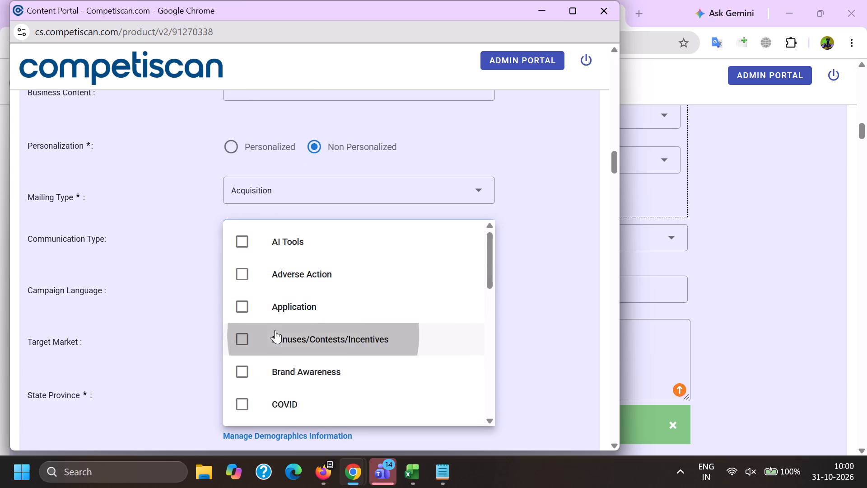
pyautogui.scroll(-4, 275, 328)
pyautogui.click(291, 324)
pyautogui.scroll(-11, 289, 325)
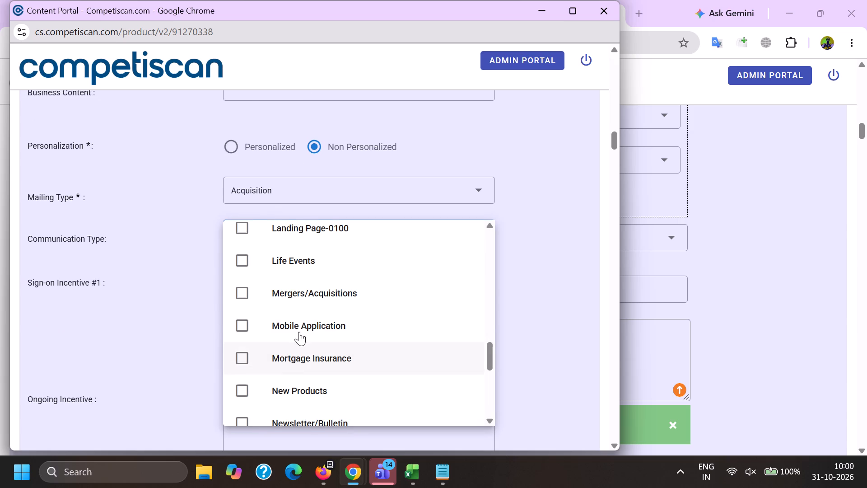
pyautogui.click(299, 328)
pyautogui.moveTo(187, 338); pyautogui.dragTo(191, 339)
# Copy "10% back in rewards during the first 30 days from account opening" from the other form into Sign-on Incentive #1.
pyautogui.click(722, 306)
pyautogui.scroll(-9, 581, 265)
pyautogui.moveTo(628, 304); pyautogui.dragTo(625, 304)
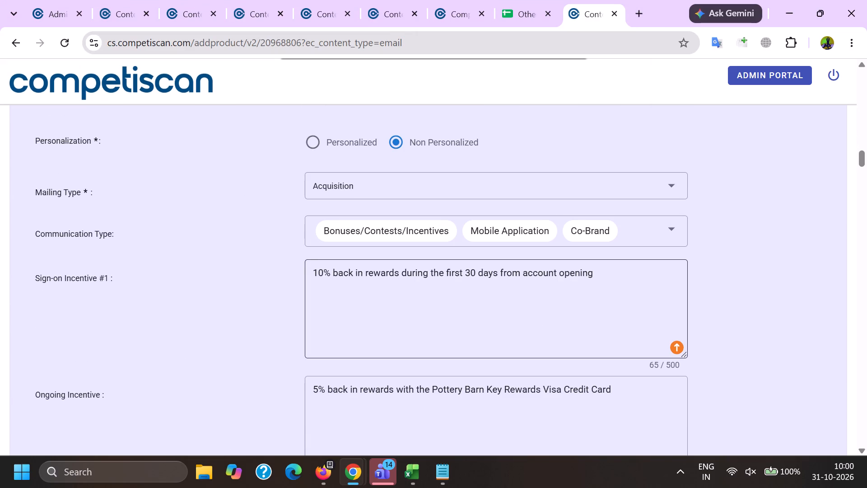
pyautogui.moveTo(625, 304); pyautogui.dragTo(10, 288)
pyautogui.hotkey('ctrl', 'c')
pyautogui.hotkey('alt', 'Tab')
pyautogui.click(287, 305)
pyautogui.hotkey('ctrl', 'v')
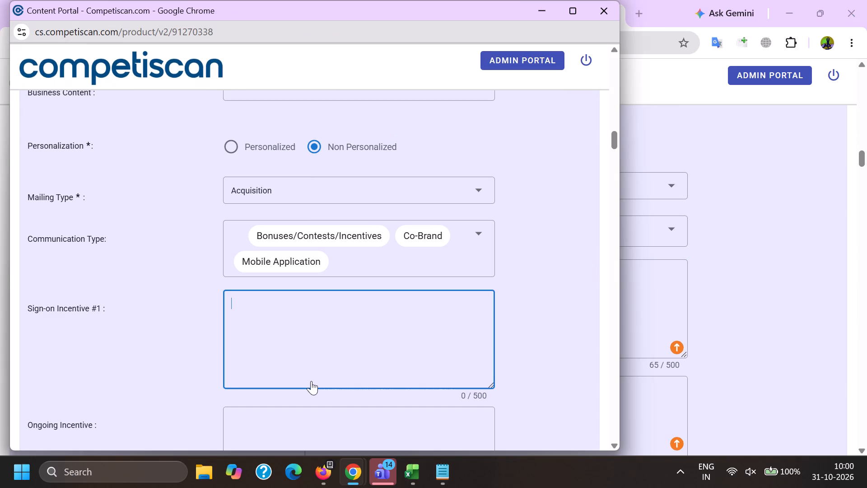
# Copy "5% back in rewards with the Pottery Barn Key Rewards Visa Credit Card" from the other form into Ongoing Incentive.
pyautogui.scroll(-2, 284, 225)
pyautogui.click(289, 317)
pyautogui.hotkey('alt', 'Tab')
pyautogui.moveTo(655, 400); pyautogui.dragTo(113, 410)
pyautogui.hotkey('ctrl', 'c')
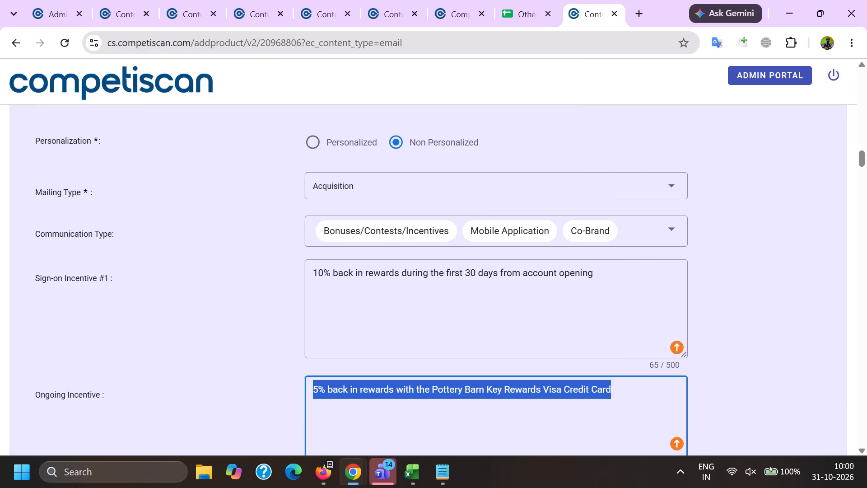
pyautogui.hotkey('alt', 'Tab')
pyautogui.hotkey('ctrl', 'v')
# Choose the type of sign-on incentive #1, set its value to 10.00, and enter 10.00 and 1 in the subsequent incentive fields.
pyautogui.scroll(-2, 273, 234)
pyautogui.click(279, 260)
pyautogui.scroll(-6, 277, 261)
pyautogui.click(292, 355)
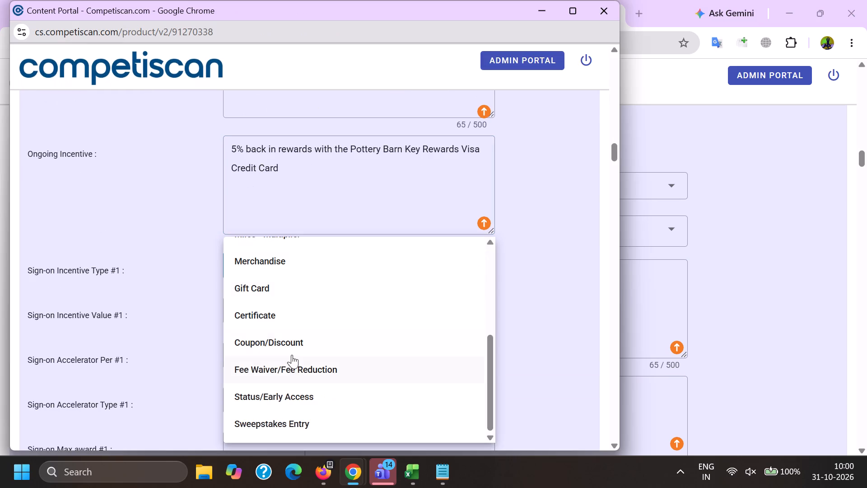
pyautogui.click(273, 310)
pyautogui.press('1')
pyautogui.press('0')
pyautogui.press('.')
pyautogui.write('00')
pyautogui.press('Tab')
pyautogui.press('Tab')
pyautogui.press('Tab')
pyautogui.write('10.0')
pyautogui.press('0')
pyautogui.press('Tab')
pyautogui.press('Tab')
pyautogui.press('Tab')
pyautogui.press('1')
pyautogui.scroll(-3, 267, 309)
pyautogui.click(238, 236)
# Set the application type in the Mortgage & Loan details to Invitation to Apply.
pyautogui.scroll(-20, 238, 236)
pyautogui.scroll(-1, 238, 236)
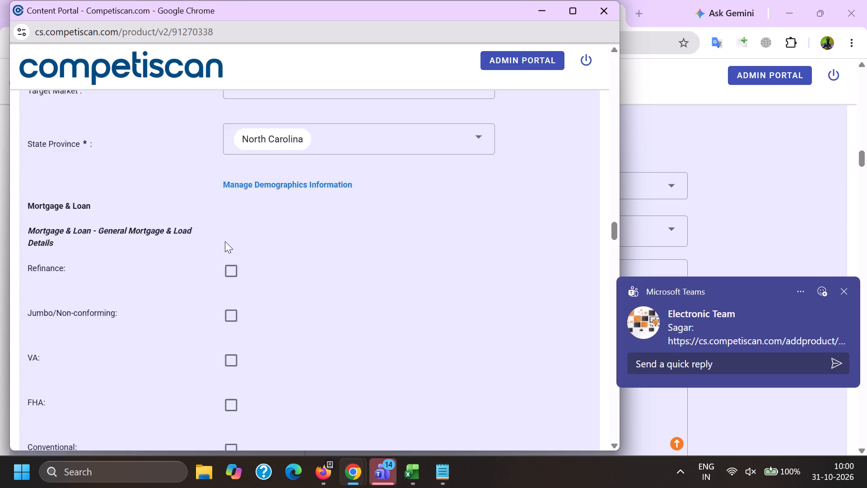
pyautogui.scroll(-5, 225, 241)
pyautogui.click(290, 150)
pyautogui.click(299, 211)
pyautogui.click(220, 225)
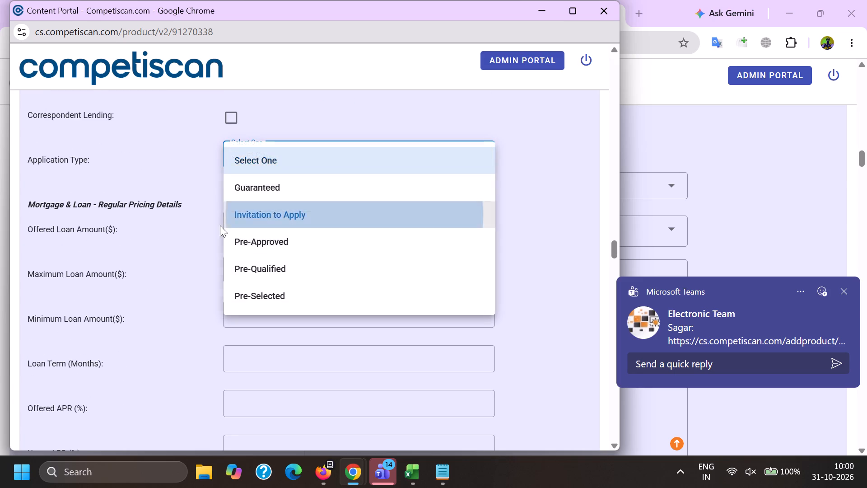
# Set the Mortgage & Loan upper APR to 36 and the lower APR to 0.
pyautogui.scroll(-4, 237, 201)
pyautogui.click(260, 178)
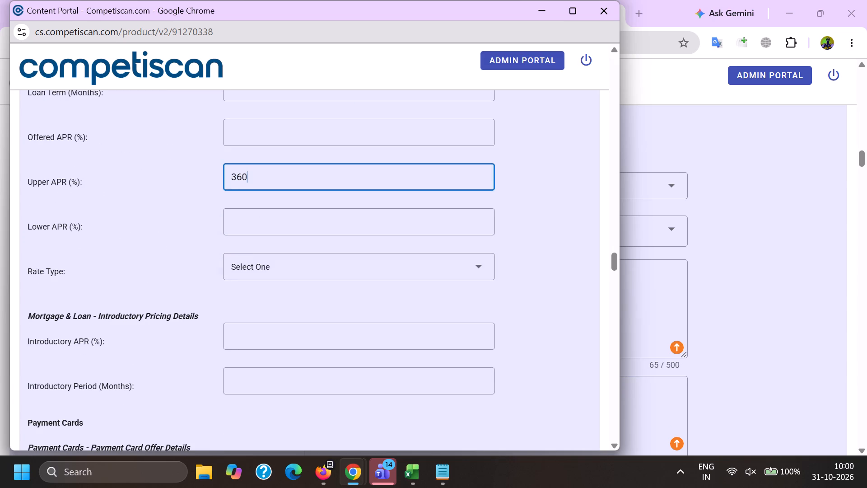
pyautogui.press('Tab')
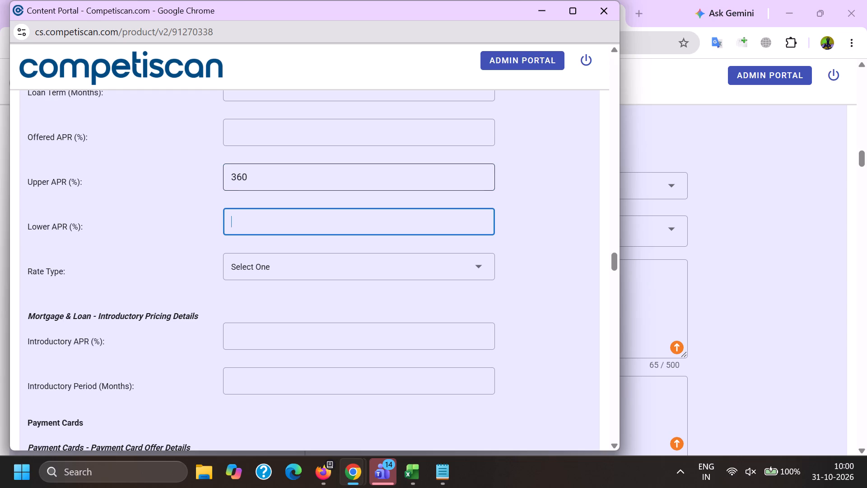
pyautogui.press('0')
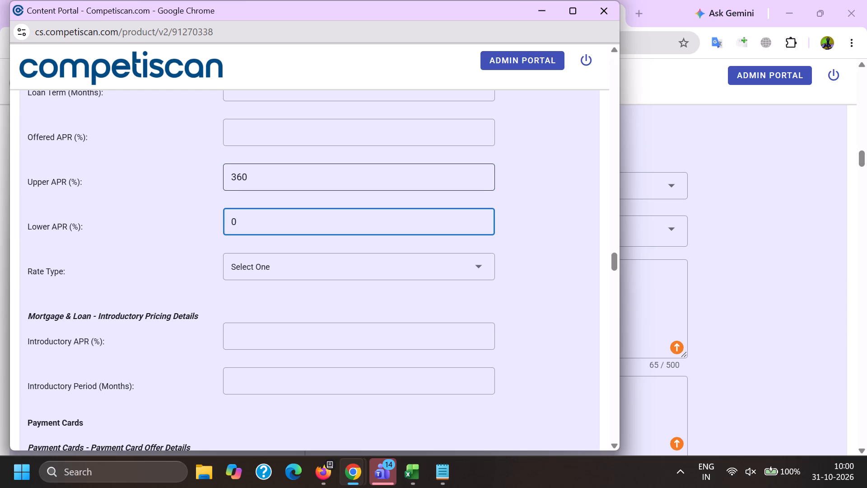
pyautogui.click(263, 171)
pyautogui.press('BackSpace')
# Set the application type in the Payment Card Offer Details to Invitation to Apply.
pyautogui.scroll(-3, 108, 238)
pyautogui.click(247, 250)
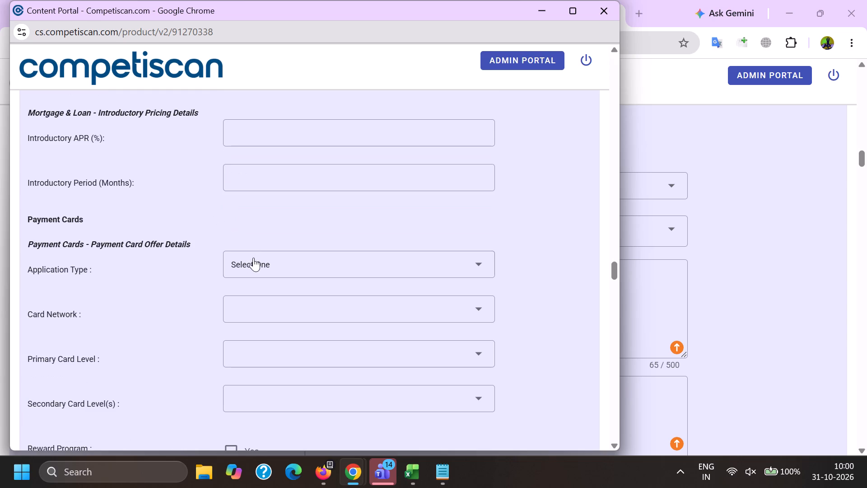
pyautogui.click(254, 260)
pyautogui.scroll(-1, 247, 174)
pyautogui.click(267, 249)
pyautogui.click(199, 256)
# Set the card network to Visa and the primary card level to Visa Signature.
pyautogui.click(253, 239)
pyautogui.scroll(-1, 270, 139)
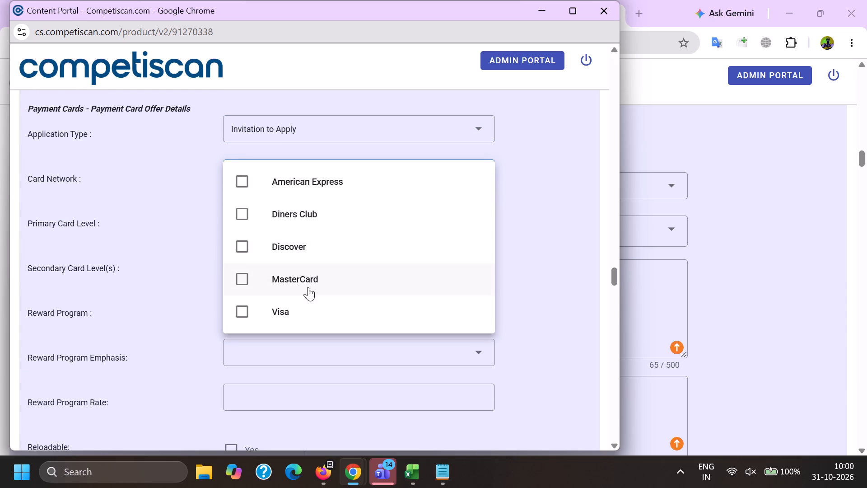
pyautogui.click(311, 306)
pyautogui.click(172, 302)
pyautogui.click(257, 230)
pyautogui.scroll(-5, 256, 304)
pyautogui.click(292, 354)
pyautogui.moveTo(138, 358); pyautogui.dragTo(143, 358)
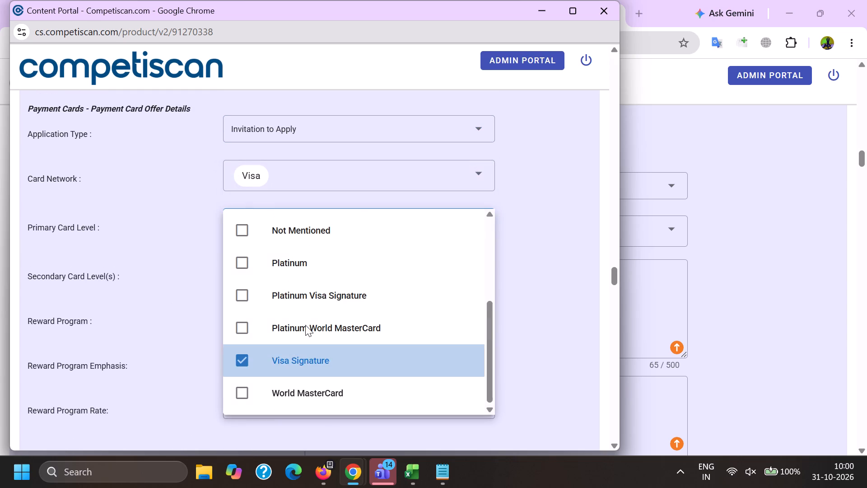
# Mark Reward Program and Credit Card Mentioned as applicable and submit the product form.
pyautogui.click(250, 323)
pyautogui.doubleClick(168, 335)
pyautogui.press('End')
pyautogui.click(238, 230)
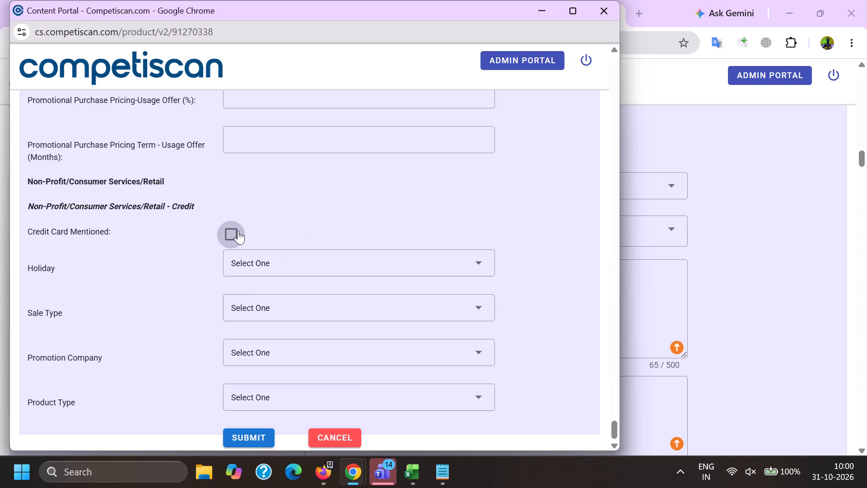
pyautogui.click(258, 442)
# Copy the subject "Select styles are EXTRA 20% OFF + The Christmas Shop is open!" from Firefox and search for it, quoted, in Chrome's content portal.
pyautogui.hotkey('alt', 'Tab')
pyautogui.click(250, 0)
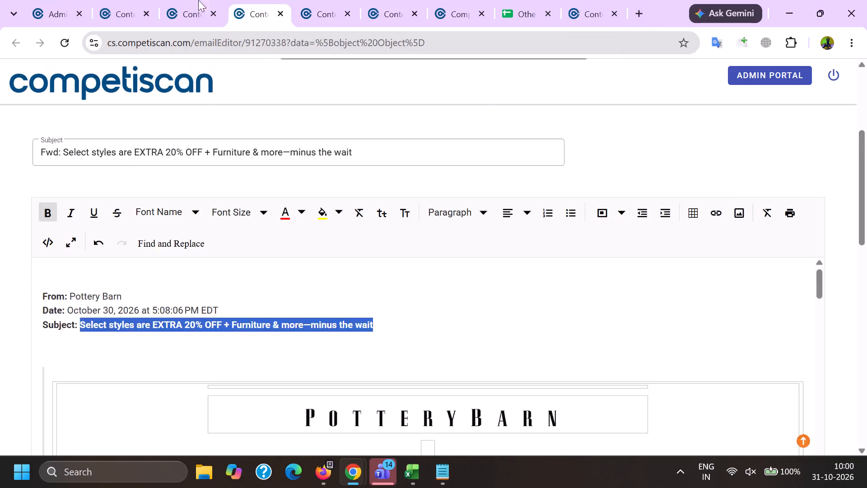
pyautogui.click(194, 0)
pyautogui.click(332, 484)
pyautogui.click(322, 477)
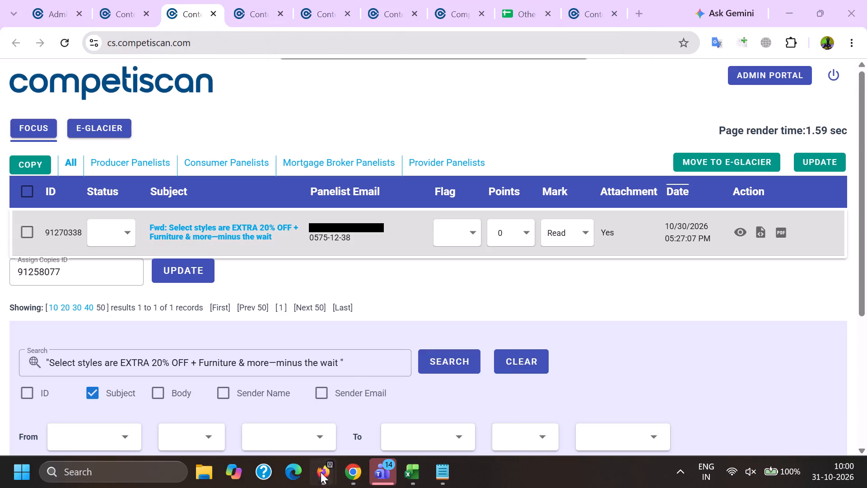
pyautogui.click(209, 413)
pyautogui.scroll(-1, 170, 348)
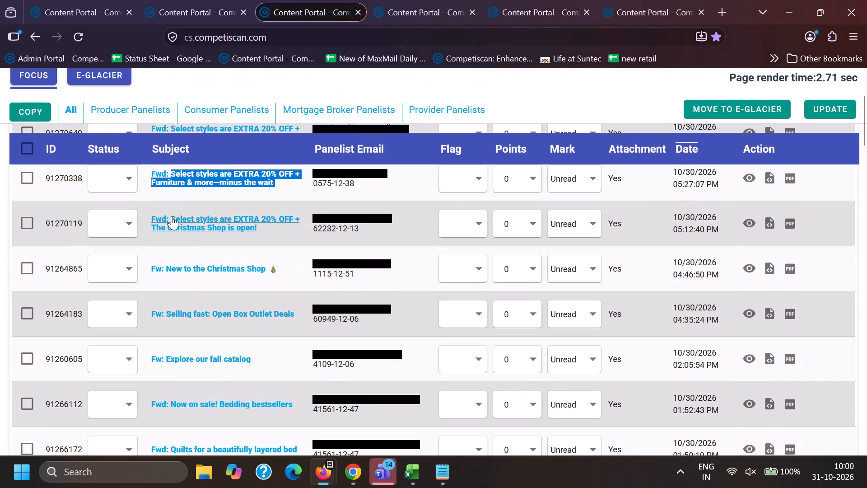
pyautogui.moveTo(170, 214); pyautogui.dragTo(287, 239)
pyautogui.hotkey('ctrl', 'c')
pyautogui.click(355, 487)
pyautogui.click(293, 413)
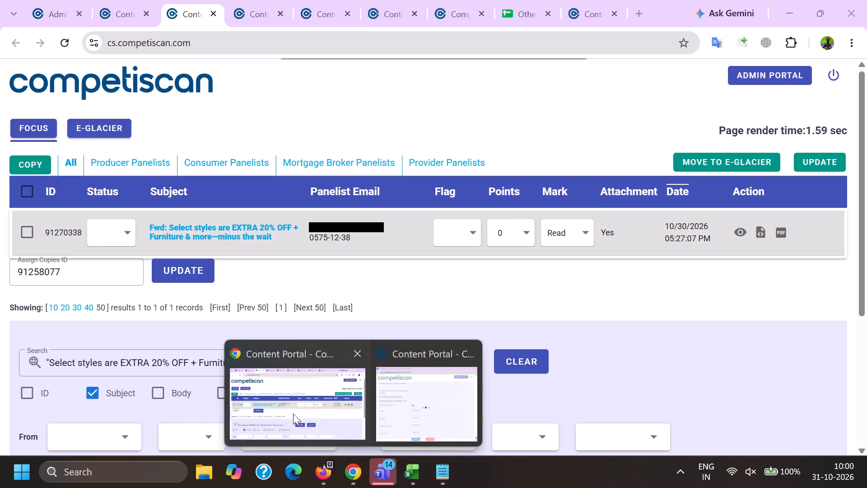
pyautogui.moveTo(363, 356); pyautogui.dragTo(0, 375)
pyautogui.press('BackSpace')
pyautogui.hotkey('shift', '"')
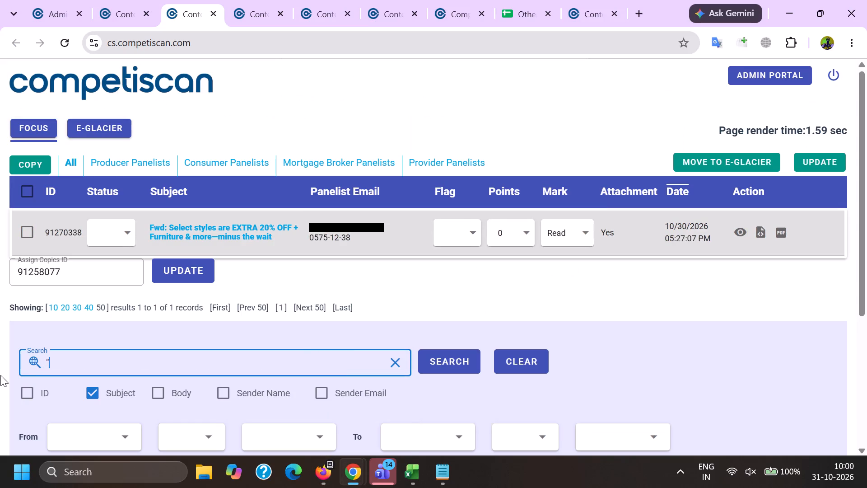
pyautogui.hotkey('ctrl', 'v')
pyautogui.hotkey('shift', '"')
pyautogui.press('Return')
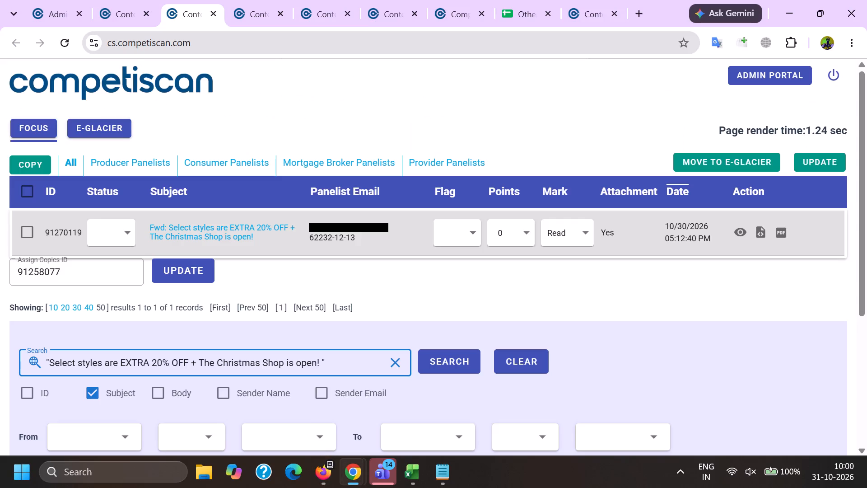
# Search Chrome's content portal for the quoted Firefox subject "Shop EXTRA 20% OFF + These Open Box Outlet Deals won't last long!", including its heart emoji.
pyautogui.hotkey('alt', 'Tab')
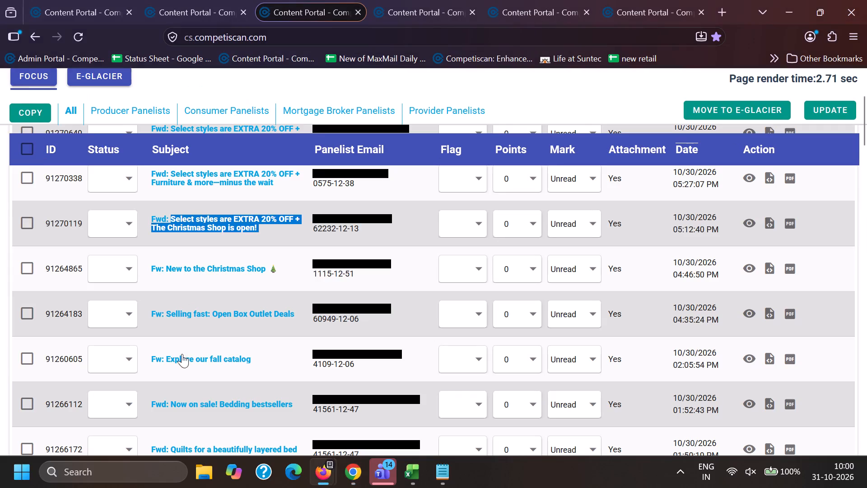
pyautogui.scroll(-10, 179, 377)
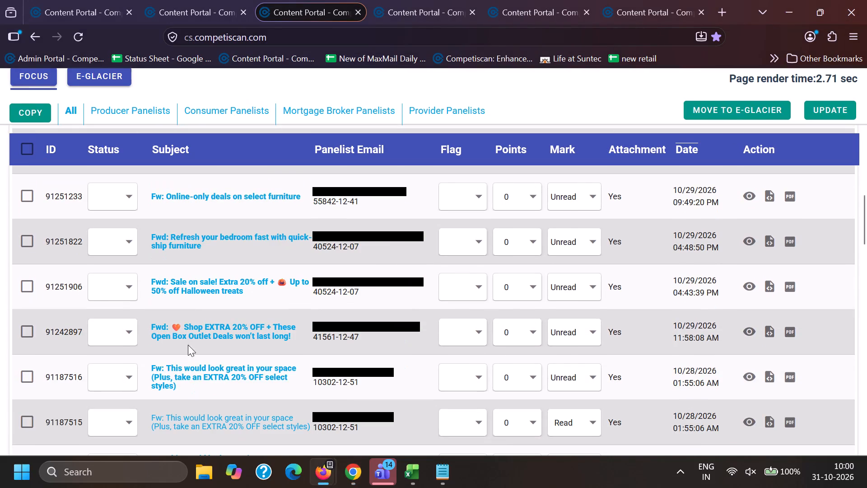
pyautogui.moveTo(170, 317); pyautogui.dragTo(294, 345)
pyautogui.hotkey('ctrl', 'c')
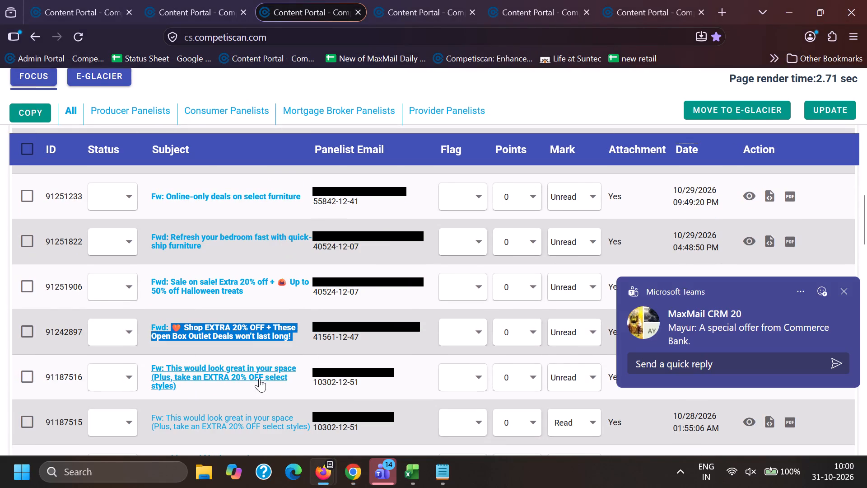
pyautogui.hotkey('alt', 'Tab')
pyautogui.moveTo(342, 369); pyautogui.dragTo(0, 256)
pyautogui.press('BackSpace')
pyautogui.hotkey('shift', '"')
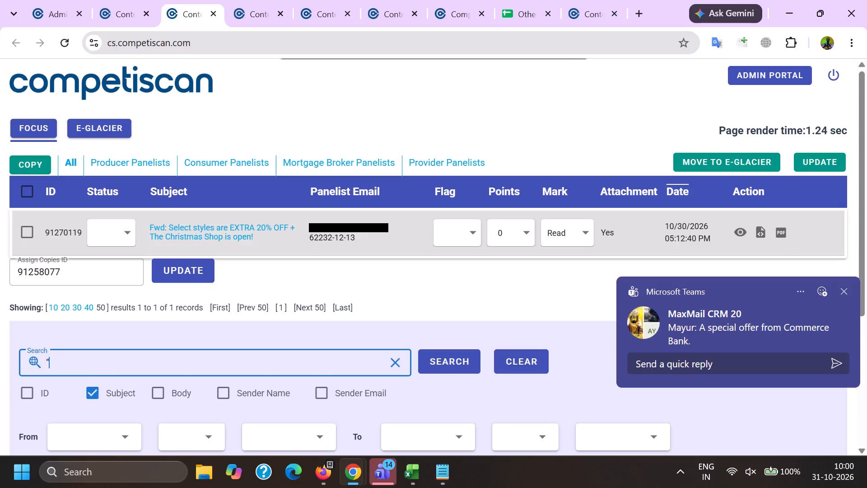
pyautogui.hotkey('ctrl', 'v')
pyautogui.hotkey('shift', '"')
pyautogui.press('Return')
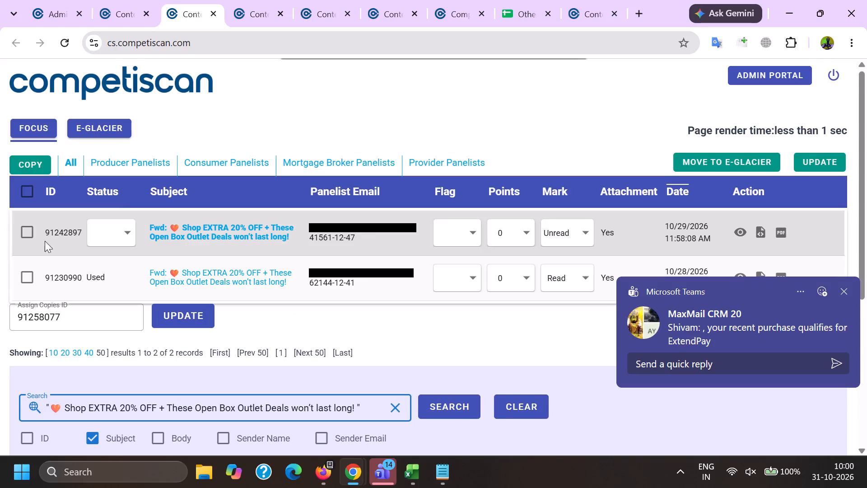
pyautogui.scroll(-1, 149, 206)
# Search Chrome's content portal for the quoted Firefox subject "This would look great in your space (Plus, take an EXTRA 20% OFF select styles)".
pyautogui.hotkey('alt', 'Tab')
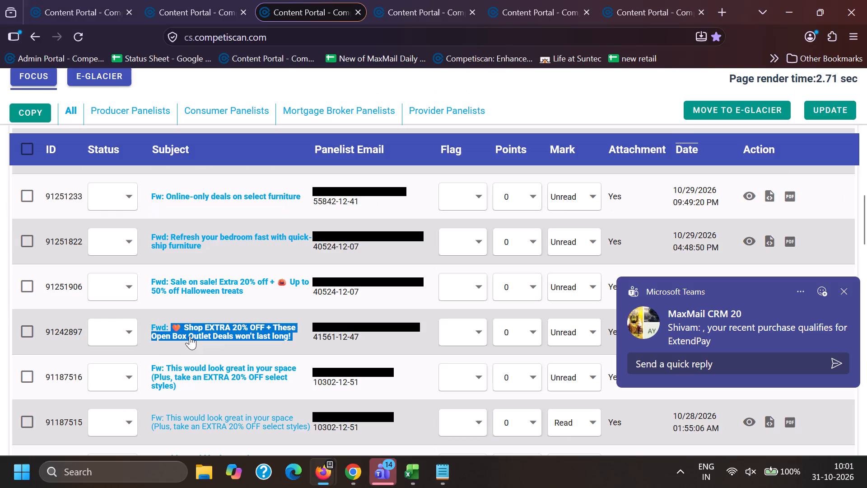
pyautogui.moveTo(167, 361); pyautogui.dragTo(217, 395)
pyautogui.hotkey('ctrl', 'c')
pyautogui.hotkey('alt', 'Tab')
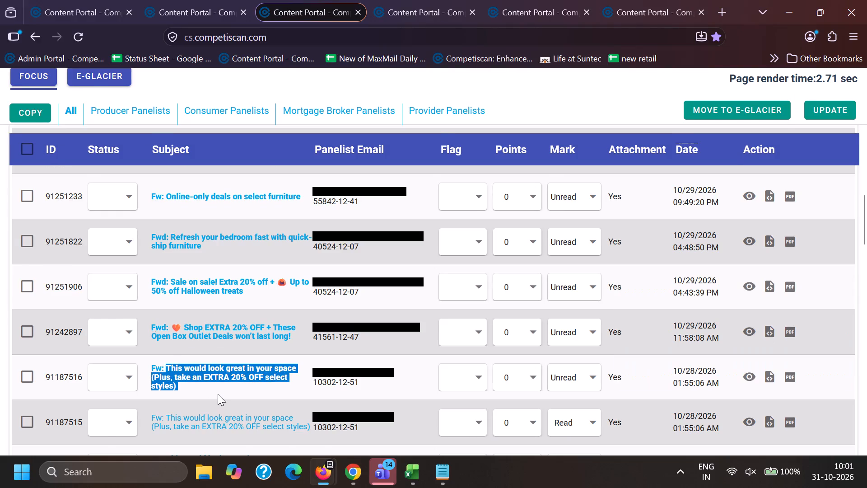
pyautogui.tripleClick(263, 336)
pyautogui.press('BackSpace')
pyautogui.hotkey('shift', '"')
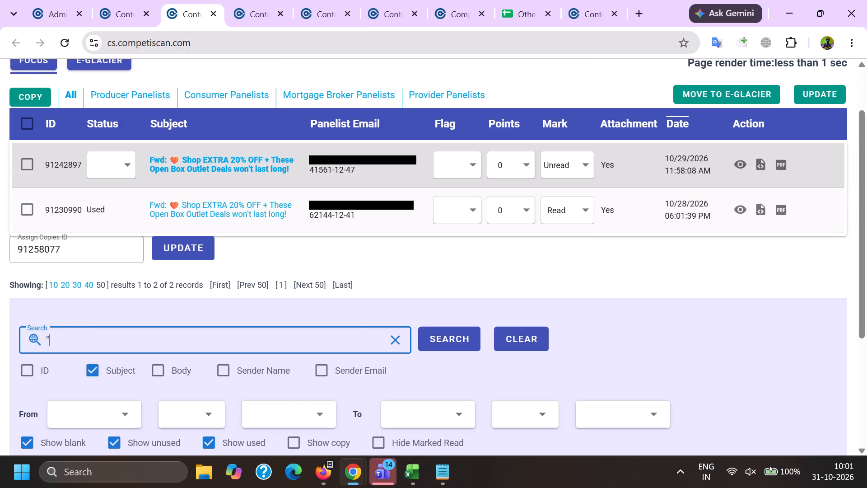
pyautogui.hotkey('ctrl', 'v')
pyautogui.hotkey('shift', '"')
pyautogui.press('Return')
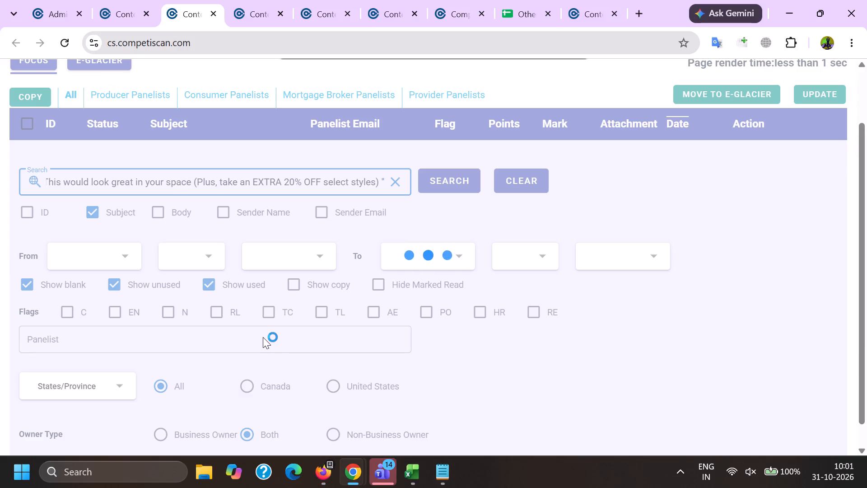
pyautogui.scroll(-3, 263, 337)
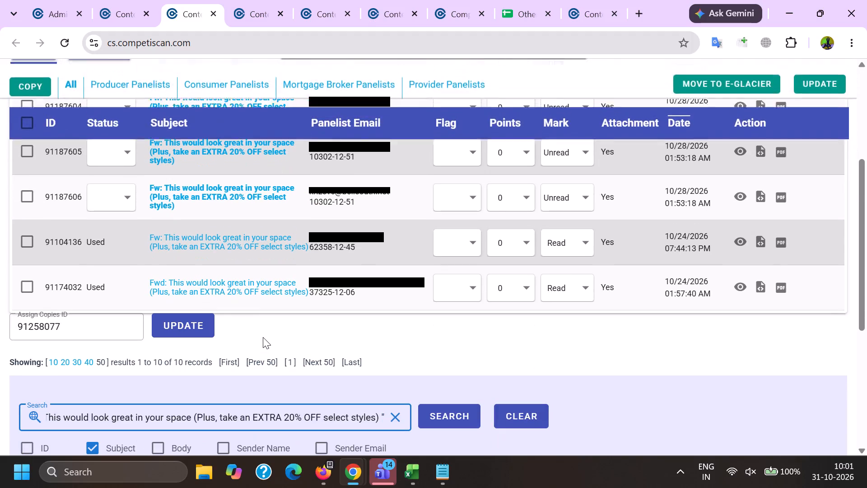
# Find the listed Firefox email "HAPPENING NOW: Extra 20% off + Furniture in stock & on its way FAST" and search its quoted subject in Chrome.
pyautogui.hotkey('alt', 'Tab')
pyautogui.scroll(-2, 197, 296)
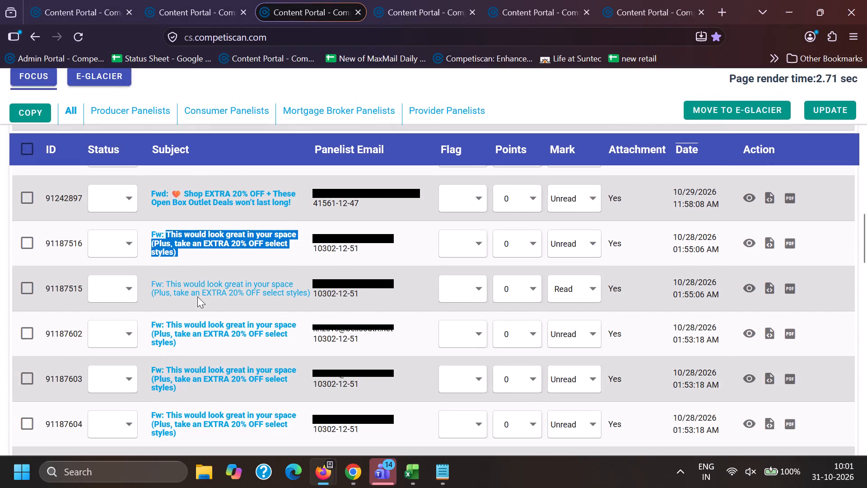
pyautogui.scroll(-1, 197, 296)
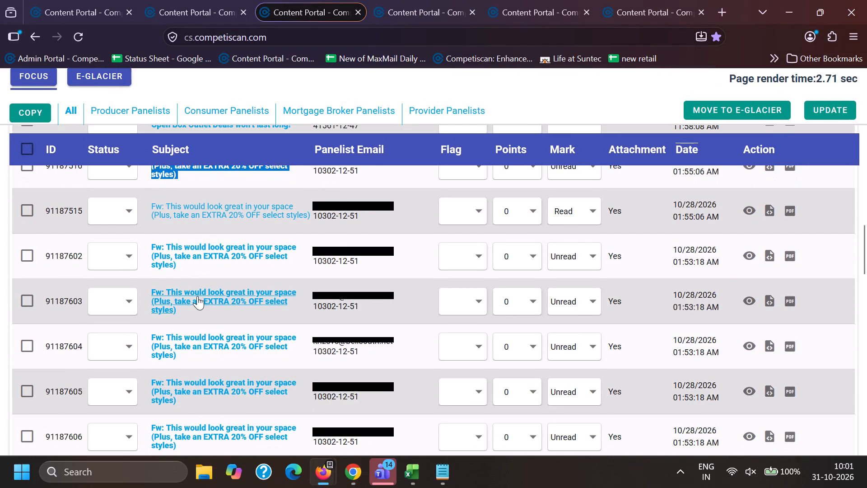
pyautogui.scroll(-6, 197, 296)
pyautogui.scroll(2, 197, 296)
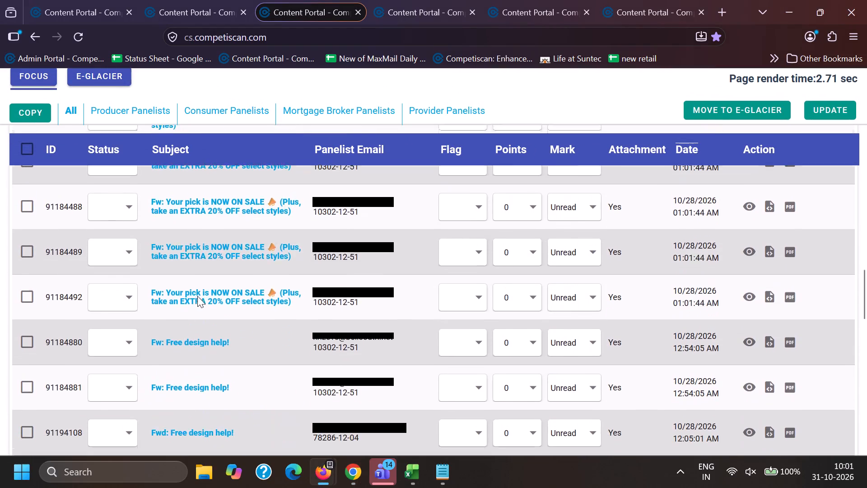
pyautogui.scroll(-6, 161, 330)
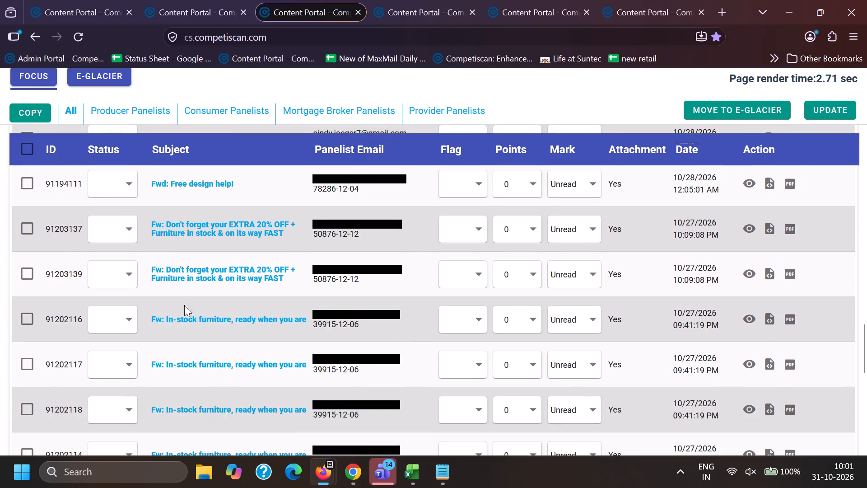
pyautogui.scroll(-3, 172, 296)
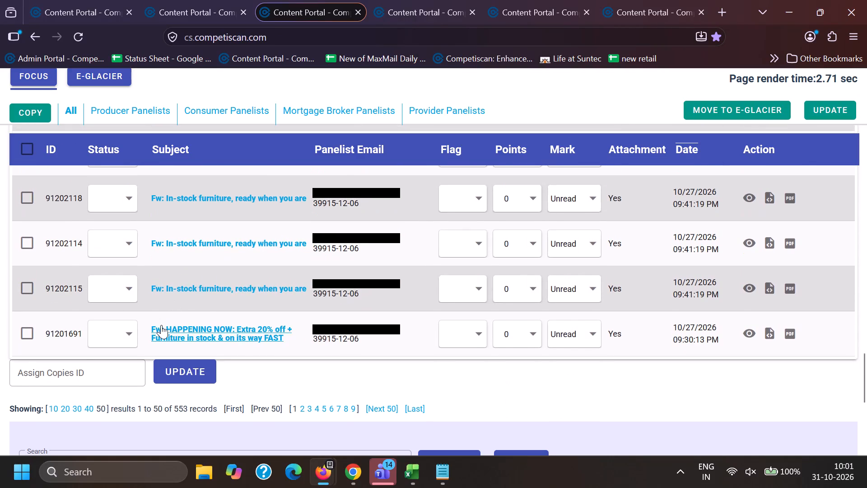
pyautogui.moveTo(174, 328); pyautogui.dragTo(294, 346)
pyautogui.hotkey('ctrl', 'c')
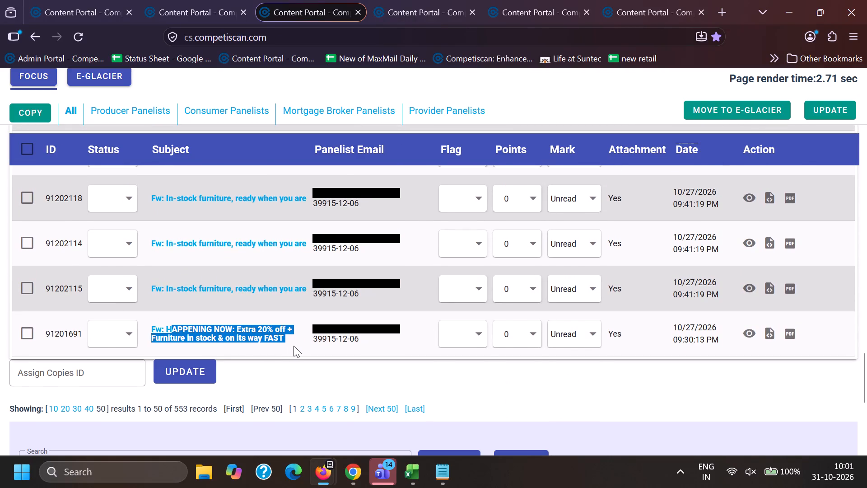
pyautogui.moveTo(168, 318); pyautogui.dragTo(292, 340)
pyautogui.hotkey('ctrl', 'c')
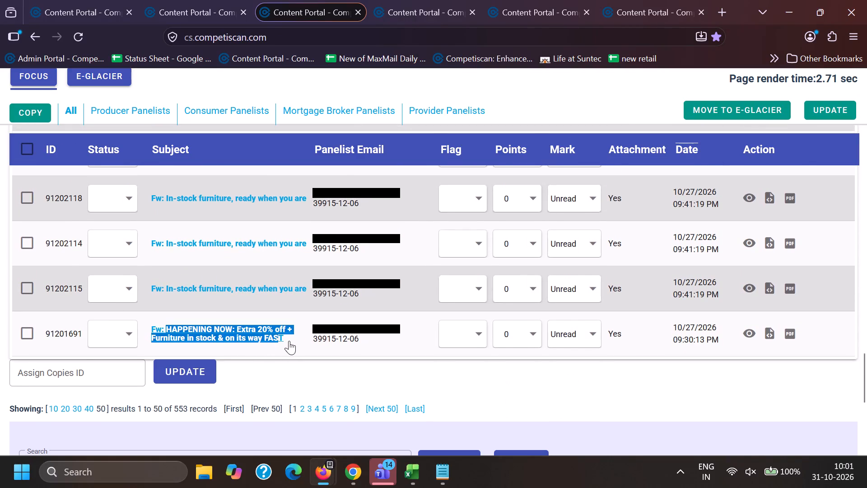
pyautogui.hotkey('alt', 'Tab')
pyautogui.tripleClick(331, 422)
pyautogui.click(333, 422)
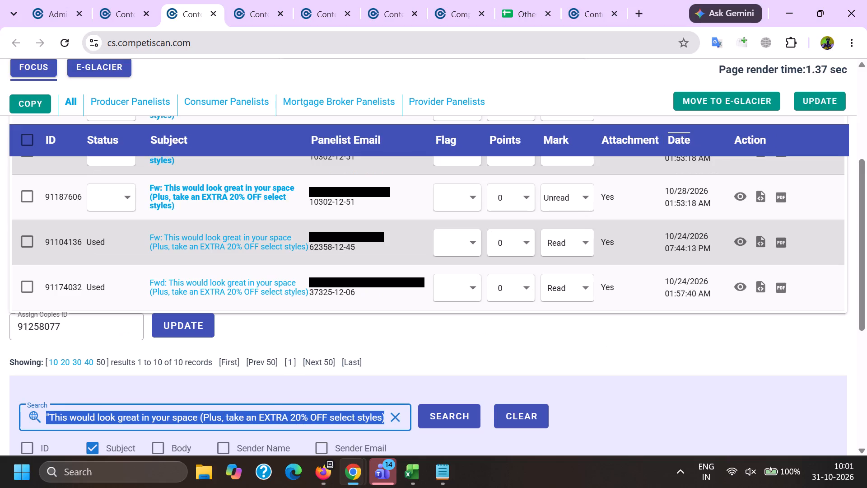
pyautogui.press('BackSpace')
pyautogui.hotkey('shift', '"')
pyautogui.hotkey('ctrl', 'v')
pyautogui.hotkey('shift', '"')
pyautogui.press('Return')
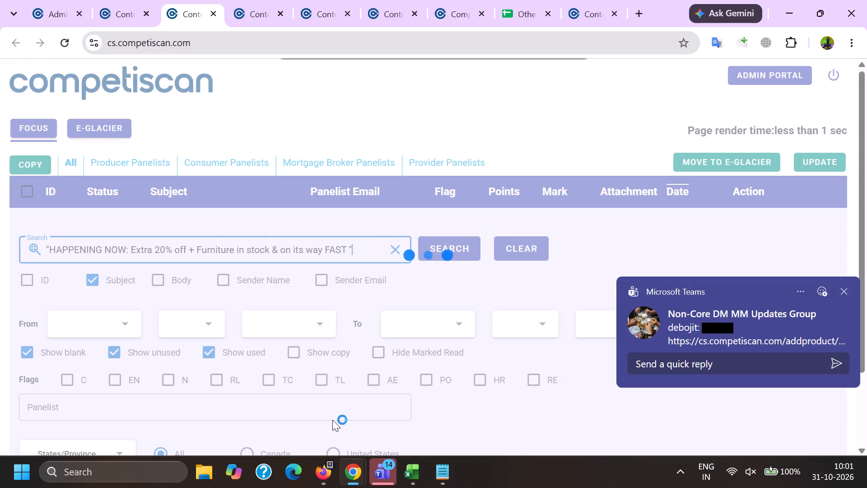
pyautogui.scroll(-2, 345, 374)
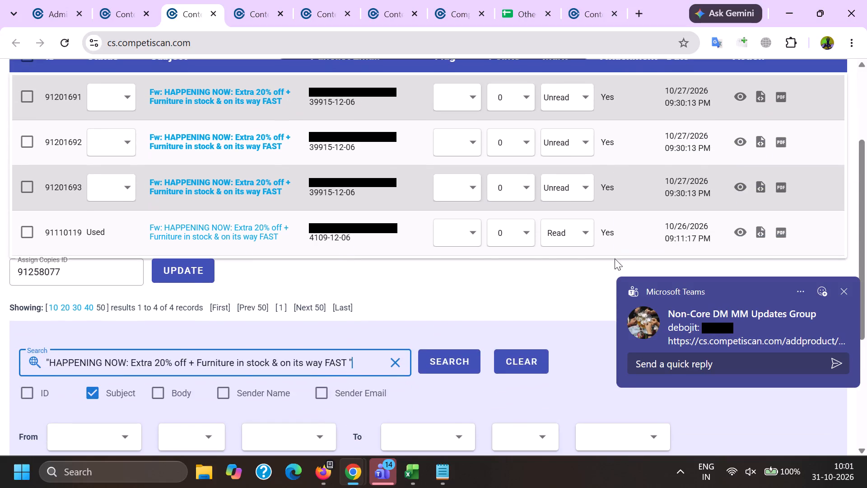
# Preview the used HAPPENING NOW email 91110119 and its unused copy 91201691, checking their contents for the card offer.
pyautogui.click(740, 229)
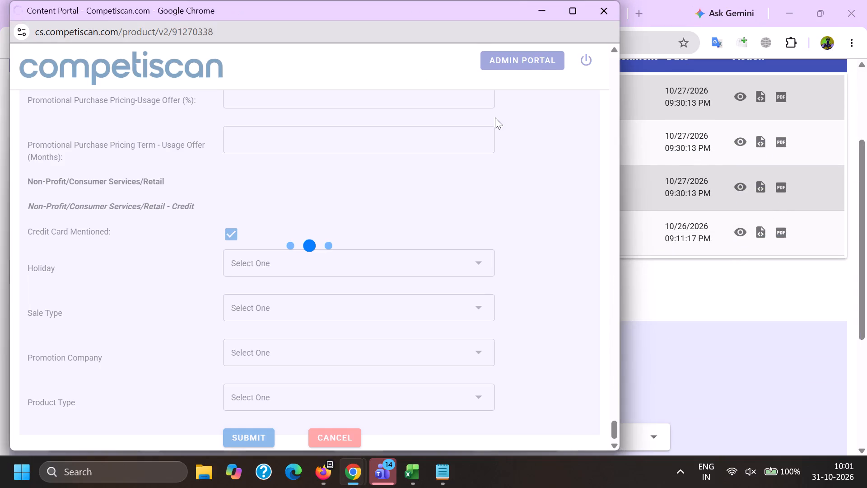
pyautogui.scroll(-18, 495, 117)
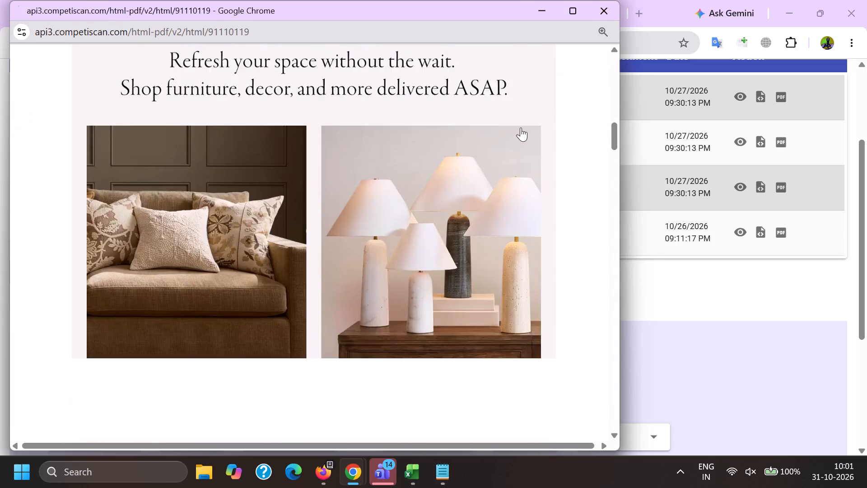
pyautogui.scroll(-20, 521, 127)
pyautogui.scroll(-20, 521, 127)
pyautogui.scroll(-1, 521, 127)
pyautogui.hotkey('alt', 'Tab')
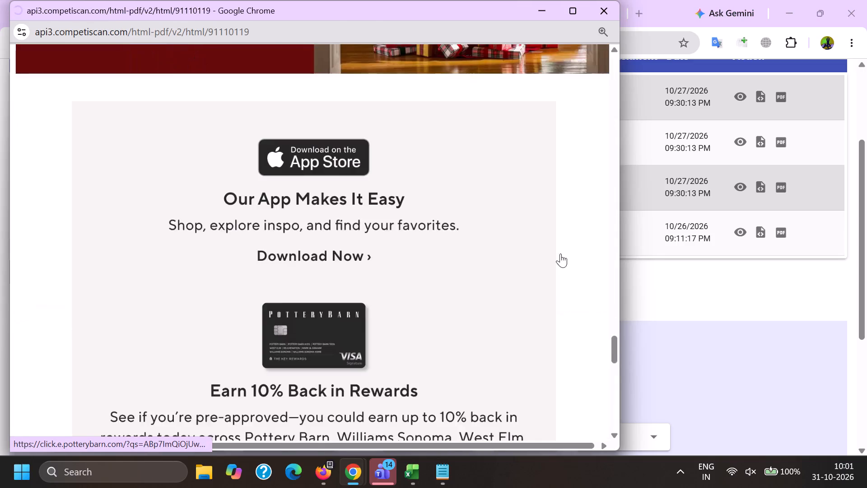
pyautogui.click(746, 99)
pyautogui.moveTo(615, 65); pyautogui.dragTo(616, 63)
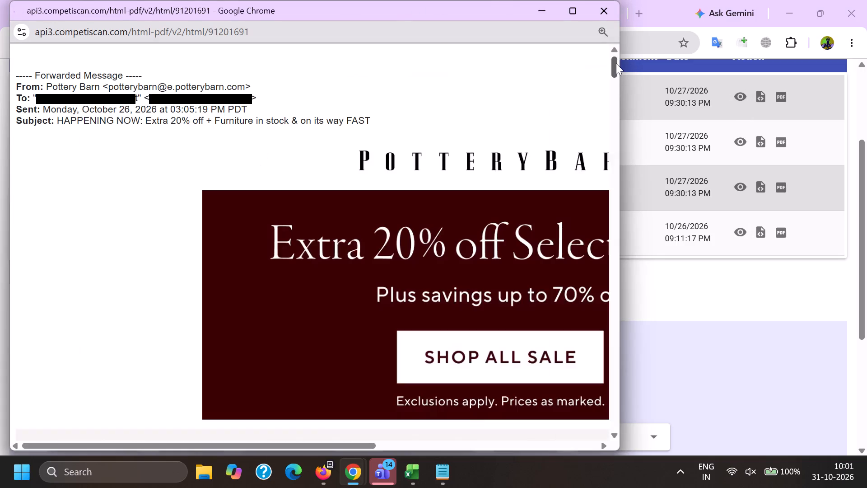
pyautogui.moveTo(616, 63); pyautogui.dragTo(594, 313)
pyautogui.hotkey('alt', 'Tab')
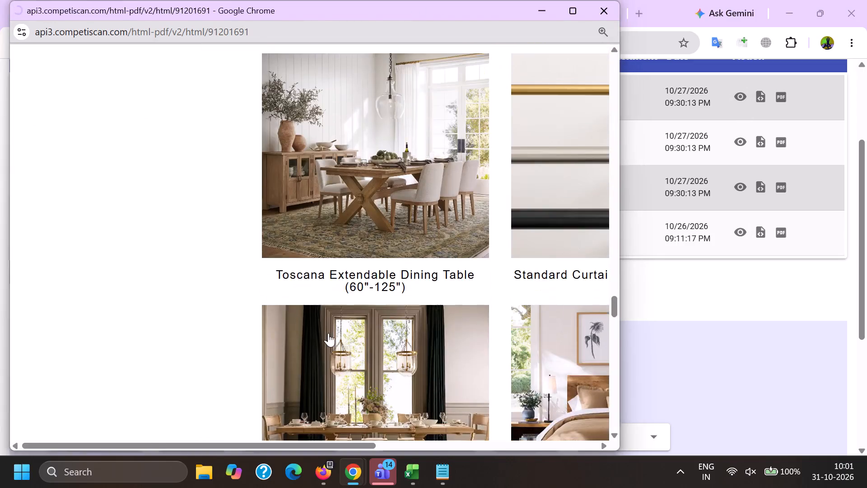
# Switch to Firefox and rerun the "Capital one" subject and body search for October 1 to 31, 2026.
pyautogui.click(329, 477)
pyautogui.click(210, 410)
pyautogui.scroll(9, 164, 227)
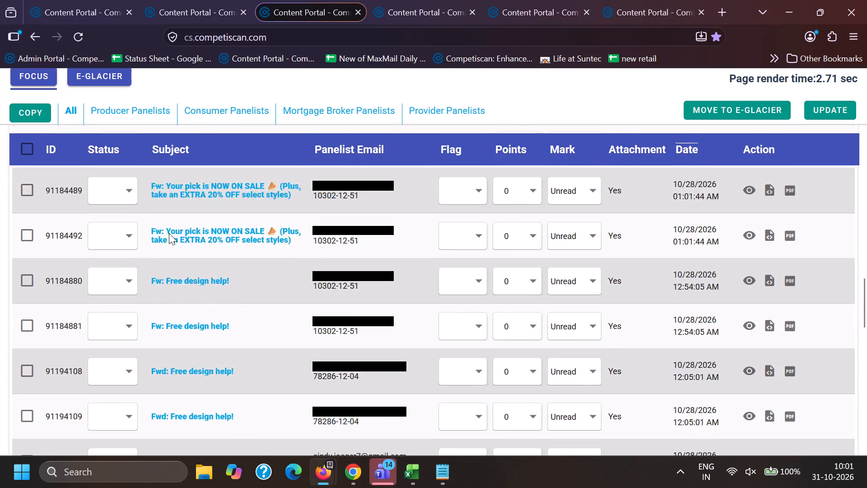
pyautogui.scroll(20, 169, 233)
pyautogui.scroll(5, 169, 233)
pyautogui.click(40, 136)
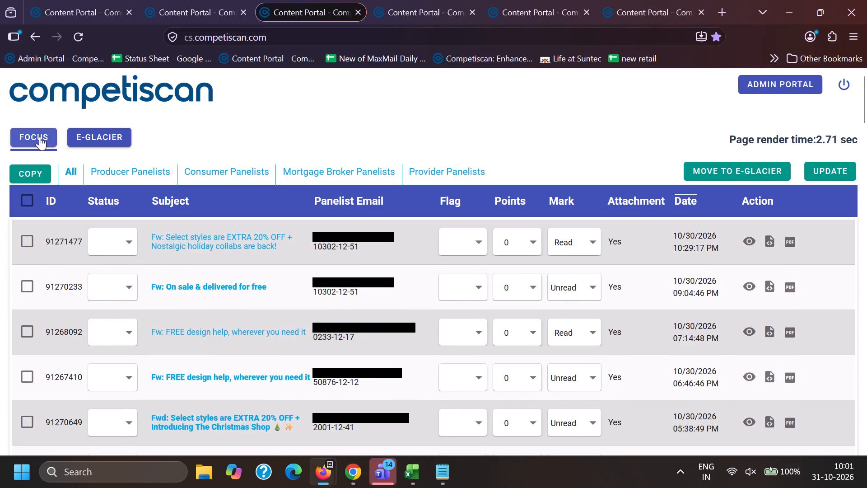
pyautogui.click(61, 0)
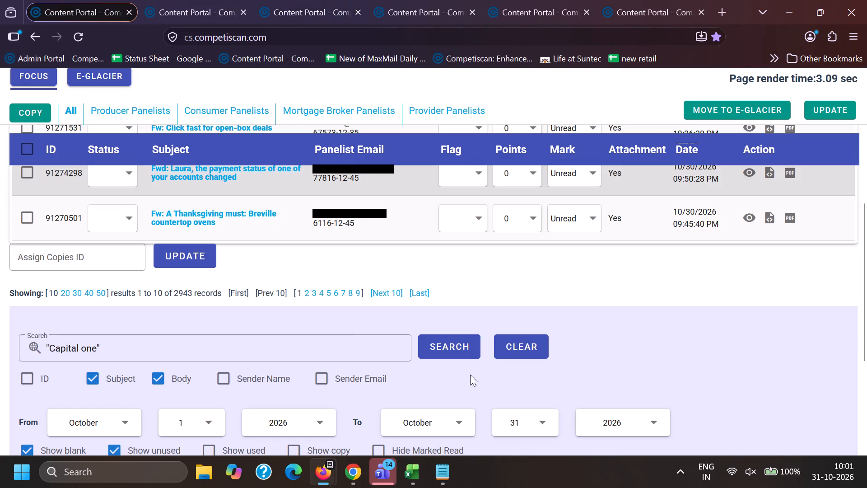
pyautogui.click(462, 351)
# Rerun the quoted Capital One Shopping sender-address search over subject and body for October 1 to 31, 2026.
pyautogui.click(309, 0)
pyautogui.click(192, 0)
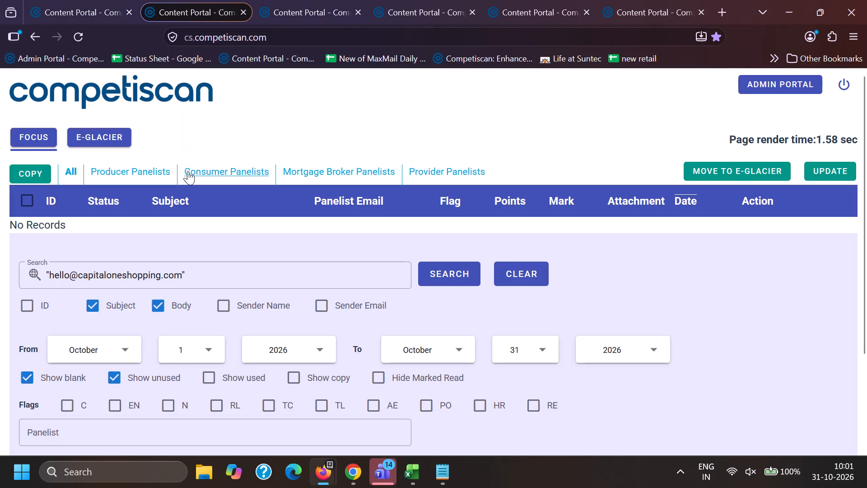
pyautogui.click(451, 273)
pyautogui.click(311, 0)
pyautogui.click(455, 0)
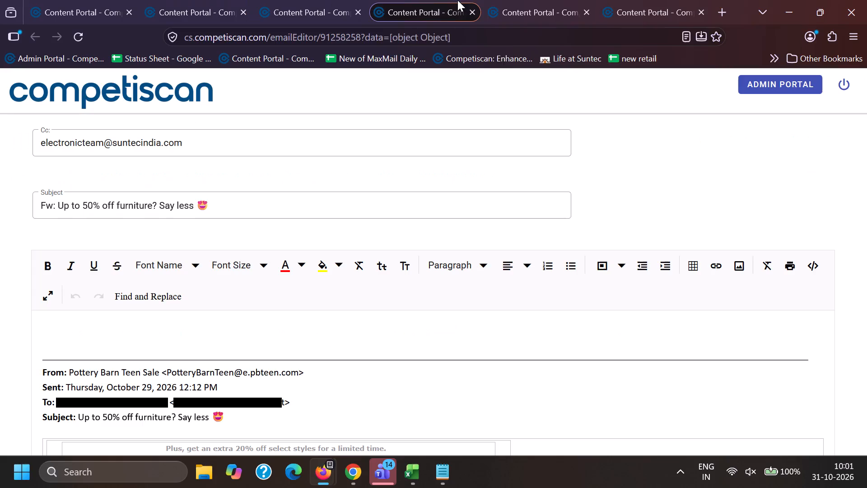
# Refresh the Firefox listing of Chase and J.P. Morgan emails and look through its entries for unused offers.
pyautogui.click(517, 0)
pyautogui.click(653, 0)
pyautogui.click(559, 0)
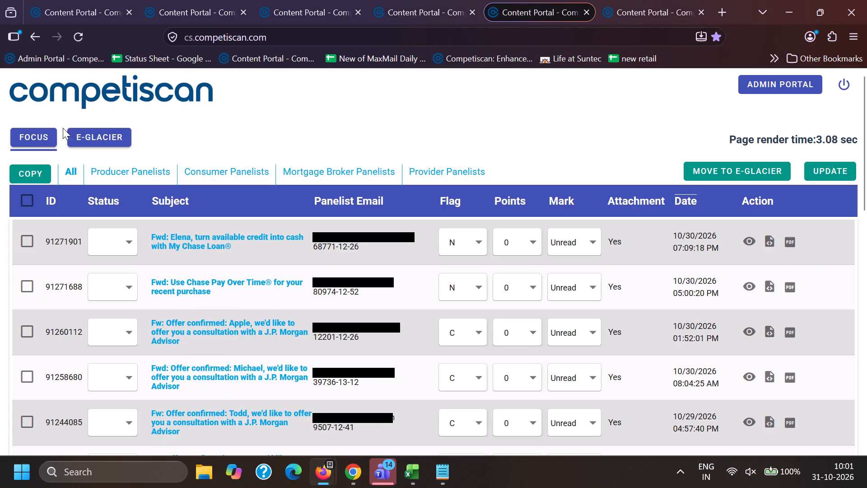
pyautogui.click(28, 131)
pyautogui.click(313, 0)
pyautogui.click(436, 0)
pyautogui.click(530, 0)
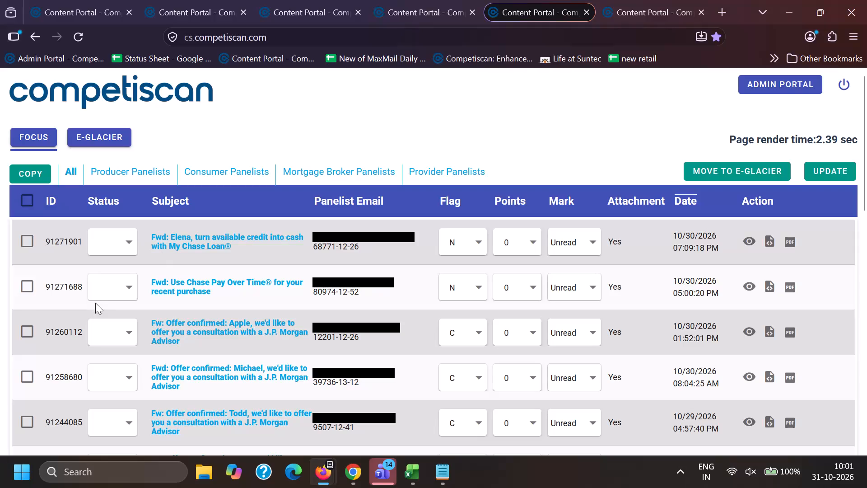
pyautogui.scroll(-2, 102, 302)
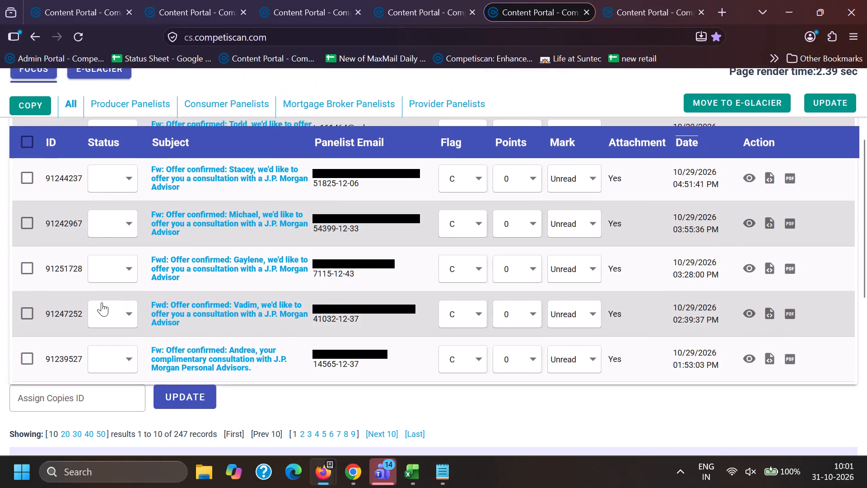
pyautogui.scroll(-1, 102, 302)
# Copy the subject "On sale & delivered for free" from the Pottery Barn listing in Firefox and search it in quotes in Chrome's content portal.
pyautogui.click(431, 0)
pyautogui.click(349, 0)
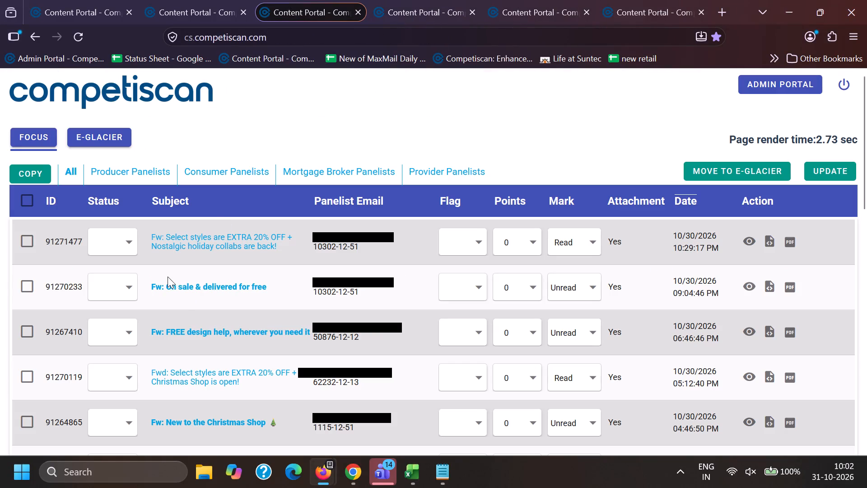
pyautogui.moveTo(168, 277); pyautogui.dragTo(280, 286)
pyautogui.hotkey('ctrl', 'c')
pyautogui.hotkey('ctrl', 'c')
pyautogui.click(359, 479)
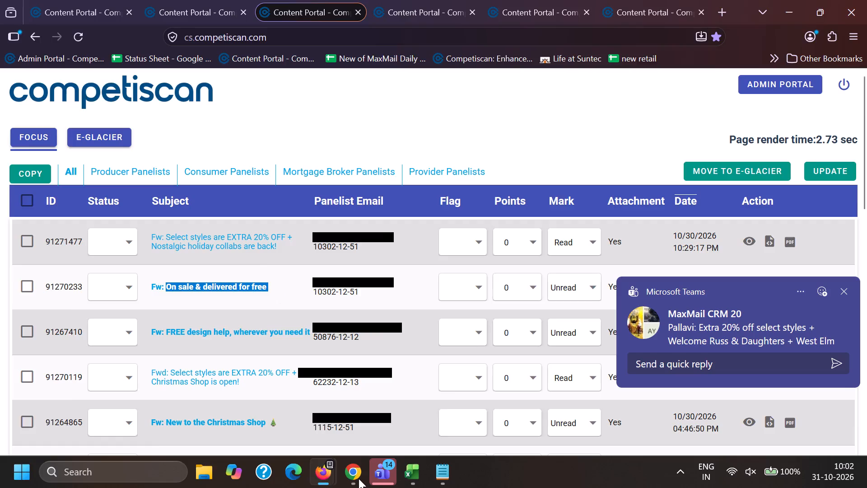
pyautogui.click(289, 416)
pyautogui.tripleClick(274, 369)
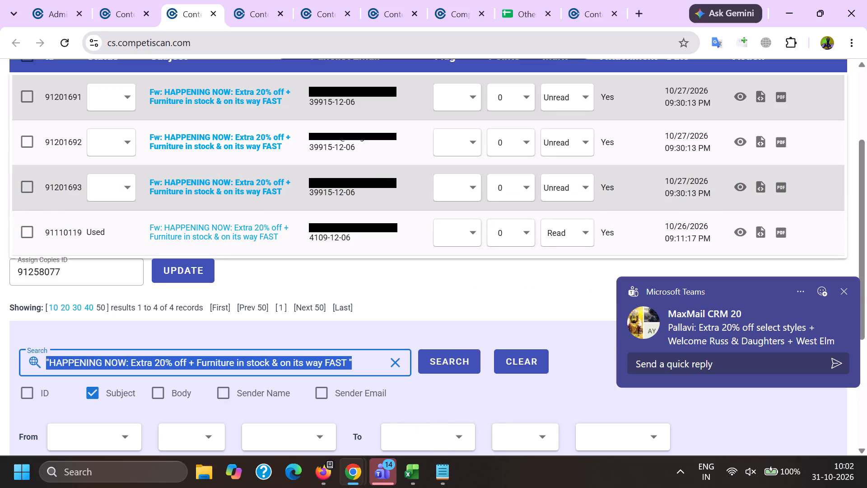
pyautogui.press('BackSpace')
pyautogui.hotkey('shift', '"')
pyautogui.hotkey('ctrl', 'v')
pyautogui.hotkey('shift', '"')
pyautogui.press('Return')
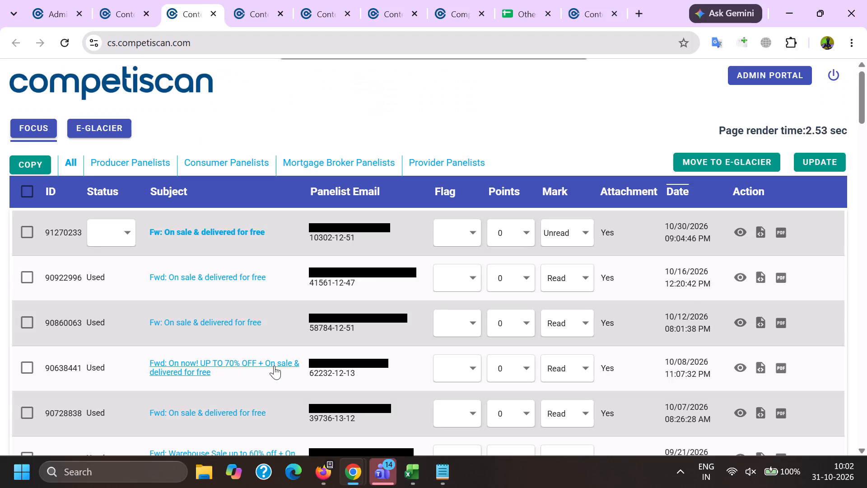
# Preview the unused email 91270233 and the used emails 90922996 and 90860063, comparing their contents for the card offer.
pyautogui.click(735, 232)
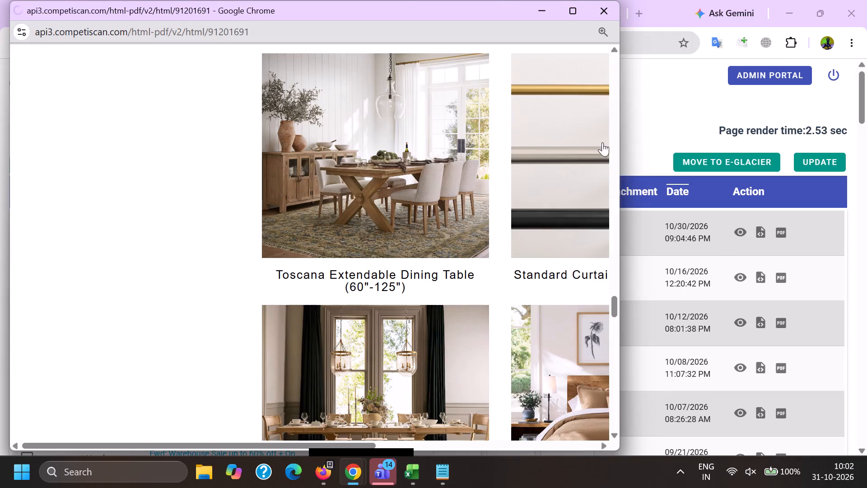
pyautogui.moveTo(612, 67); pyautogui.dragTo(594, 335)
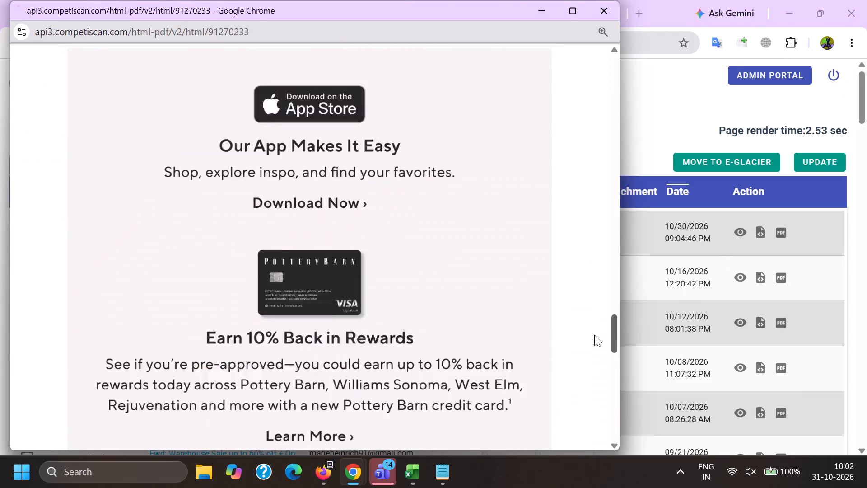
pyautogui.moveTo(594, 335); pyautogui.dragTo(604, 166)
pyautogui.hotkey('alt', 'Tab')
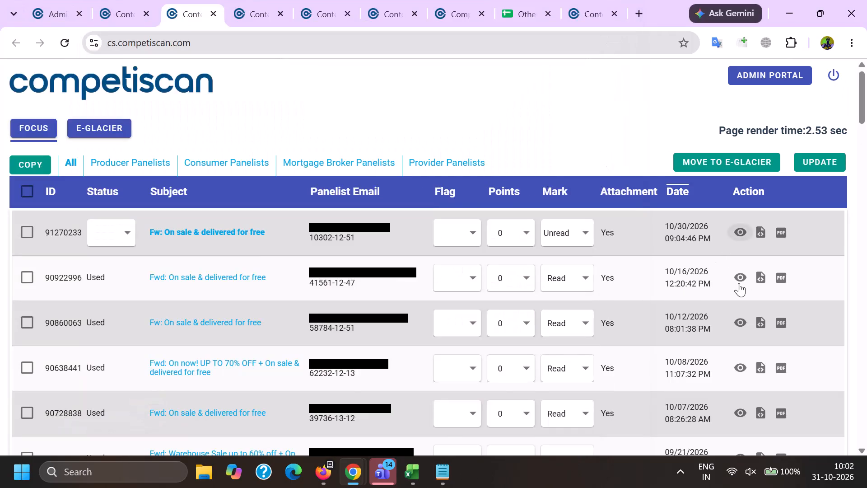
pyautogui.click(736, 283)
pyautogui.moveTo(615, 66); pyautogui.dragTo(613, 118)
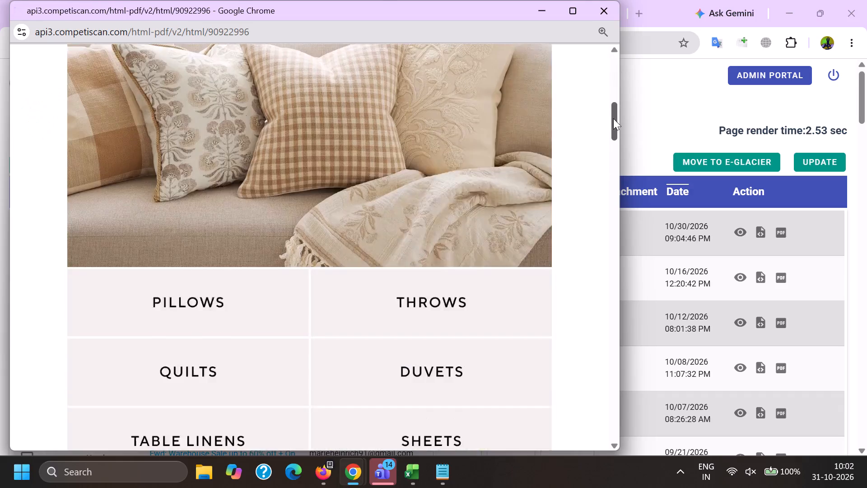
pyautogui.moveTo(613, 118); pyautogui.dragTo(622, 341)
pyautogui.hotkey('alt', 'Tab')
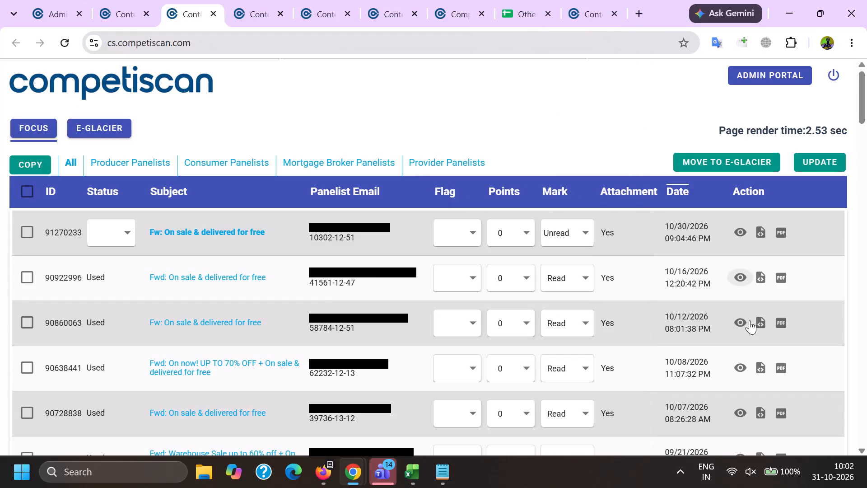
pyautogui.click(749, 320)
pyautogui.moveTo(614, 73); pyautogui.dragTo(606, 291)
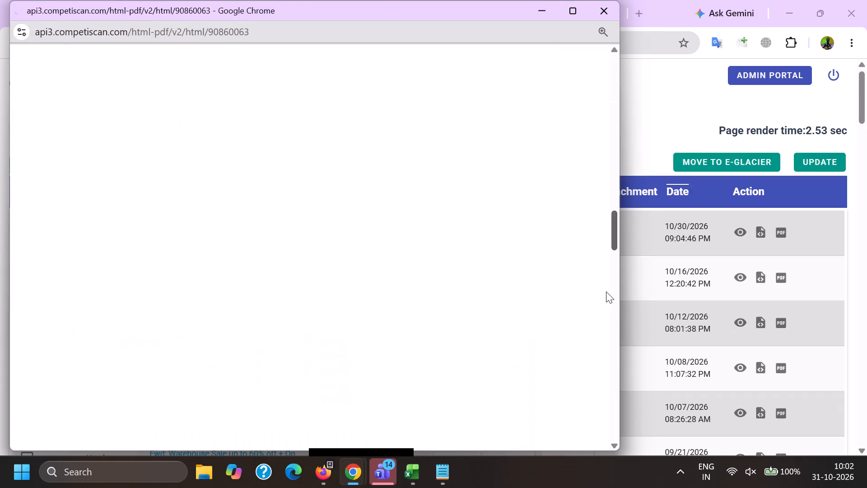
pyautogui.moveTo(606, 291); pyautogui.dragTo(607, 215)
pyautogui.hotkey('alt', 'Tab')
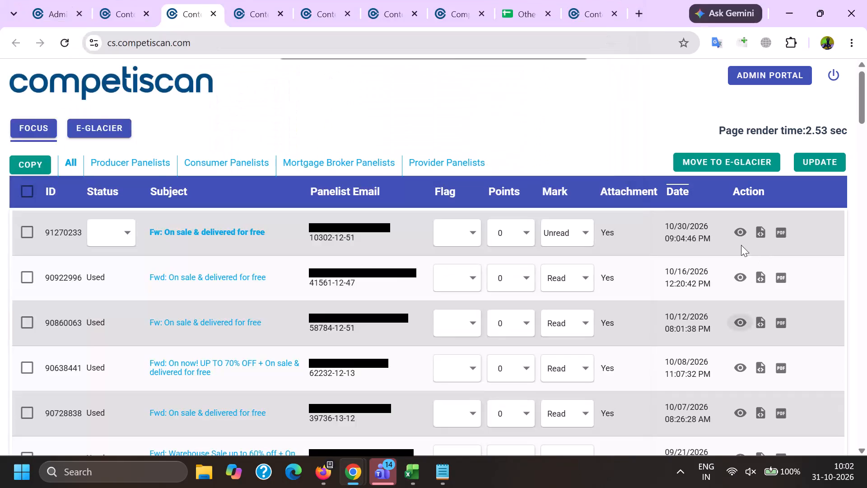
# Preview the unused email 91270233 again and open the used email 90728838 for comparison.
pyautogui.click(740, 233)
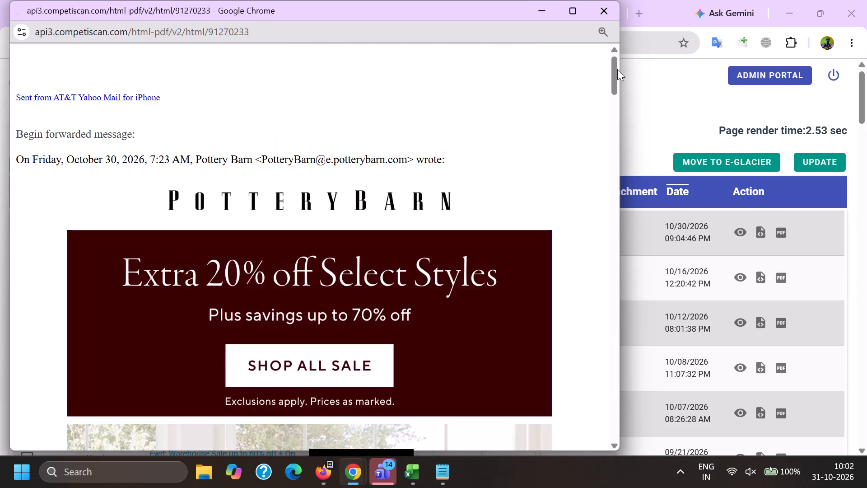
pyautogui.hotkey('alt', 'Tab')
pyautogui.click(733, 412)
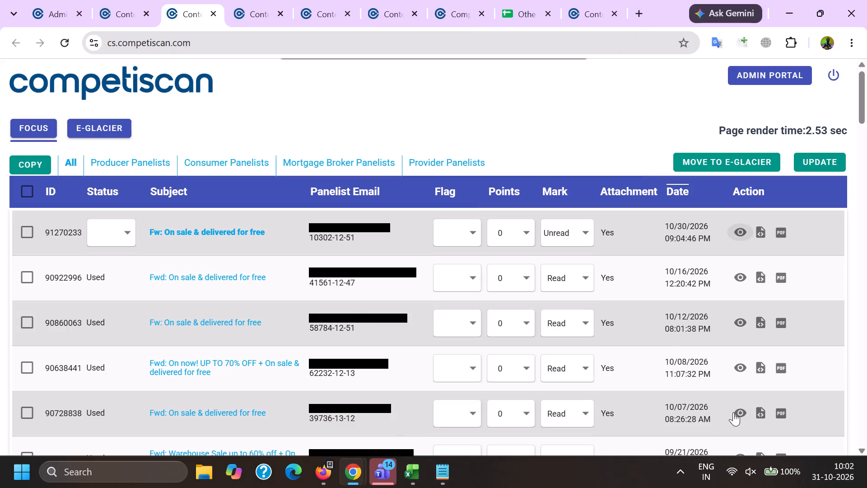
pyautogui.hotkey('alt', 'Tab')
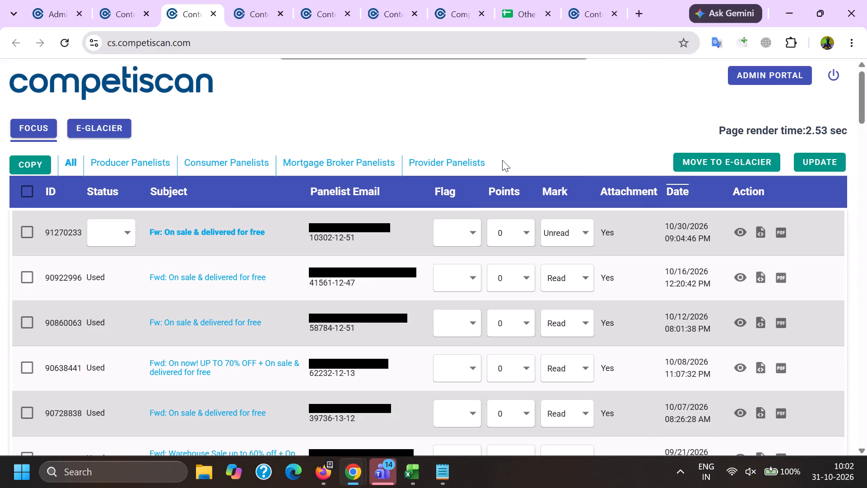
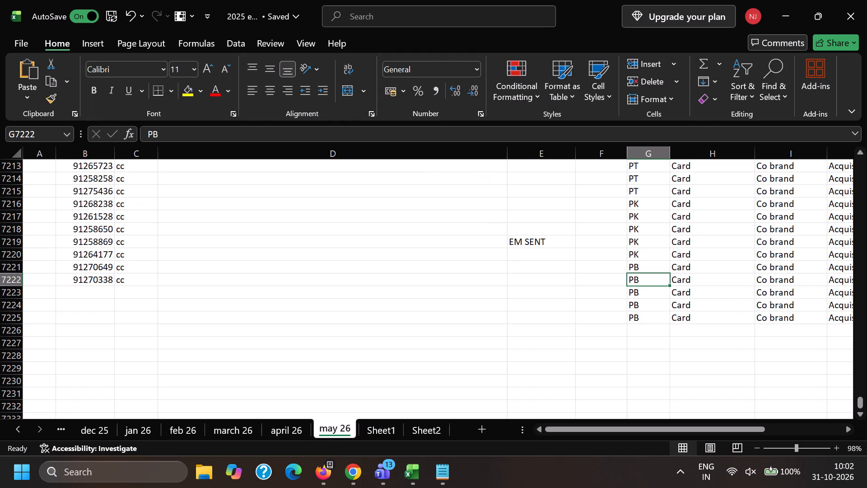
# Log email ID 91270233 with code cc in row 7223 of the may 26 sheet.
pyautogui.click(81, 293)
pyautogui.hotkey('ctrl', 'v')
pyautogui.click(134, 292)
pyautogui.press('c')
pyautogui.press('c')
pyautogui.press('Right')
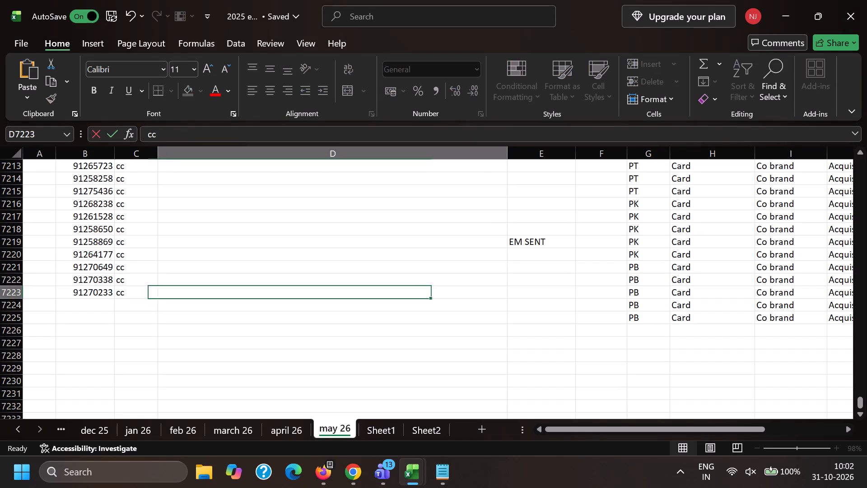
pyautogui.press('Right')
pyautogui.press('Right')
pyautogui.press('Right')
pyautogui.press('Right')
# Copy the From/Date/Subject header block from email 91270338 in Chrome and paste it at the start of email 91270233's body.
pyautogui.hotkey('alt', 'Tab')
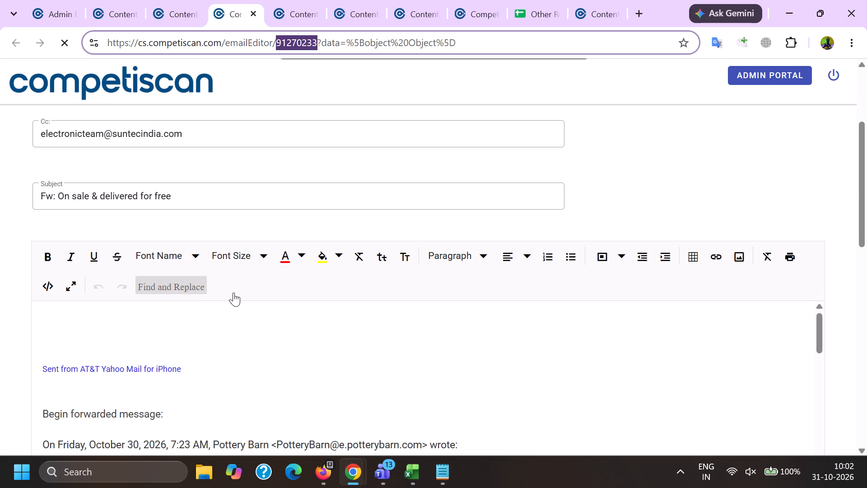
pyautogui.click(306, 0)
pyautogui.click(338, 329)
pyautogui.click(405, 329)
pyautogui.click(405, 329)
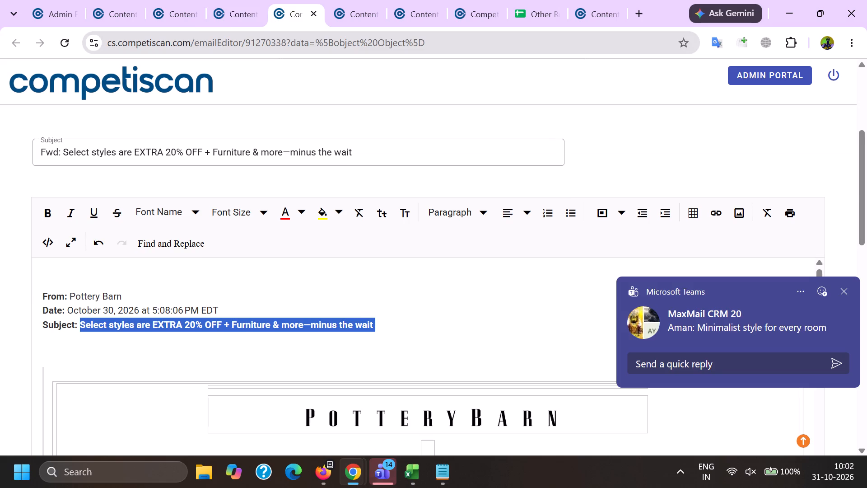
pyautogui.click(405, 329)
pyautogui.click(393, 364)
pyautogui.moveTo(407, 330); pyautogui.dragTo(0, 280)
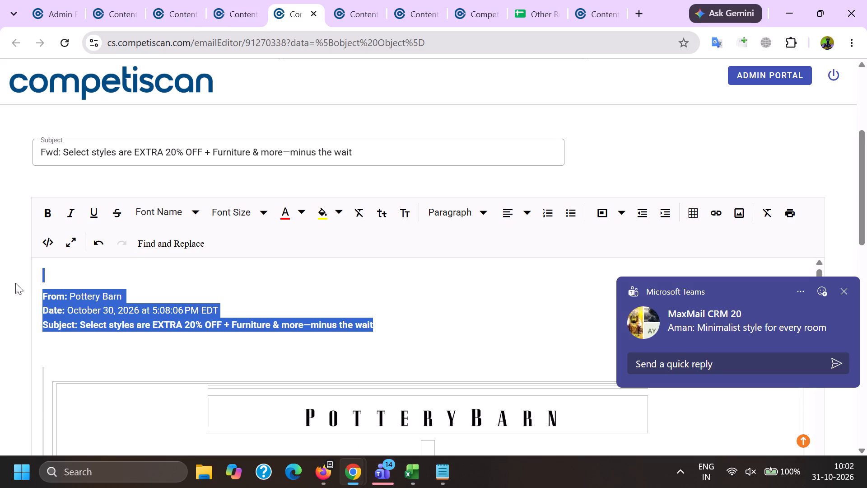
pyautogui.hotkey('ctrl', 'c')
pyautogui.click(241, 0)
pyautogui.click(66, 352)
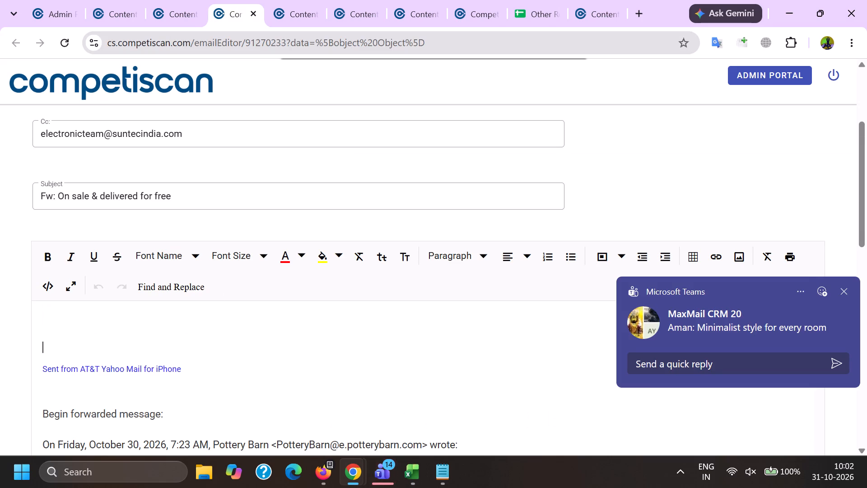
pyautogui.hotkey('ctrl', 'v')
# Replace the pasted header's date with "Friday, October 30, 2026, 7:23 AM," copied from the forwarded message line.
pyautogui.scroll(-2, 128, 206)
pyautogui.doubleClick(70, 338)
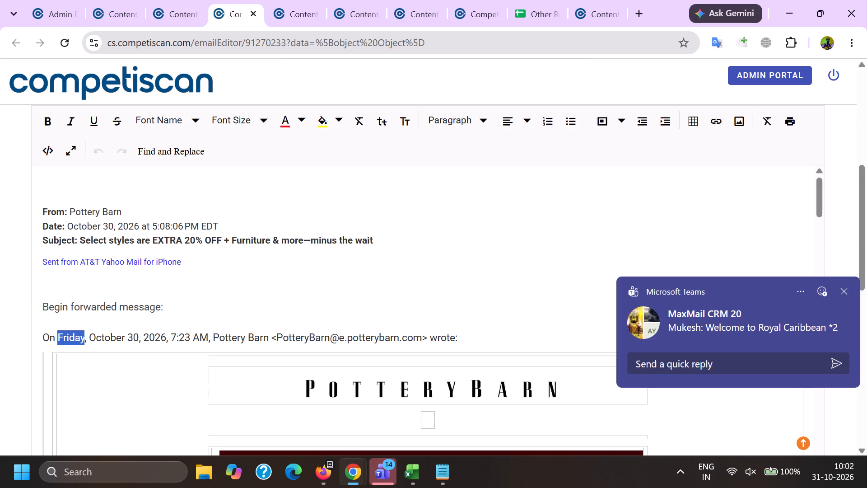
pyautogui.keyDown('shift'); pyautogui.click(205, 333); pyautogui.keyUp('shift')
pyautogui.hotkey('ctrl', 'c')
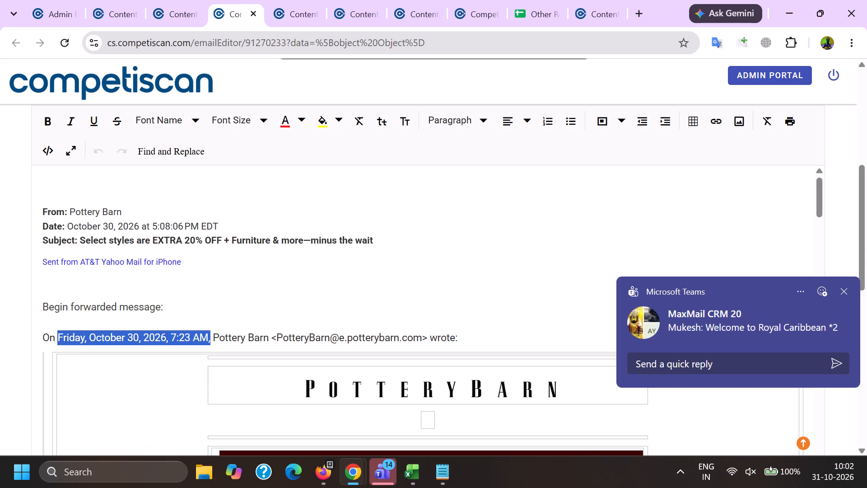
pyautogui.moveTo(69, 225); pyautogui.dragTo(228, 231)
pyautogui.hotkey('ctrl', 'v')
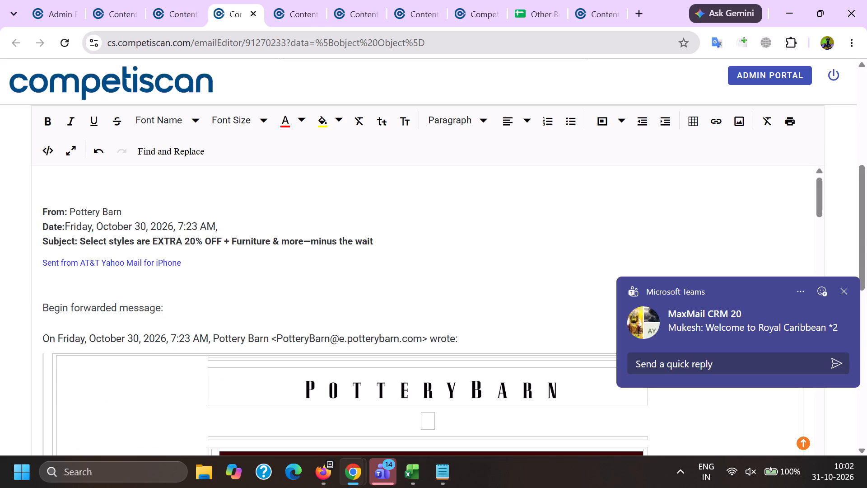
pyautogui.click(65, 228)
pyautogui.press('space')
# Replace the header's subject text with "On sale & delivered for free" and remove the "Sent from AT&T Yahoo Mail for iPhone" line.
pyautogui.doubleClick(89, 240)
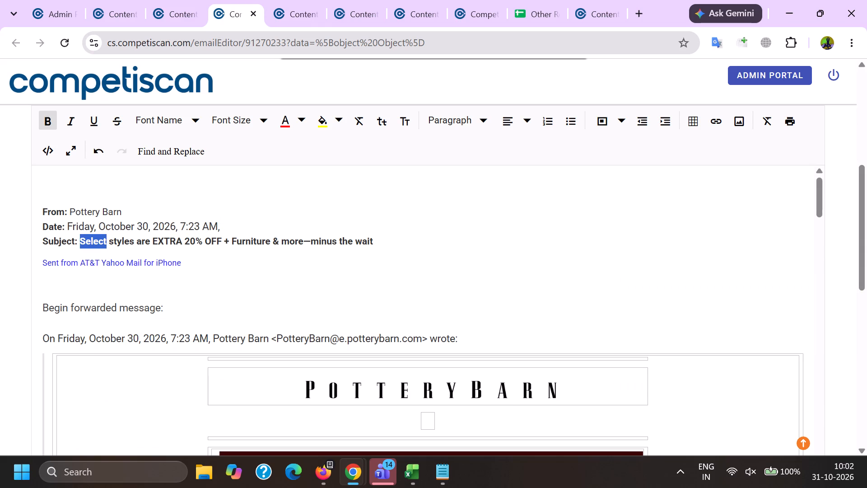
pyautogui.keyDown('shift'); pyautogui.click(393, 236); pyautogui.keyUp('shift')
pyautogui.press('BackSpace')
pyautogui.scroll(1, 121, 373)
pyautogui.keyDown('shift'); pyautogui.click(234, 316); pyautogui.keyUp('shift')
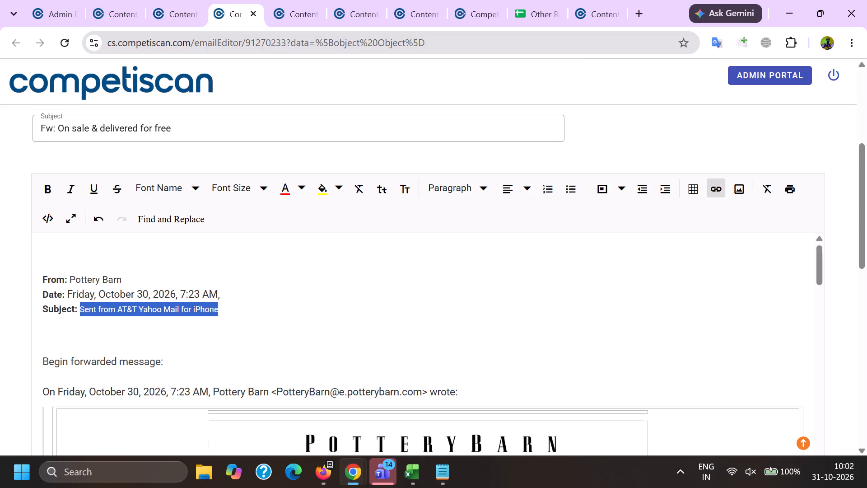
pyautogui.press('BackSpace')
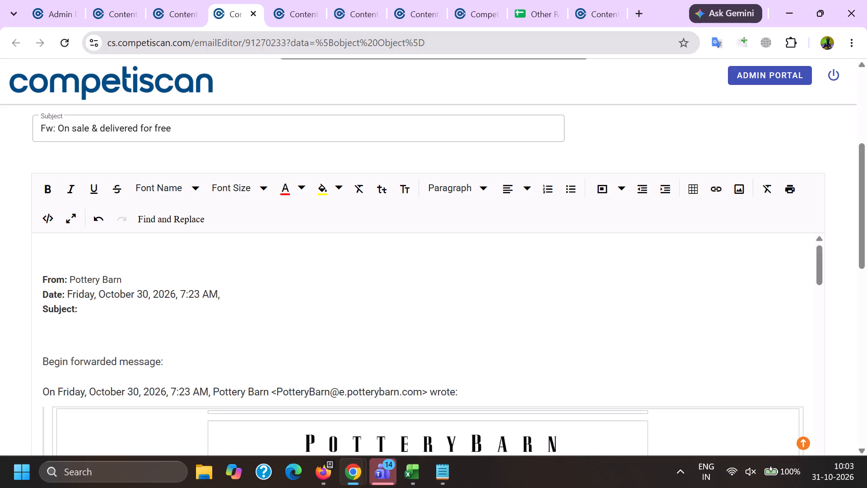
pyautogui.scroll(3, 149, 307)
pyautogui.click(55, 384)
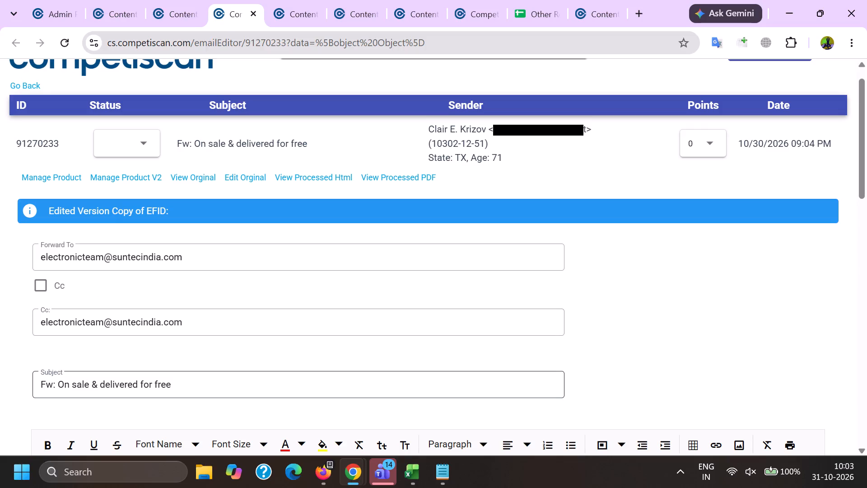
pyautogui.moveTo(59, 383); pyautogui.dragTo(188, 384)
pyautogui.hotkey('ctrl', 'c')
pyautogui.scroll(-3, 129, 249)
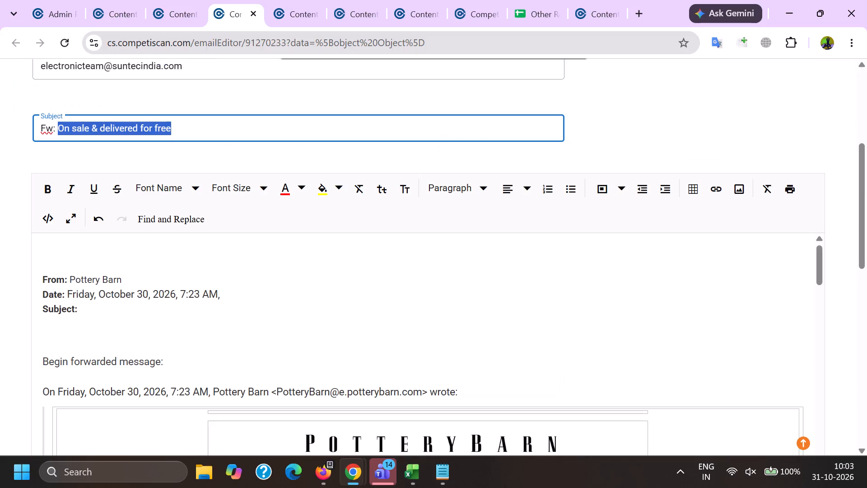
pyautogui.click(84, 321)
pyautogui.click(82, 305)
pyautogui.hotkey('ctrl', 'v')
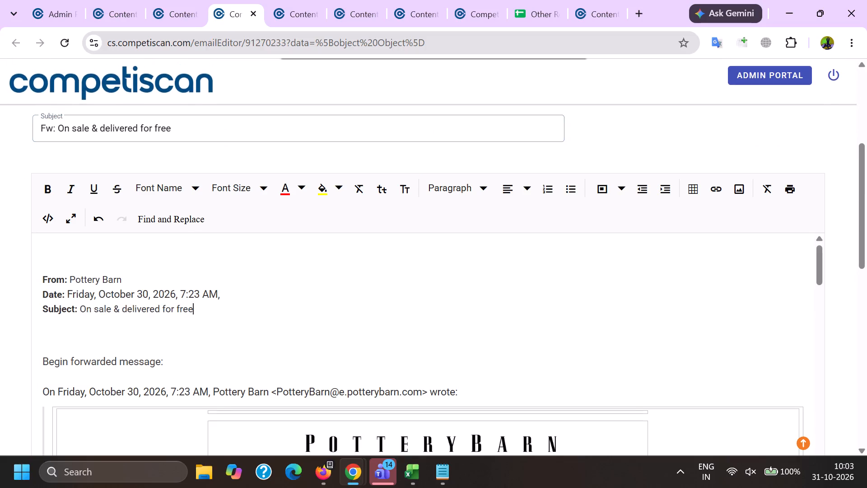
# Delete the "Begin forwarded message:" and "On Friday... wrote:" lines and the blank lines above the Pottery Barn content.
pyautogui.moveTo(536, 382); pyautogui.dragTo(0, 352)
pyautogui.press('BackSpace')
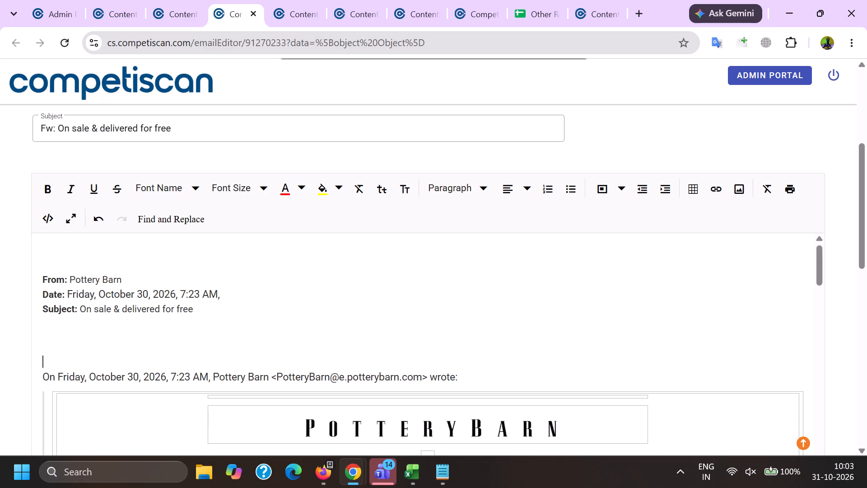
pyautogui.moveTo(46, 340); pyautogui.dragTo(598, 377)
pyautogui.press('BackSpace')
pyautogui.press('BackSpace')
pyautogui.press('BackSpace')
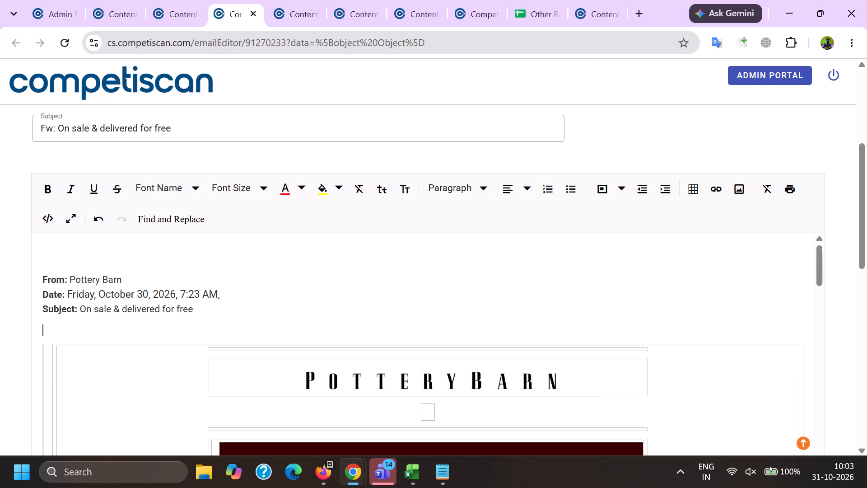
# Remove the links from the App Store image and the Instagram, Facebook, Pinterest and YouTube icons in the email body.
pyautogui.scroll(-7, 485, 178)
pyautogui.scroll(-18, 445, 240)
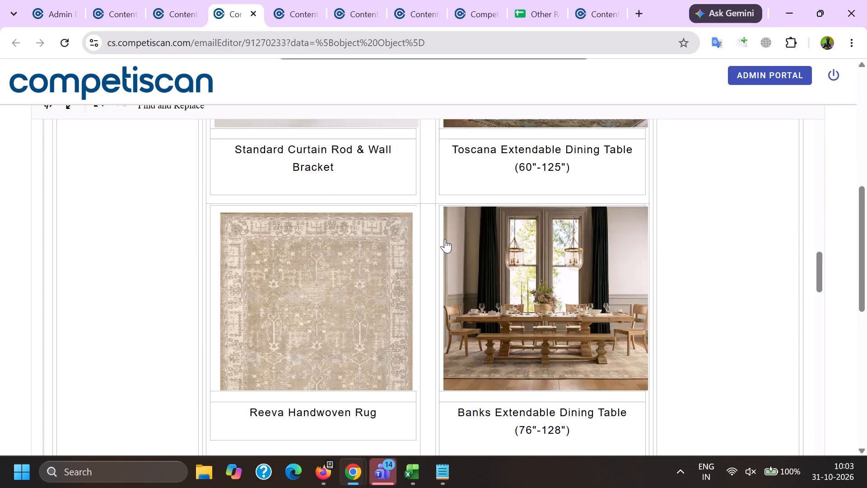
pyautogui.scroll(-20, 445, 239)
pyautogui.scroll(-4, 445, 239)
pyautogui.scroll(9, 430, 267)
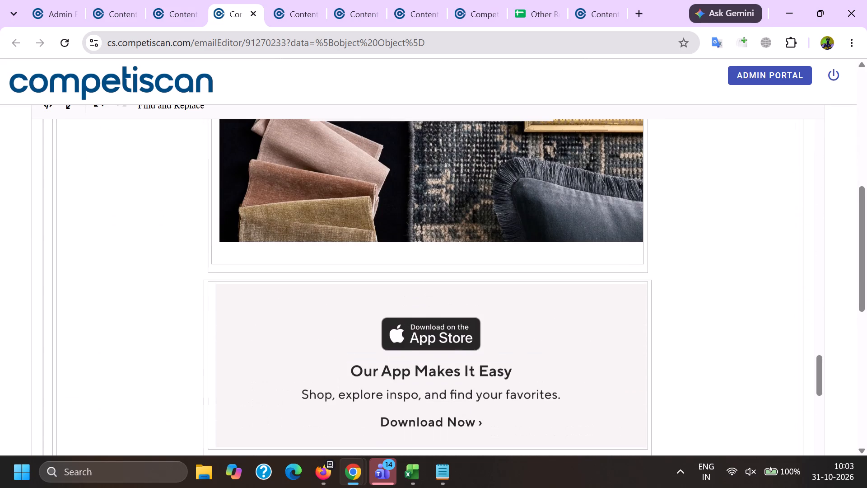
pyautogui.click(415, 328)
pyautogui.click(409, 266)
pyautogui.scroll(-9, 406, 271)
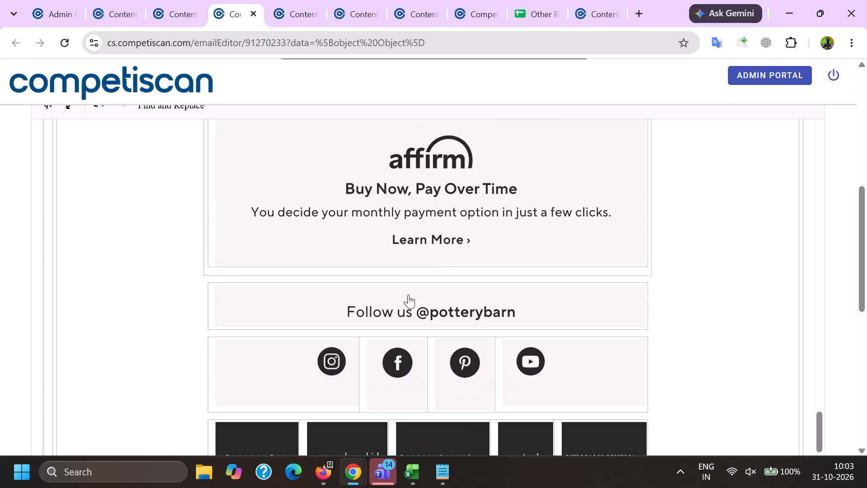
pyautogui.click(289, 370)
pyautogui.click(256, 303)
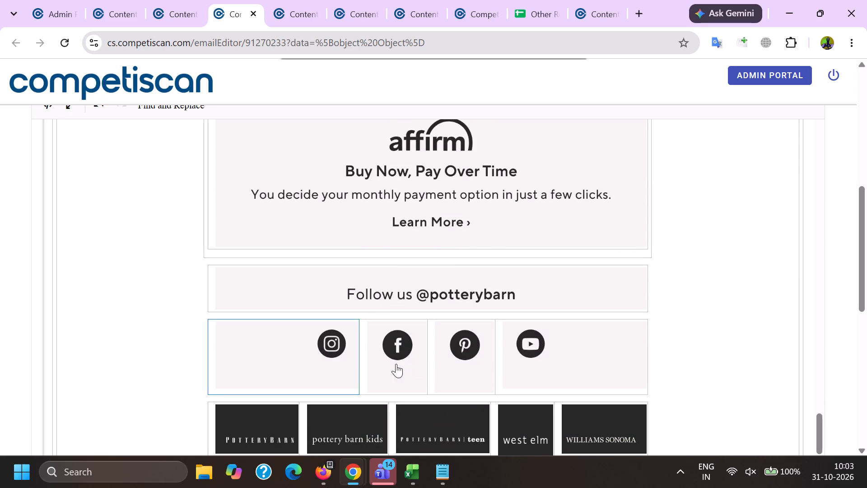
pyautogui.click(396, 364)
pyautogui.click(399, 300)
pyautogui.click(466, 342)
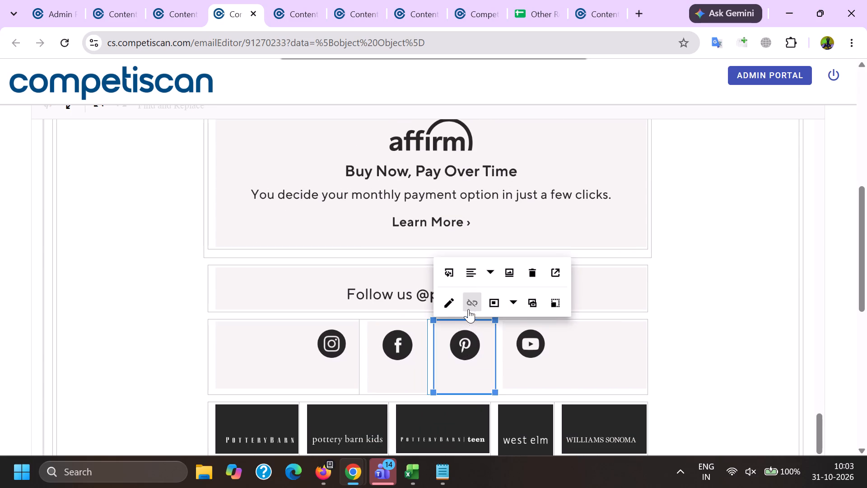
pyautogui.click(468, 309)
pyautogui.click(522, 357)
pyautogui.click(539, 298)
pyautogui.scroll(-3, 435, 287)
pyautogui.scroll(3, 395, 348)
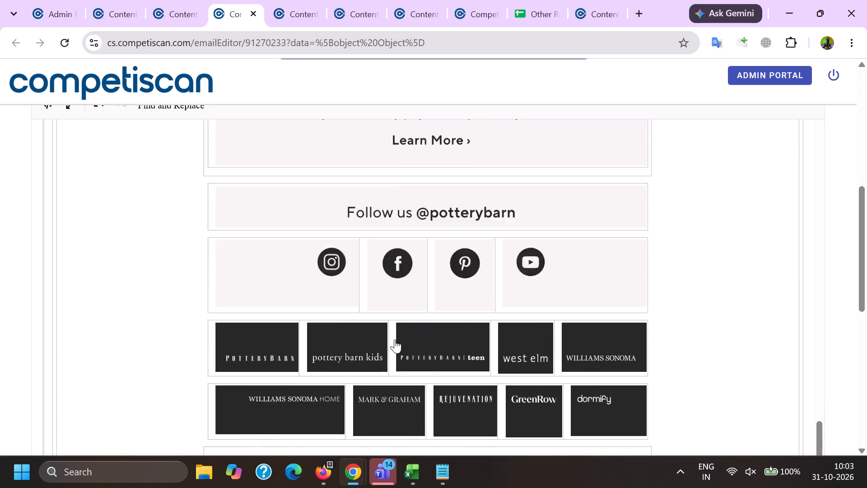
pyautogui.click(401, 294)
pyautogui.click(405, 248)
# Delete the Pottery Barn contact email address and the recipient's address from the email's footer text.
pyautogui.scroll(-4, 403, 252)
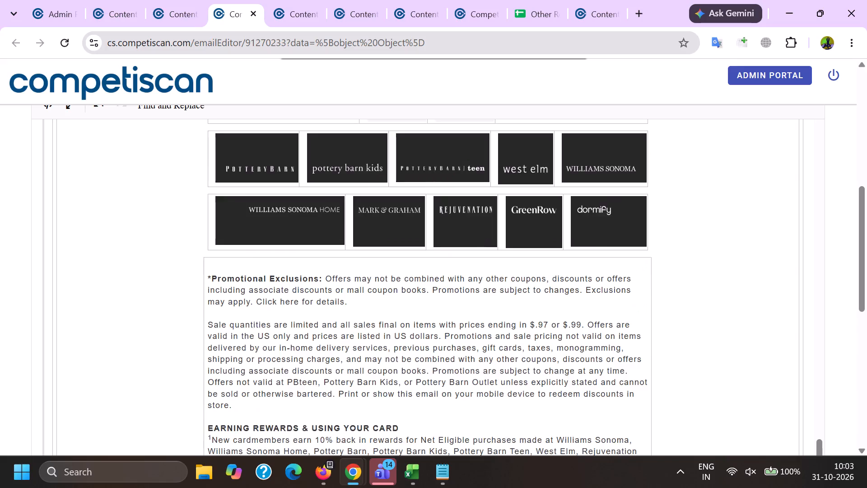
pyautogui.scroll(-3, 393, 278)
pyautogui.scroll(-4, 372, 312)
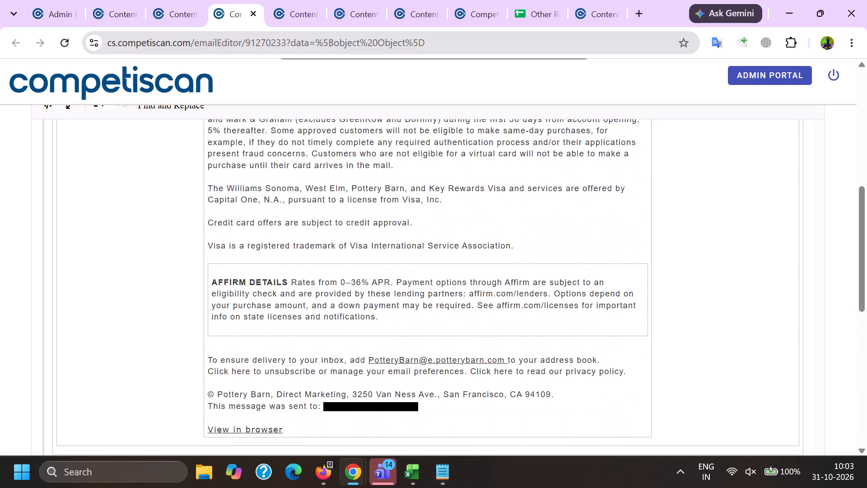
pyautogui.moveTo(368, 361); pyautogui.dragTo(509, 358)
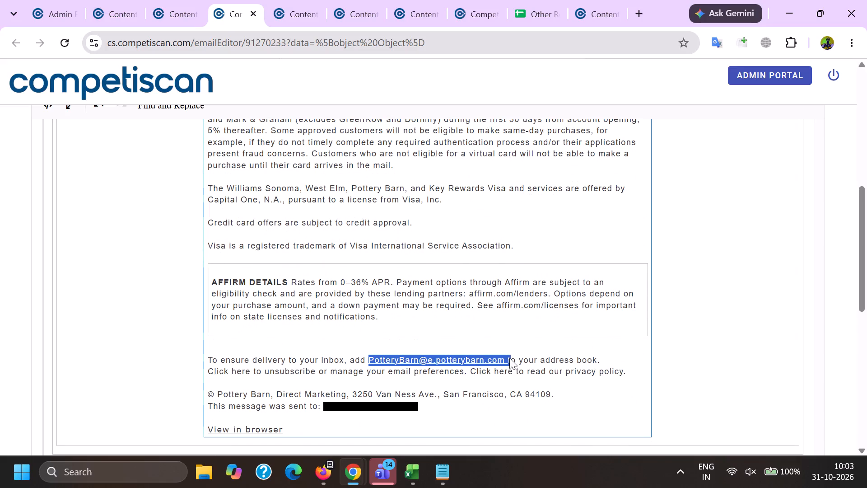
pyautogui.moveTo(509, 358); pyautogui.dragTo(505, 358)
pyautogui.press('BackSpace')
pyautogui.moveTo(327, 404); pyautogui.dragTo(421, 409)
pyautogui.press('BackSpace')
pyautogui.press('BackSpace')
# Remove the links from "View in browser" and the "Click here to unsubscribe" text in the footer.
pyautogui.click(263, 430)
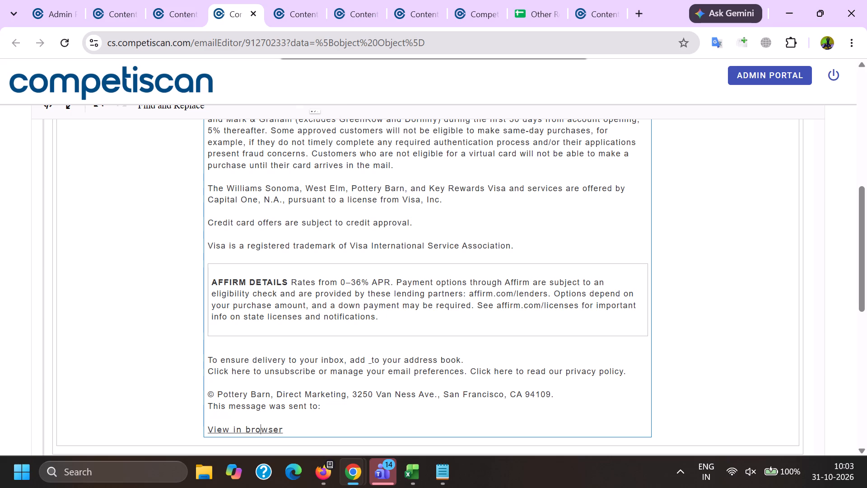
pyautogui.click(340, 119)
pyautogui.scroll(-2, 289, 347)
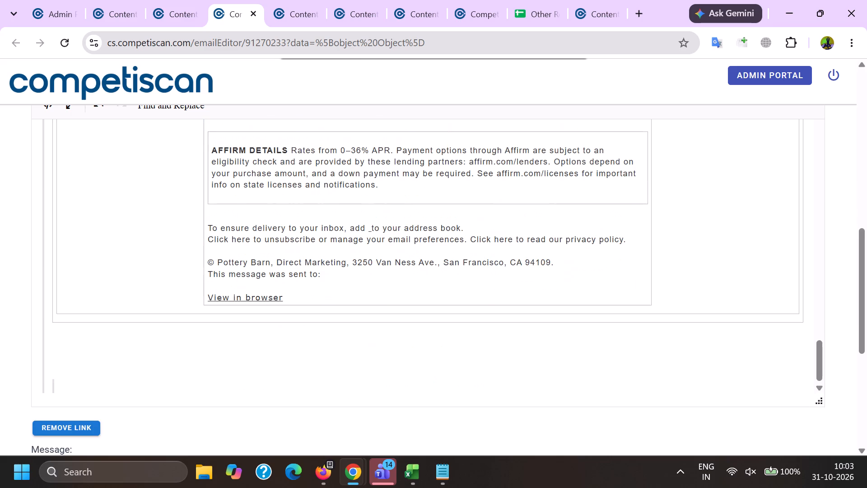
pyautogui.click(260, 291)
pyautogui.click(336, 320)
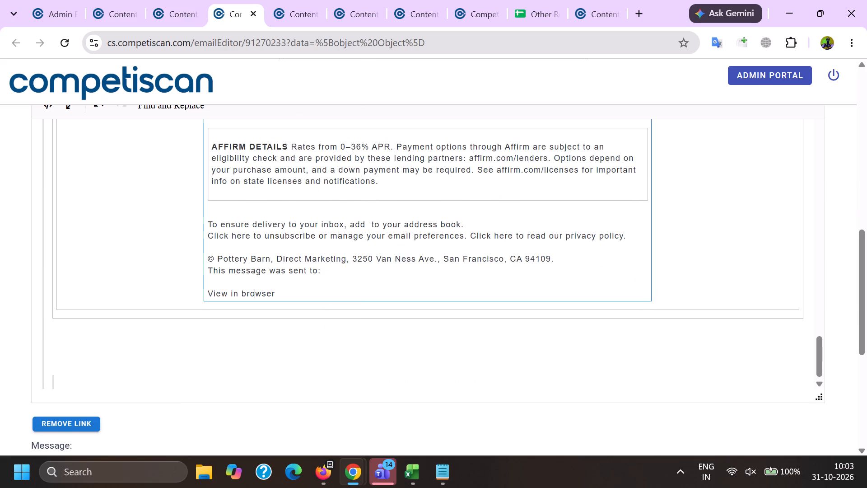
pyautogui.click(236, 236)
pyautogui.click(307, 271)
# Save the cleaned email 91270233 with its product info.
pyautogui.scroll(-10, 307, 267)
pyautogui.click(310, 330)
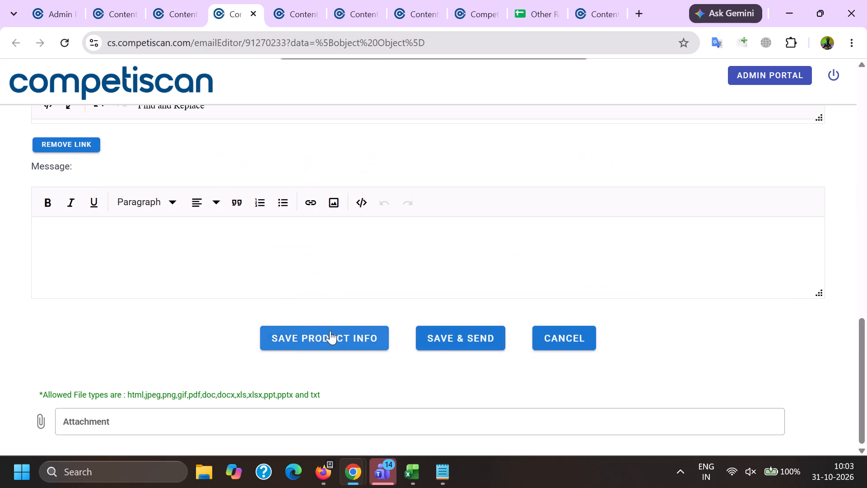
pyautogui.click(443, 280)
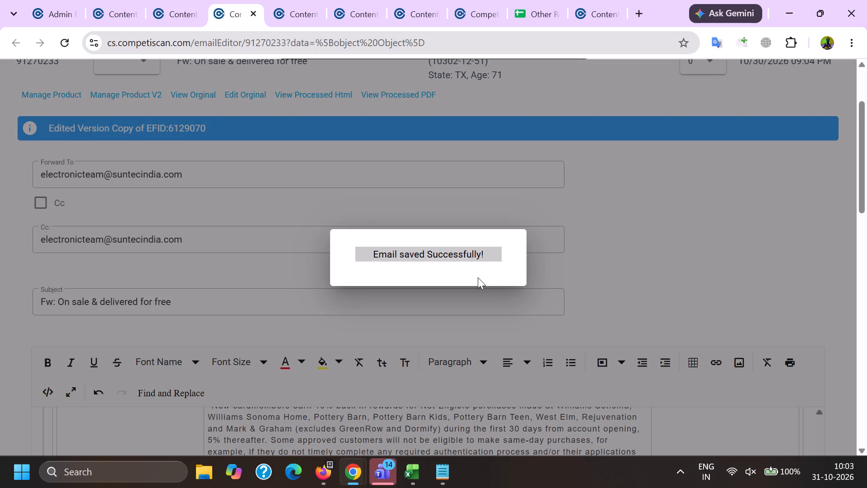
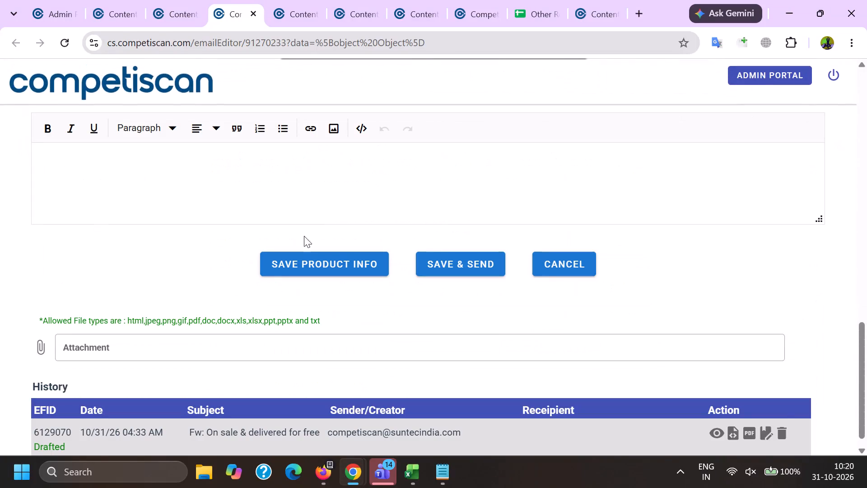
# Open the product information form for email 91270233 and return to the email's body in the editor to check its card offer terms.
pyautogui.scroll(20, 0, 486)
pyautogui.scroll(7, 0, 486)
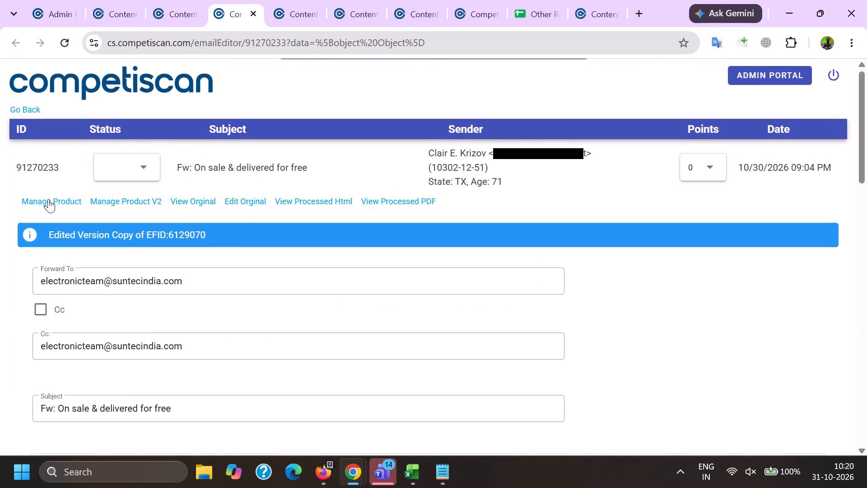
pyautogui.click(48, 199)
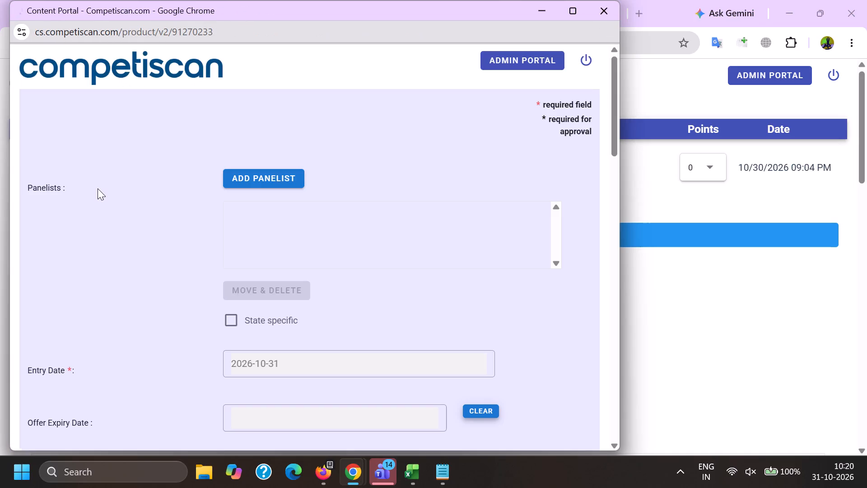
pyautogui.hotkey('alt', 'Tab')
pyautogui.scroll(-4, 154, 223)
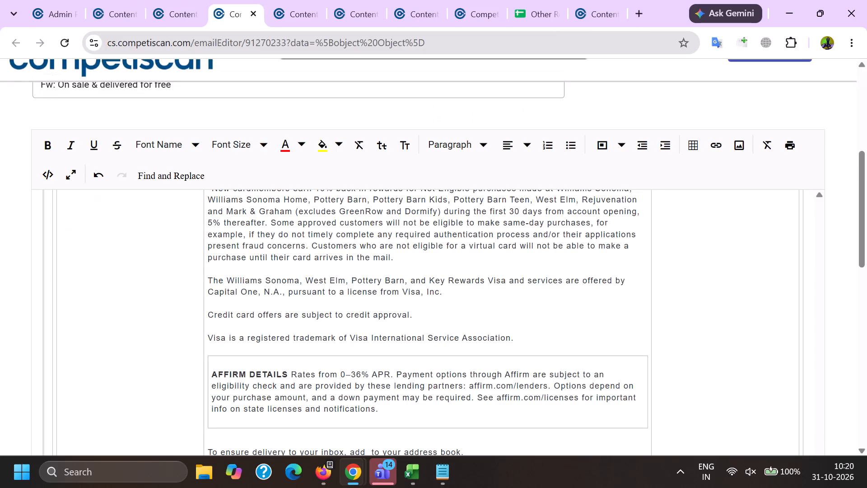
# Select the sender name in the From line at the start of email 91270233's body.
pyautogui.click(99, 287)
pyautogui.press('pageup')
pyautogui.press('pageup')
pyautogui.press('pageup')
pyautogui.press('pageup')
pyautogui.press('pageup')
pyautogui.press('pageup')
pyautogui.press('pageup')
pyautogui.press('pageup')
pyautogui.press('pageup')
pyautogui.press('pageup')
pyautogui.press('pageup')
pyautogui.press('pageup')
pyautogui.press('pageup')
pyautogui.press('pageup')
pyautogui.press('pageup')
pyautogui.press('pageup')
pyautogui.press('pageup')
pyautogui.press('pageup')
pyautogui.press('pageup')
pyautogui.press('pageup')
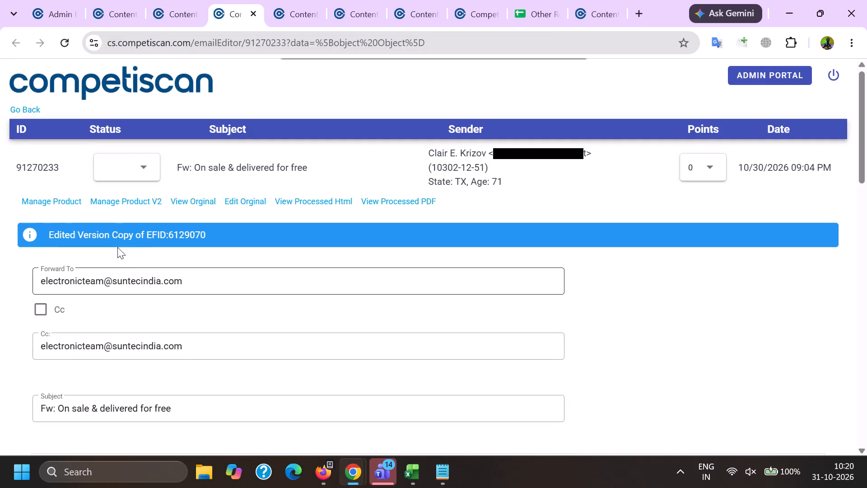
pyautogui.scroll(-3, 114, 246)
pyautogui.doubleClick(77, 296)
pyautogui.doubleClick(80, 307)
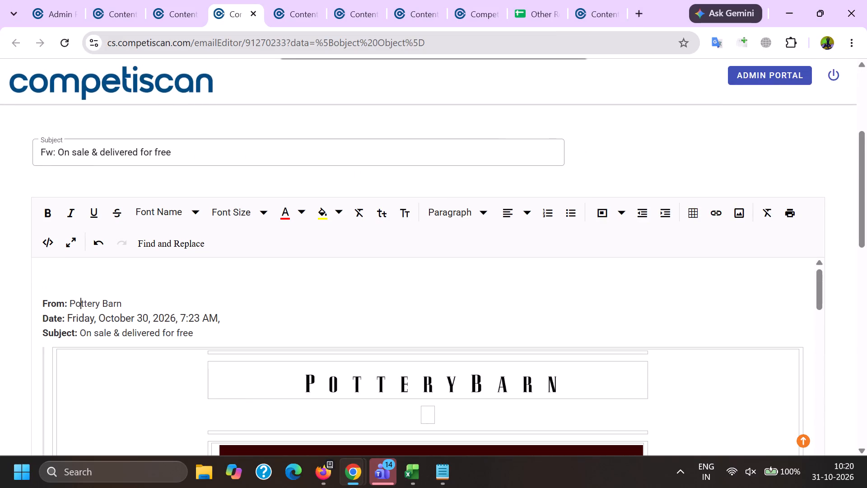
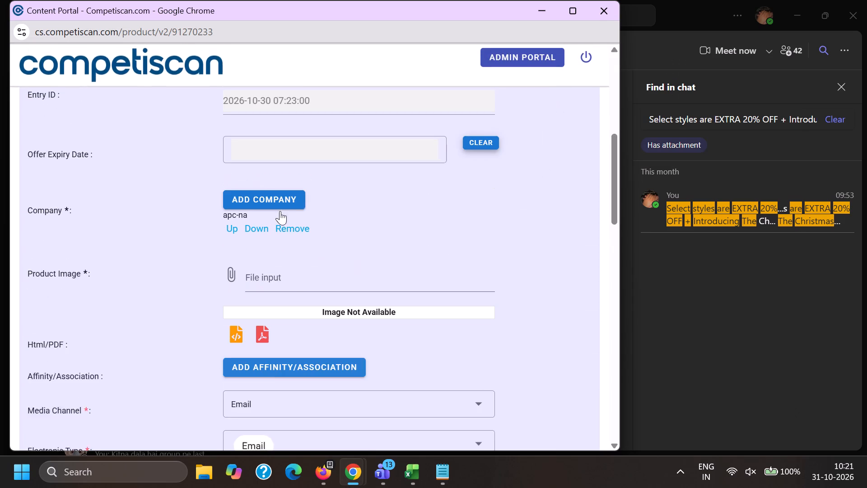
# Replace the apc-na company on product 91270233 with Pottery Barn, look up Pottery Barn as an affinity, and use the company's product image.
pyautogui.click(285, 234)
pyautogui.click(269, 207)
pyautogui.hotkey('ctrl', 'v')
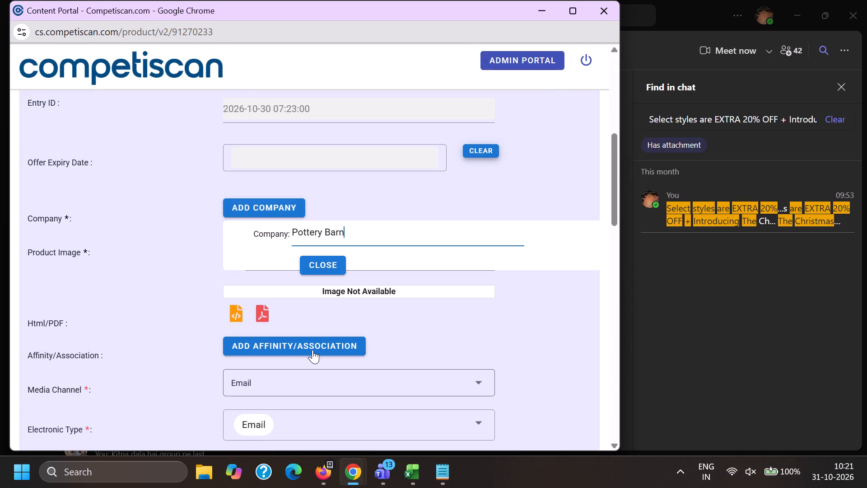
pyautogui.click(310, 347)
pyautogui.click(350, 368)
pyautogui.hotkey('ctrl', 'v')
pyautogui.click(317, 272)
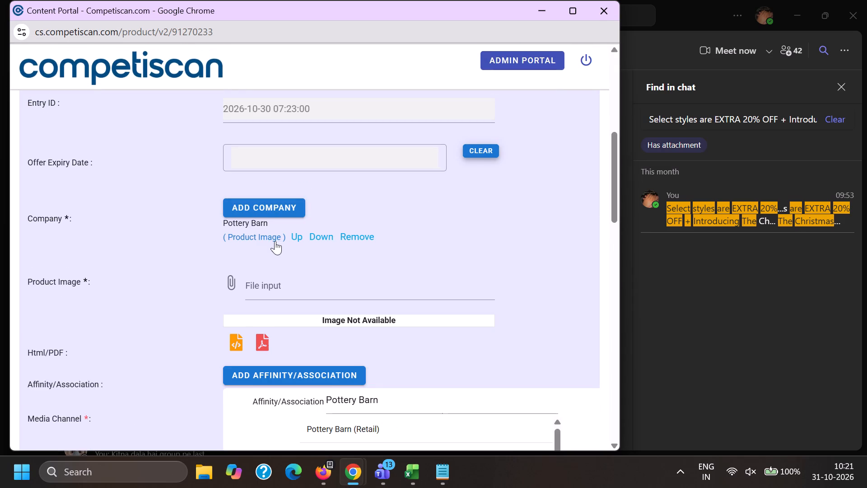
pyautogui.click(273, 240)
# Add Capital One as a second company and Pottery Barn (Retail) as the affinity/association.
pyautogui.click(262, 212)
pyautogui.write('capital one')
pyautogui.scroll(-2, 261, 210)
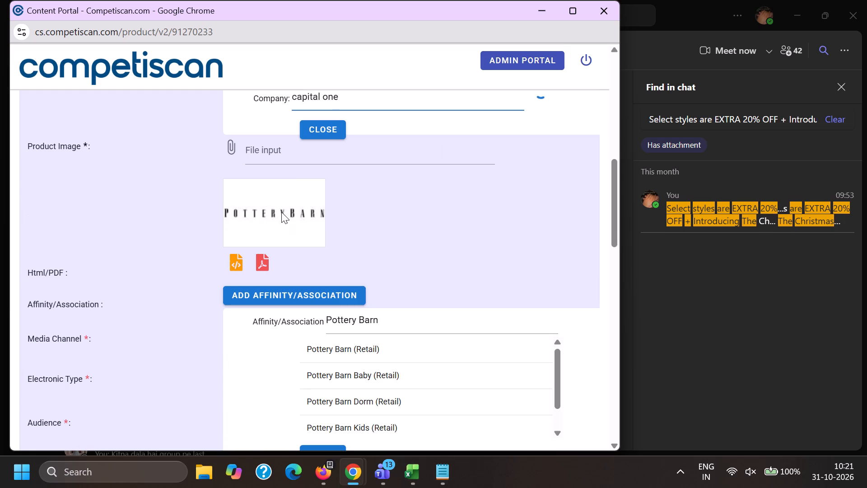
pyautogui.click(333, 350)
pyautogui.scroll(4, 331, 350)
pyautogui.click(323, 404)
# Add Affirm as a further company on the product form.
pyautogui.scroll(-3, 264, 245)
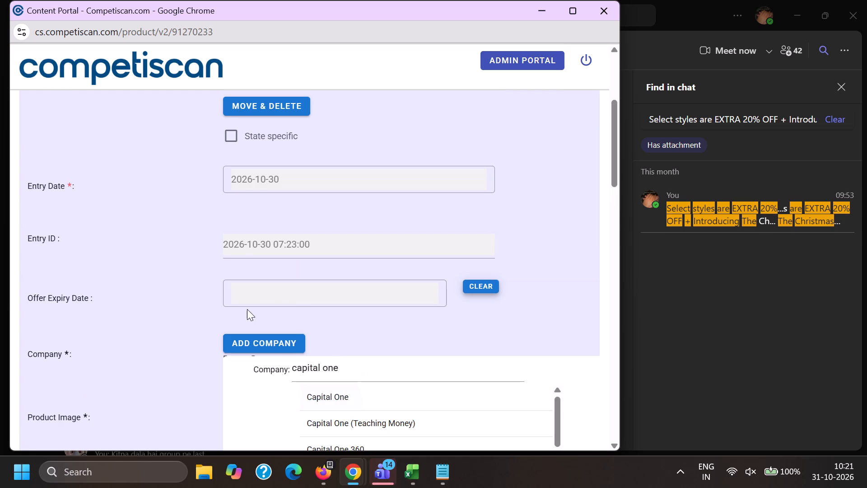
pyautogui.scroll(1, 249, 306)
pyautogui.click(261, 209)
pyautogui.press('a')
pyautogui.write('ff')
pyautogui.write('irm')
pyautogui.click(321, 266)
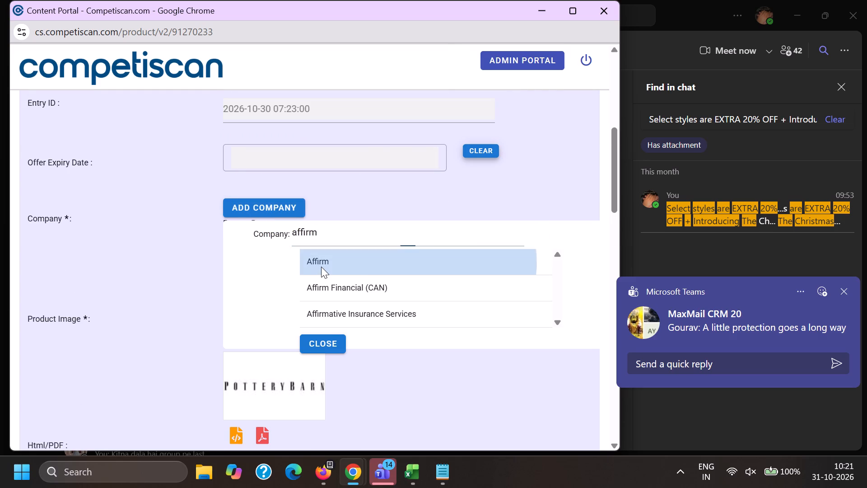
# Set the product's sector to Retail and its category to Home.
pyautogui.scroll(-3, 321, 266)
pyautogui.scroll(-4, 276, 305)
pyautogui.click(274, 229)
pyautogui.scroll(-6, 272, 230)
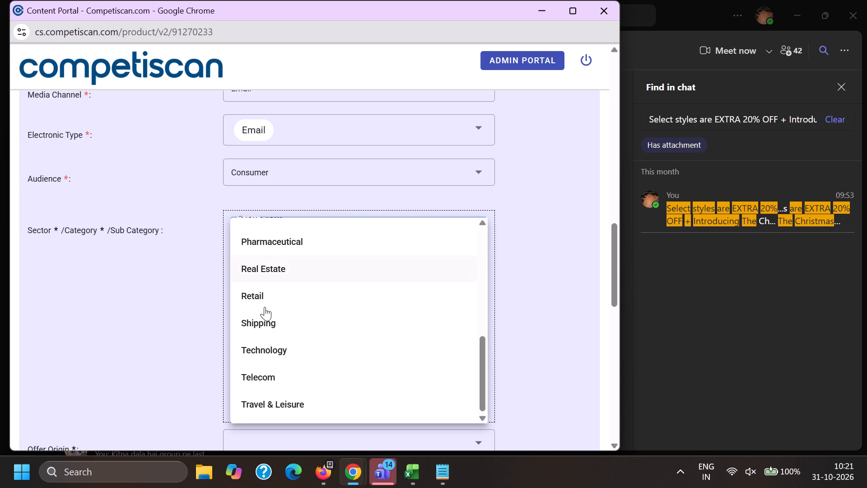
pyautogui.click(263, 302)
pyautogui.moveTo(102, 291); pyautogui.dragTo(117, 291)
pyautogui.click(239, 275)
pyautogui.scroll(-6, 243, 272)
pyautogui.click(263, 256)
pyautogui.moveTo(174, 291); pyautogui.dragTo(186, 296)
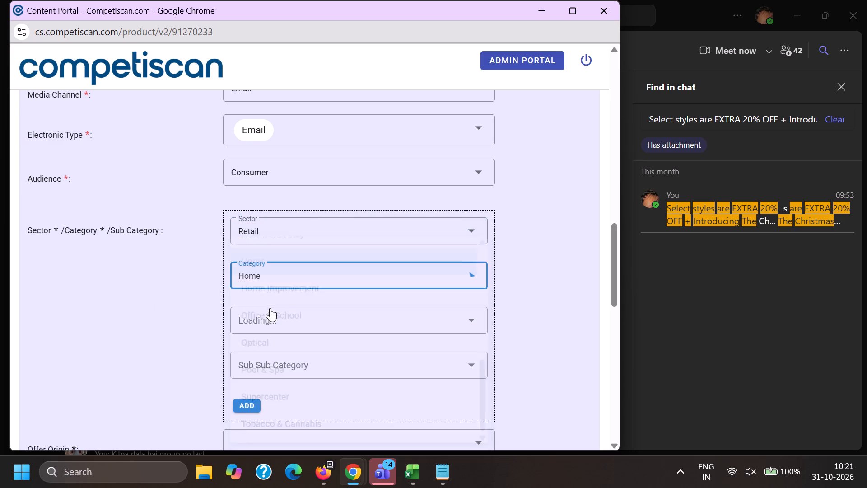
# Check the email's featured products, complete the classification with Home Decor and Bedding-Sheets & Pillowcases, and add it to the product.
pyautogui.click(269, 308)
pyautogui.hotkey('alt', 'Tab')
pyautogui.hotkey('alt', 'Tab')
pyautogui.scroll(-12, 315, 188)
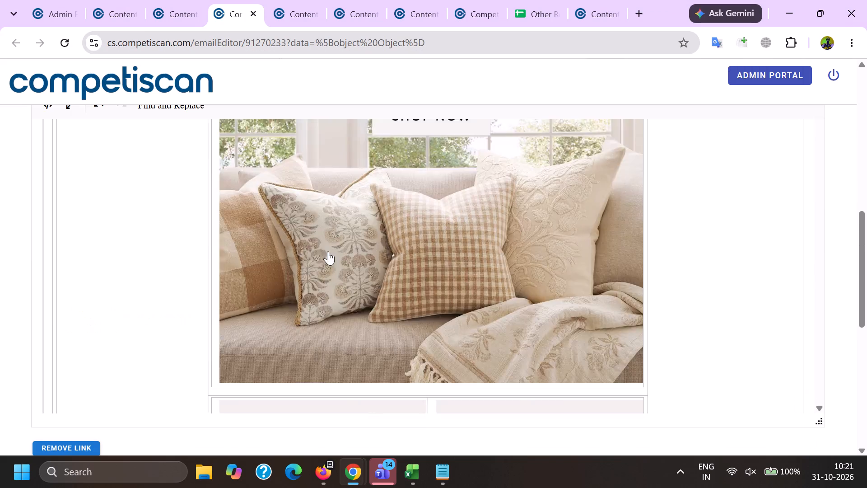
pyautogui.scroll(-3, 328, 251)
pyautogui.hotkey('alt', 'Tab')
pyautogui.scroll(-3, 300, 366)
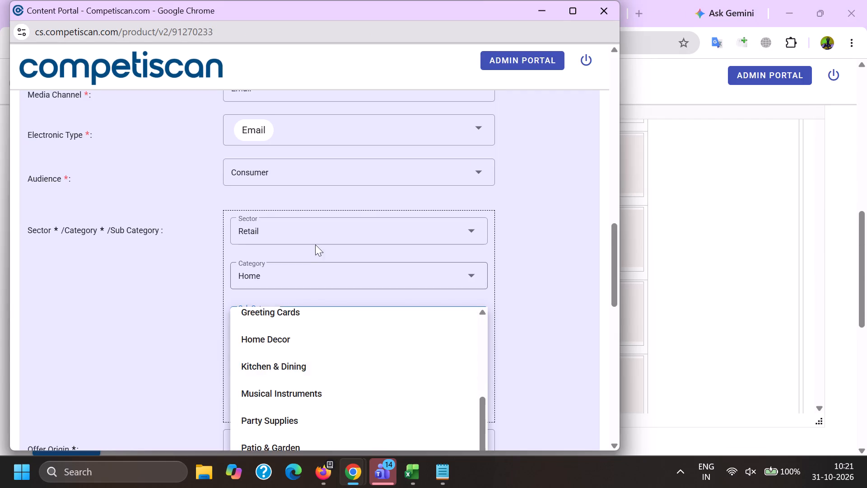
pyautogui.scroll(-1, 313, 247)
pyautogui.click(298, 269)
pyautogui.moveTo(144, 273); pyautogui.dragTo(158, 277)
pyautogui.click(255, 294)
pyautogui.scroll(-1, 271, 178)
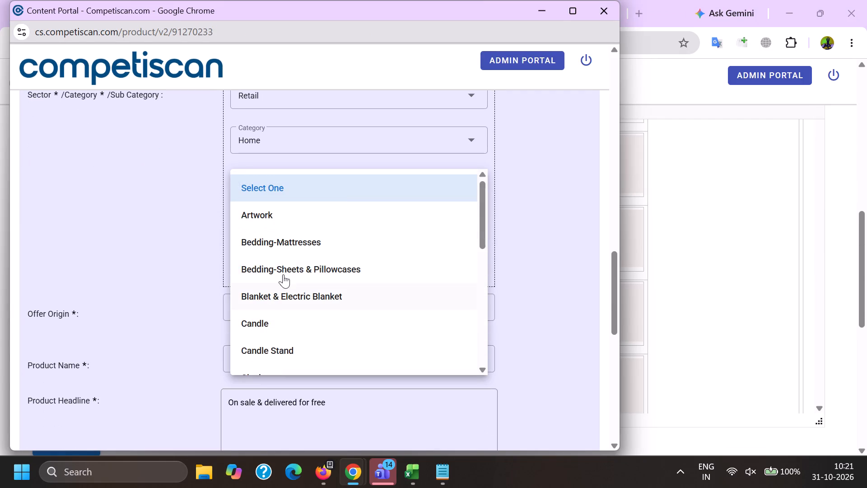
pyautogui.click(293, 267)
pyautogui.moveTo(178, 276); pyautogui.dragTo(196, 276)
pyautogui.click(247, 265)
# Add a second classification of Credit Cards / Payment Cards / Credit Cards and order it above the Retail one.
pyautogui.scroll(2, 263, 297)
pyautogui.click(270, 267)
pyautogui.scroll(5, 254, 352)
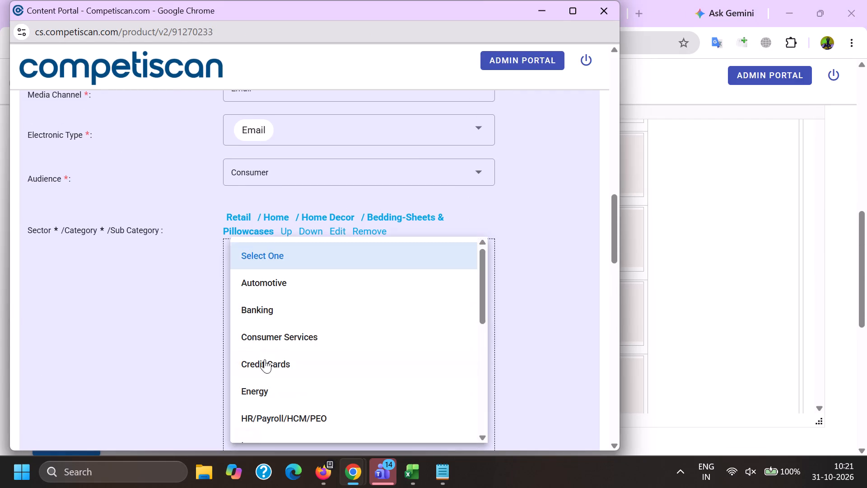
pyautogui.click(277, 360)
pyautogui.moveTo(210, 348); pyautogui.dragTo(215, 345)
pyautogui.click(270, 291)
pyautogui.scroll(-1, 274, 220)
pyautogui.click(287, 287)
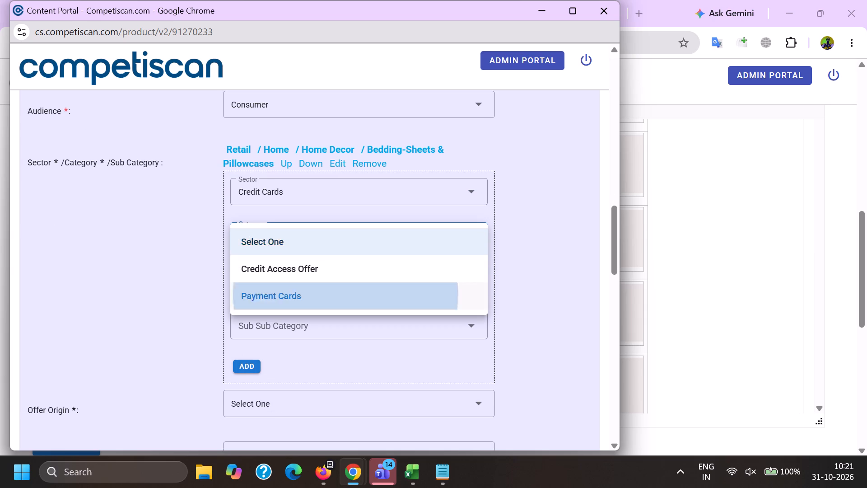
pyautogui.click(271, 284)
pyautogui.scroll(-2, 269, 245)
pyautogui.click(283, 284)
pyautogui.click(192, 287)
pyautogui.click(243, 228)
pyautogui.scroll(4, 247, 327)
pyautogui.click(313, 296)
# Set the offer origin to Provider/Bank and the product name to Pottery Barn Key Rewards Visa Credit Card.
pyautogui.scroll(-5, 309, 274)
pyautogui.click(280, 225)
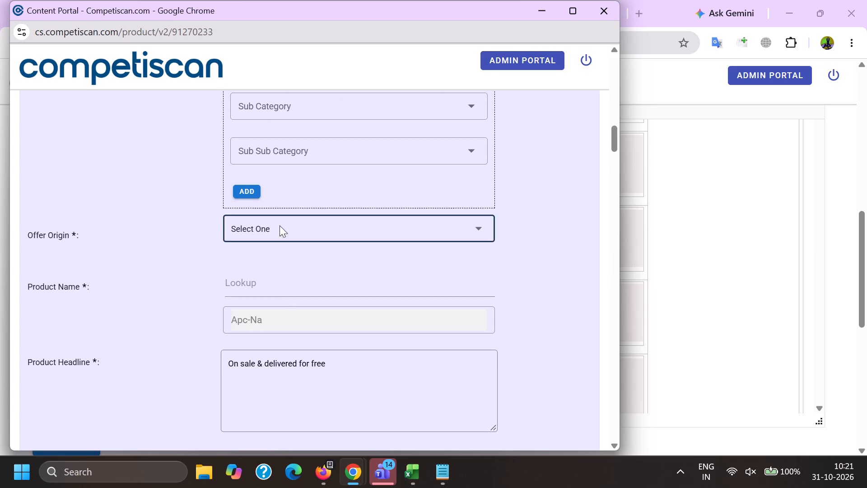
pyautogui.doubleClick(282, 289)
pyautogui.hotkey('ctrl', 'v')
pyautogui.click(292, 342)
pyautogui.scroll(4, 291, 341)
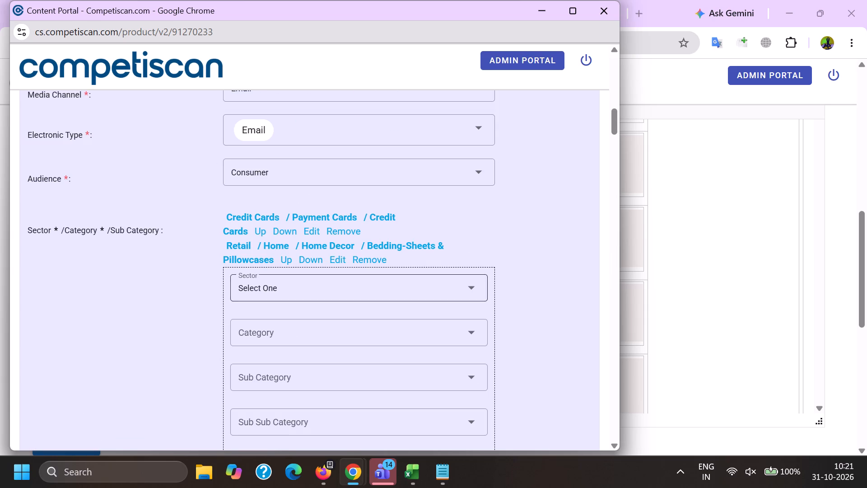
pyautogui.click(280, 227)
# Clear the product headline and fill it with the subject copied from the email body, "On sale & delivered for free".
pyautogui.scroll(-3, 283, 202)
pyautogui.moveTo(416, 390); pyautogui.dragTo(0, 395)
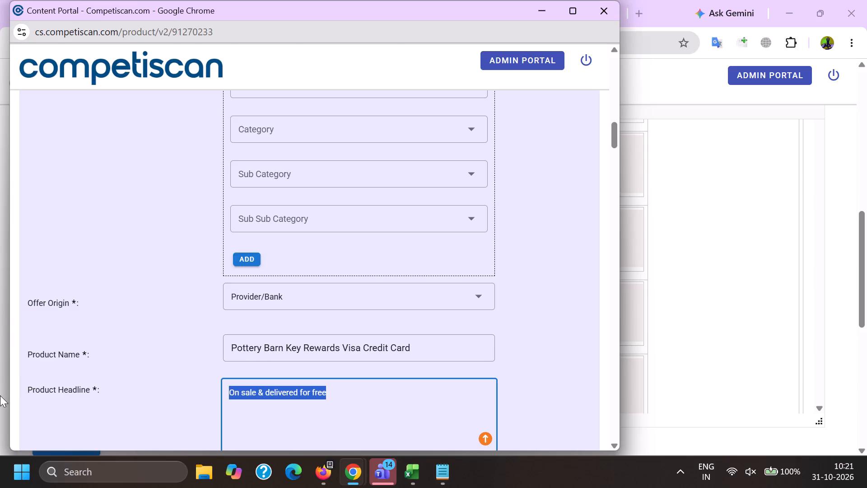
pyautogui.press('BackSpace')
pyautogui.hotkey('alt', 'Tab')
pyautogui.scroll(6, 93, 397)
pyautogui.click(91, 395)
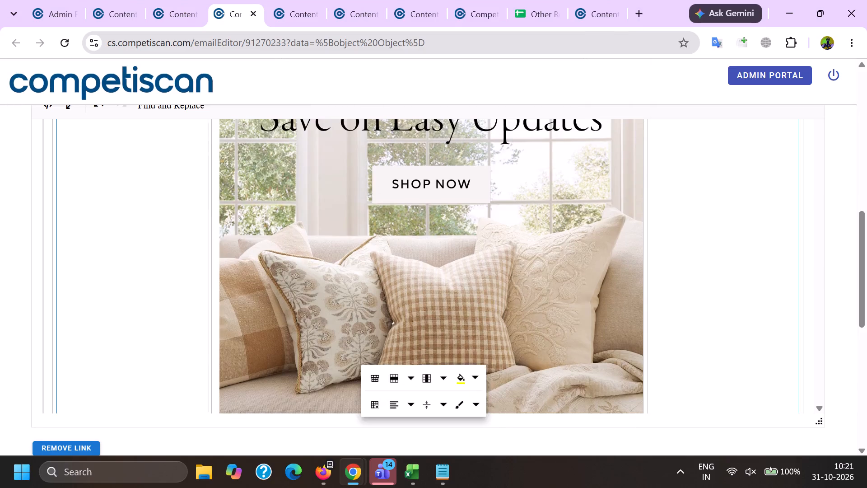
pyautogui.press('pageup')
pyautogui.press('pageup')
pyautogui.press('pageup')
pyautogui.press('pageup')
pyautogui.press('pageup')
pyautogui.press('pageup')
pyautogui.press('pageup')
pyautogui.press('pageup')
pyautogui.press('pageup')
pyautogui.press('pageup')
pyautogui.press('pageup')
pyautogui.press('pageup')
pyautogui.press('pageup')
pyautogui.press('pageup')
pyautogui.press('pageup')
pyautogui.press('pageup')
pyautogui.press('pageup')
pyautogui.press('pageup')
pyautogui.press('pageup')
pyautogui.press('pageup')
pyautogui.scroll(-4, 112, 322)
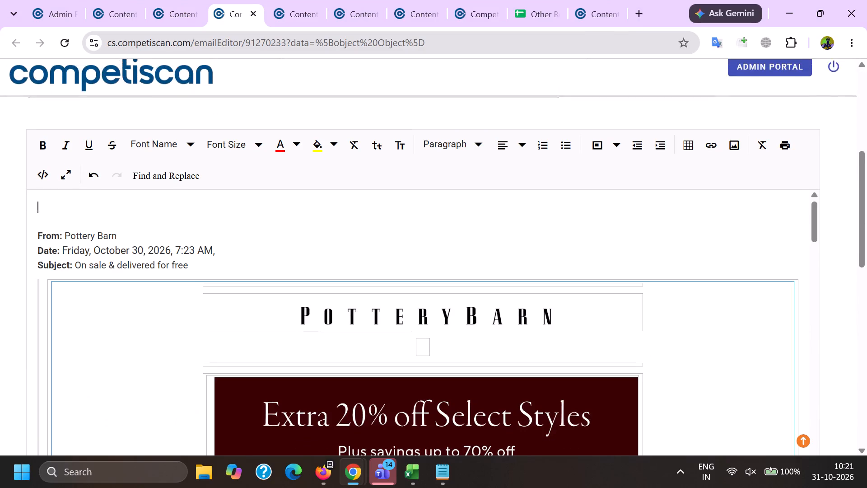
pyautogui.click(74, 267)
pyautogui.moveTo(74, 267); pyautogui.dragTo(81, 270)
pyautogui.keyDown('shift'); pyautogui.click(188, 267); pyautogui.keyUp('shift')
pyautogui.hotkey('ctrl', 'c')
pyautogui.hotkey('alt', 'Tab')
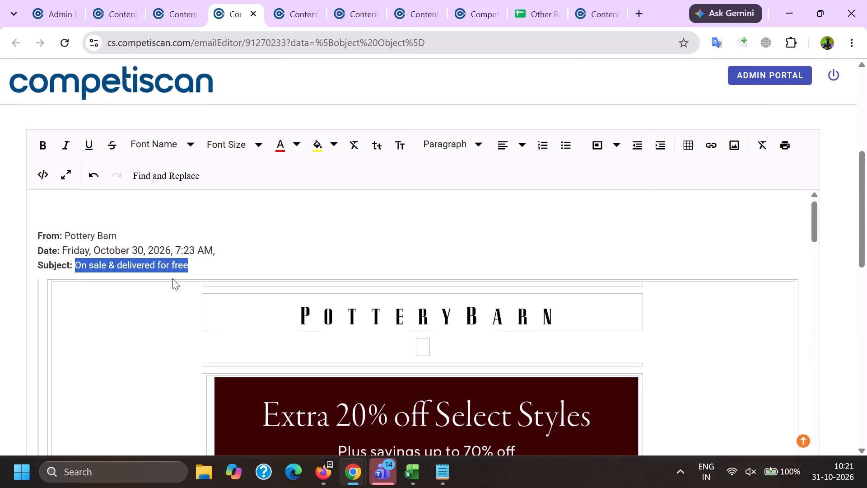
pyautogui.hotkey('ctrl', 'v')
pyautogui.press('BackSpace')
pyautogui.press('BackSpace')
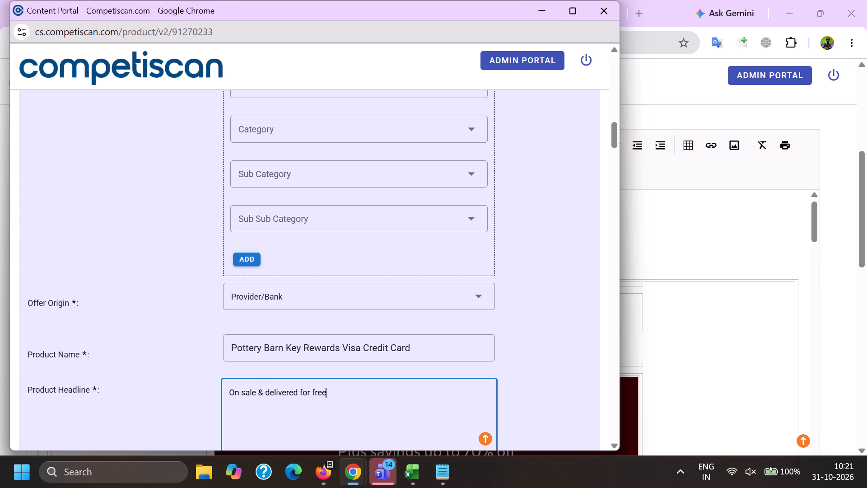
# Change the ampersand in the headline to "and" and end the sentence with a period and a space.
pyautogui.press('Left')
pyautogui.press('Left')
pyautogui.press('Left')
pyautogui.press('Left')
pyautogui.press('Left')
pyautogui.press('Left')
pyautogui.press('Left')
pyautogui.press('Left')
pyautogui.press('Left')
pyautogui.press('Left')
pyautogui.press('Left')
pyautogui.press('Left')
pyautogui.press('Left')
pyautogui.press('Left')
pyautogui.press('Left')
pyautogui.press('Left')
pyautogui.press('Left')
pyautogui.press('Left')
pyautogui.press('Left')
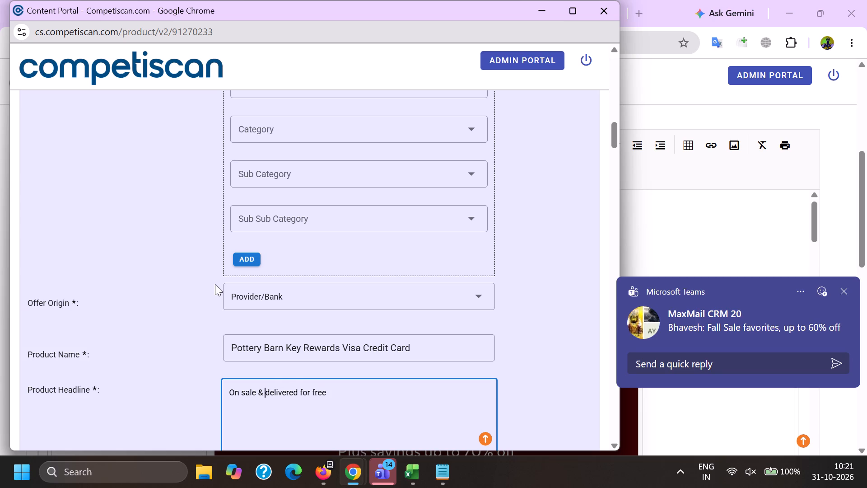
pyautogui.write('and')
pyautogui.click(357, 399)
pyautogui.write('.')
pyautogui.press('space')
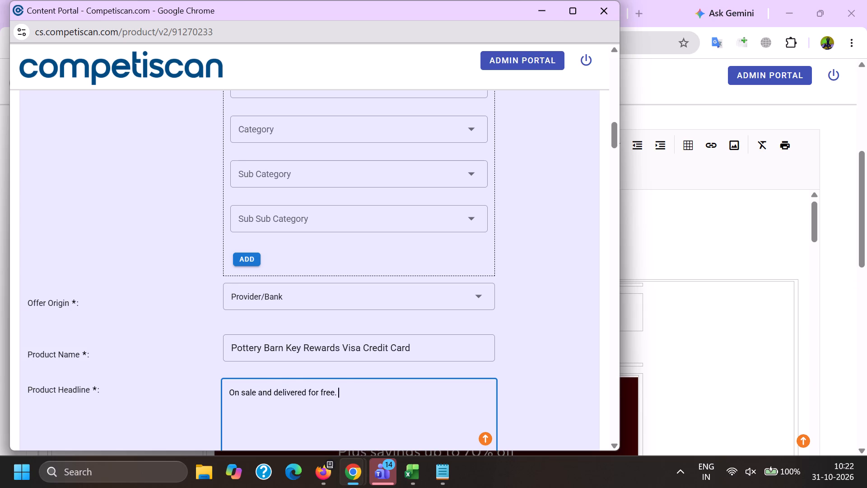
# Copy "Earn 10% back in rewards" from the headline in the other Pottery Barn product form and append it to this headline.
pyautogui.hotkey('alt', 'Tab')
pyautogui.click(363, 95)
pyautogui.click(597, 0)
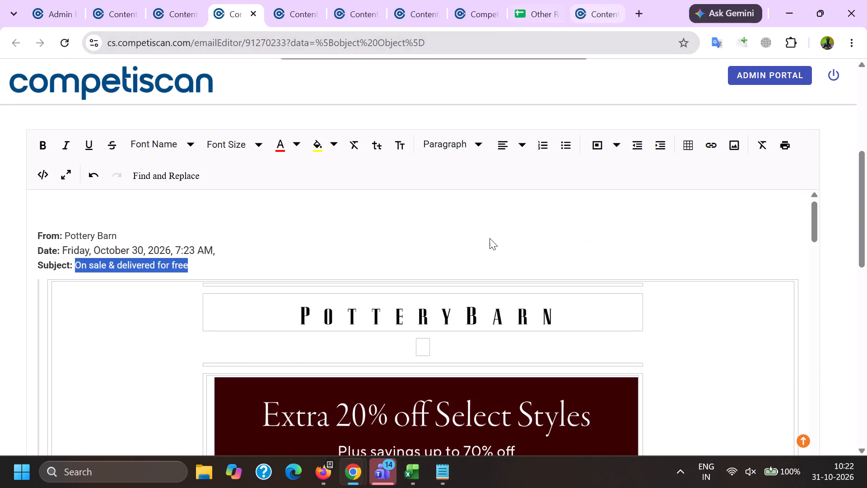
pyautogui.scroll(10, 492, 236)
pyautogui.doubleClick(453, 352)
pyautogui.keyDown('shift'); pyautogui.click(547, 355); pyautogui.keyUp('shift')
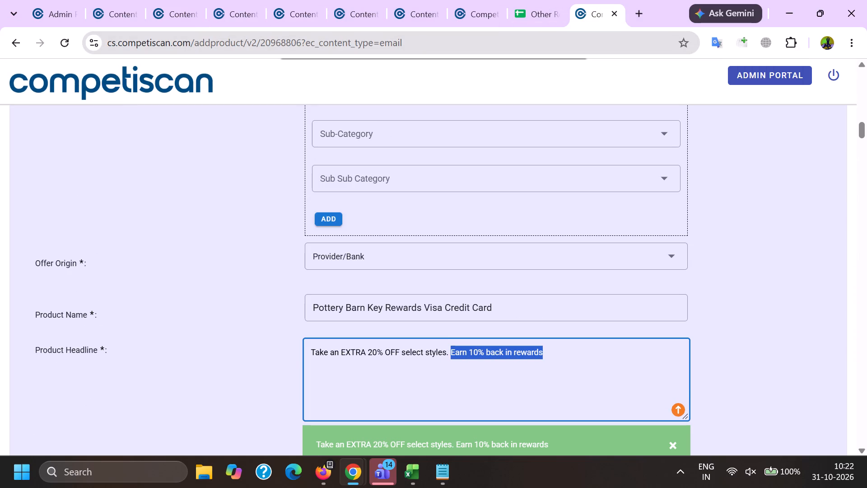
pyautogui.hotkey('ctrl', 'c')
pyautogui.hotkey('alt', 'Tab')
pyautogui.hotkey('ctrl', 'v')
# Select URL/Website as the response mechanism.
pyautogui.scroll(-4, 257, 257)
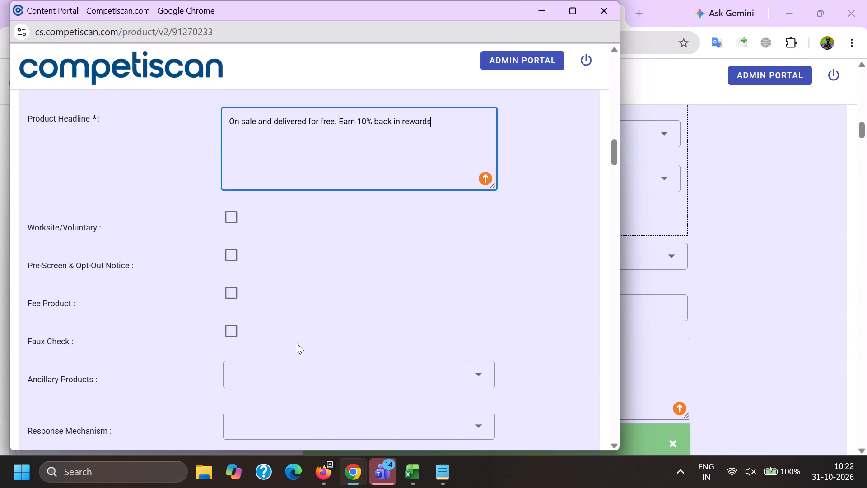
pyautogui.scroll(-2, 282, 241)
pyautogui.click(279, 300)
pyautogui.scroll(-8, 290, 165)
pyautogui.click(285, 380)
pyautogui.moveTo(157, 380); pyautogui.dragTo(170, 380)
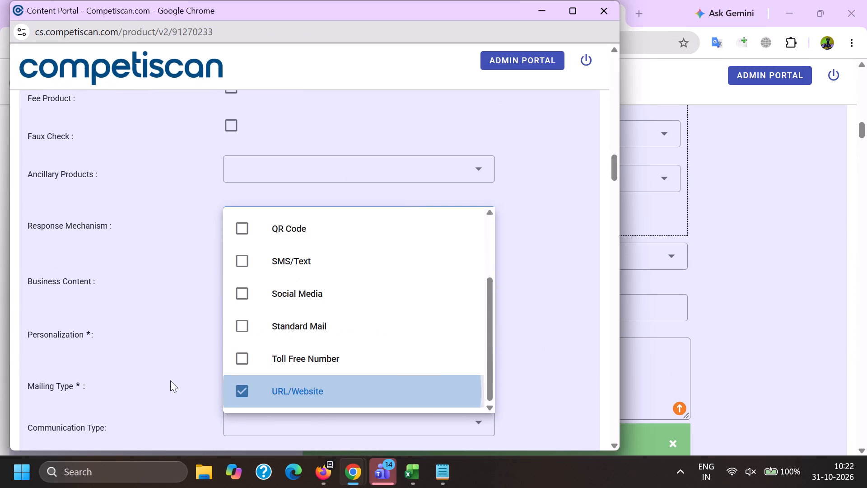
pyautogui.moveTo(170, 380); pyautogui.dragTo(175, 380)
# Set the mailing type to Acquisition.
pyautogui.scroll(-2, 249, 296)
pyautogui.click(259, 240)
pyautogui.moveTo(276, 260); pyautogui.dragTo(276, 266)
pyautogui.click(269, 276)
pyautogui.moveTo(200, 277); pyautogui.dragTo(208, 280)
# Select the communication types, including Application, Bonuses/Contests/Incentives and Mobile Application.
pyautogui.click(265, 290)
pyautogui.scroll(-1, 255, 210)
pyautogui.moveTo(278, 299); pyautogui.dragTo(278, 304)
pyautogui.click(281, 327)
pyautogui.click(272, 293)
pyautogui.scroll(-4, 266, 368)
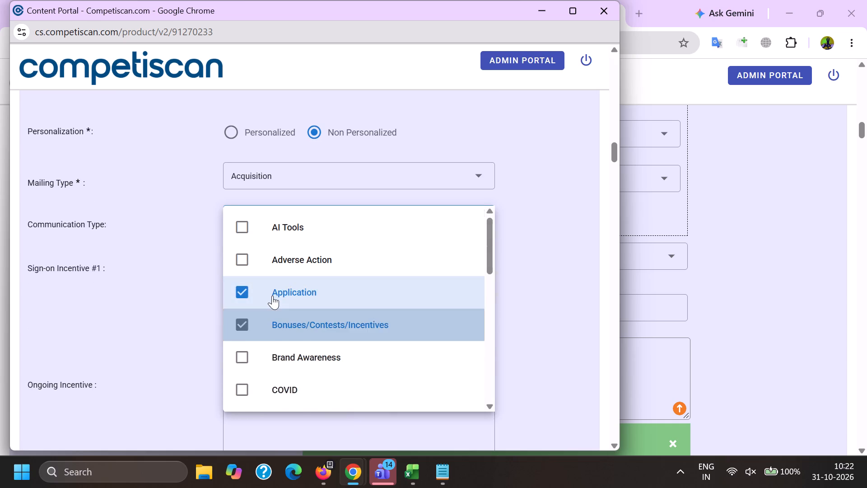
pyautogui.click(281, 317)
pyautogui.scroll(-11, 280, 316)
pyautogui.click(301, 313)
pyautogui.moveTo(192, 310); pyautogui.dragTo(210, 312)
# Copy "10% back in rewards during the first 30 days from account opening" from the other product form into Sign-on Incentive #1.
pyautogui.hotkey('alt', 'Tab')
pyautogui.scroll(-10, 507, 296)
pyautogui.moveTo(613, 310); pyautogui.dragTo(245, 293)
pyautogui.hotkey('ctrl', 'c')
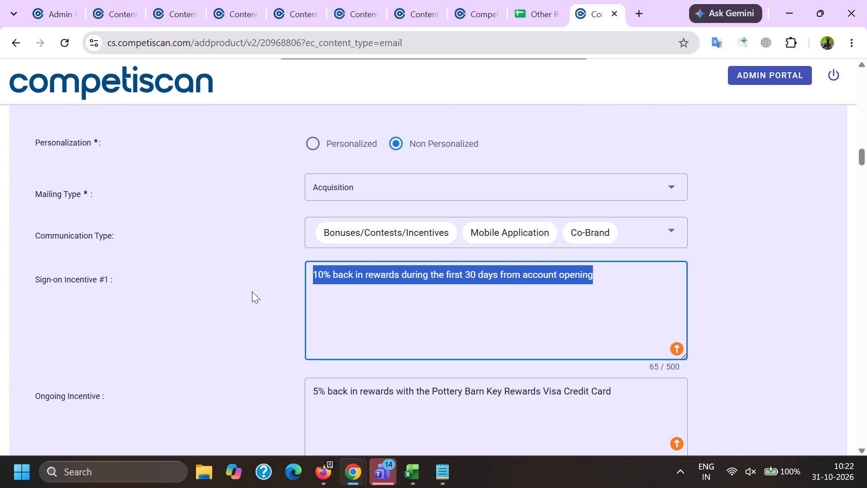
pyautogui.hotkey('alt', 'Tab')
pyautogui.moveTo(175, 354); pyautogui.dragTo(193, 356)
pyautogui.click(325, 336)
pyautogui.hotkey('ctrl', 'v')
# Copy "5% back in rewards with the Pottery Barn Key Rewards Visa Credit Card" from the other product form into Ongoing Incentive.
pyautogui.click(312, 391)
pyautogui.hotkey('alt', 'Tab')
pyautogui.scroll(-3, 475, 276)
pyautogui.tripleClick(501, 320)
pyautogui.hotkey('ctrl', 'c')
pyautogui.hotkey('alt', 'Tab')
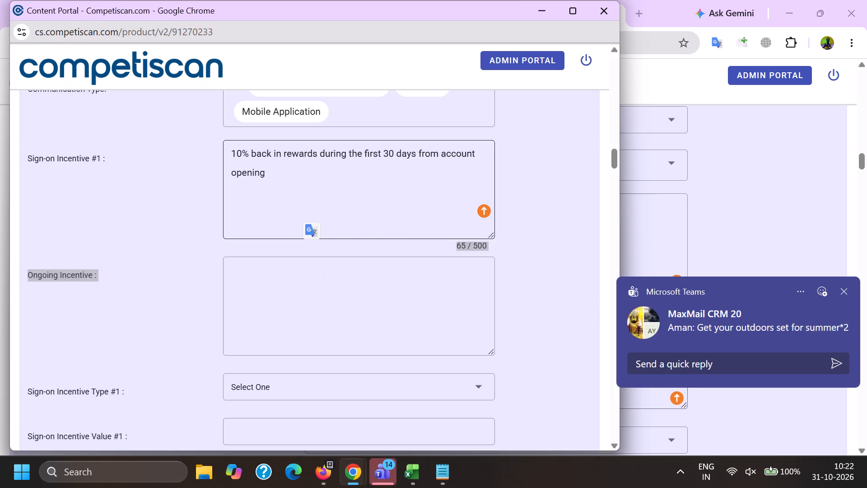
pyautogui.hotkey('ctrl', 'v')
pyautogui.click(343, 318)
pyautogui.hotkey('ctrl', 'v')
# Choose a type for Sign-on Incentive #1 and set its value to 10.00, max award to 10.00 and window to 1 month.
pyautogui.scroll(-2, 274, 232)
pyautogui.click(256, 257)
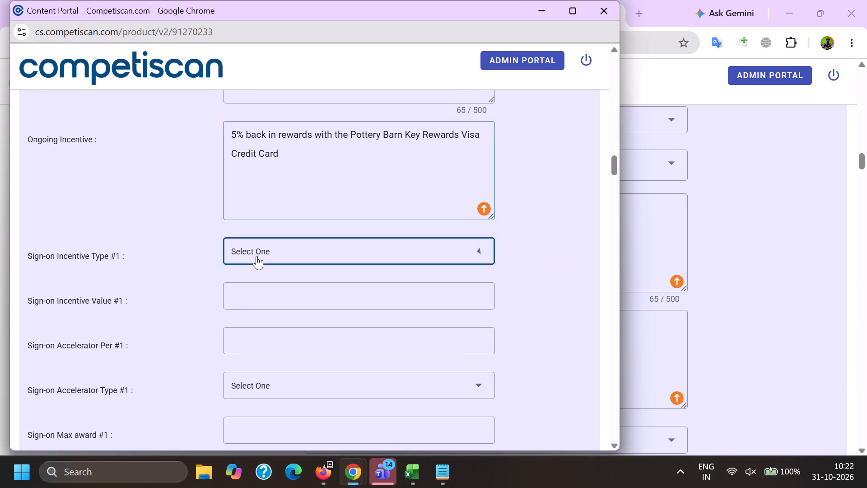
pyautogui.scroll(-6, 256, 256)
pyautogui.click(264, 352)
pyautogui.moveTo(201, 333); pyautogui.dragTo(208, 333)
pyautogui.click(251, 298)
pyautogui.press('1')
pyautogui.write('0.00')
pyautogui.press('Tab')
pyautogui.press('Tab')
pyautogui.press('Tab')
pyautogui.write('10.00')
pyautogui.press('Tab')
pyautogui.press('Tab')
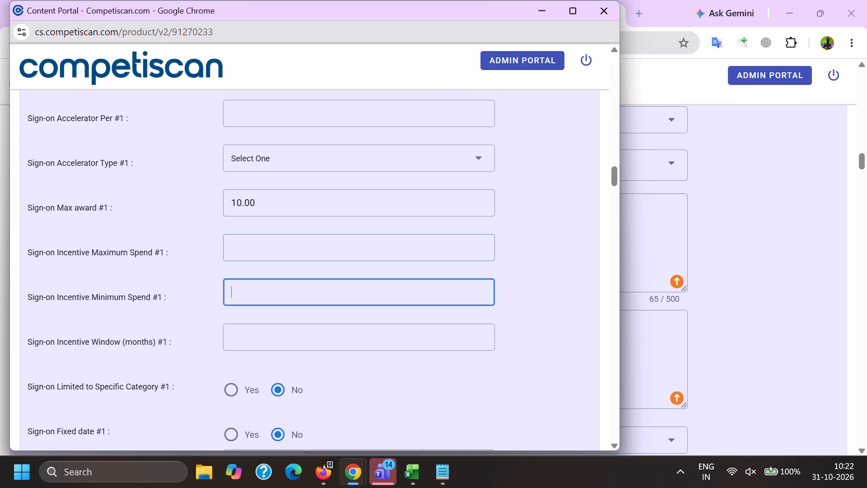
pyautogui.press('Tab')
pyautogui.press('1')
# Add the sector classification Mortgage & Loan / Unsecured / Point of Sale Financing/BNPL to the product.
pyautogui.scroll(-2, 251, 297)
pyautogui.scroll(20, 248, 297)
pyautogui.scroll(4, 248, 297)
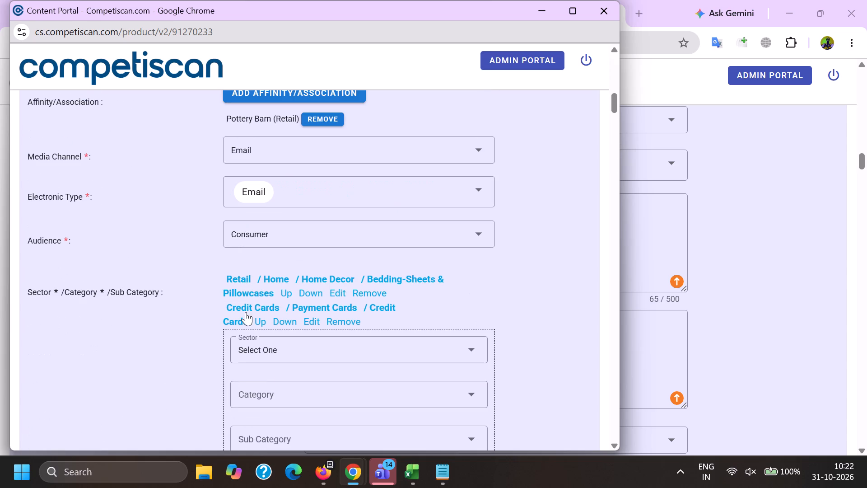
pyautogui.click(259, 357)
pyautogui.scroll(-3, 259, 365)
pyautogui.click(282, 297)
pyautogui.click(205, 313)
pyautogui.scroll(-2, 303, 217)
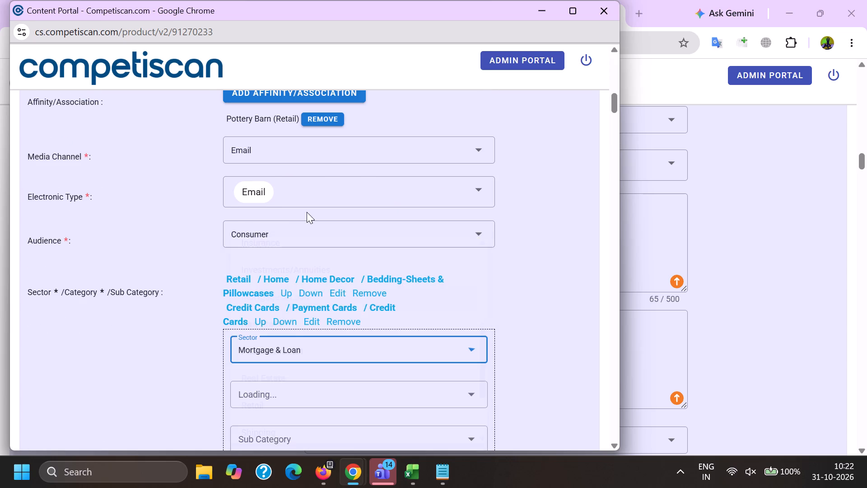
pyautogui.click(282, 253)
pyautogui.scroll(-1, 275, 197)
pyautogui.click(274, 245)
pyautogui.click(219, 247)
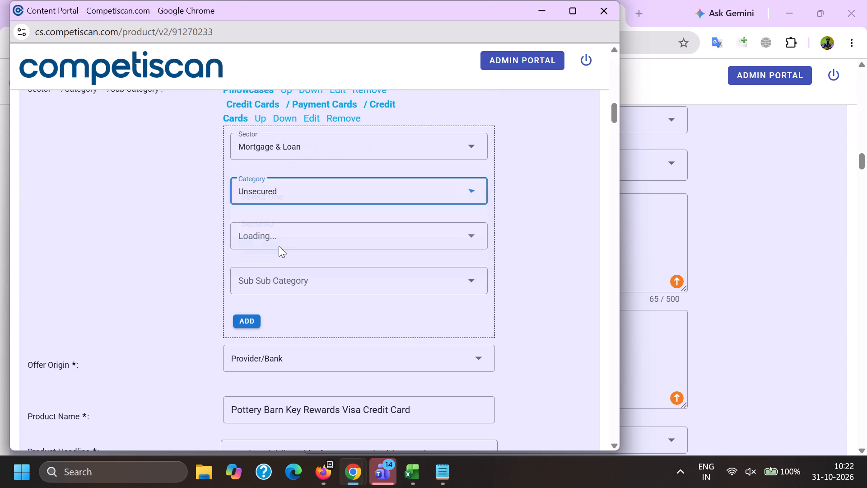
pyautogui.click(291, 239)
pyautogui.scroll(-1, 288, 171)
pyautogui.scroll(-3, 292, 292)
pyautogui.scroll(1, 289, 300)
pyautogui.scroll(-3, 288, 303)
pyautogui.click(280, 352)
pyautogui.moveTo(191, 328); pyautogui.dragTo(197, 328)
pyautogui.click(251, 250)
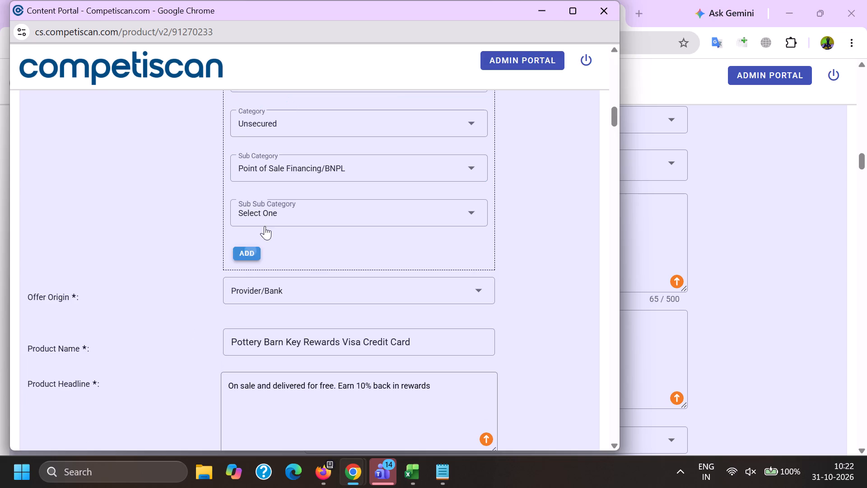
# Choose the application type in the product's Mortgage & Loan details.
pyautogui.scroll(-9, 263, 202)
pyautogui.scroll(-20, 262, 272)
pyautogui.scroll(-2, 262, 272)
pyautogui.scroll(3, 233, 272)
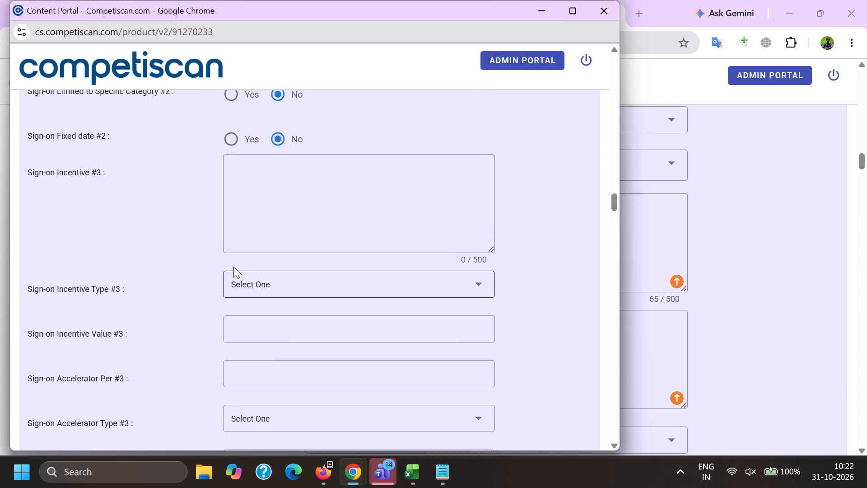
pyautogui.scroll(8, 233, 267)
pyautogui.click(224, 329)
pyautogui.scroll(-20, 224, 300)
pyautogui.scroll(-1, 224, 300)
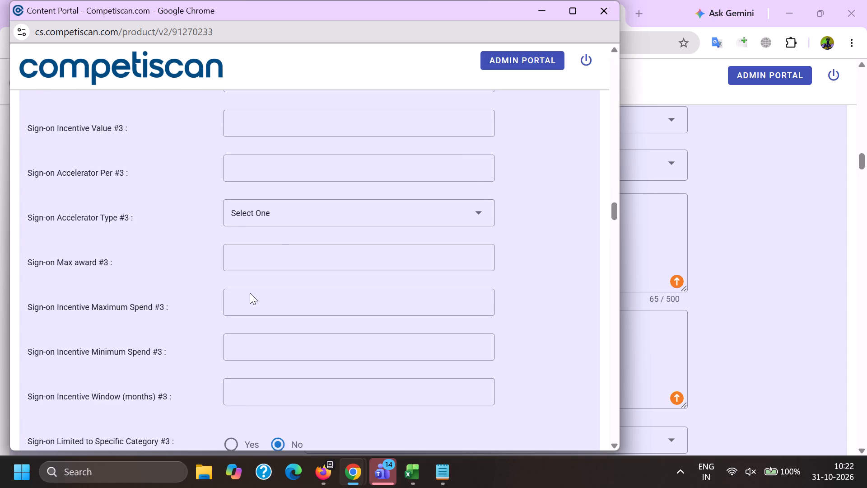
pyautogui.scroll(-15, 250, 293)
pyautogui.scroll(11, 246, 273)
pyautogui.click(271, 331)
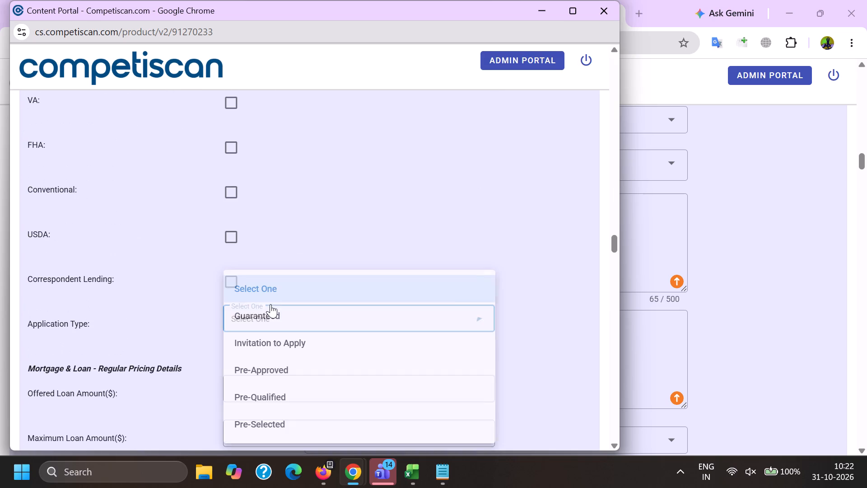
pyautogui.scroll(-1, 285, 219)
pyautogui.click(302, 274)
pyautogui.click(221, 267)
# Set the Mortgage & Loan regular pricing to an upper APR of 36 and a lower APR of 0.
pyautogui.scroll(-3, 243, 229)
pyautogui.click(258, 343)
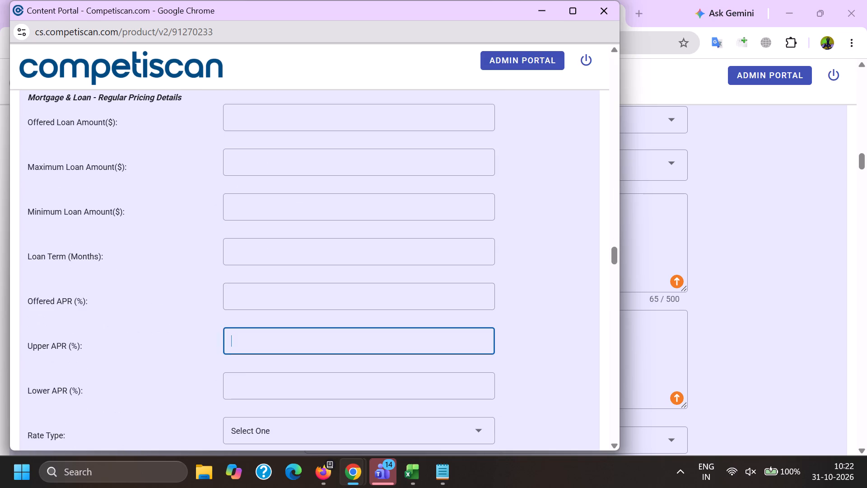
pyautogui.write('36')
pyautogui.press('Tab')
pyautogui.press('0')
# In the payment card offer details, set the application type to Invitation to Apply and the card network to Visa.
pyautogui.scroll(-5, 258, 336)
pyautogui.scroll(-5, 221, 333)
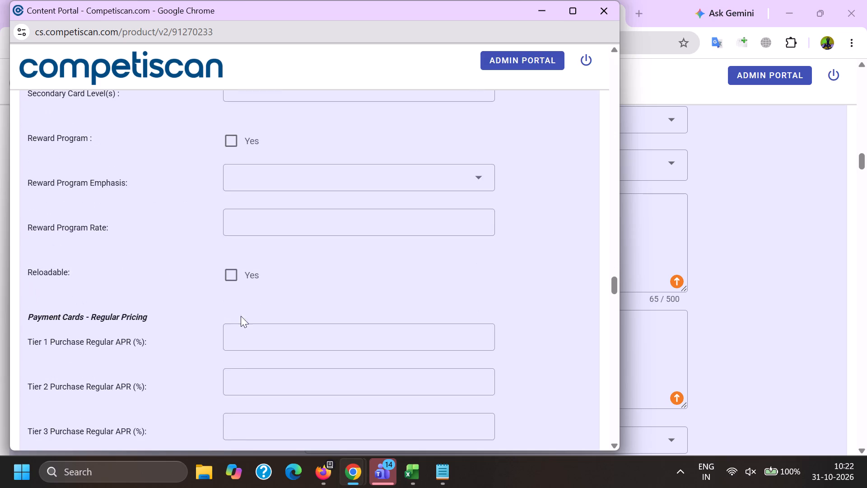
pyautogui.scroll(4, 228, 326)
pyautogui.click(261, 227)
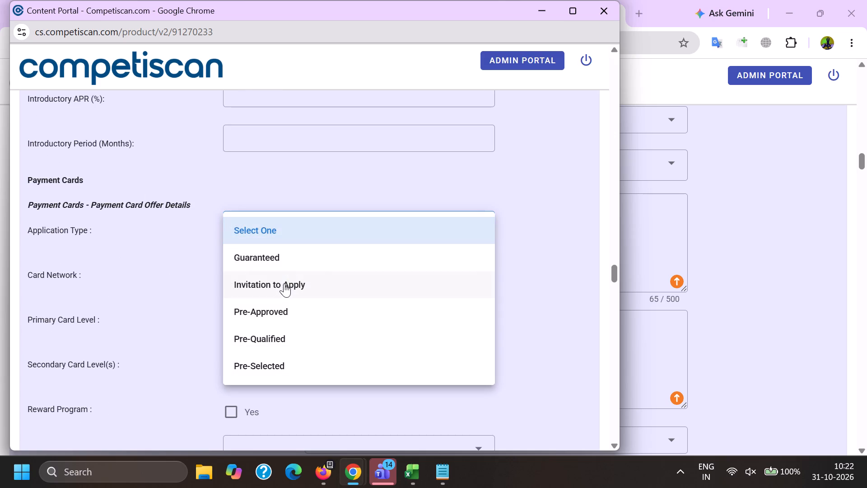
pyautogui.click(284, 285)
pyautogui.moveTo(175, 286); pyautogui.dragTo(181, 286)
pyautogui.click(225, 278)
pyautogui.scroll(-1, 263, 212)
pyautogui.click(274, 336)
pyautogui.click(175, 325)
# Set the primary card level to Visa Signature and mark the card as having a reward program.
pyautogui.click(252, 257)
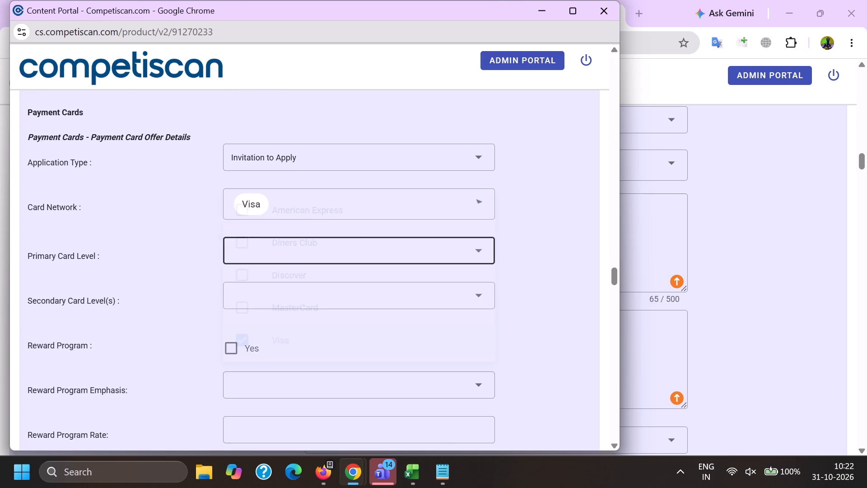
pyautogui.scroll(-7, 277, 186)
pyautogui.click(312, 249)
pyautogui.click(204, 240)
pyautogui.click(232, 213)
# Mark Credit Card Mentioned in the retail credit section and submit the product form.
pyautogui.doubleClick(158, 247)
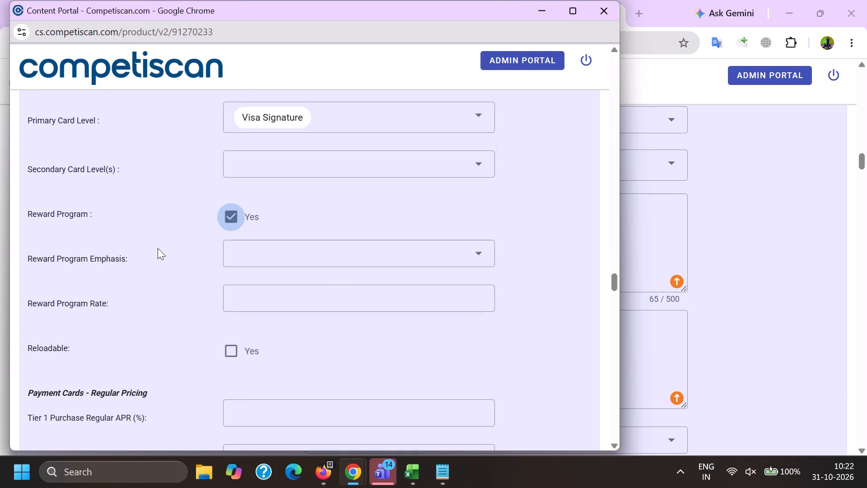
pyautogui.press('End')
pyautogui.click(231, 220)
pyautogui.click(231, 236)
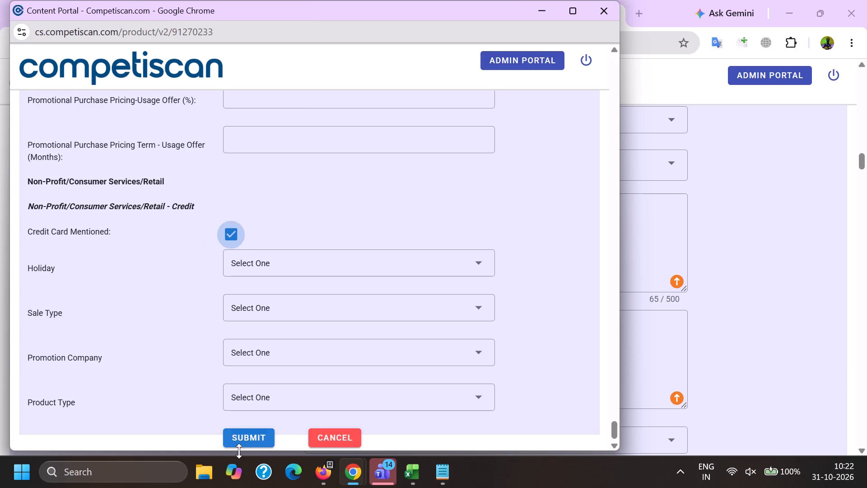
pyautogui.click(239, 450)
pyautogui.click(239, 446)
# Switch to the Content Portal in Firefox, refresh the Focus email list and look through the entries for remaining offers.
pyautogui.click(332, 479)
pyautogui.click(214, 421)
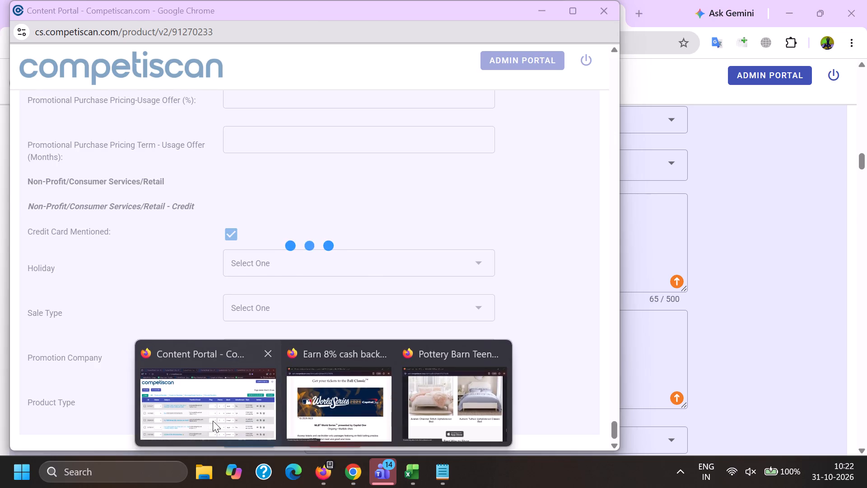
pyautogui.click(86, 0)
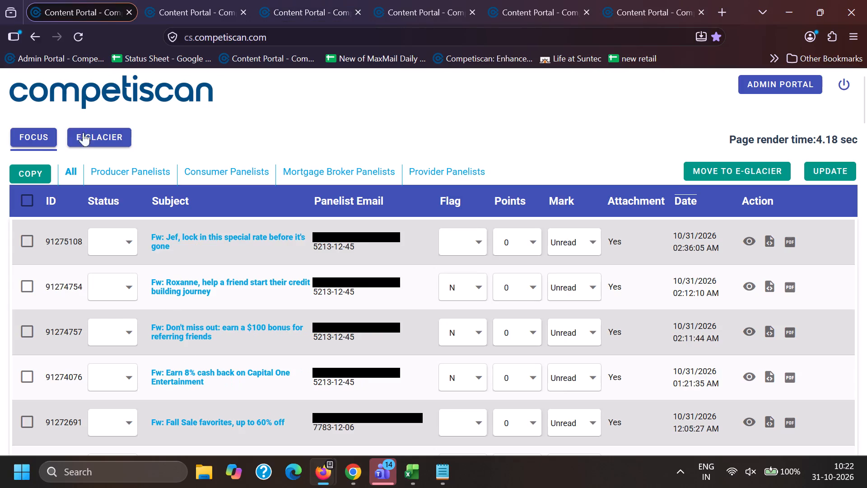
pyautogui.click(33, 135)
pyautogui.click(244, 0)
pyautogui.click(447, 277)
pyautogui.click(117, 0)
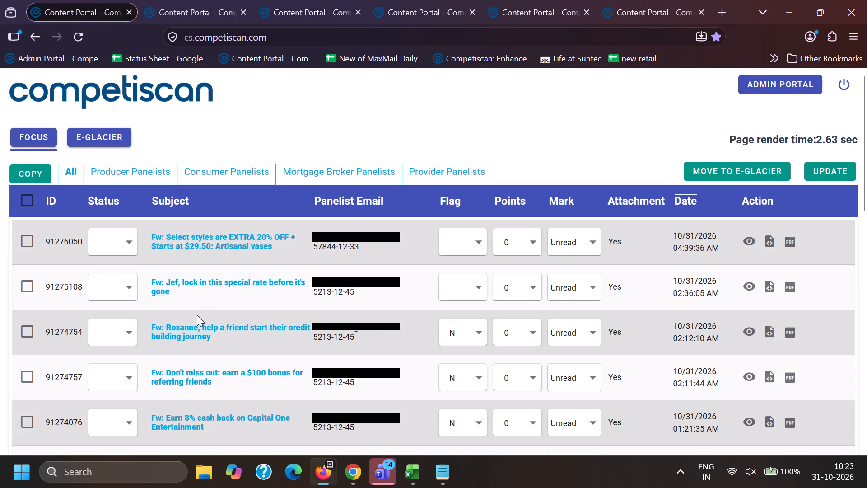
pyautogui.scroll(-2, 247, 384)
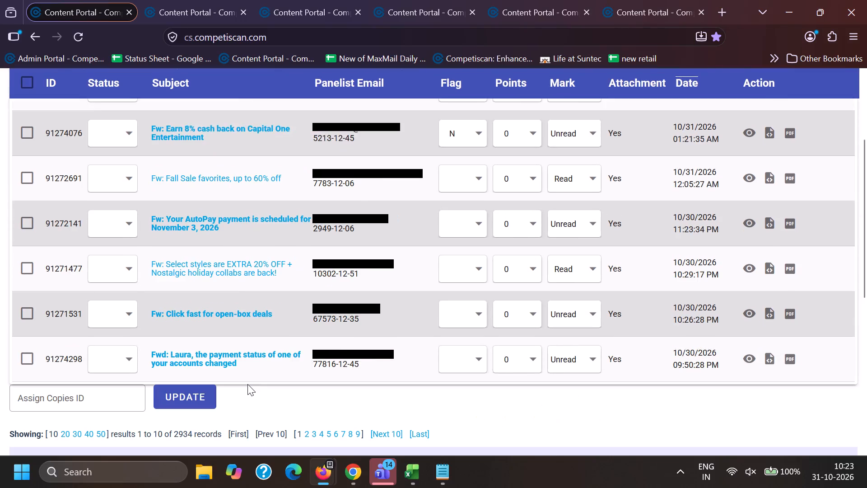
pyautogui.click(286, 0)
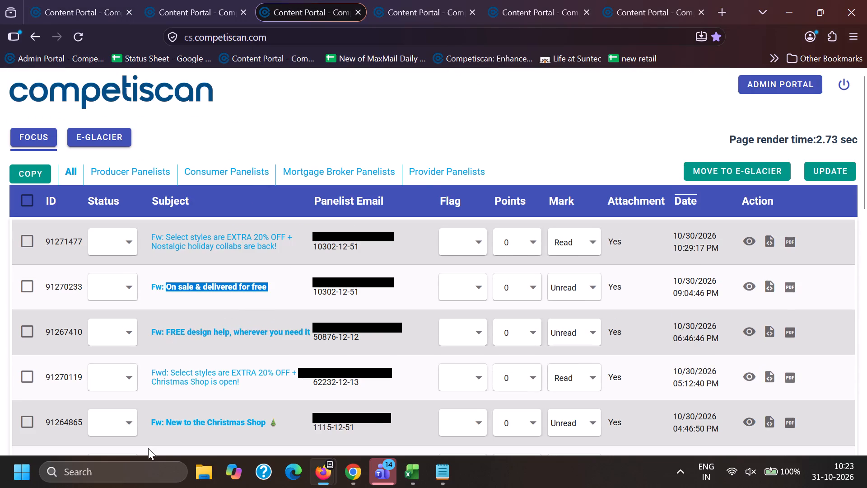
# Copy the subject "New to the Christmas Shop 🎄" from email 91264865 and search for it as an exact phrase in Chrome's Content Portal.
pyautogui.moveTo(165, 424); pyautogui.dragTo(300, 427)
pyautogui.hotkey('ctrl', 'c')
pyautogui.hotkey('ctrl', 'c')
pyautogui.keyDown('ctrl'); pyautogui.click(359, 474); pyautogui.keyUp('ctrl')
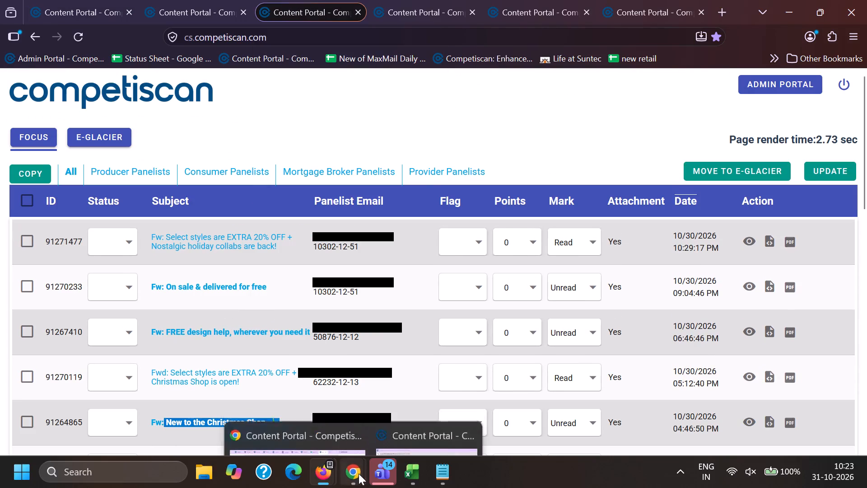
pyautogui.click(300, 424)
pyautogui.click(222, 0)
pyautogui.click(177, 0)
pyautogui.scroll(-4, 214, 299)
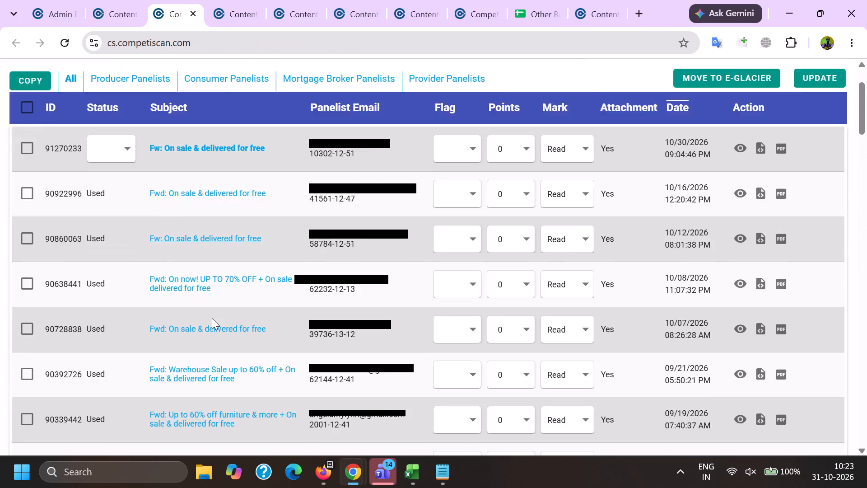
pyautogui.scroll(-6, 220, 319)
pyautogui.scroll(-4, 257, 356)
pyautogui.scroll(-8, 267, 401)
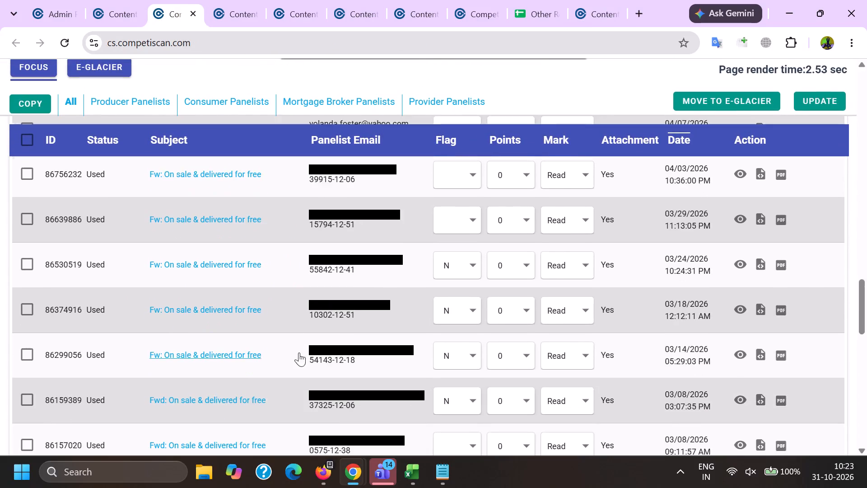
pyautogui.scroll(-10, 275, 391)
pyautogui.moveTo(315, 261); pyautogui.dragTo(0, 265)
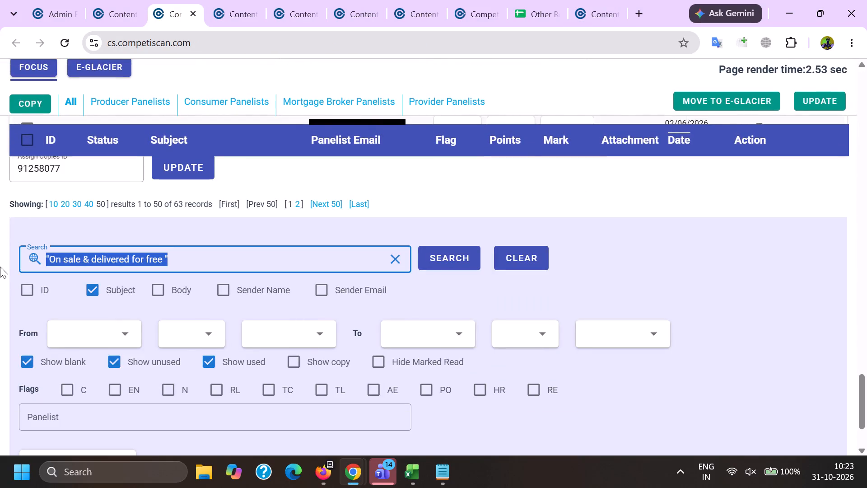
pyautogui.press('BackSpace')
pyautogui.hotkey('shift', '"')
pyautogui.hotkey('ctrl', 'v')
pyautogui.hotkey('shift', '"')
pyautogui.press('Return')
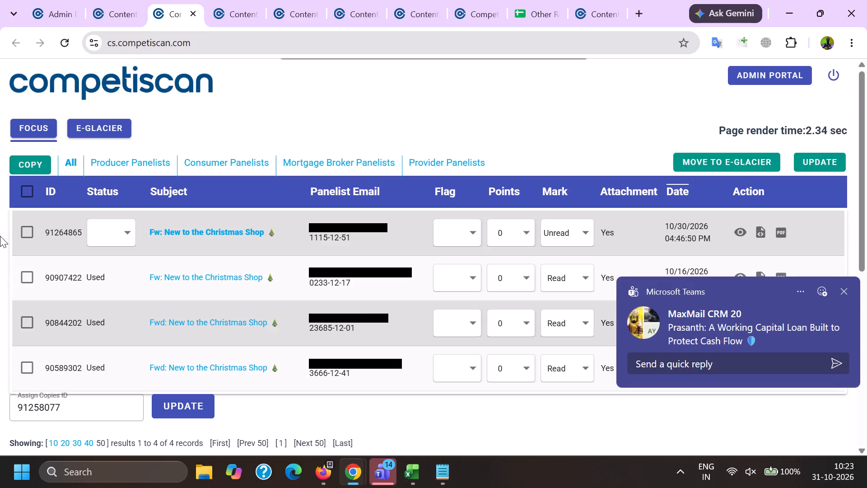
# Open Pottery Barn email 91264865 from the search results and examine its content for a card offer.
pyautogui.scroll(-2, 178, 293)
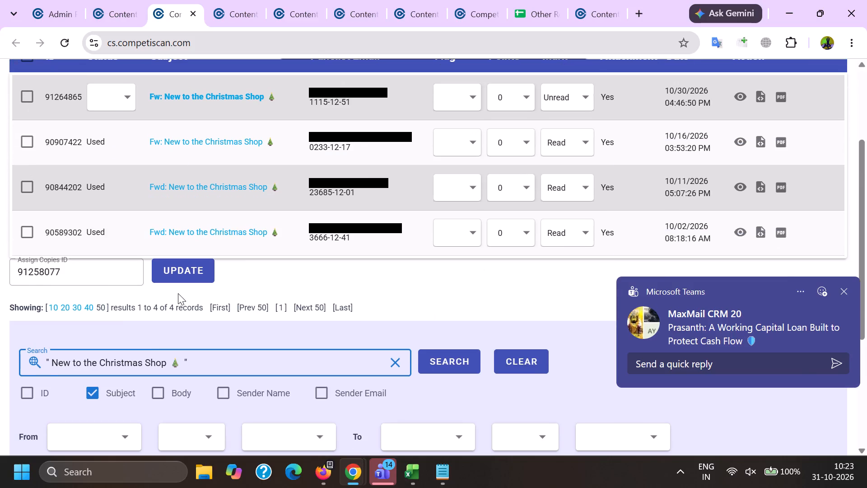
pyautogui.click(741, 95)
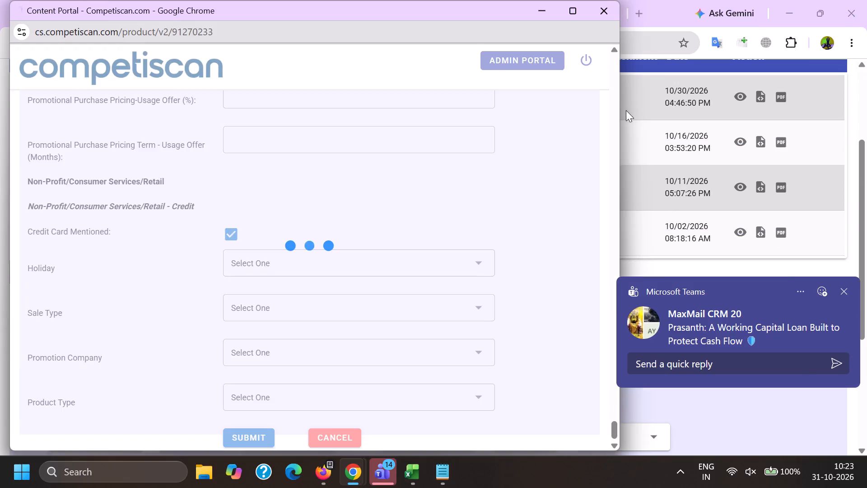
pyautogui.moveTo(615, 61); pyautogui.dragTo(615, 62)
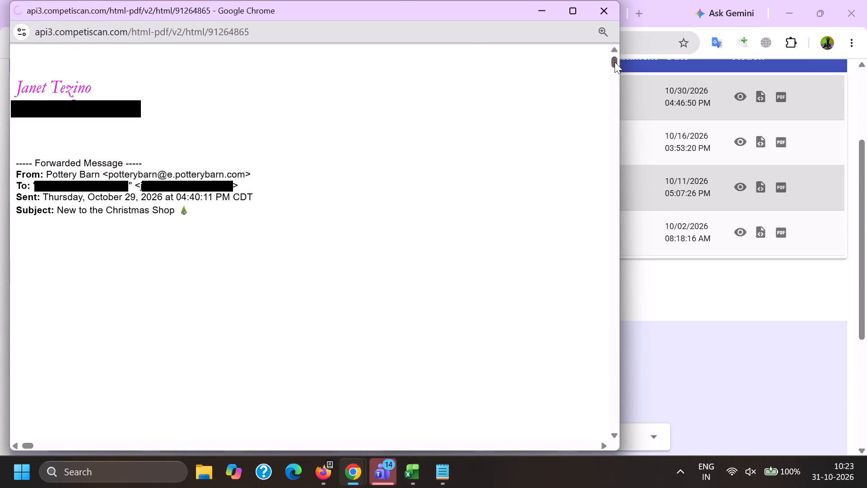
# Examine the rest of Pottery Barn email 91264865 for a card offer.
pyautogui.moveTo(615, 62); pyautogui.dragTo(596, 375)
pyautogui.hotkey('alt', 'Tab')
# Switch to the Content Portal in Firefox and search for Credit Karma emails in place of the Chase sender address.
pyautogui.click(317, 468)
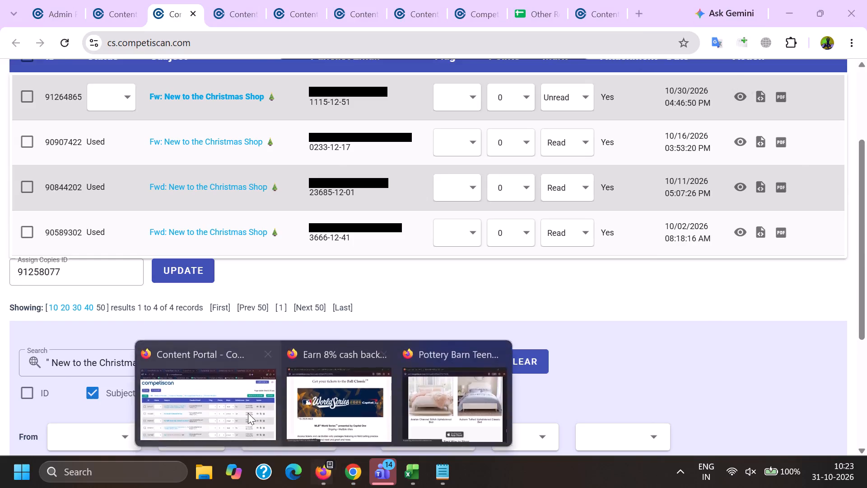
pyautogui.click(196, 406)
pyautogui.click(42, 139)
pyautogui.click(186, 0)
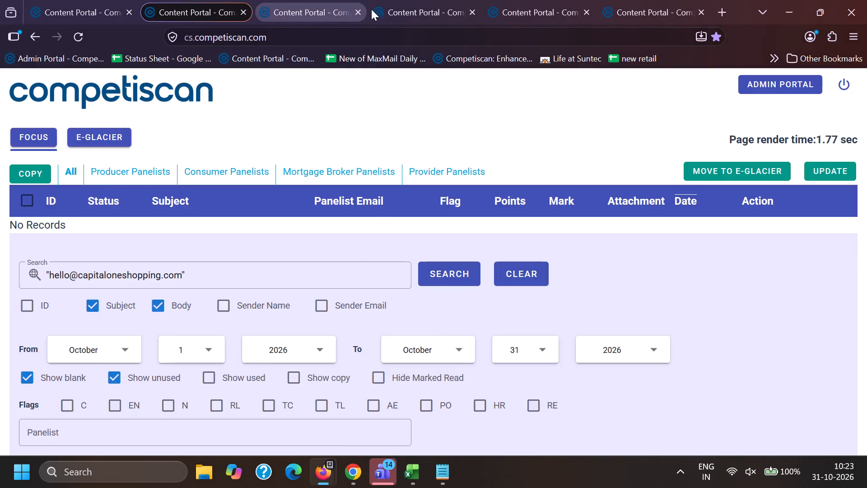
pyautogui.click(371, 9)
pyautogui.click(531, 0)
pyautogui.scroll(-1, 227, 365)
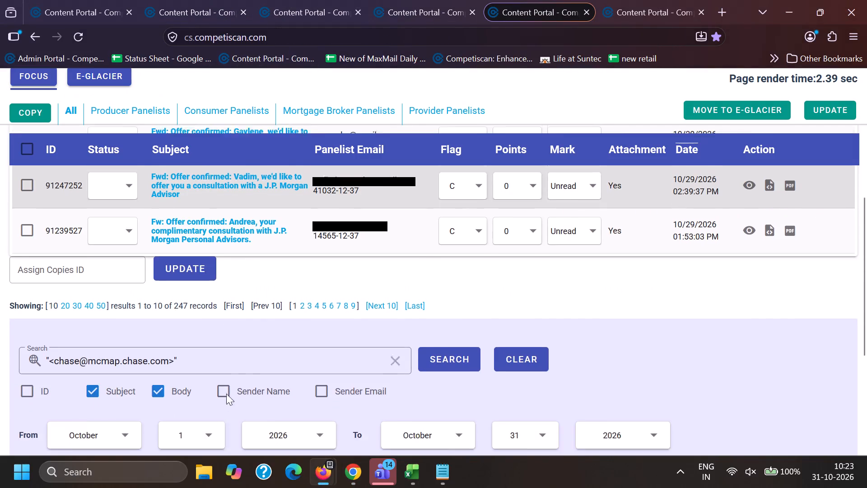
pyautogui.moveTo(231, 352); pyautogui.dragTo(0, 357)
pyautogui.press('BackSpace')
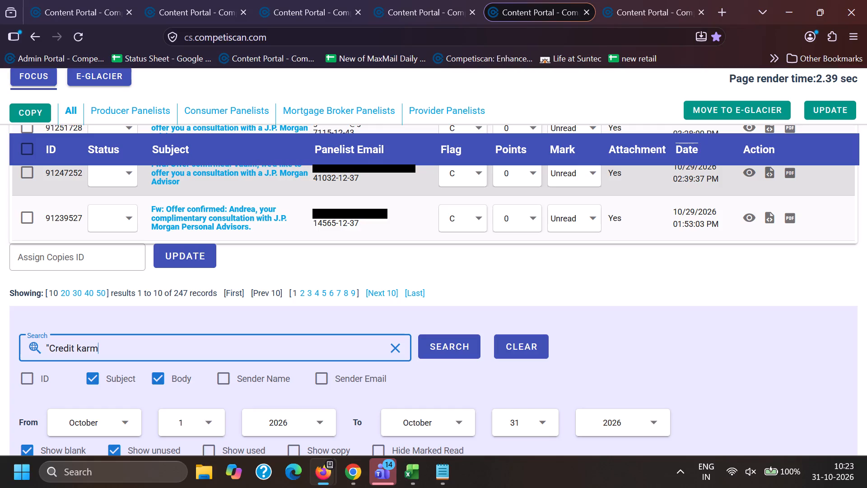
pyautogui.press('Return')
# Close the email editor for Pottery Barn Teen email 91258258, "Fw: Up to 50% off furniture? Say less".
pyautogui.click(434, 0)
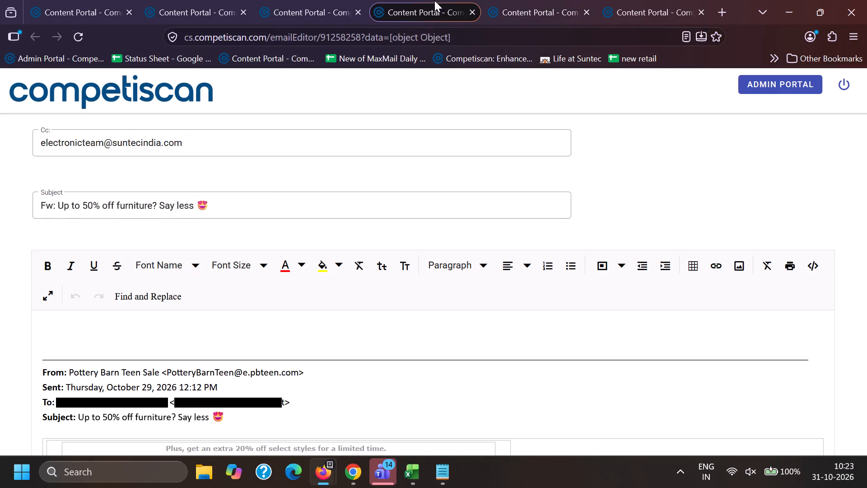
pyautogui.click(470, 12)
# Look through the open Content Portal lists and return to the Firefox list containing email 91264865, "New to the Christmas Shop".
pyautogui.click(576, 0)
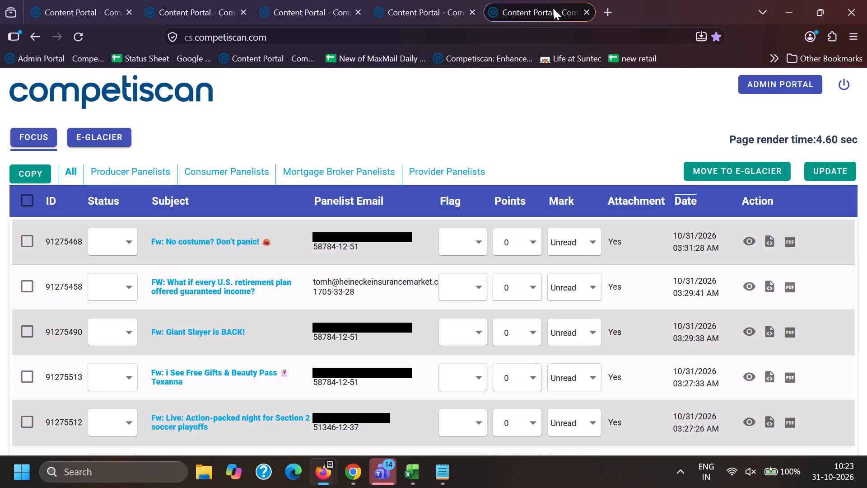
pyautogui.hotkey('alt', 'Tab')
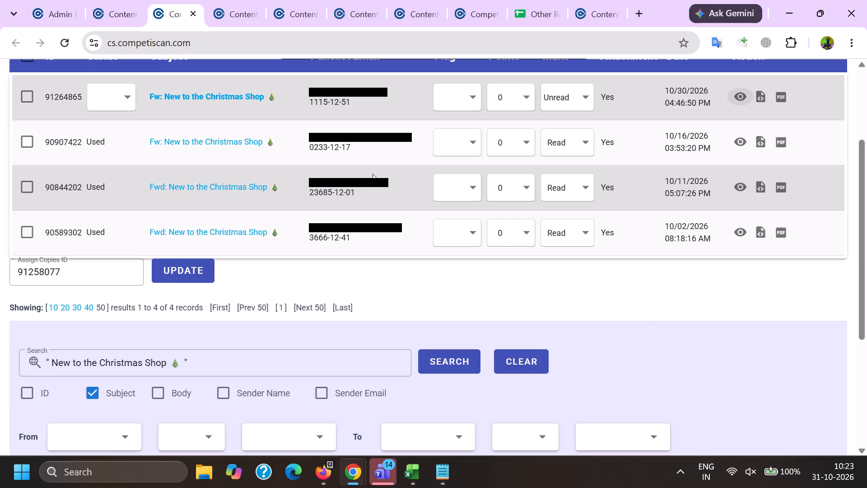
pyautogui.hotkey('alt', 'Tab')
pyautogui.hotkey('alt', 'Tab')
pyautogui.hotkey('alt', 'Tab')
pyautogui.hotkey('alt', 'Tab')
pyautogui.click(251, 0)
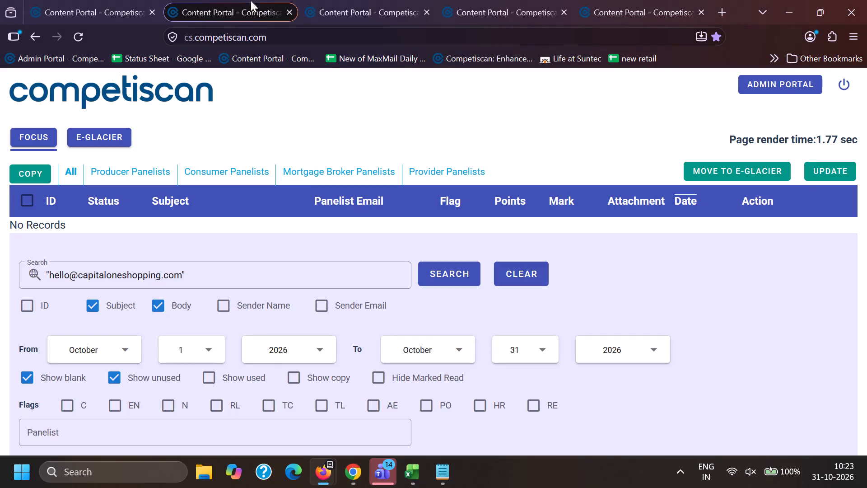
pyautogui.click(361, 0)
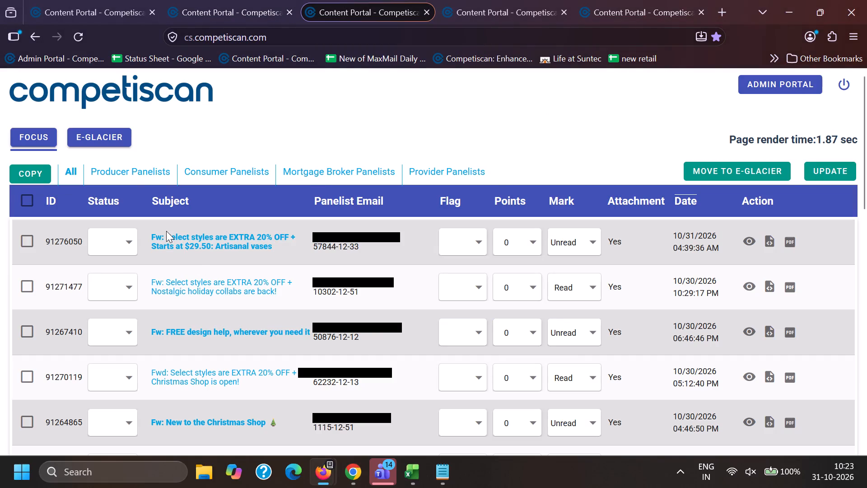
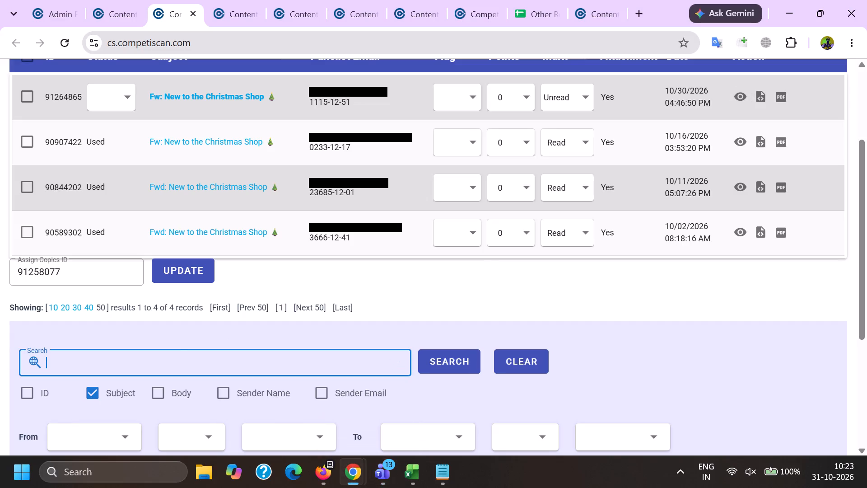
# Search the Focus email subjects for the exact phrase "Select styles are EXTRA 20% OFF + Starts at $29.50: Artisanal vases".
pyautogui.hotkey('shift', '"')
pyautogui.hotkey('ctrl', 'v')
pyautogui.hotkey('shift', '"')
pyautogui.press('Return')
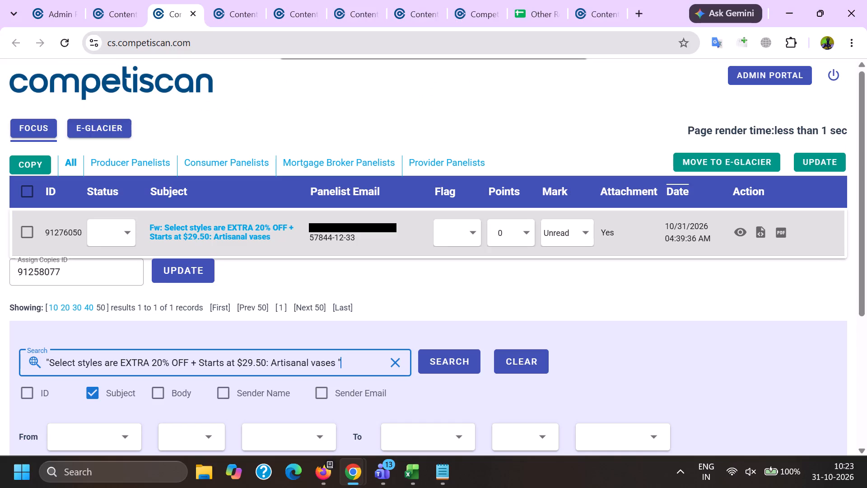
# Open the found email 91276050, copy its ID and log it in cell B7224 of the may 26 sheet in Excel.
pyautogui.keyDown('ctrl'); pyautogui.click(221, 234); pyautogui.keyUp('ctrl')
pyautogui.click(229, 0)
pyautogui.doubleClick(283, 37)
pyautogui.hotkey('ctrl', 'c')
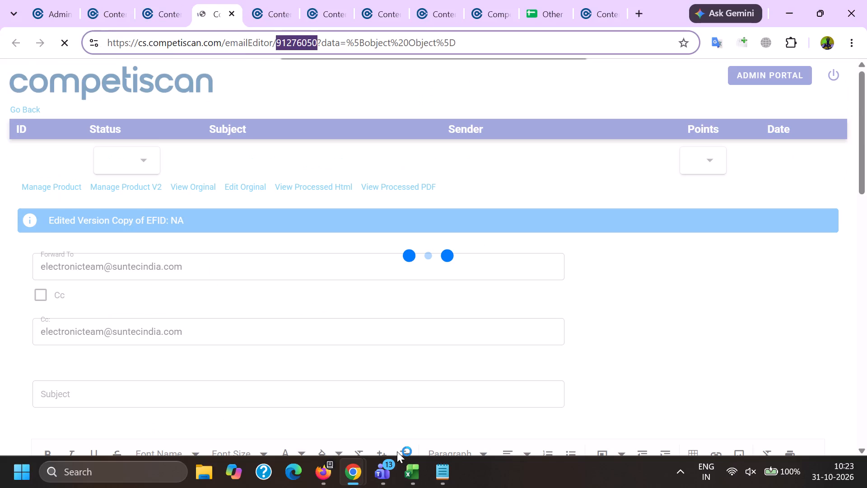
pyautogui.click(411, 486)
pyautogui.click(555, 418)
pyautogui.click(61, 304)
pyautogui.hotkey('ctrl', 'v')
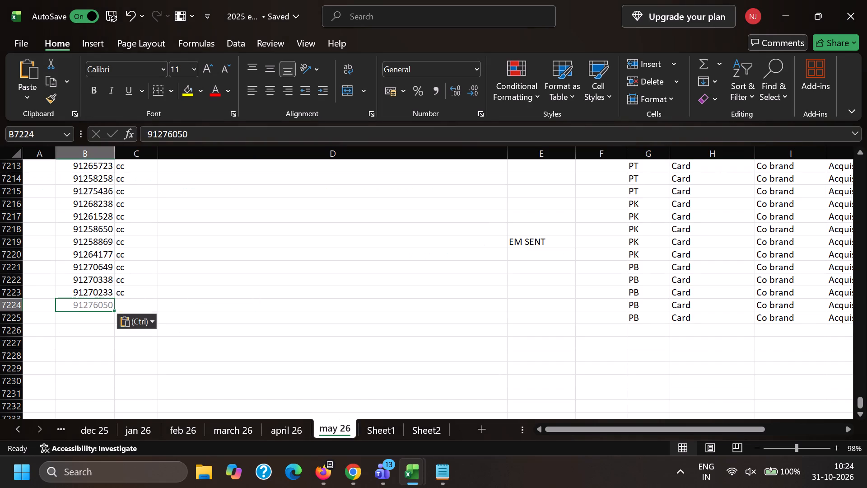
# Enter cc in column C beside email ID 91276050 on the may 26 sheet.
pyautogui.click(121, 309)
pyautogui.press('c')
pyautogui.press('c')
pyautogui.press('Down')
pyautogui.press('Right')
pyautogui.press('Up')
pyautogui.press('Right')
pyautogui.press('Right')
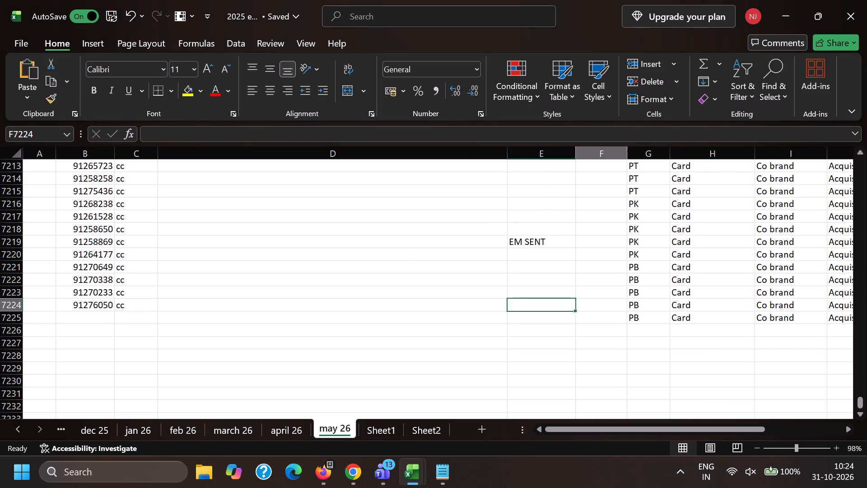
pyautogui.press('Right')
# Switch to email 91276050 in Chrome and remove the horizontal divider line above the message header.
pyautogui.hotkey('alt', 'Tab')
pyautogui.scroll(-2, 209, 167)
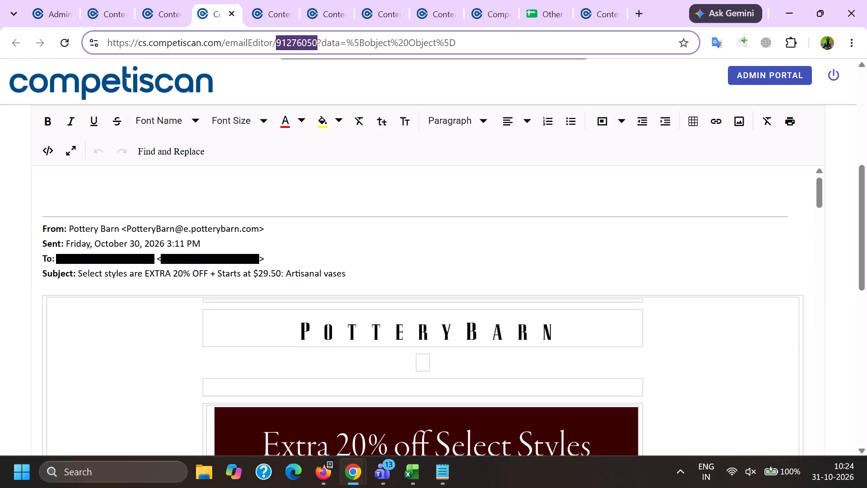
pyautogui.click(40, 234)
pyautogui.press('Return')
pyautogui.press('Return')
pyautogui.press('Return')
pyautogui.click(40, 235)
pyautogui.press('BackSpace')
pyautogui.press('BackSpace')
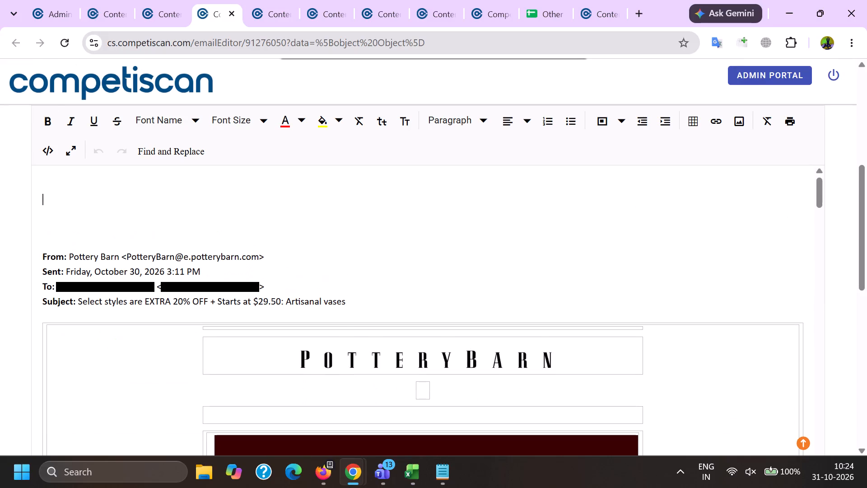
# Delete the recipient line and the sender's email address from the message header, keeping the Pottery Barn sender name.
pyautogui.moveTo(45, 291); pyautogui.dragTo(295, 278)
pyautogui.press('BackSpace')
pyautogui.press('BackSpace')
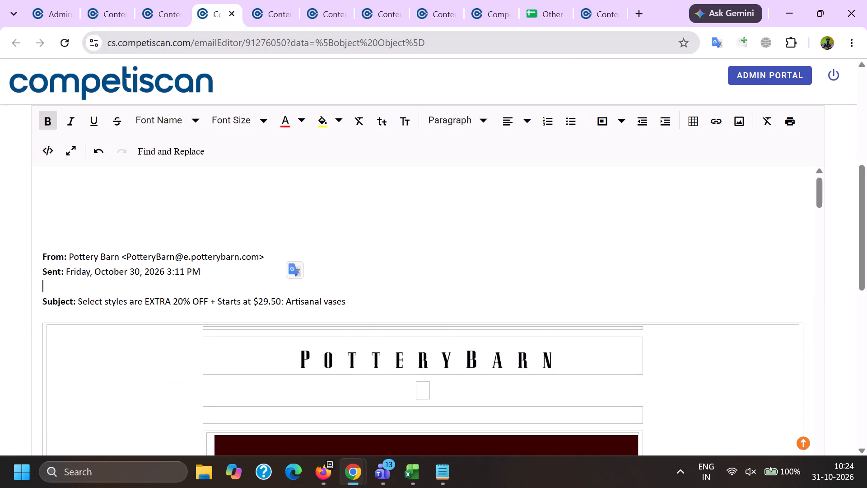
pyautogui.press('BackSpace')
pyautogui.moveTo(120, 259); pyautogui.dragTo(327, 260)
pyautogui.press('BackSpace')
# Remove the links from the Instagram, Facebook, Pinterest and YouTube icons near the end of the email.
pyautogui.scroll(-13, 435, 343)
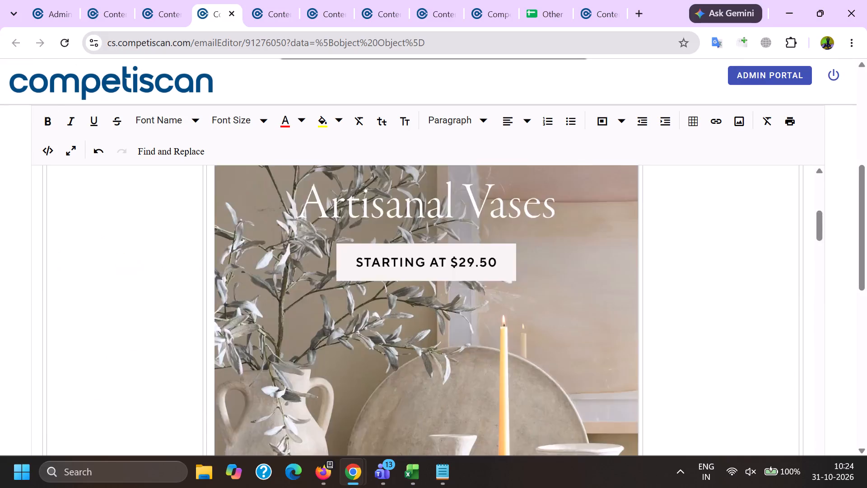
pyautogui.scroll(-20, 443, 364)
pyautogui.scroll(-20, 443, 364)
pyautogui.scroll(-13, 443, 364)
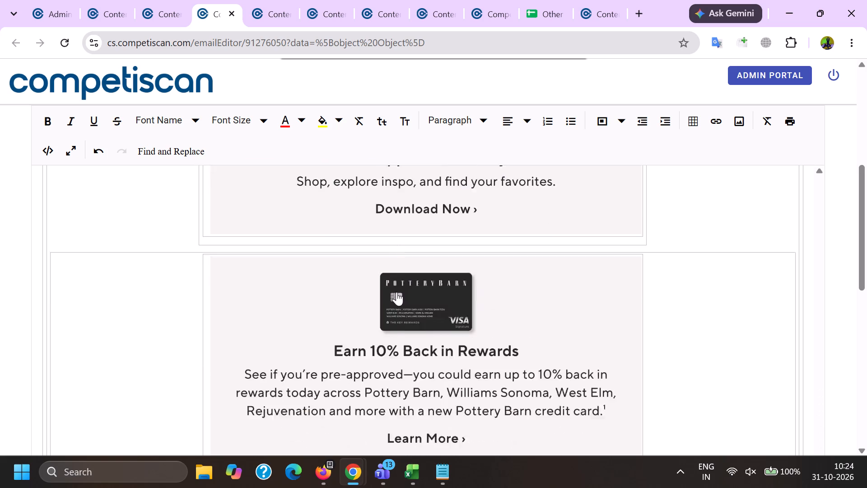
pyautogui.scroll(-1, 396, 292)
pyautogui.scroll(6, 376, 334)
pyautogui.click(373, 291)
pyautogui.click(389, 258)
pyautogui.scroll(-11, 387, 263)
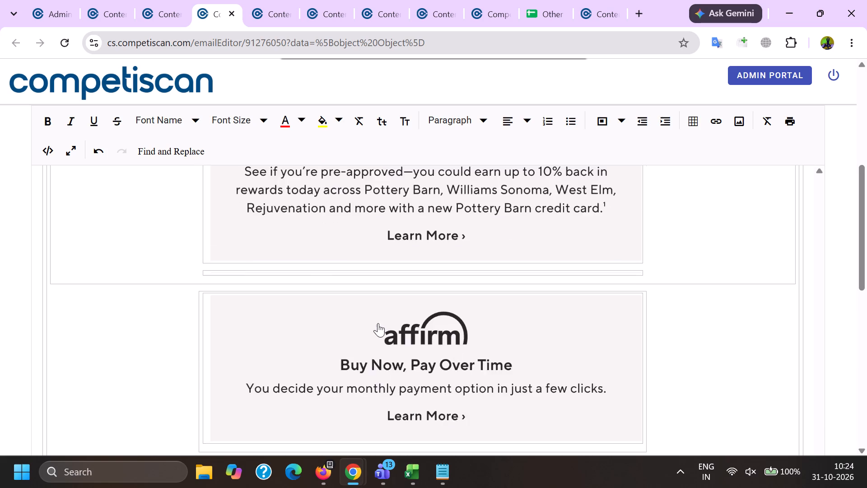
pyautogui.scroll(2, 344, 358)
pyautogui.click(283, 314)
pyautogui.click(251, 296)
pyautogui.click(394, 349)
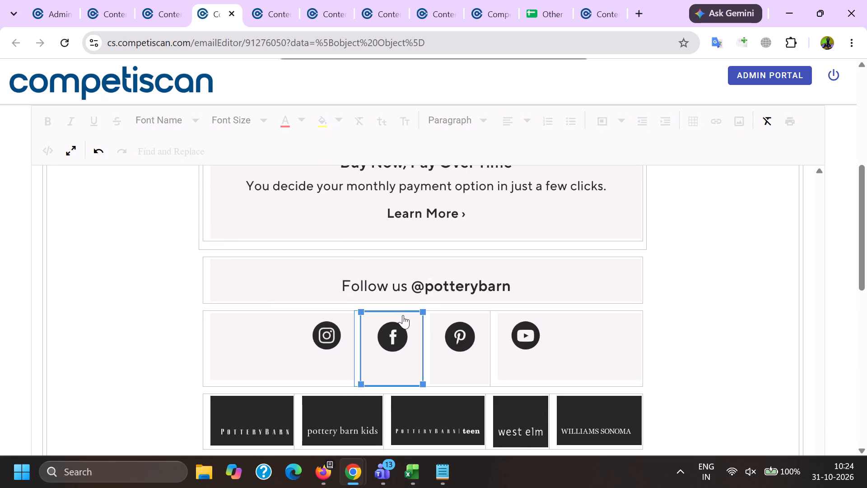
pyautogui.click(401, 295)
pyautogui.click(456, 347)
pyautogui.click(471, 292)
pyautogui.click(527, 344)
pyautogui.click(545, 288)
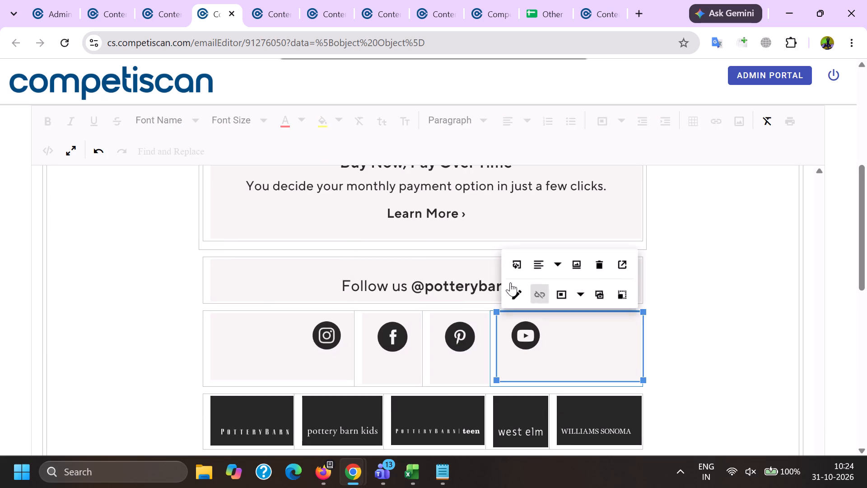
pyautogui.click(438, 269)
pyautogui.click(403, 236)
# Delete the recipient's address after "This message was sent to:" and the sender's address from the inbox-delivery sentence in the footer.
pyautogui.scroll(-5, 402, 239)
pyautogui.scroll(-5, 350, 307)
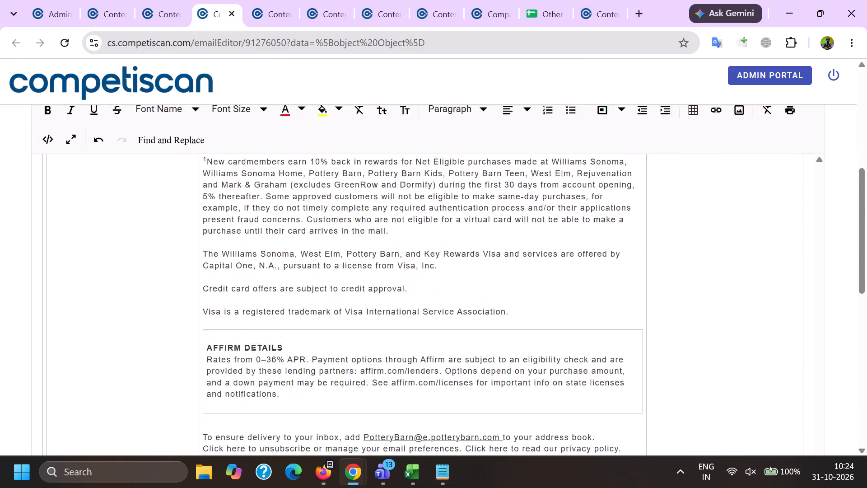
pyautogui.moveTo(318, 361); pyautogui.dragTo(472, 372)
pyautogui.press('BackSpace')
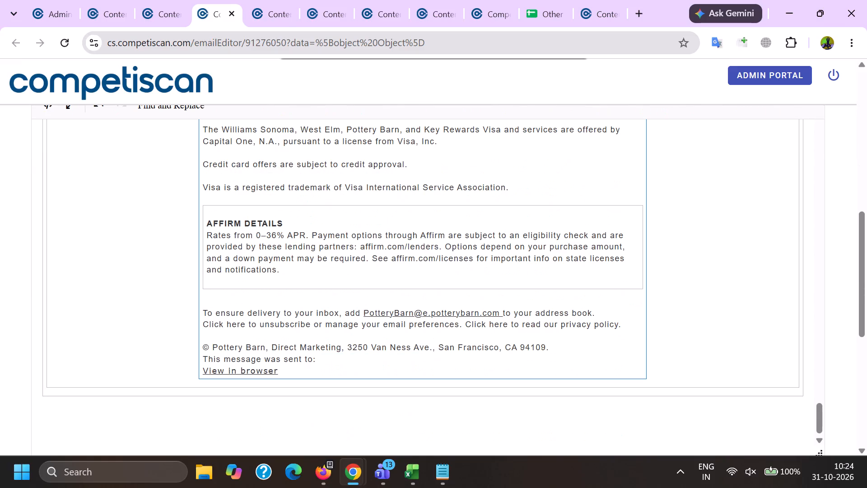
pyautogui.moveTo(362, 313); pyautogui.dragTo(502, 315)
pyautogui.press('BackSpace')
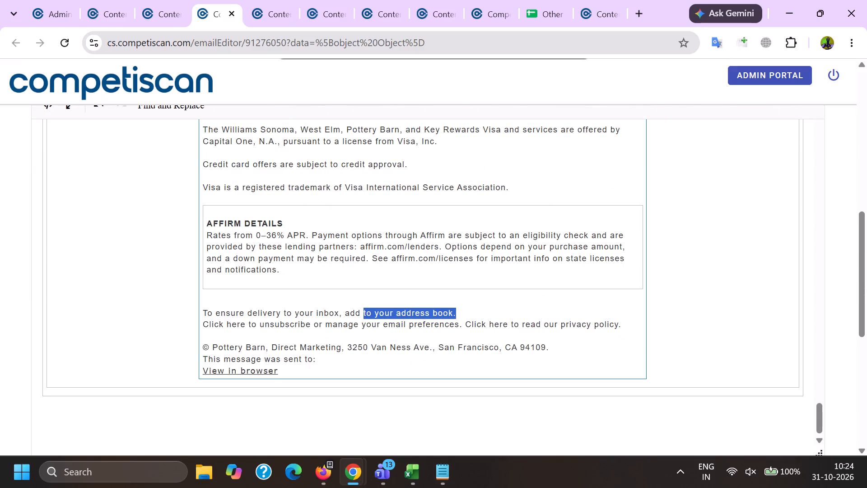
# Remove the link from "View in browser" at the end of the footer.
pyautogui.click(232, 326)
pyautogui.click(308, 357)
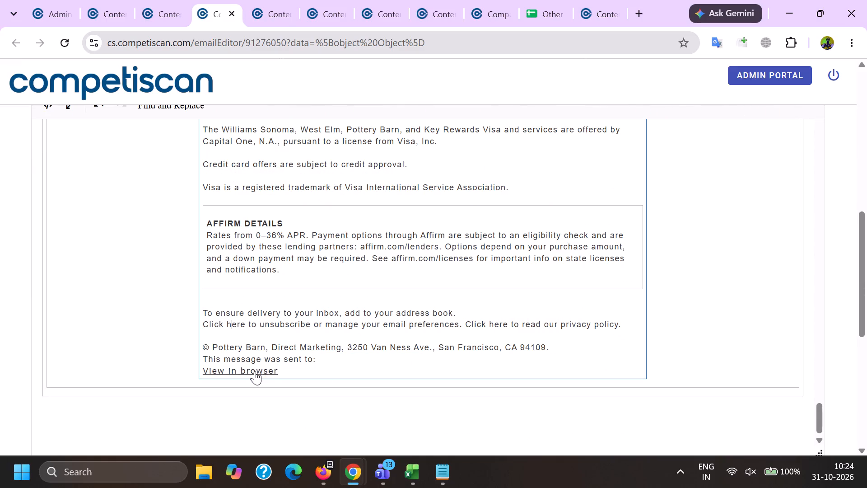
pyautogui.click(255, 371)
pyautogui.click(333, 406)
# Save the product info for the edited email 91276050.
pyautogui.scroll(-11, 330, 335)
pyautogui.click(326, 327)
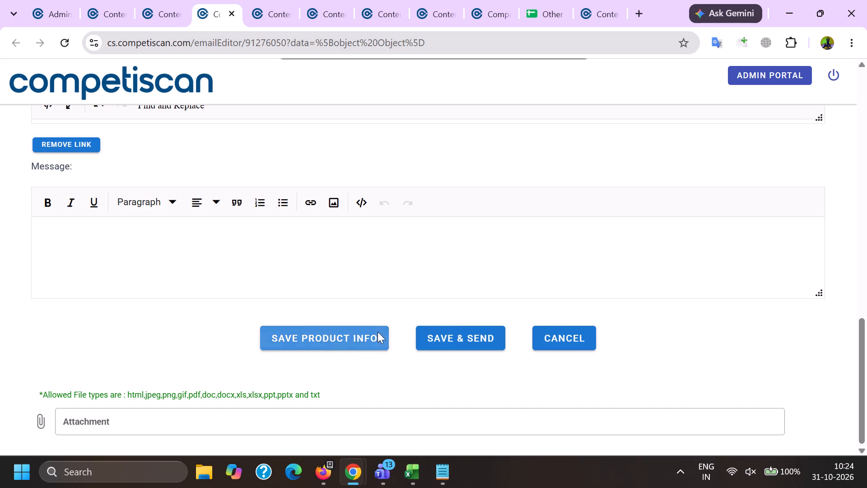
pyautogui.click(443, 285)
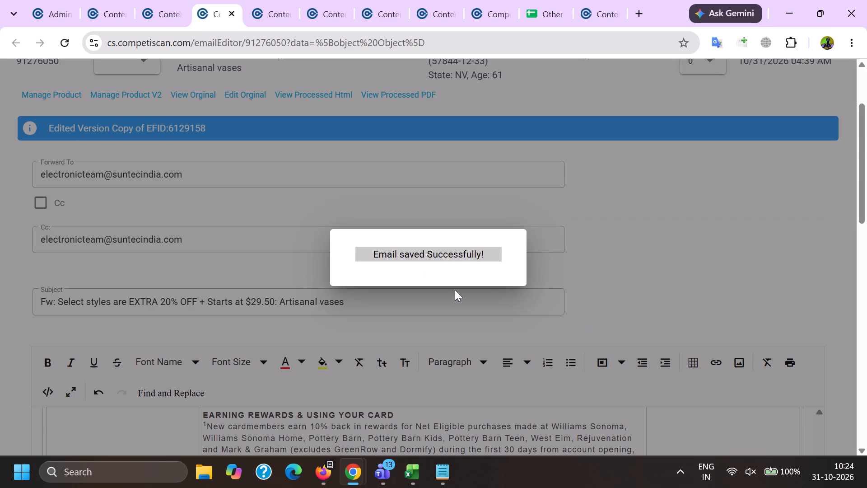
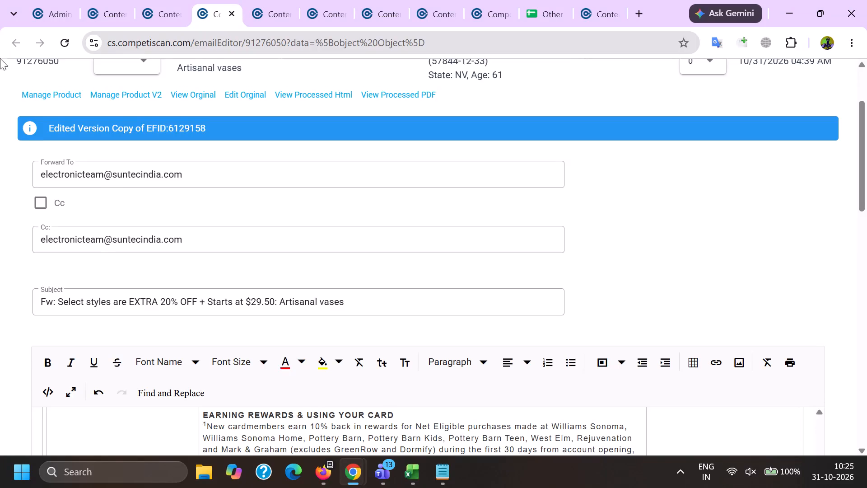
# Open the product form for email 91276050.
pyautogui.scroll(20, 5, 195)
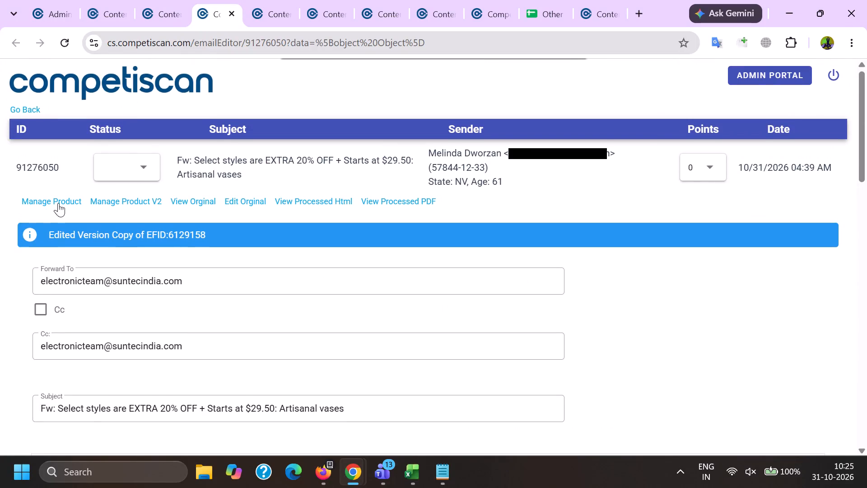
pyautogui.click(58, 203)
# Copy the sender name Pottery Barn from the From line at the start of the edited email.
pyautogui.hotkey('alt', 'Tab')
pyautogui.scroll(-6, 75, 213)
pyautogui.click(97, 283)
pyautogui.press('pageup')
pyautogui.press('pageup')
pyautogui.press('pageup')
pyautogui.press('pageup')
pyautogui.press('pageup')
pyautogui.press('pageup')
pyautogui.press('pageup')
pyautogui.press('pageup')
pyautogui.press('pageup')
pyautogui.press('pageup')
pyautogui.press('pageup')
pyautogui.press('pageup')
pyautogui.press('pageup')
pyautogui.press('pageup')
pyautogui.press('pageup')
pyautogui.press('pageup')
pyautogui.press('pageup')
pyautogui.press('pageup')
pyautogui.press('pageup')
pyautogui.press('pageup')
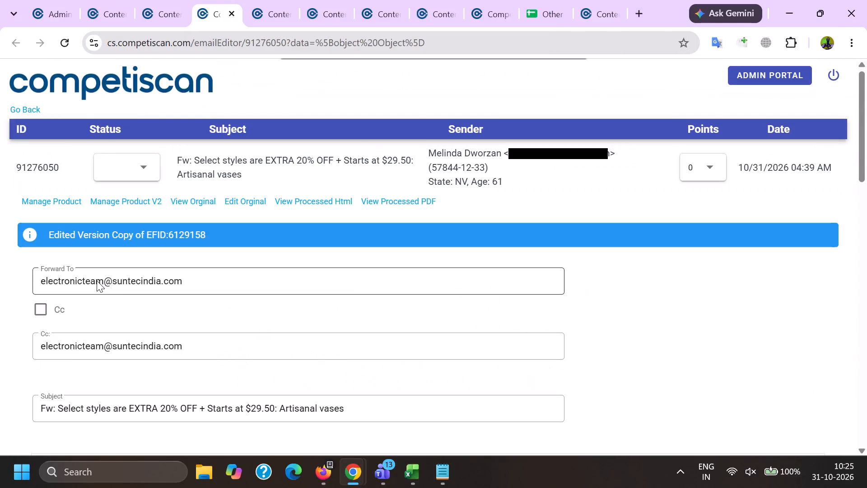
pyautogui.scroll(-5, 108, 249)
pyautogui.doubleClick(79, 215)
pyautogui.keyDown('shift'); pyautogui.click(115, 215); pyautogui.keyUp('shift')
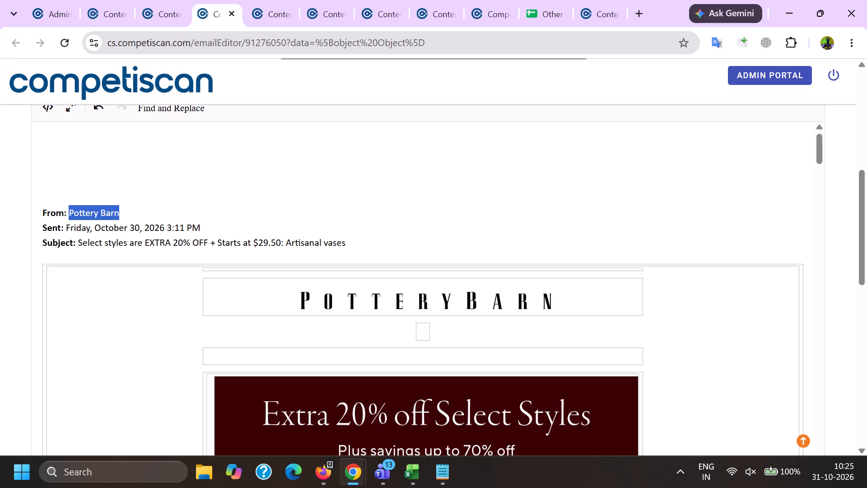
pyautogui.hotkey('ctrl', 'c')
# Replace the company apc-na with Pottery Barn in the product form and look up Pottery Barn as an affinity/association.
pyautogui.hotkey('alt', 'Tab')
pyautogui.scroll(-6, 289, 151)
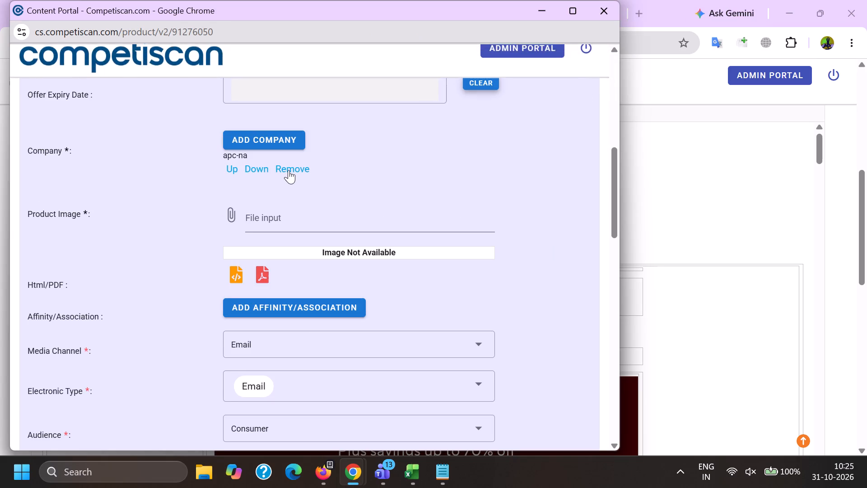
pyautogui.click(289, 169)
pyautogui.click(279, 145)
pyautogui.hotkey('ctrl', 'v')
pyautogui.click(271, 275)
pyautogui.click(339, 305)
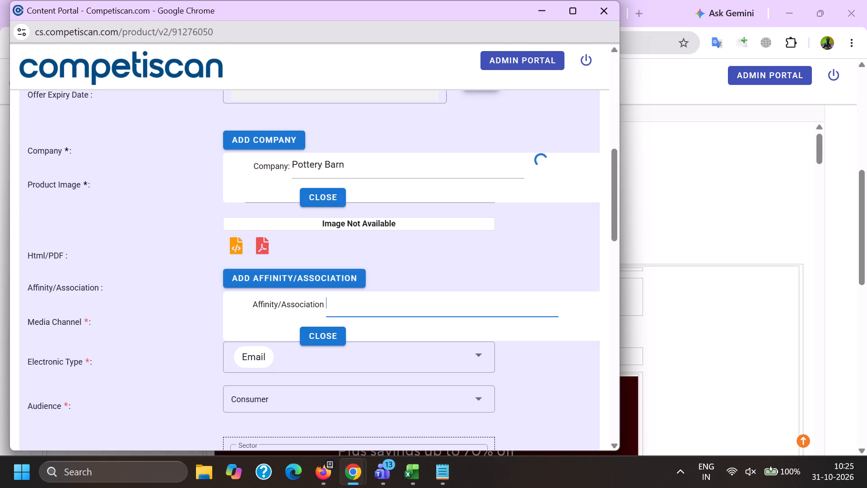
pyautogui.hotkey('ctrl', 'shift', 'v')
pyautogui.click(322, 200)
pyautogui.click(270, 169)
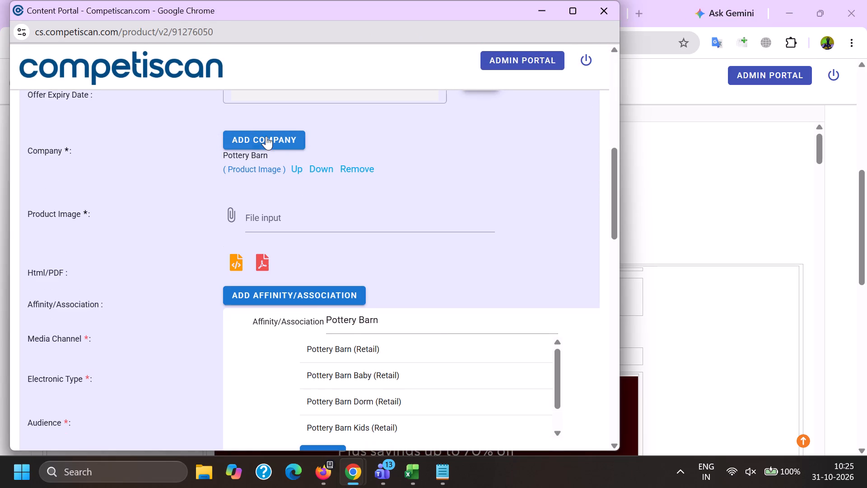
# Add Capital One as a second company and choose Pottery Barn (Retail) as the affinity/association.
pyautogui.click(266, 136)
pyautogui.press('c')
pyautogui.write('apital one')
pyautogui.scroll(-3, 290, 138)
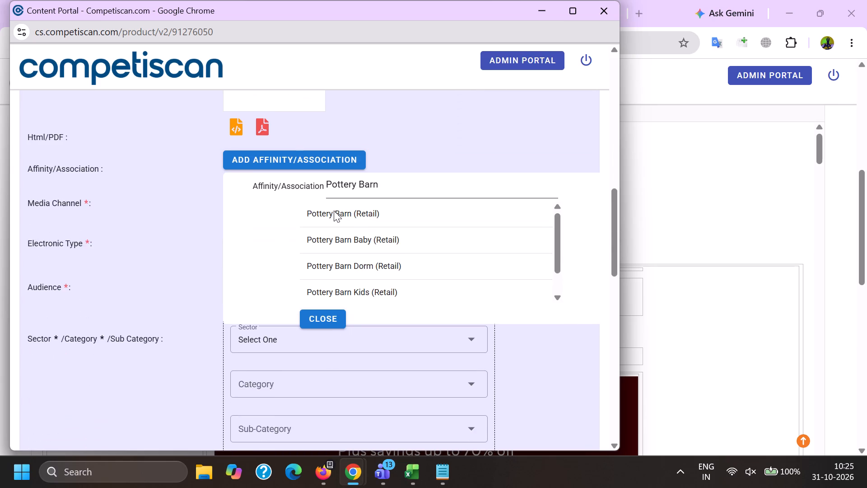
pyautogui.click(334, 213)
pyautogui.scroll(4, 333, 210)
pyautogui.click(331, 265)
# Add Affirm as a further company on the product.
pyautogui.click(293, 204)
pyautogui.press('a')
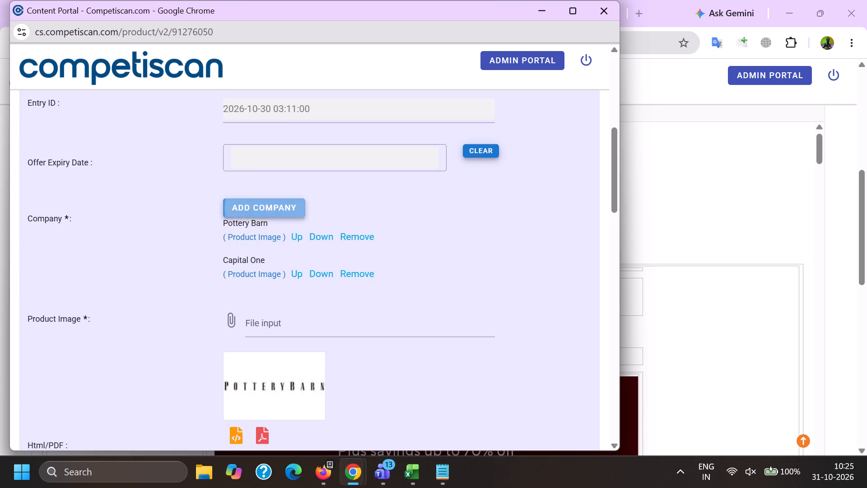
pyautogui.write('ffirm')
pyautogui.scroll(-1, 293, 198)
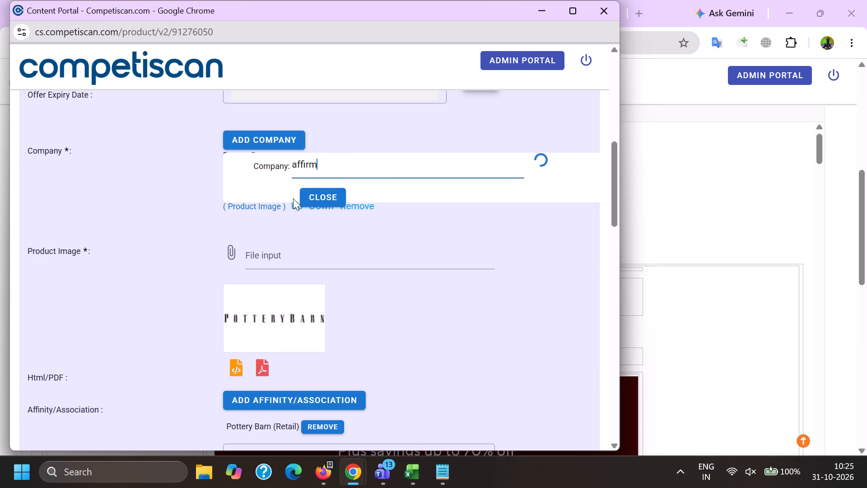
pyautogui.click(305, 197)
# Add the product classification Retail / Home / Furniture.
pyautogui.scroll(-4, 295, 156)
pyautogui.scroll(-2, 270, 329)
pyautogui.click(270, 222)
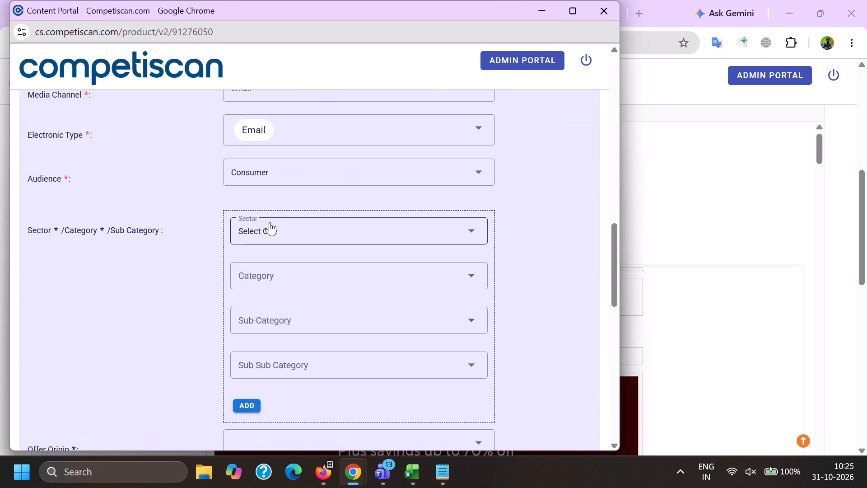
pyautogui.scroll(-6, 267, 231)
pyautogui.click(262, 291)
pyautogui.moveTo(165, 295); pyautogui.dragTo(193, 296)
pyautogui.click(277, 274)
pyautogui.scroll(-7, 263, 329)
pyautogui.click(273, 255)
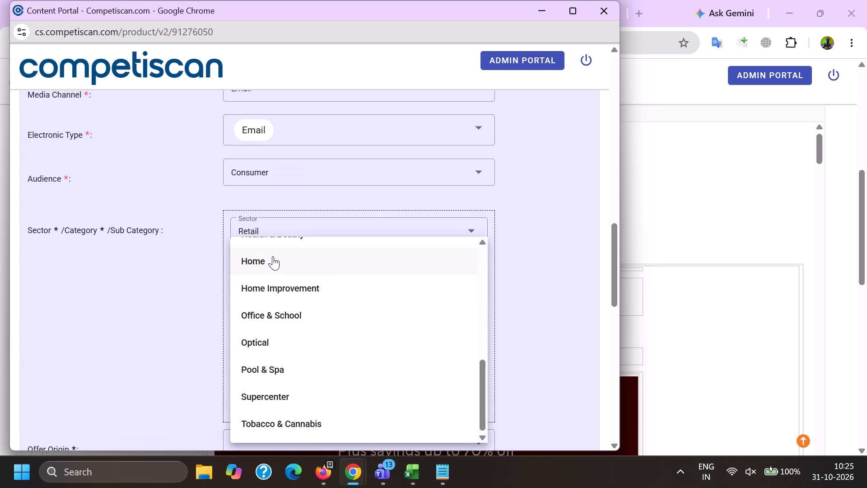
pyautogui.moveTo(187, 282); pyautogui.dragTo(210, 287)
pyautogui.click(294, 300)
pyautogui.click(267, 313)
pyautogui.scroll(-2, 291, 203)
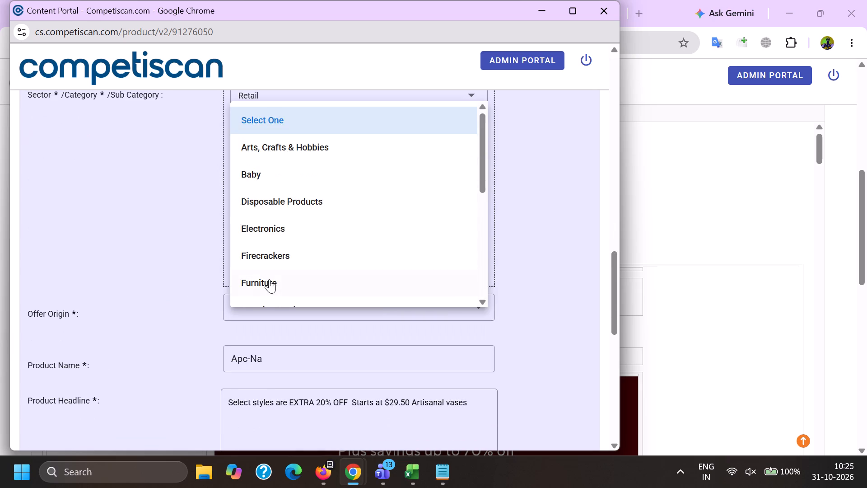
pyautogui.click(269, 279)
pyautogui.moveTo(164, 267); pyautogui.dragTo(179, 267)
pyautogui.click(244, 265)
pyautogui.scroll(2, 253, 304)
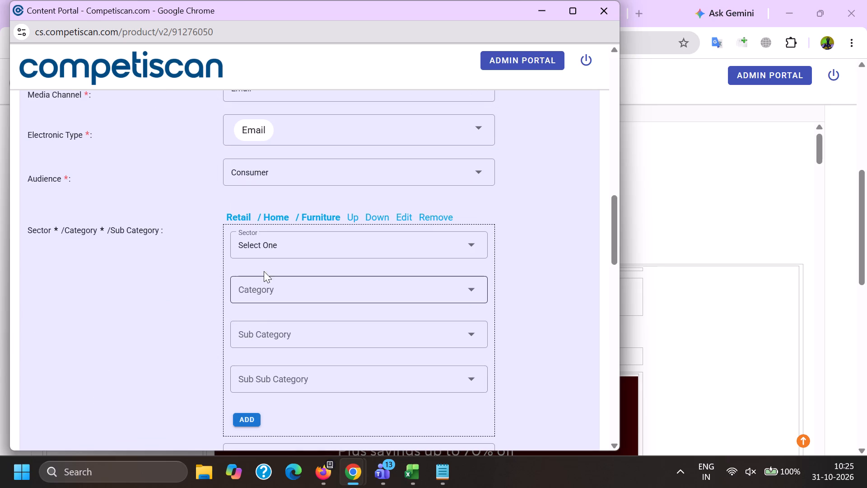
# Change the sub category of the Retail / Home classification to Home Decor.
pyautogui.click(408, 217)
pyautogui.scroll(-1, 285, 213)
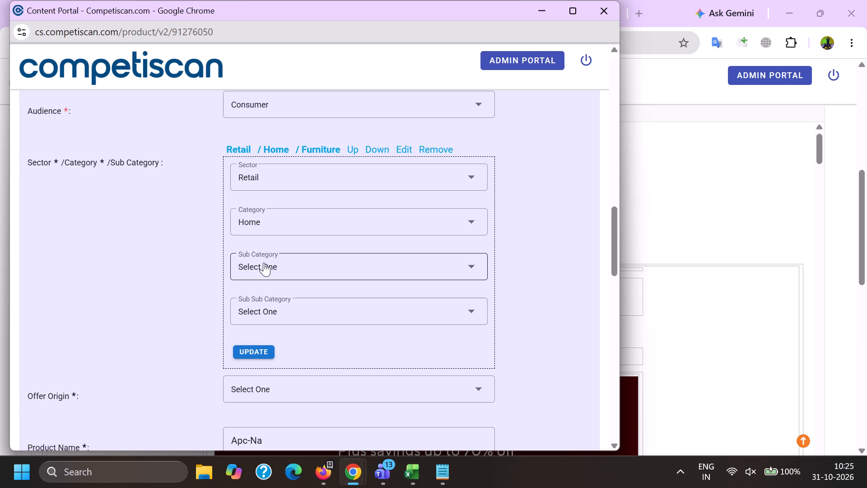
pyautogui.click(264, 262)
pyautogui.scroll(-2, 288, 358)
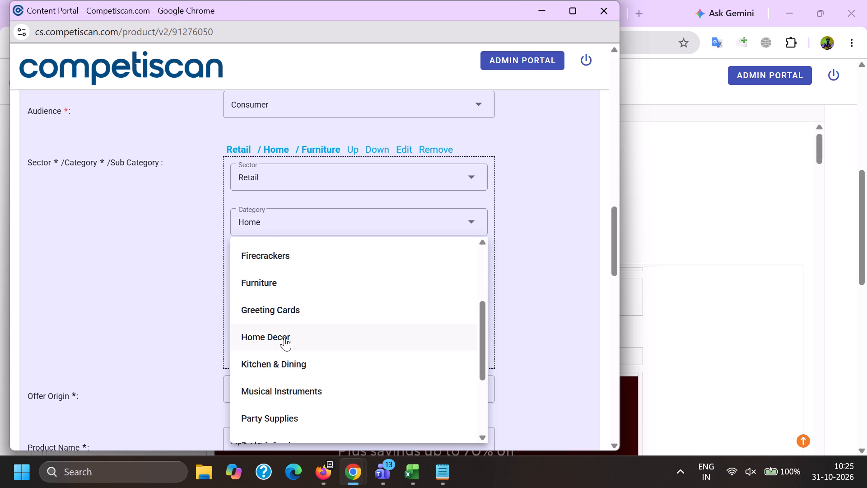
pyautogui.click(284, 337)
pyautogui.moveTo(79, 339); pyautogui.dragTo(118, 344)
pyautogui.click(262, 350)
# Add a second classification, Credit Cards / Payment Cards / Credit Cards.
pyautogui.click(270, 189)
pyautogui.scroll(6, 274, 272)
pyautogui.click(281, 291)
pyautogui.moveTo(147, 255); pyautogui.dragTo(174, 255)
pyautogui.click(263, 230)
pyautogui.click(280, 280)
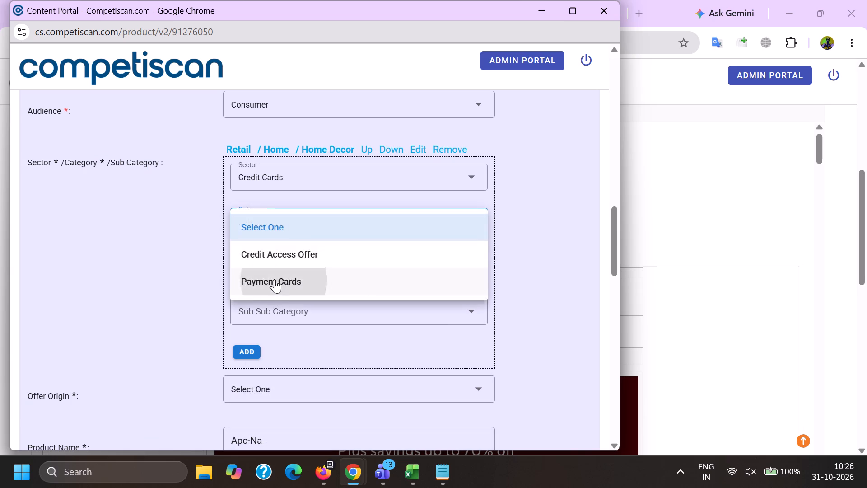
pyautogui.click(264, 271)
pyautogui.scroll(-1, 273, 212)
pyautogui.scroll(-6, 274, 326)
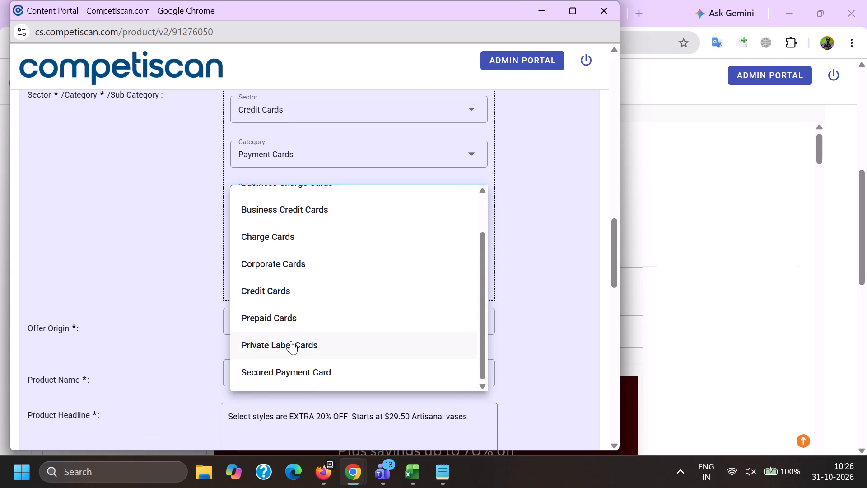
pyautogui.moveTo(274, 286); pyautogui.dragTo(270, 289)
pyautogui.moveTo(166, 297); pyautogui.dragTo(180, 298)
pyautogui.click(244, 281)
# Move the Retail / Home / Home Decor classification below the Credit Cards one.
pyautogui.scroll(3, 268, 330)
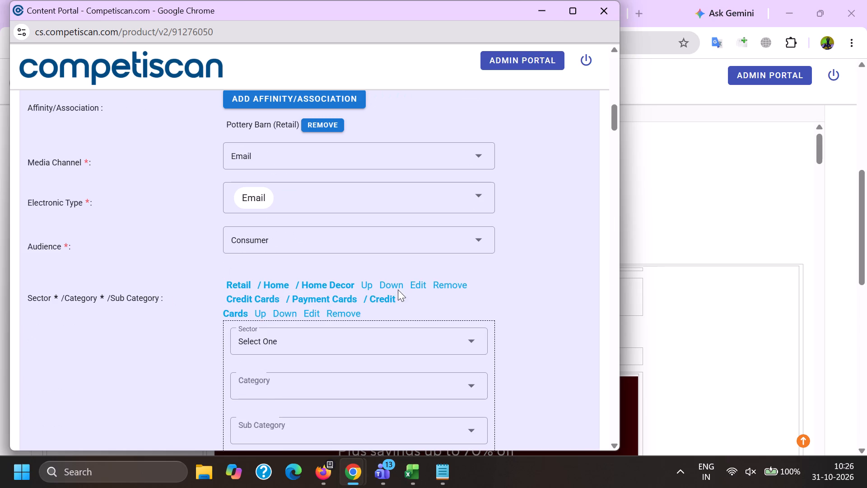
pyautogui.click(398, 289)
# Set the offer origin to Provider/Bank and look up the product name Pottery Barn Key Rewards Visa Credit Card.
pyautogui.scroll(-4, 359, 272)
pyautogui.moveTo(277, 279); pyautogui.dragTo(277, 284)
pyautogui.doubleClick(275, 332)
pyautogui.hotkey('ctrl', 'v')
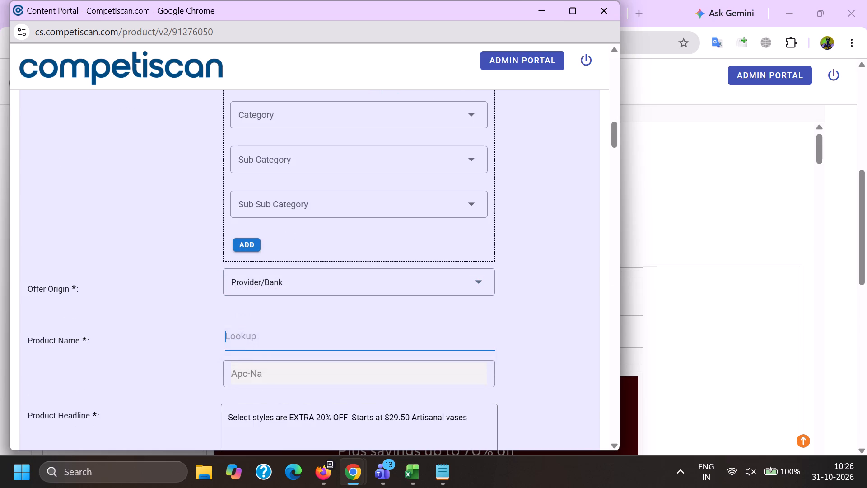
pyautogui.click(289, 401)
pyautogui.scroll(5, 289, 395)
pyautogui.click(281, 370)
pyautogui.scroll(-5, 277, 297)
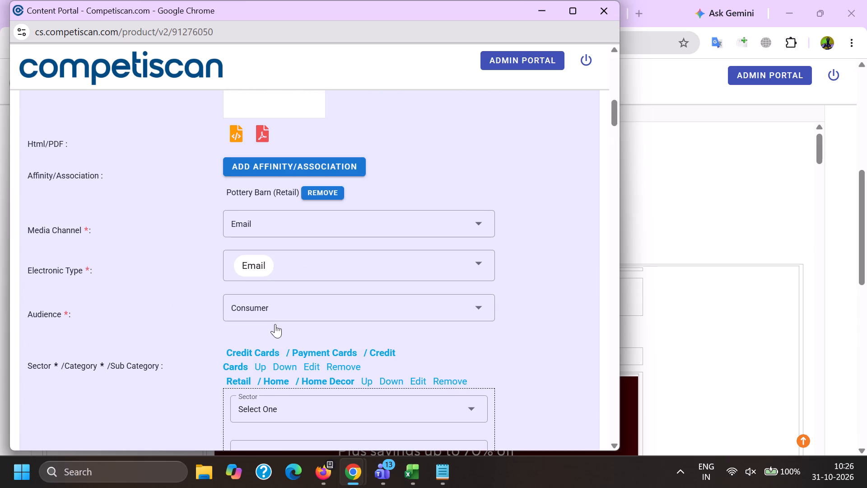
# Replace the product headline with the email's subject text, "Select styles are EXTRA 20% OFF + Starts at $29.50: Artisanal vases".
pyautogui.scroll(-1, 363, 256)
pyautogui.tripleClick(400, 335)
pyautogui.hotkey('alt', 'Tab')
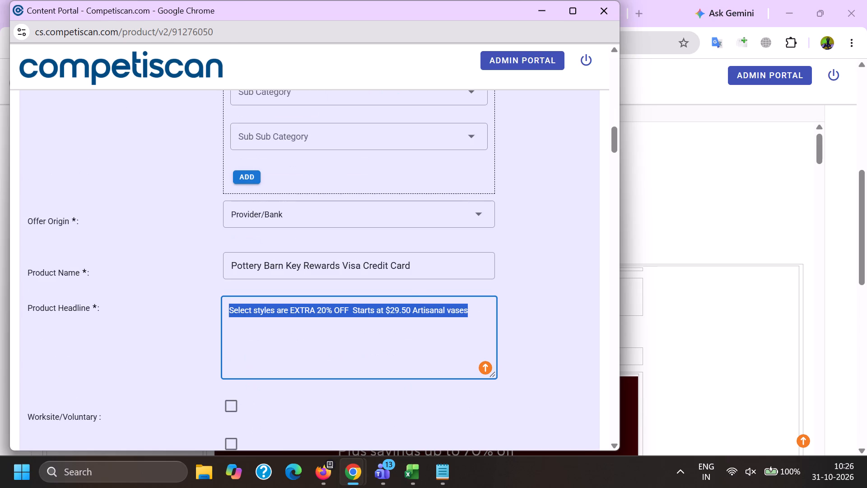
pyautogui.doubleClick(86, 246)
pyautogui.keyDown('shift'); pyautogui.click(328, 245); pyautogui.keyUp('shift')
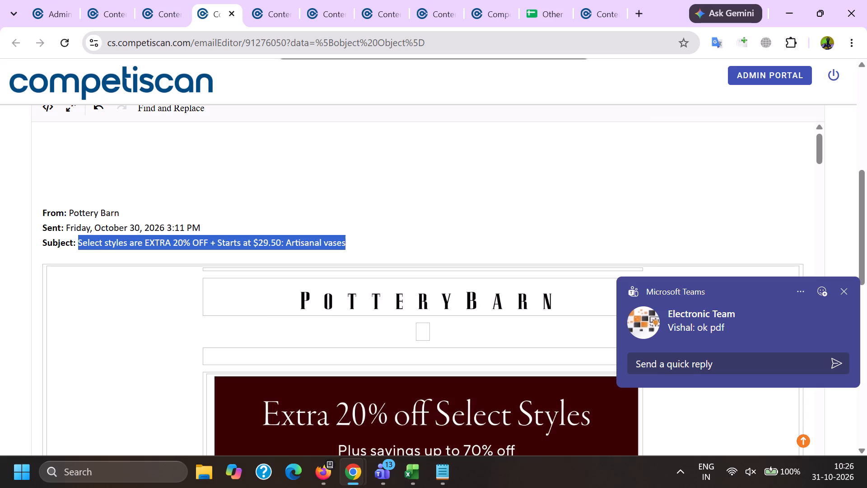
pyautogui.hotkey('ctrl', 'c')
pyautogui.hotkey('alt', 'Tab')
pyautogui.hotkey('ctrl', 'v')
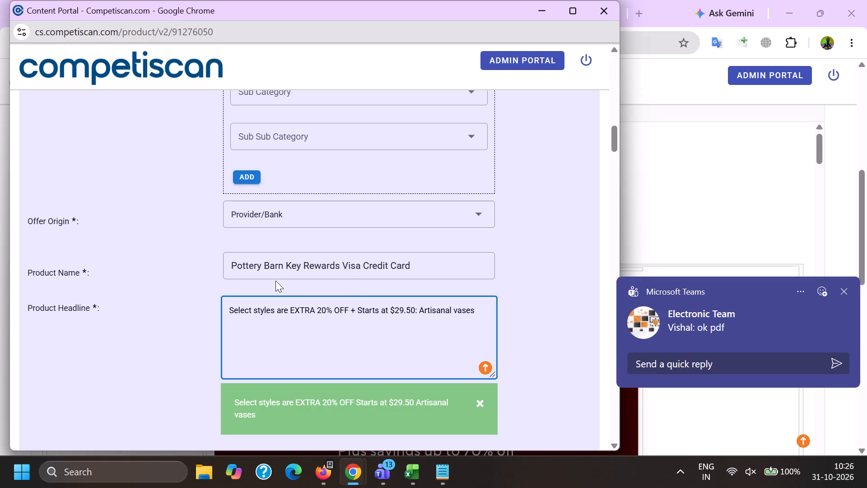
# End the headline with a period and replace its "+" with "Plus".
pyautogui.write('.')
pyautogui.press('space')
pyautogui.press('Left')
pyautogui.press('Left')
pyautogui.press('Left')
pyautogui.press('Left')
pyautogui.press('Left')
pyautogui.press('Left')
pyautogui.press('Left')
pyautogui.press('Left')
pyautogui.press('Left')
pyautogui.press('Left')
pyautogui.press('Left')
pyautogui.press('Left')
pyautogui.press('Left')
pyautogui.press('Left')
pyautogui.press('Left')
pyautogui.press('Left')
pyautogui.press('Left')
pyautogui.press('Left')
pyautogui.press('Left')
pyautogui.press('Left')
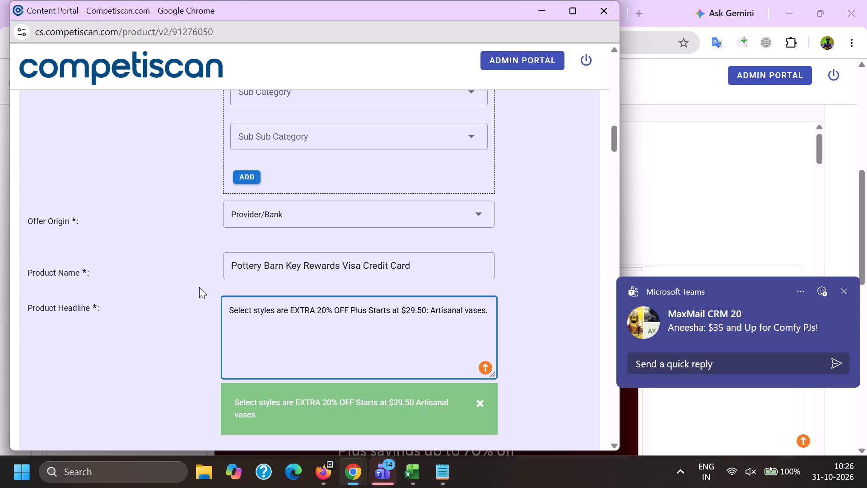
# Append "Earn 10% back in rewards" to the headline, copied from the headline of the other Pottery Barn product form, 20968806.
pyautogui.click(491, 314)
pyautogui.hotkey('alt', 'Tab')
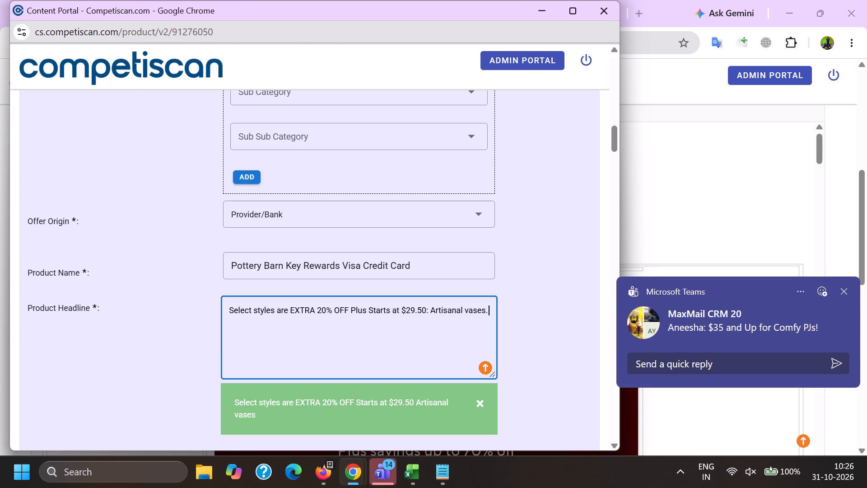
pyautogui.click(597, 0)
pyautogui.scroll(3, 448, 333)
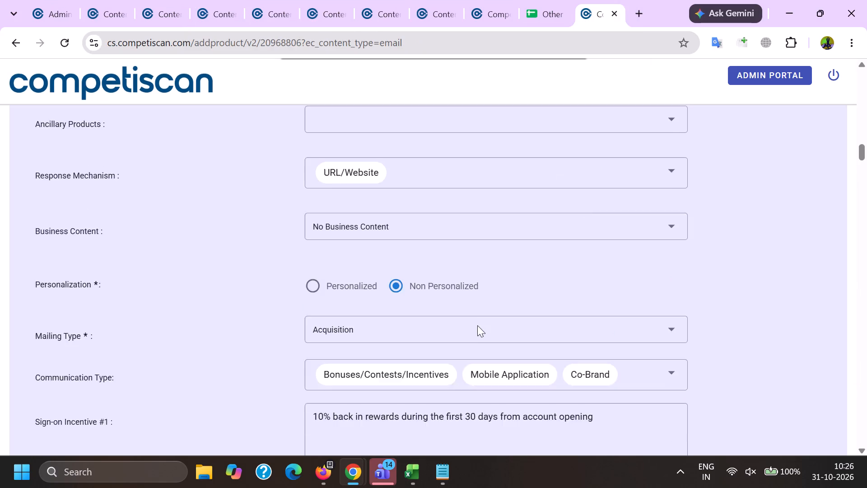
pyautogui.scroll(6, 477, 325)
pyautogui.doubleClick(456, 216)
pyautogui.keyDown('shift'); pyautogui.click(564, 223); pyautogui.keyUp('shift')
pyautogui.hotkey('ctrl', 'c')
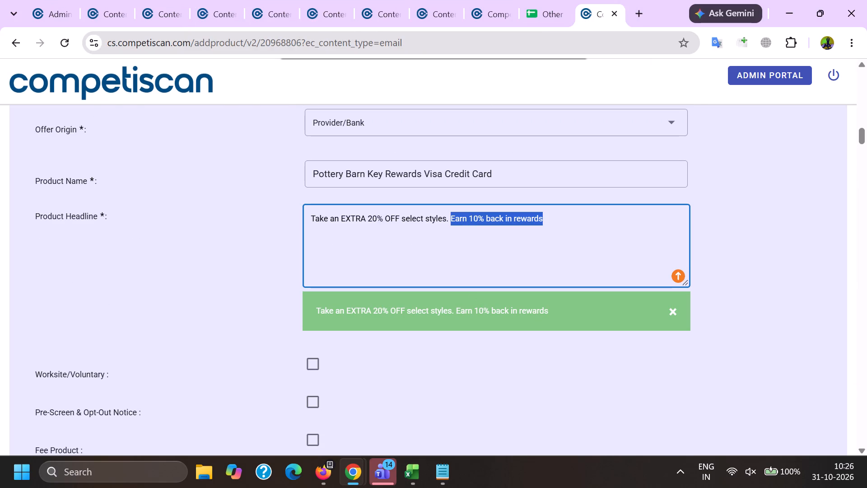
pyautogui.hotkey('alt', 'Tab')
pyautogui.hotkey('ctrl', 'v')
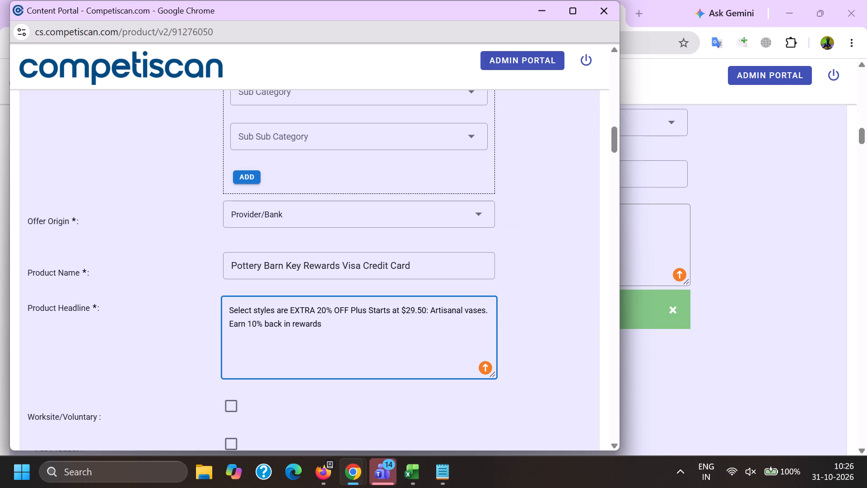
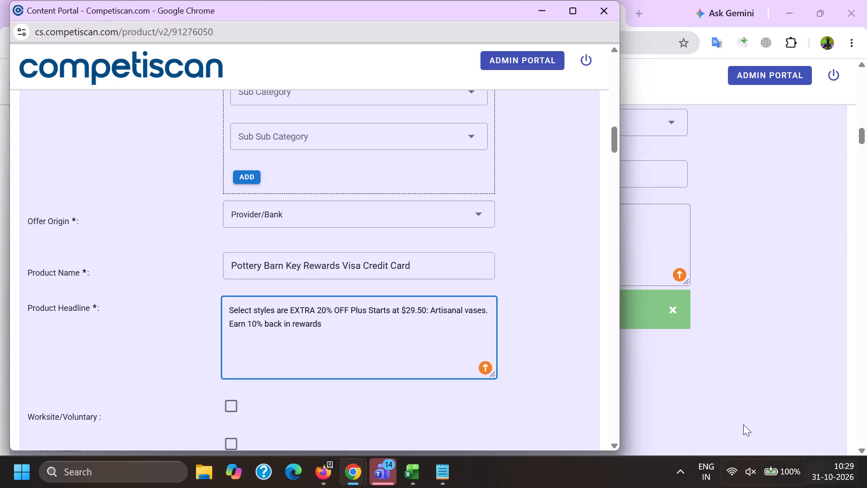
# Set the product form's response mechanism to URL/Website.
pyautogui.scroll(-4, 357, 307)
pyautogui.scroll(-2, 151, 212)
pyautogui.click(290, 208)
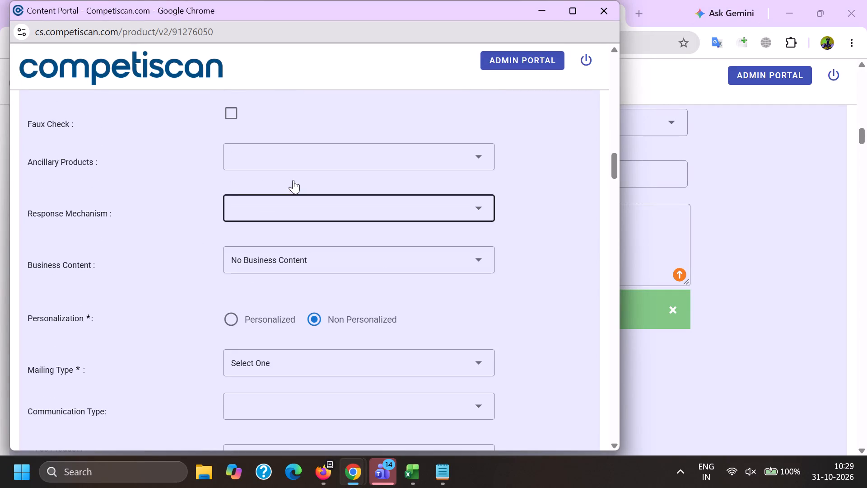
pyautogui.scroll(-2, 287, 129)
pyautogui.scroll(-6, 306, 212)
pyautogui.click(298, 238)
pyautogui.click(227, 235)
pyautogui.click(267, 236)
pyautogui.click(191, 235)
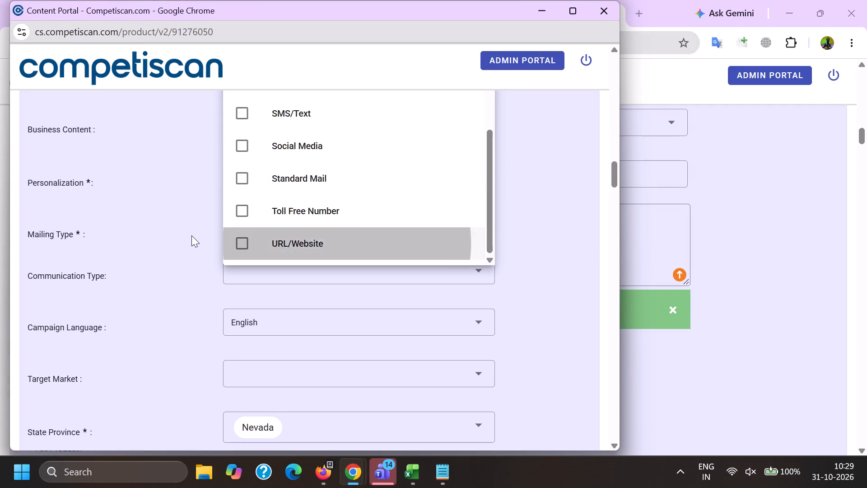
# Set the mailing type to Acquisition.
pyautogui.click(261, 240)
pyautogui.click(260, 267)
pyautogui.moveTo(186, 278); pyautogui.dragTo(192, 279)
# Select Bonuses/Contests/Incentives, Co-Brand and Mobile Application as the communication types.
pyautogui.click(266, 280)
pyautogui.scroll(-2, 268, 177)
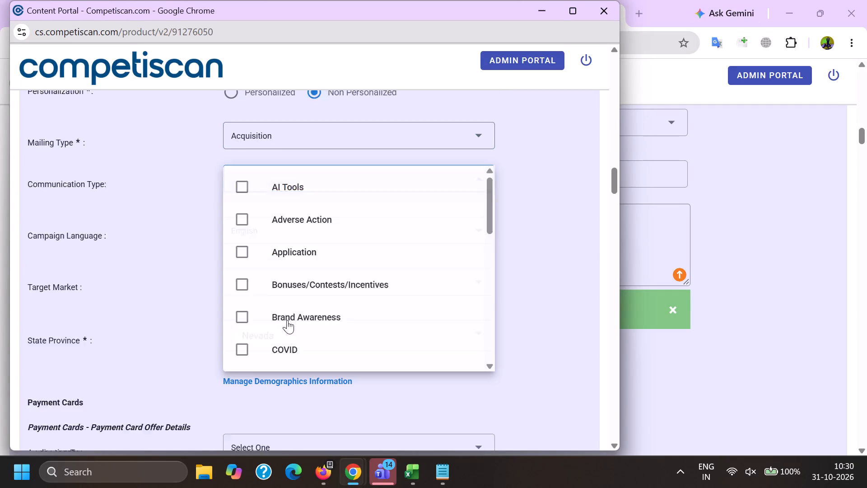
pyautogui.click(296, 250)
pyautogui.scroll(-5, 292, 244)
pyautogui.click(280, 161)
pyautogui.scroll(-5, 271, 225)
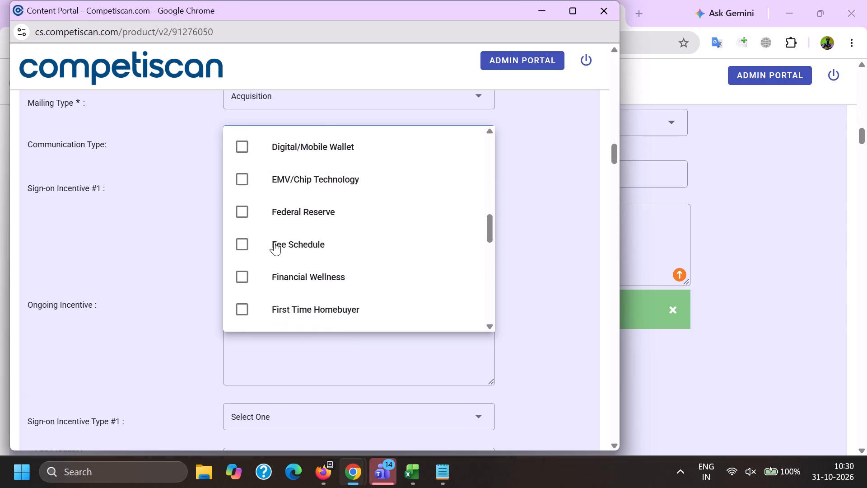
pyautogui.scroll(-4, 274, 242)
pyautogui.scroll(2, 292, 278)
pyautogui.click(300, 204)
pyautogui.click(161, 219)
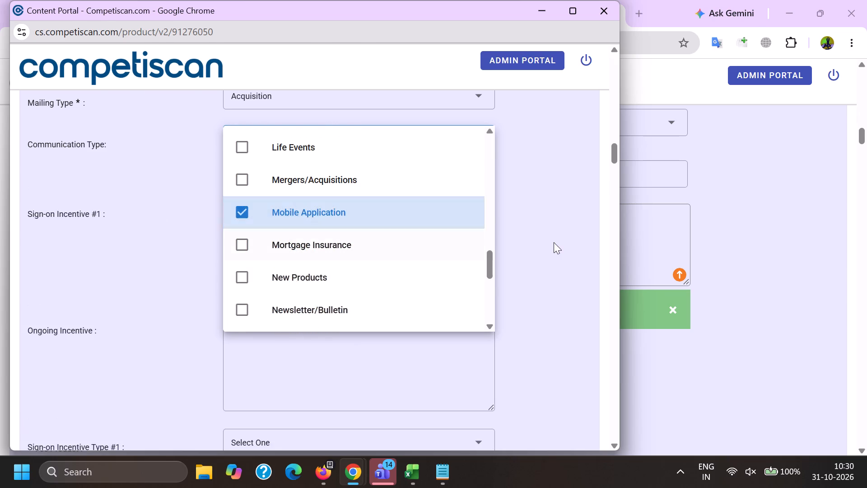
# Fill Sign-on Incentive #1 with "10% back in rewards during the first 30 days from account opening", copied from product form 20968806.
pyautogui.hotkey('alt', 'Tab')
pyautogui.scroll(-10, 544, 245)
pyautogui.scroll(-4, 599, 326)
pyautogui.moveTo(637, 233); pyautogui.dragTo(378, 224)
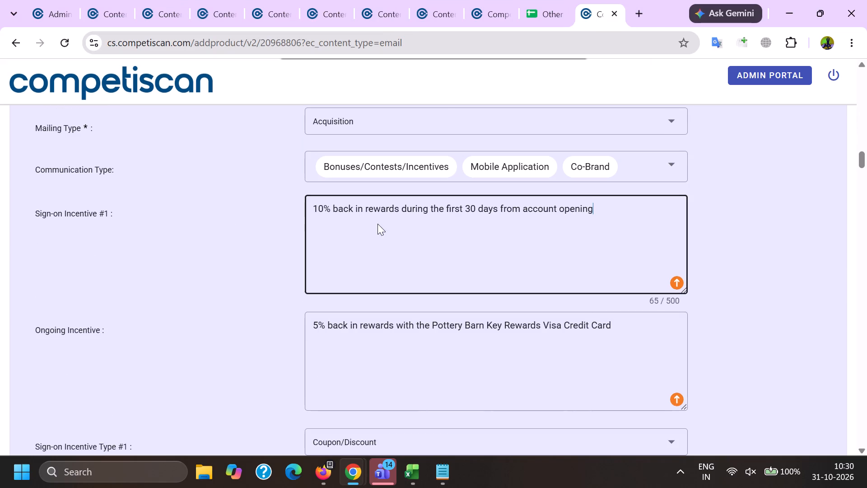
pyautogui.moveTo(378, 224); pyautogui.dragTo(227, 213)
pyautogui.hotkey('ctrl', 'c')
pyautogui.hotkey('alt', 'Tab')
pyautogui.click(313, 242)
pyautogui.hotkey('ctrl', 'v')
# Start filling the Ongoing Incentive of product form 91276050 by returning to product form 20968806 for its text.
pyautogui.keyDown('ctrl'); pyautogui.click(356, 350); pyautogui.keyUp('ctrl')
pyautogui.hotkey('alt', 'Tab')
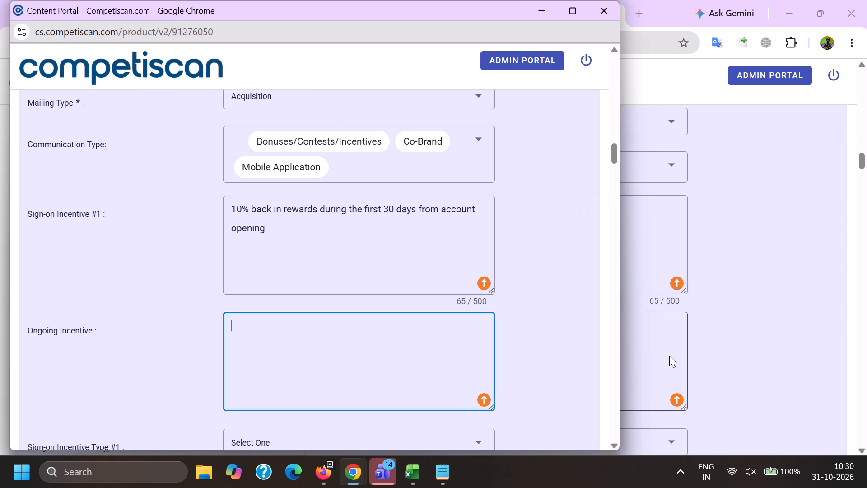
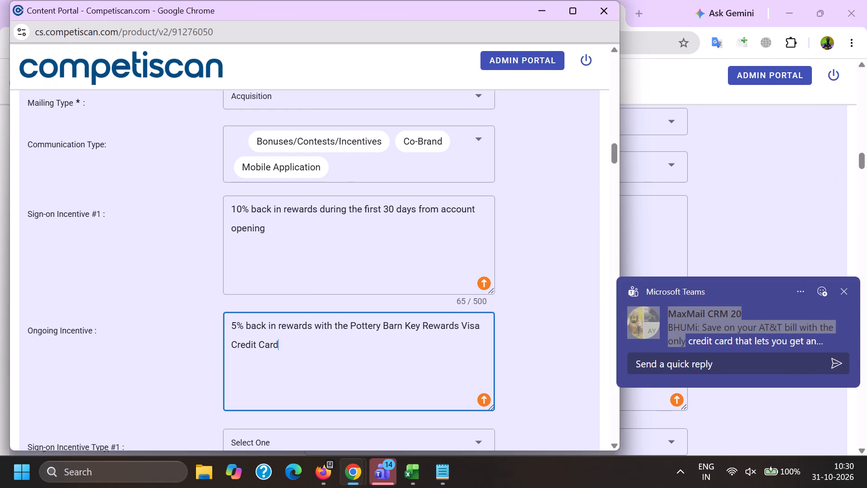
# Choose the incentive type for Sign-on Incentive #1 on product form 91276050.
pyautogui.scroll(-5, 286, 281)
pyautogui.scroll(3, 249, 296)
pyautogui.click(272, 302)
pyautogui.scroll(-5, 265, 313)
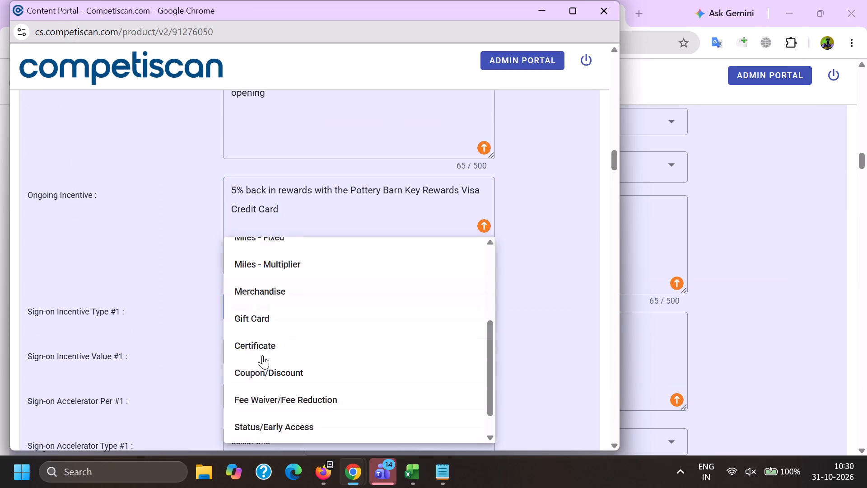
pyautogui.click(271, 350)
pyautogui.click(219, 348)
# Set Sign-on Incentive #1 to value 10.00, max award 10.00 and an incentive window of 1 month.
pyautogui.click(247, 351)
pyautogui.write('10.00')
pyautogui.press('Tab')
pyautogui.press('Tab')
pyautogui.press('Tab')
pyautogui.write('10.00')
pyautogui.press('Tab')
pyautogui.press('Tab')
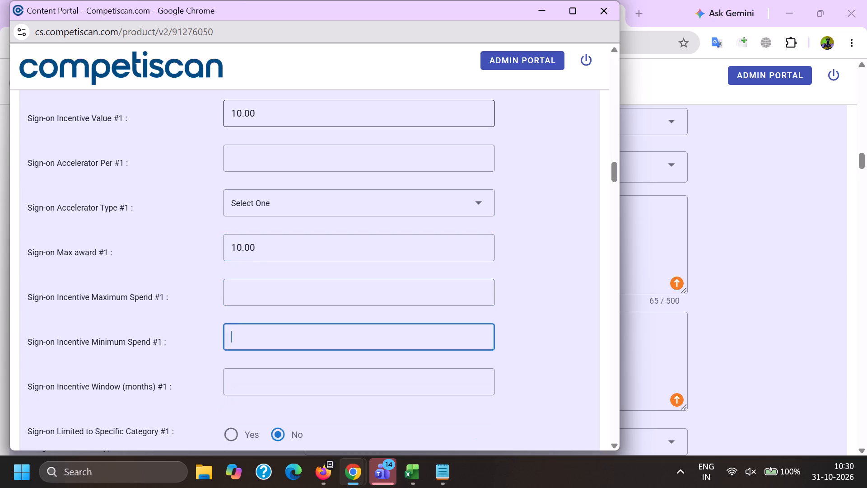
pyautogui.press('Tab')
pyautogui.press('1')
# In the payment card offer details, set Application Type to Invitation to Apply and Card Network to Visa.
pyautogui.scroll(-3, 242, 352)
pyautogui.click(246, 269)
pyautogui.scroll(-18, 246, 269)
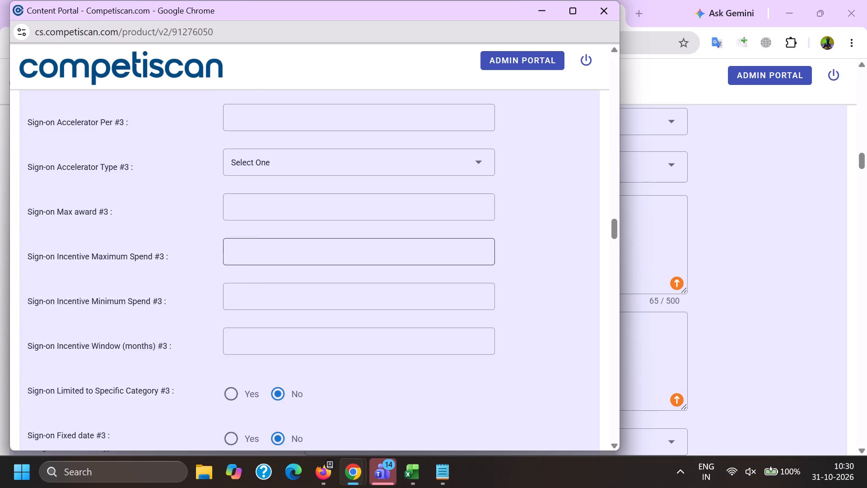
pyautogui.scroll(-2, 256, 252)
pyautogui.click(250, 271)
pyautogui.scroll(-1, 265, 205)
pyautogui.click(270, 268)
pyautogui.click(160, 271)
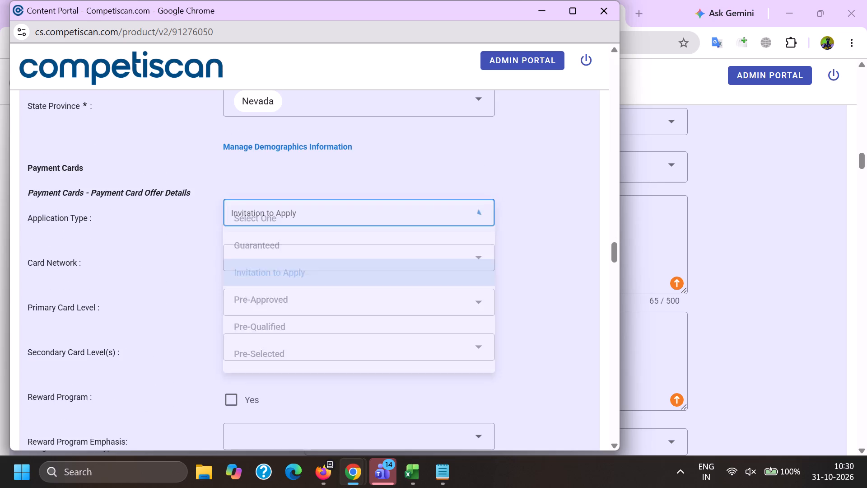
pyautogui.click(236, 266)
pyautogui.scroll(-1, 259, 178)
pyautogui.click(287, 328)
pyautogui.click(181, 304)
# Set Primary Card Level to Visa Signature and mark Reward Program as Yes.
pyautogui.click(240, 231)
pyautogui.scroll(-4, 263, 169)
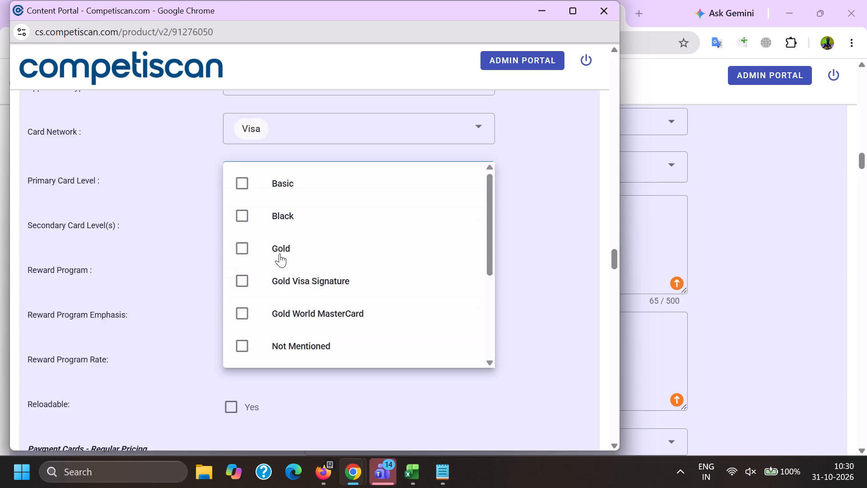
pyautogui.scroll(-4, 280, 253)
pyautogui.click(311, 233)
pyautogui.click(173, 236)
pyautogui.click(233, 205)
# Mark Credit Card Mentioned in the retail credit section and submit product form 91276050.
pyautogui.doubleClick(188, 260)
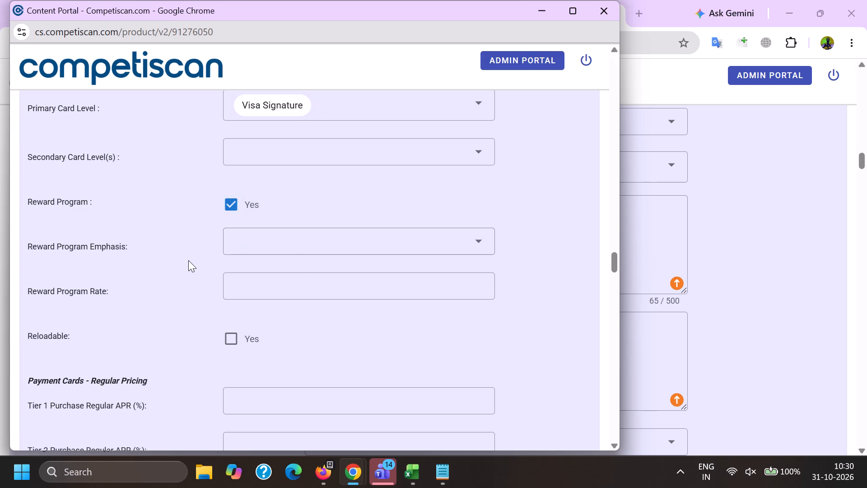
pyautogui.press('End')
pyautogui.scroll(5, 189, 258)
pyautogui.scroll(-4, 235, 347)
pyautogui.click(235, 300)
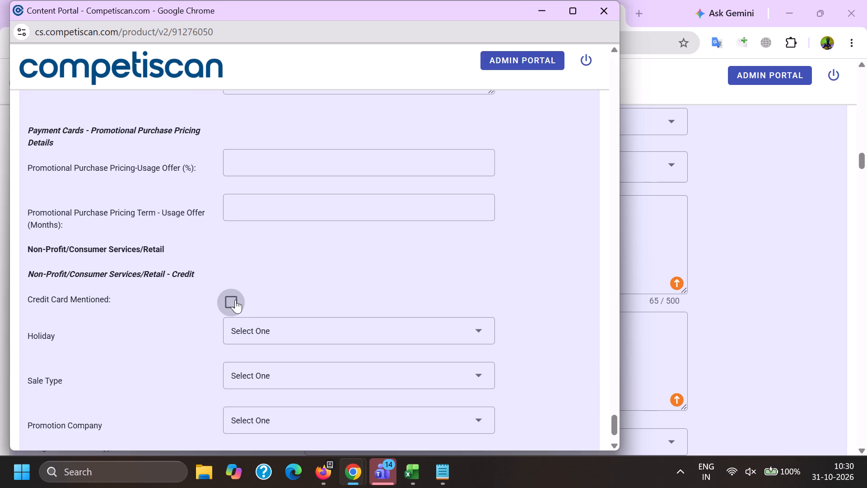
pyautogui.scroll(-5, 257, 361)
pyautogui.click(261, 437)
# Switch to Firefox and return to the Content Portal email list.
pyautogui.click(327, 474)
pyautogui.click(218, 396)
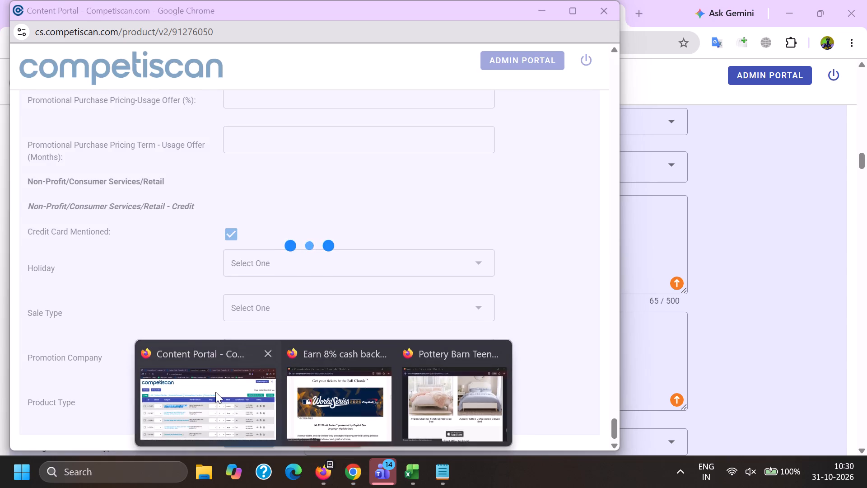
pyautogui.click(35, 136)
pyautogui.click(121, 0)
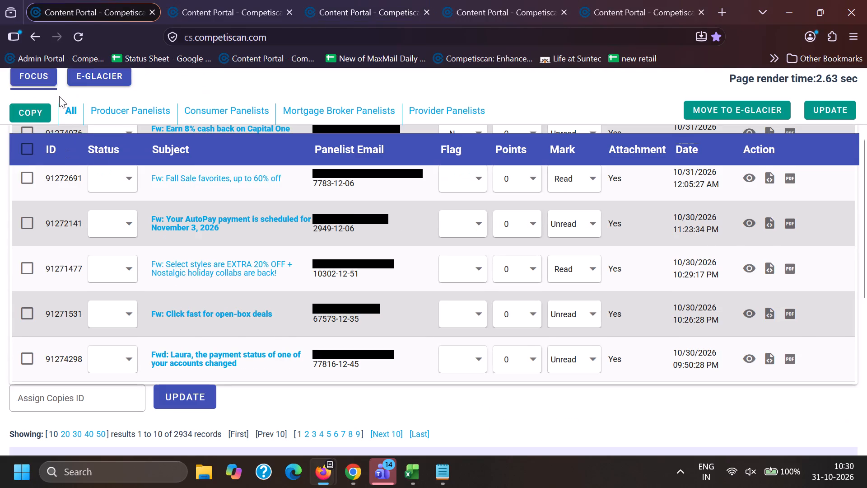
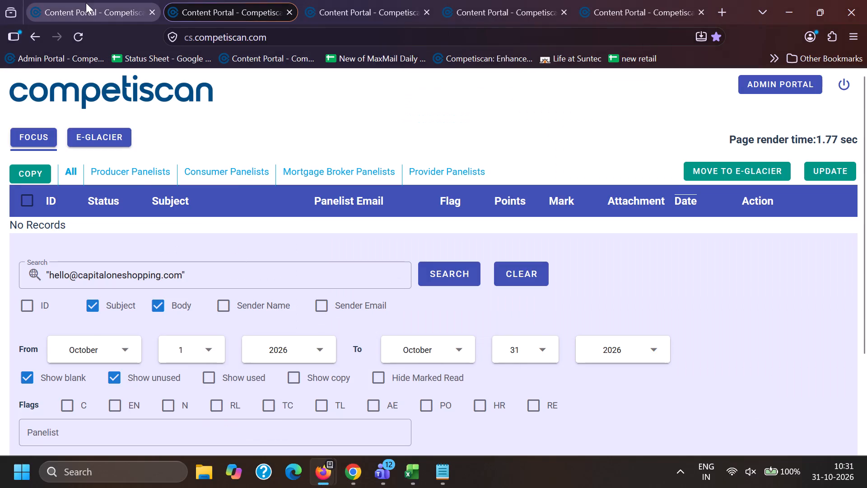
# In the Content Portal list headed by email 91271477, copy the subject text "Selling fast: Open Box Outlet Deals" of email 91264183.
pyautogui.click(86, 3)
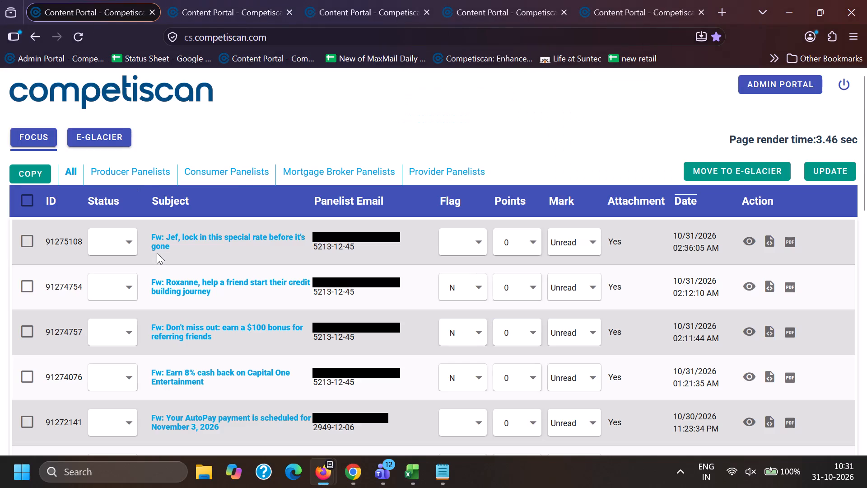
pyautogui.scroll(-2, 166, 324)
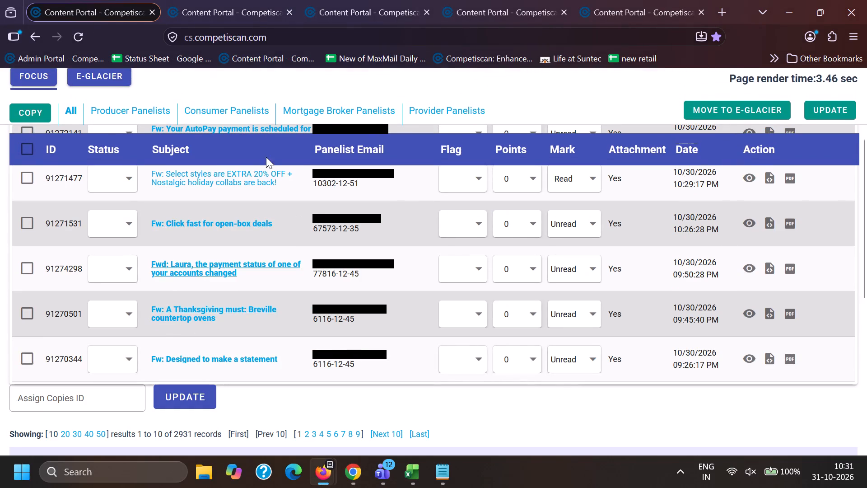
pyautogui.click(217, 0)
pyautogui.click(344, 0)
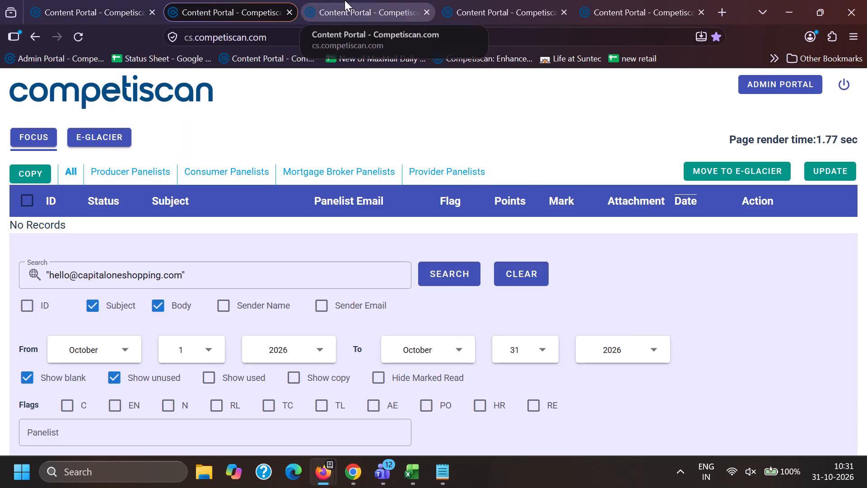
pyautogui.moveTo(168, 411); pyautogui.dragTo(298, 410)
pyautogui.hotkey('ctrl', 'c')
# Switch to Chrome and search the Content Portal email subjects for the exact phrase "Selling fast: Open Box Outlet Deals".
pyautogui.click(357, 477)
pyautogui.moveTo(293, 411); pyautogui.dragTo(290, 406)
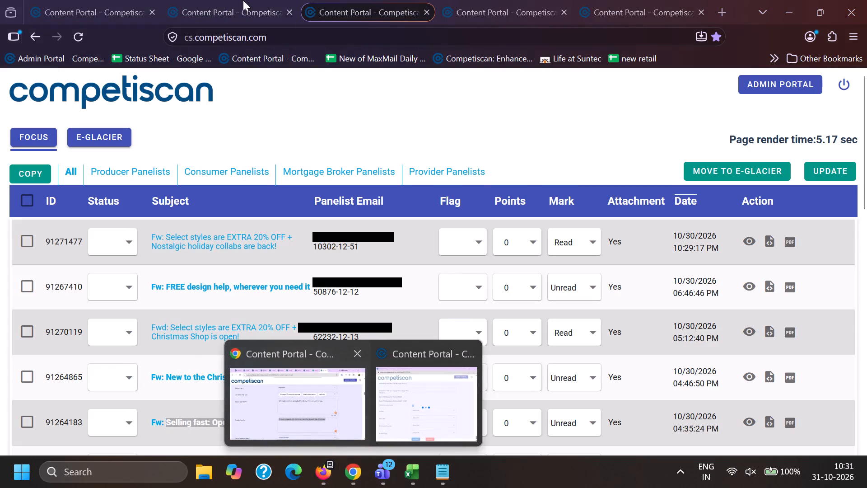
pyautogui.click(185, 0)
pyautogui.moveTo(341, 358); pyautogui.dragTo(0, 359)
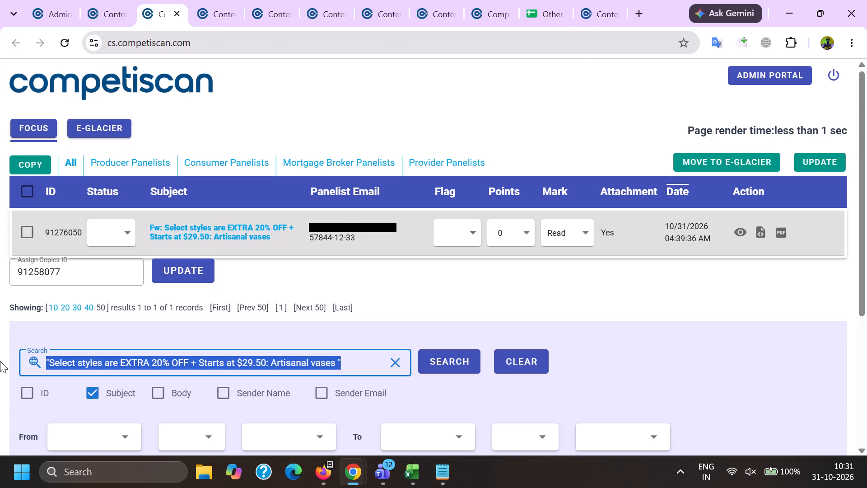
pyautogui.press('BackSpace')
pyautogui.hotkey('shift', '"')
pyautogui.hotkey('ctrl', 'v')
pyautogui.hotkey('shift', '"')
pyautogui.press('Return')
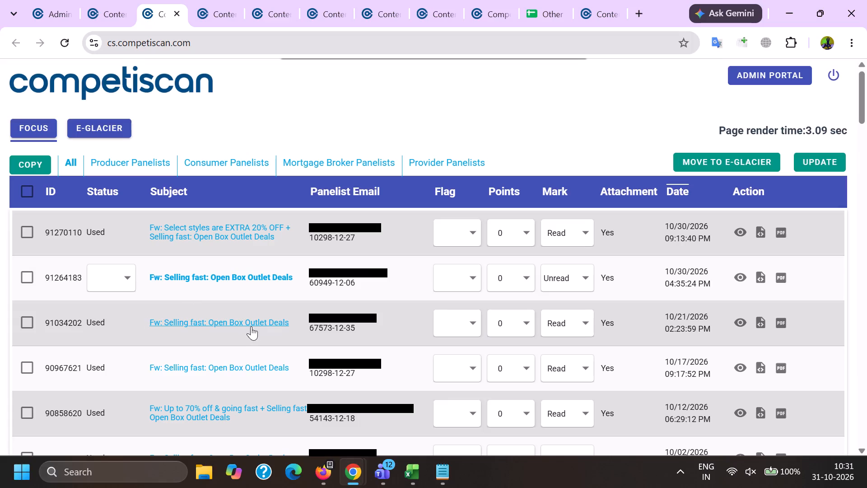
pyautogui.click(848, 289)
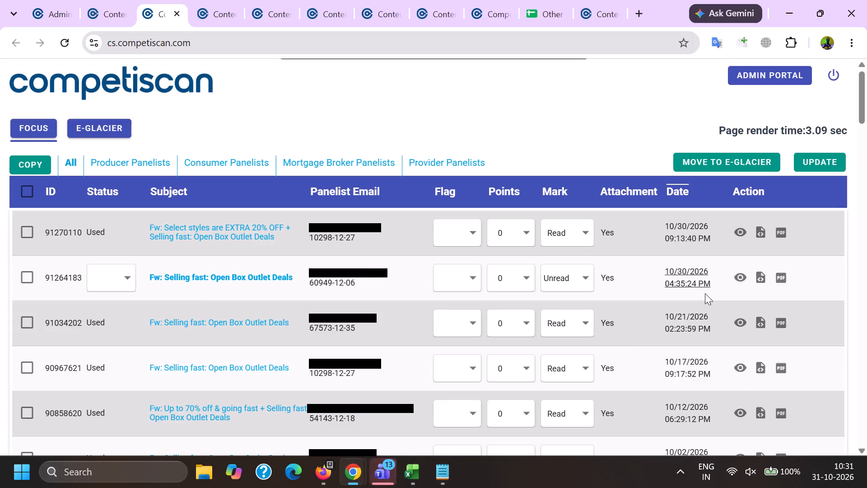
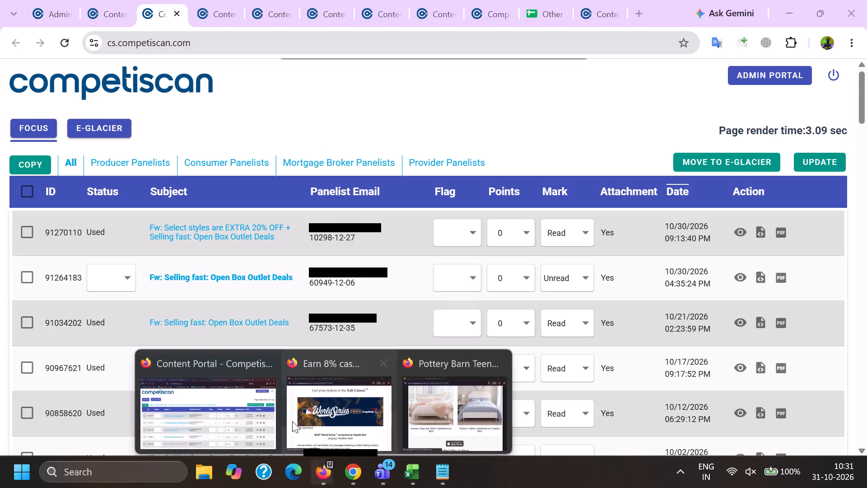
# Switch to the Content Portal list in Firefox and copy the subject text "Inspired by your favorite holiday movies..." of email 91259162.
pyautogui.click(254, 408)
pyautogui.scroll(-2, 169, 308)
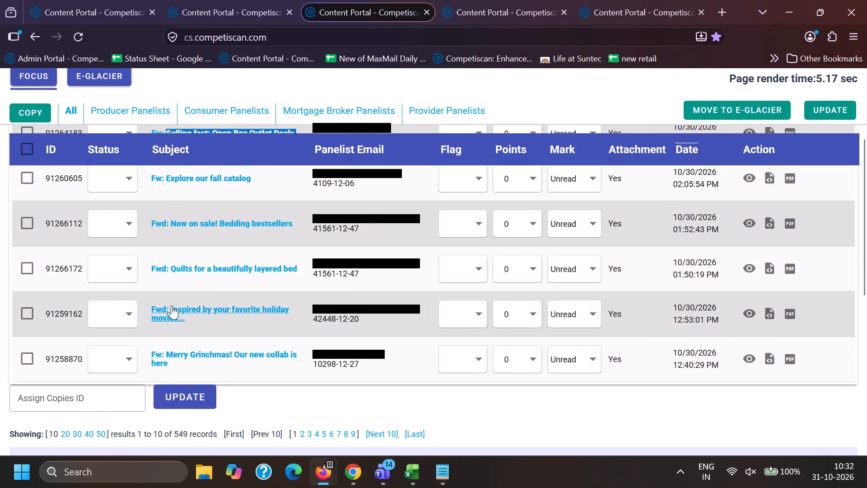
pyautogui.moveTo(171, 302); pyautogui.dragTo(211, 326)
pyautogui.hotkey('ctrl', 'c')
pyautogui.hotkey('ctrl', 'c')
# Switch to Chrome and search the Content Portal email subjects for the exact phrase "Inspired by your favorite holiday movies...".
pyautogui.keyDown('ctrl'); pyautogui.click(351, 472); pyautogui.keyUp('ctrl')
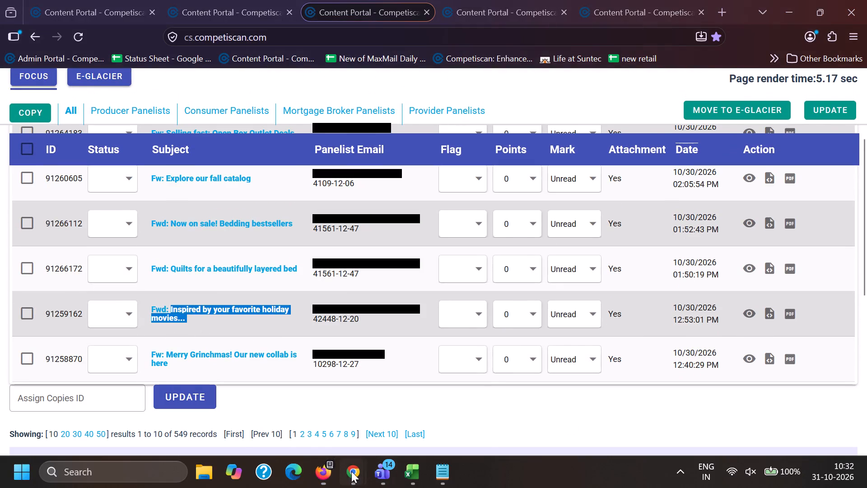
pyautogui.click(279, 409)
pyautogui.scroll(-13, 243, 337)
pyautogui.scroll(-9, 270, 388)
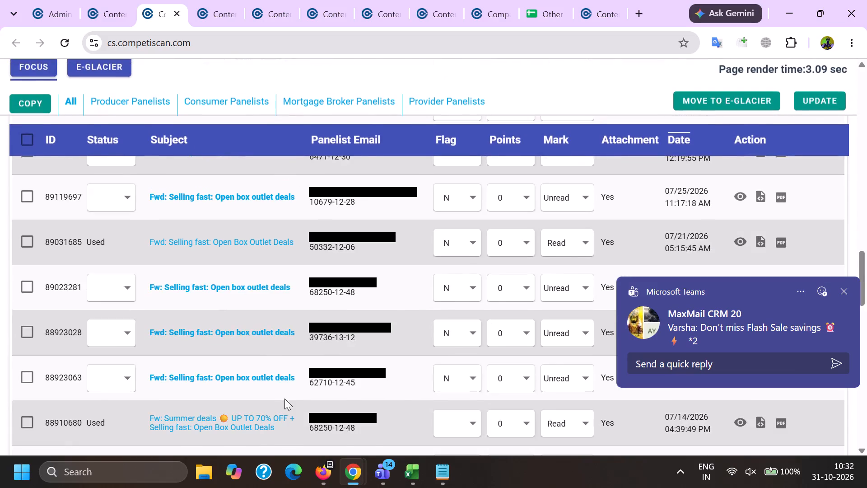
pyautogui.scroll(-10, 284, 399)
pyautogui.moveTo(303, 265); pyautogui.dragTo(5, 263)
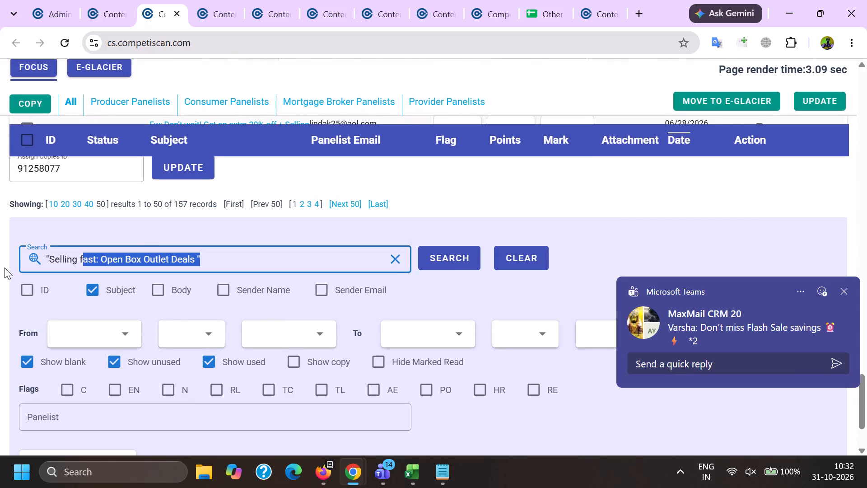
pyautogui.press('BackSpace')
pyautogui.hotkey('shift', '"')
pyautogui.hotkey('ctrl', 'v')
pyautogui.hotkey('shift', '"')
pyautogui.press('Return')
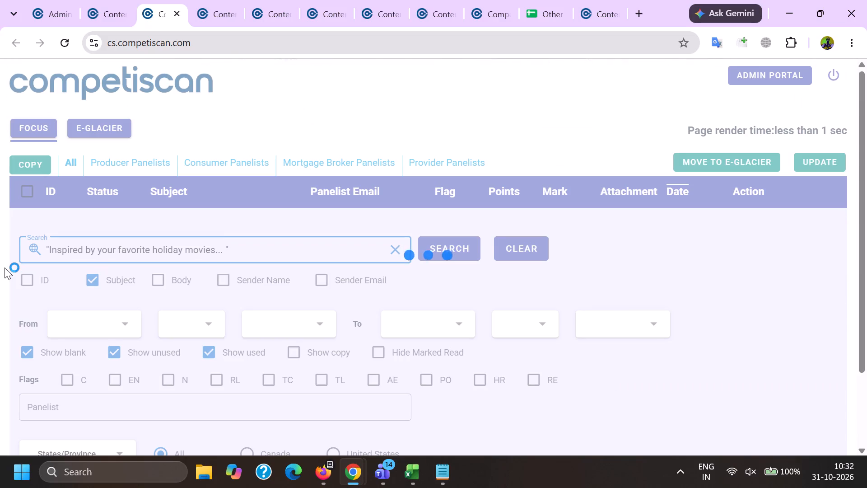
# Open the preview of email 91259162, "Fwd: Inspired by your favorite holiday movies...", from the search results.
pyautogui.scroll(-1, 461, 131)
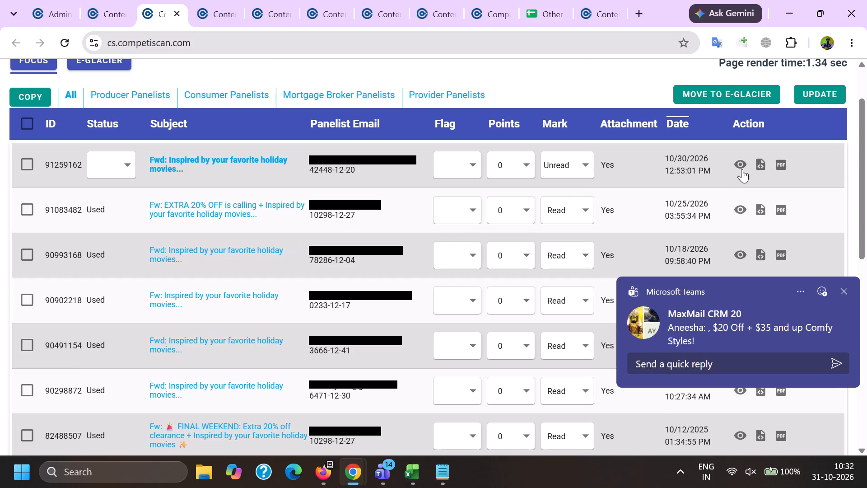
pyautogui.click(739, 164)
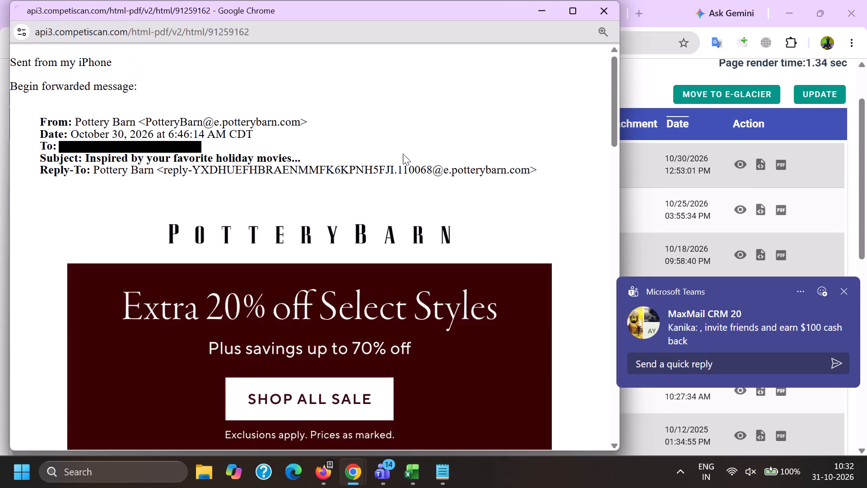
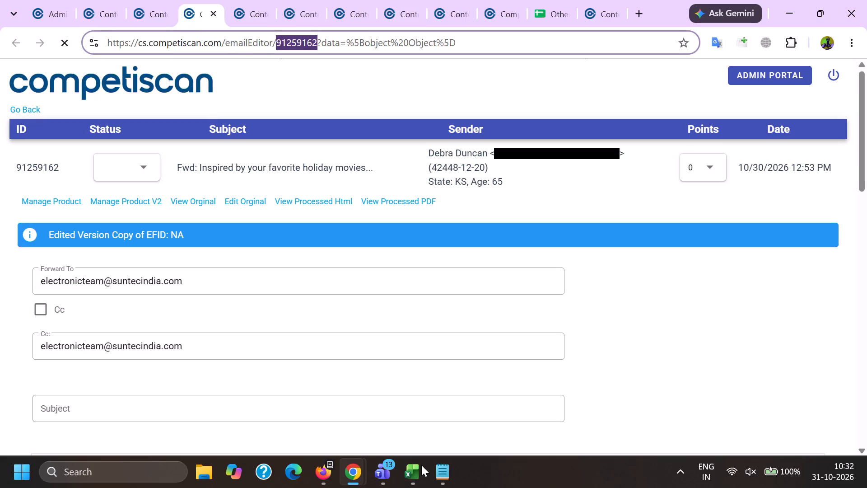
# Switch to the Excel log and record email ID 91259162 with the code cc in row 7225 of the may 26 sheet.
pyautogui.click(550, 421)
pyautogui.click(92, 318)
pyautogui.hotkey('ctrl', 'v')
pyautogui.click(124, 317)
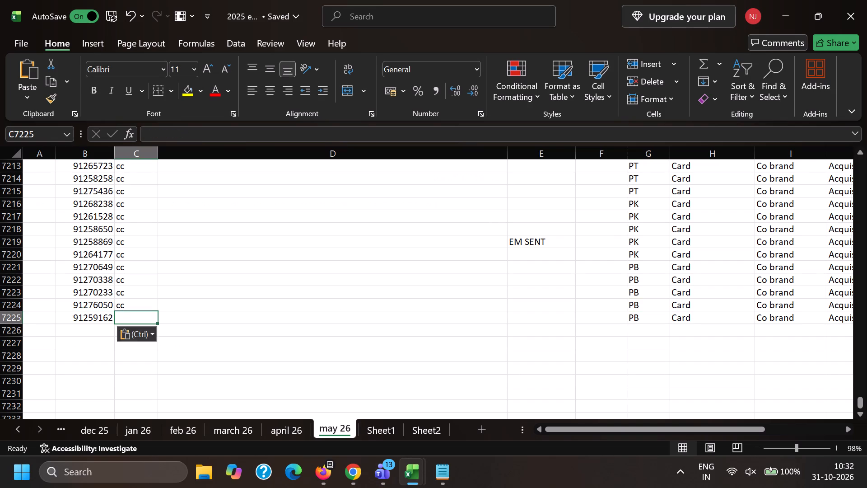
pyautogui.press('c')
pyautogui.press('c')
pyautogui.press('Right')
pyautogui.press('Right')
pyautogui.press('Right')
pyautogui.press('Right')
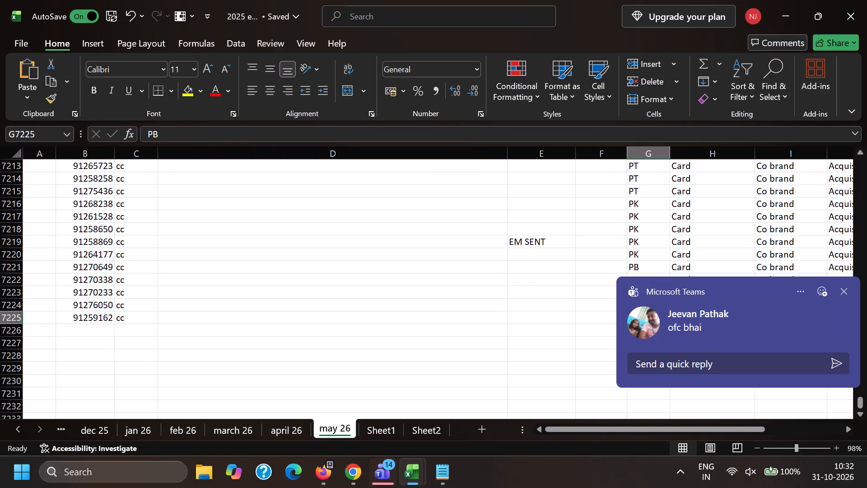
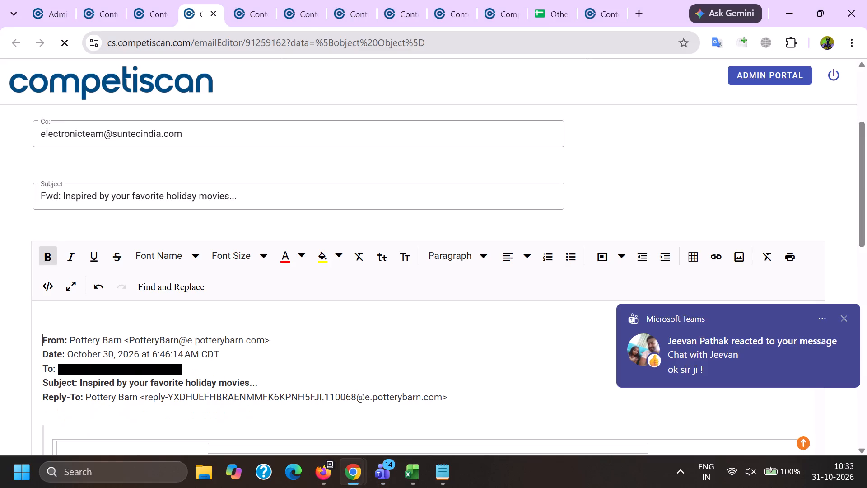
# Delete the To line, the sender's e-mail address and the Reply-To line from the header of email 91259162.
pyautogui.moveTo(39, 369); pyautogui.dragTo(212, 370)
pyautogui.press('BackSpace')
pyautogui.press('BackSpace')
pyautogui.moveTo(124, 340); pyautogui.dragTo(129, 340)
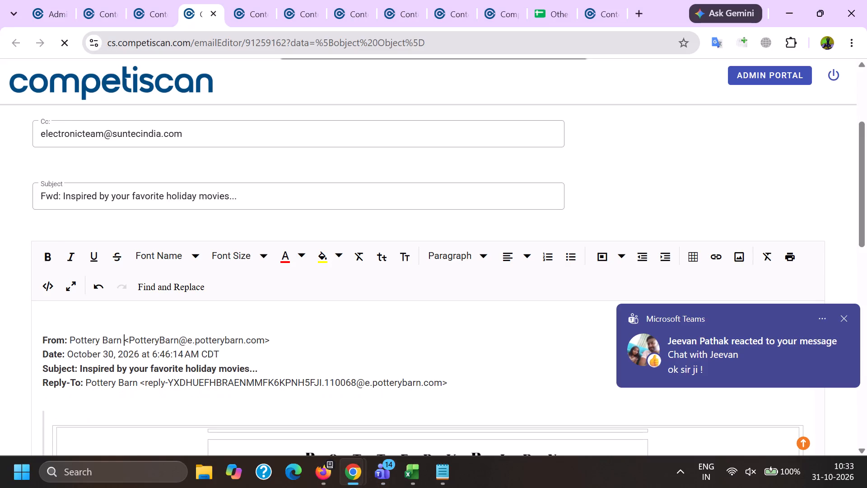
pyautogui.moveTo(129, 340); pyautogui.dragTo(308, 336)
pyautogui.press('BackSpace')
pyautogui.moveTo(509, 389); pyautogui.dragTo(21, 378)
pyautogui.press('BackSpace')
# Remove the link from the App Store download banner in the email body.
pyautogui.scroll(-6, 245, 221)
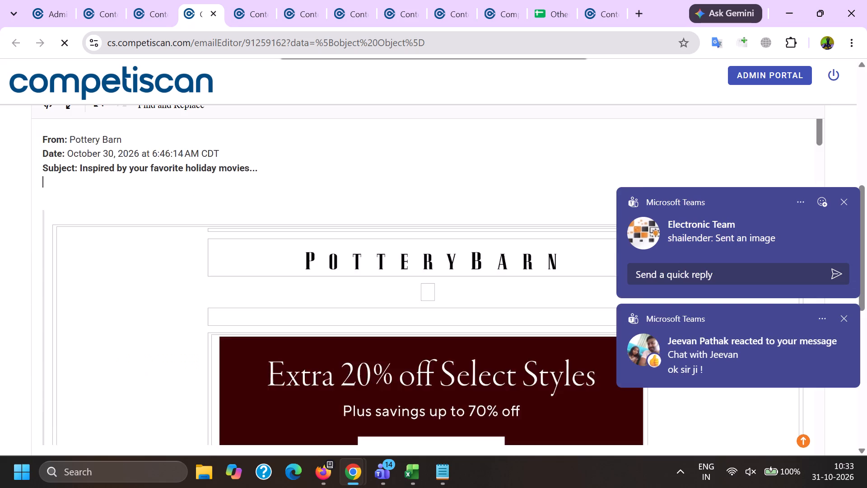
pyautogui.scroll(-20, 345, 296)
pyautogui.scroll(-20, 345, 296)
pyautogui.scroll(-9, 345, 296)
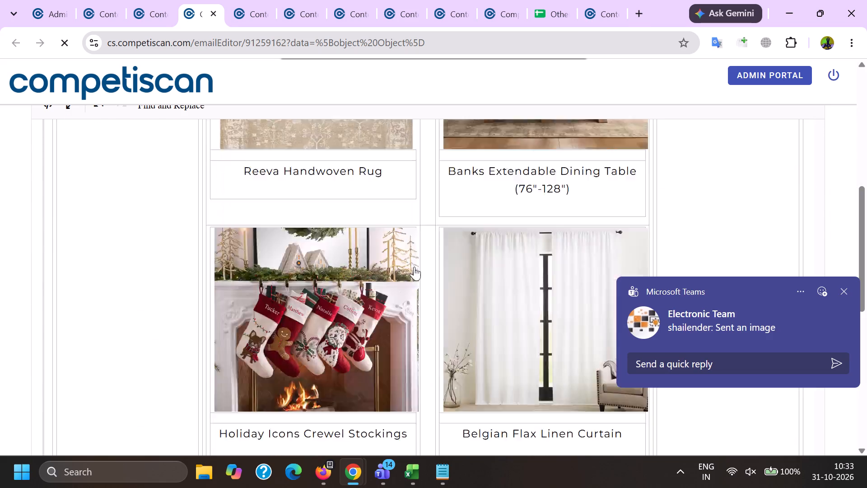
pyautogui.scroll(-4, 414, 267)
pyautogui.scroll(4, 351, 368)
pyautogui.click(353, 360)
pyautogui.click(407, 299)
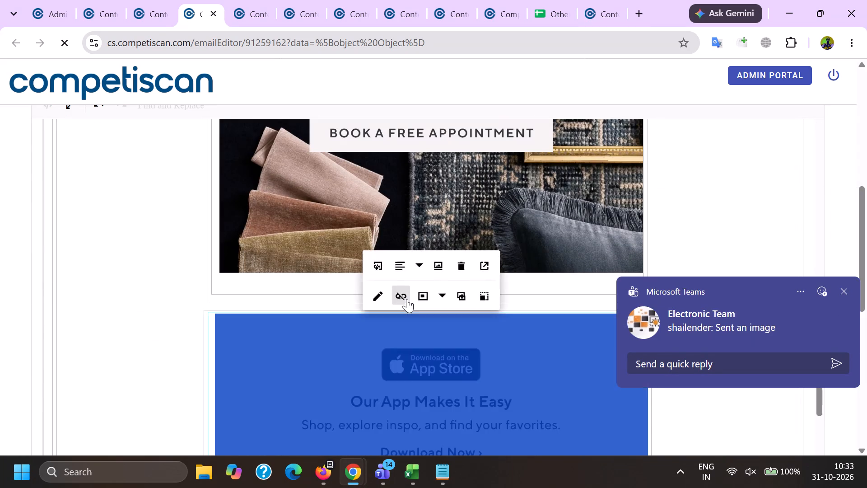
pyautogui.scroll(-6, 407, 298)
pyautogui.scroll(-3, 360, 357)
pyautogui.click(326, 371)
pyautogui.click(262, 330)
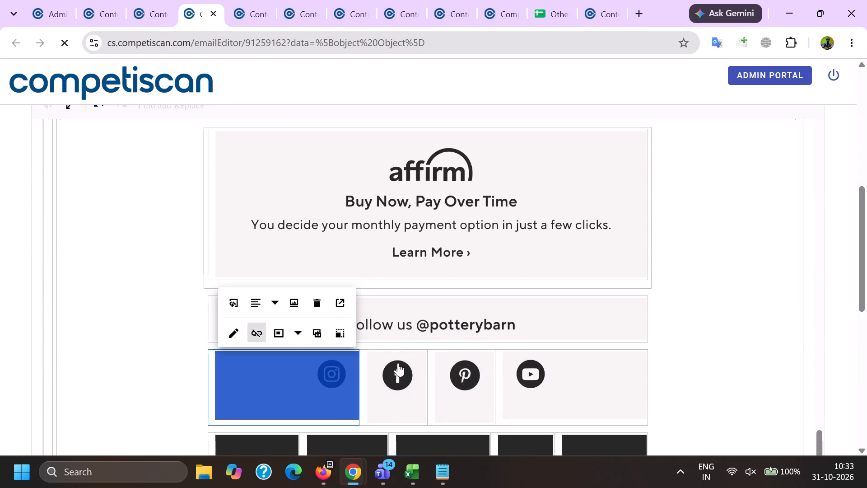
pyautogui.click(437, 377)
pyautogui.click(395, 376)
pyautogui.click(403, 329)
pyautogui.click(461, 376)
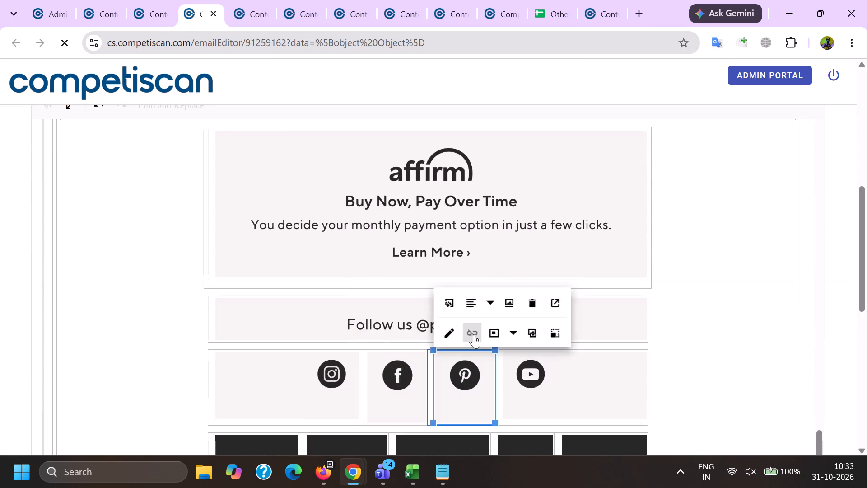
pyautogui.click(474, 334)
pyautogui.click(543, 379)
pyautogui.click(550, 326)
pyautogui.click(400, 318)
pyautogui.click(410, 278)
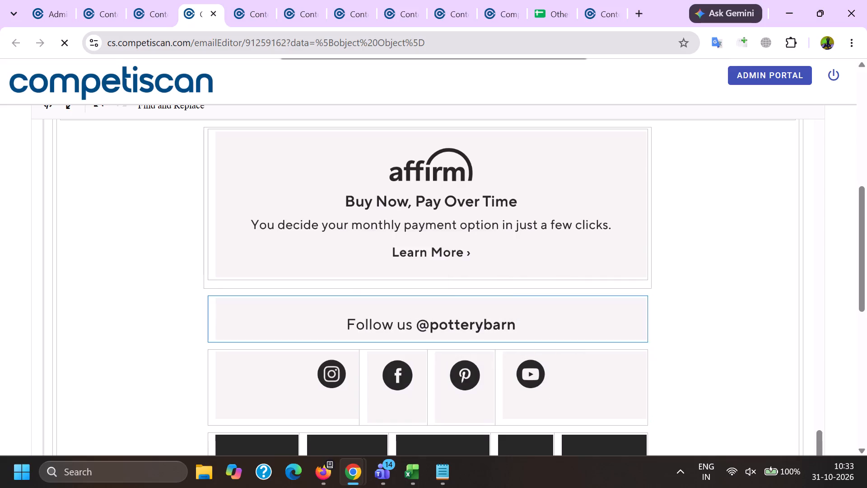
# Delete the sender's e-mail address and the "This message was sent to" recipient address from the footer text.
pyautogui.scroll(-5, 397, 298)
pyautogui.scroll(-5, 354, 334)
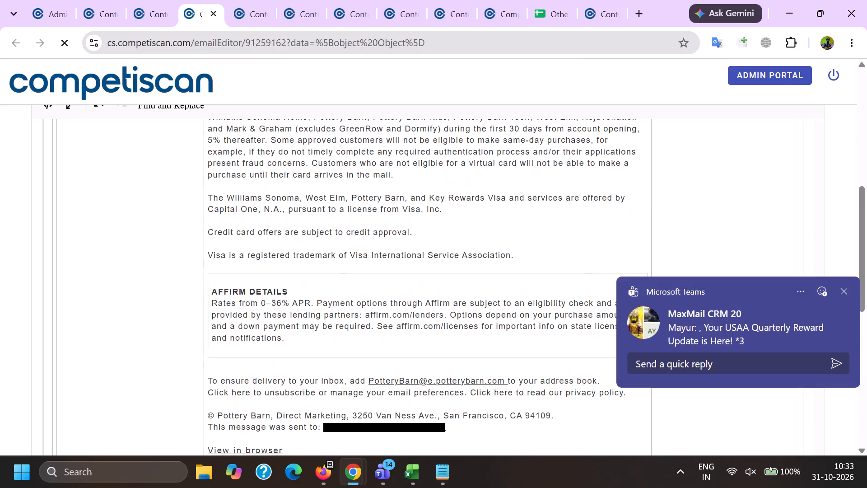
pyautogui.moveTo(368, 379); pyautogui.dragTo(506, 378)
pyautogui.press('BackSpace')
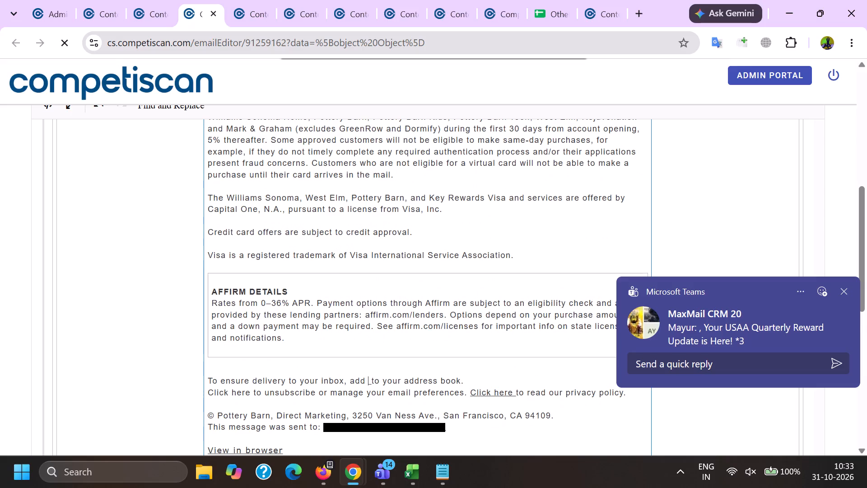
pyautogui.moveTo(324, 427); pyautogui.dragTo(506, 425)
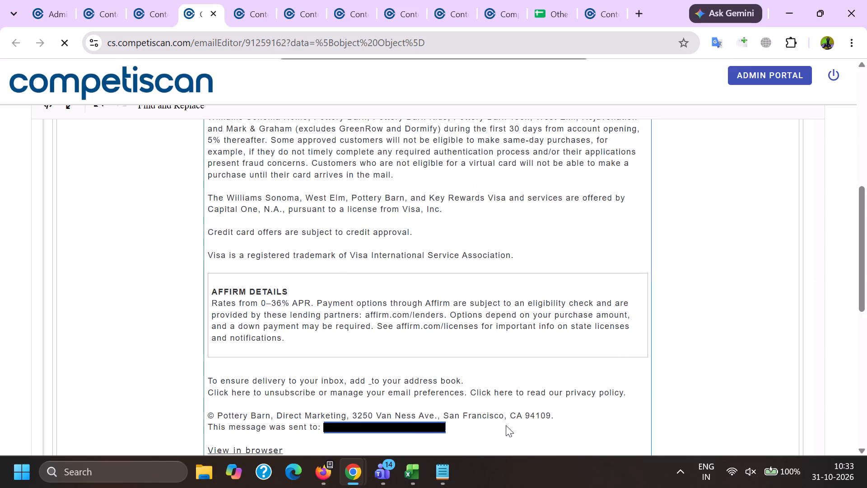
pyautogui.moveTo(506, 425); pyautogui.dragTo(506, 427)
pyautogui.press('BackSpace')
# Unlink the footer's "View in browser" text and the unsubscribe "Click here" text.
pyautogui.scroll(-2, 364, 325)
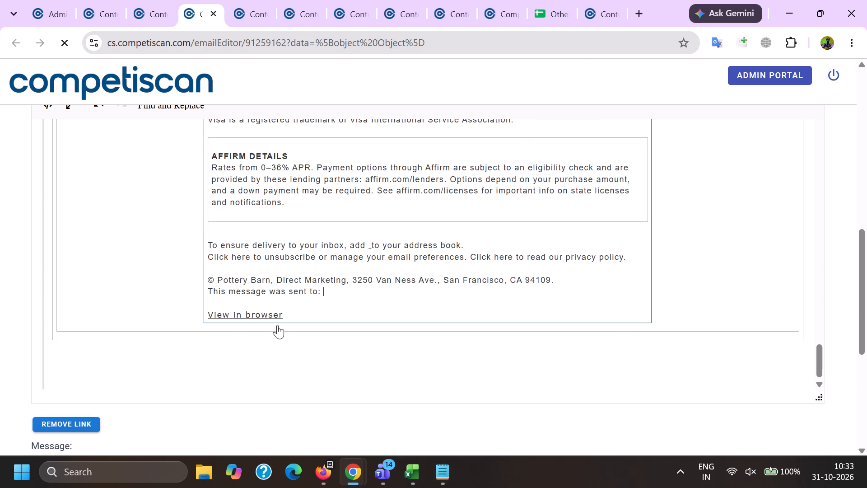
pyautogui.click(248, 316)
pyautogui.click(317, 348)
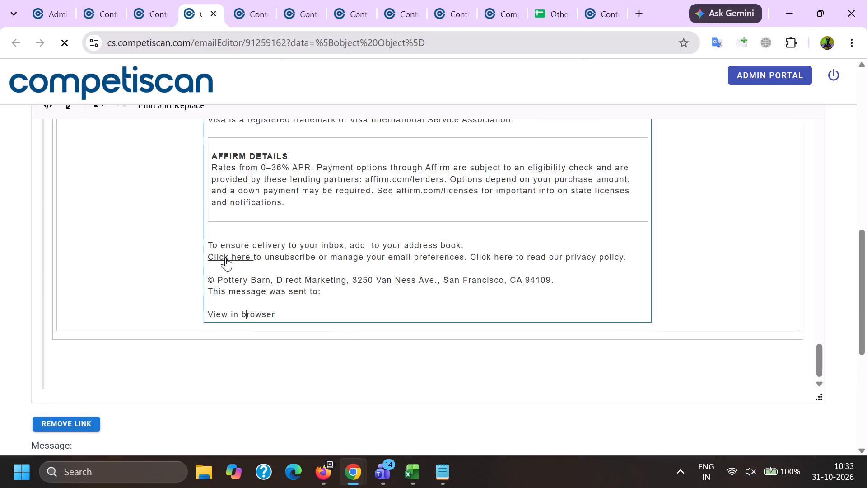
pyautogui.click(225, 257)
pyautogui.click(296, 285)
# Save the product info for email 91259162.
pyautogui.scroll(-12, 297, 279)
pyautogui.click(323, 343)
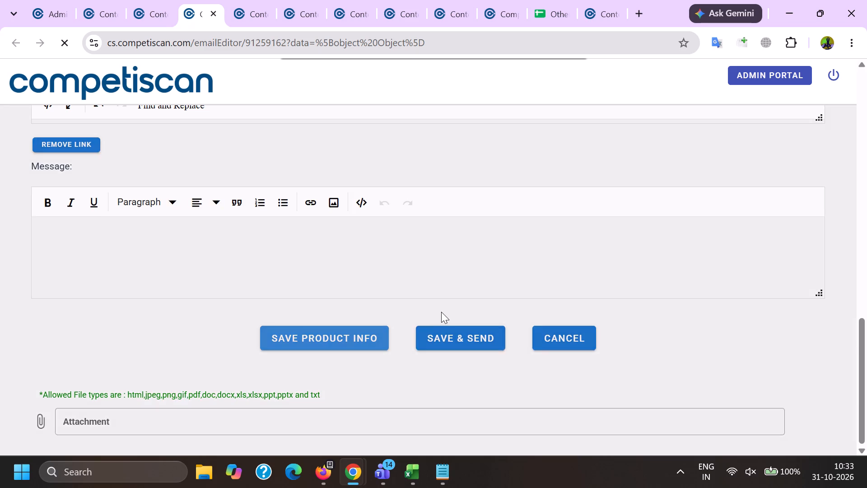
pyautogui.click(449, 292)
# Close the five Pottery Barn email editor tabs that follow the 91259162 email.
pyautogui.click(227, 0)
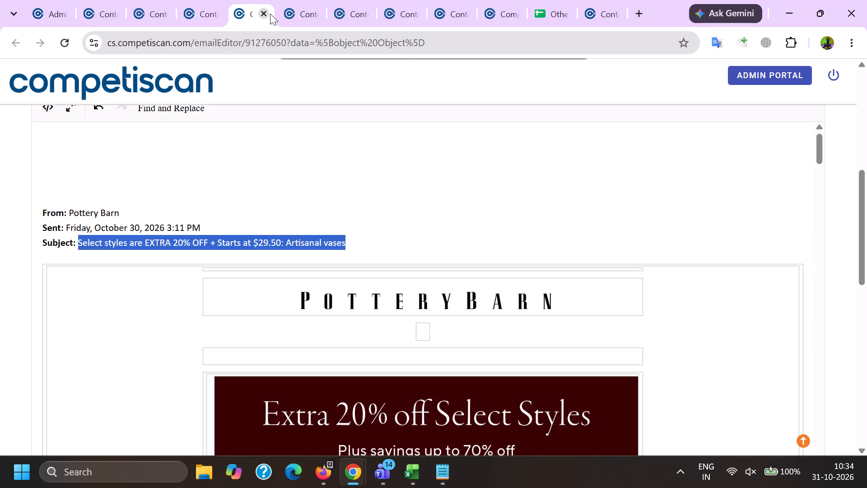
pyautogui.click(270, 12)
pyautogui.click(261, 12)
pyautogui.click(261, 13)
pyautogui.click(261, 13)
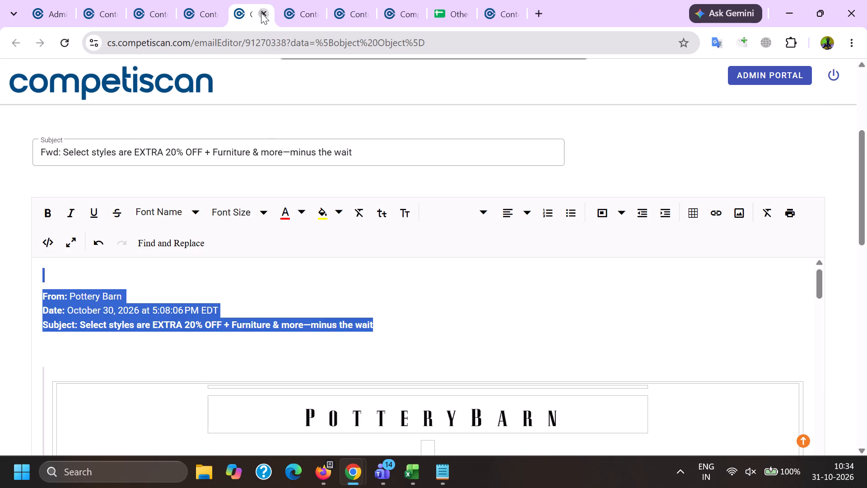
pyautogui.click(261, 13)
pyautogui.click(261, 13)
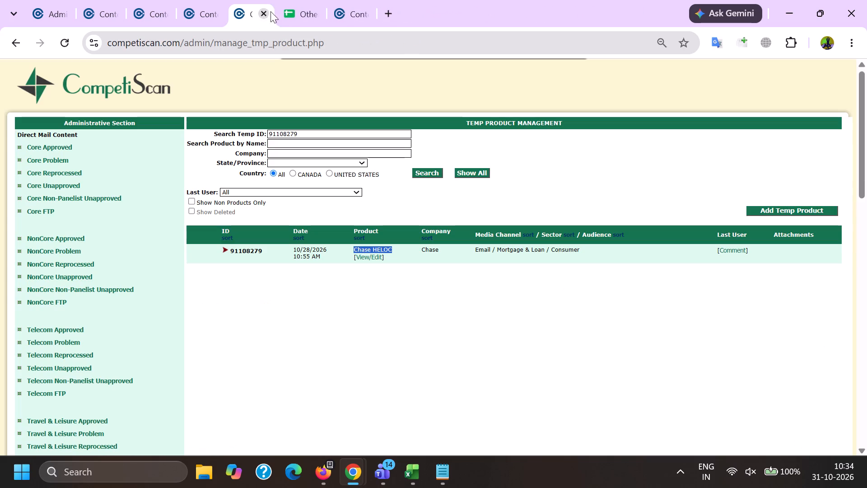
# Switch to Sheet1 of the strings Excel workbook, find "macy" and copy the 151 West 34th Street address string.
pyautogui.click(301, 4)
pyautogui.click(410, 486)
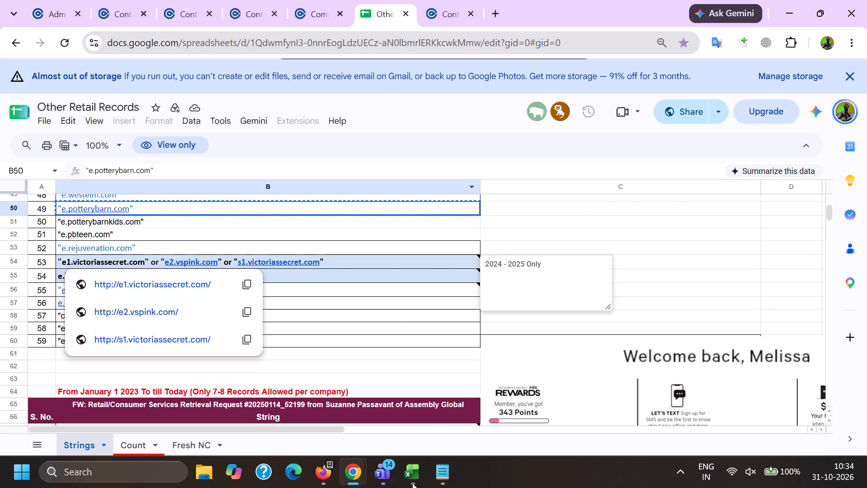
pyautogui.click(415, 407)
pyautogui.click(58, 431)
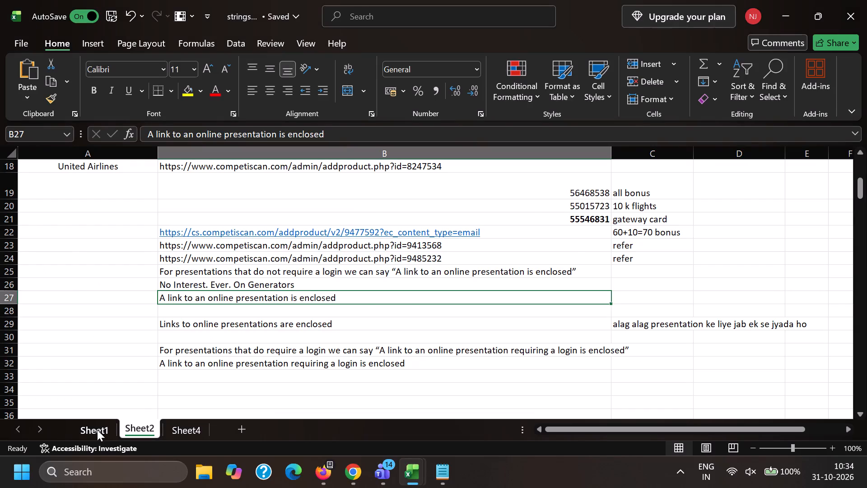
pyautogui.click(97, 430)
pyautogui.scroll(20, 135, 327)
pyautogui.scroll(20, 135, 327)
pyautogui.scroll(7, 135, 327)
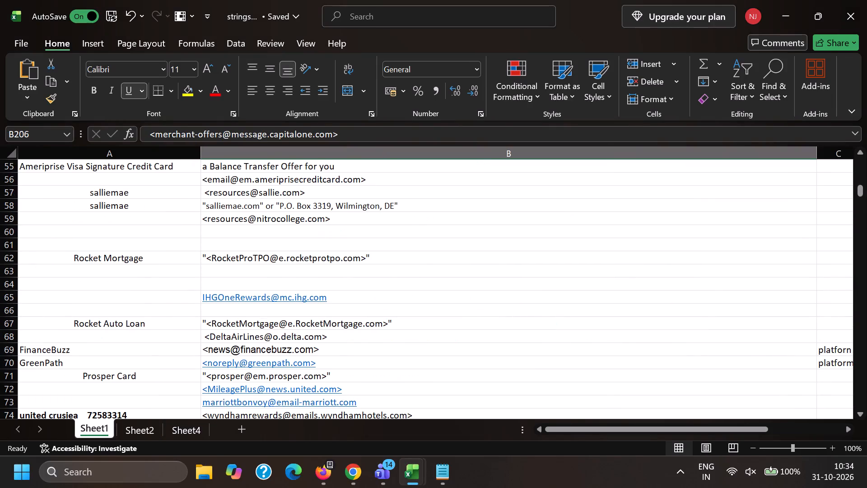
pyautogui.hotkey('ctrl', 'f')
pyautogui.press('m')
pyautogui.write('ac')
pyautogui.press('y')
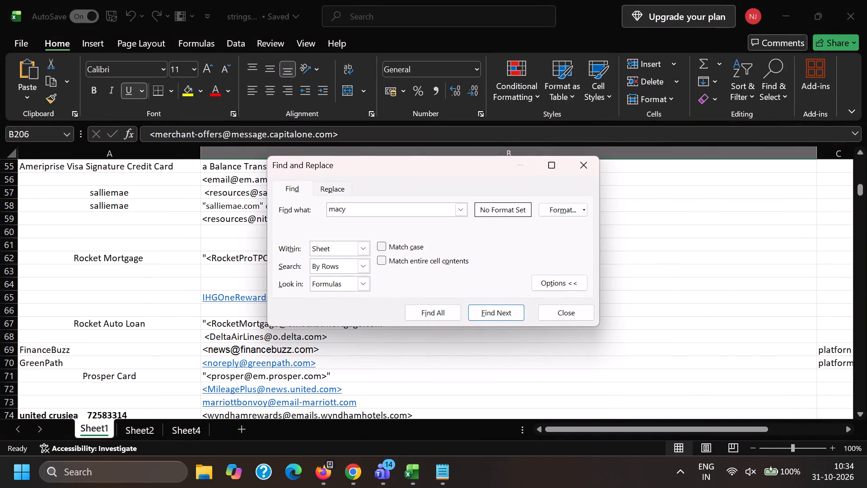
pyautogui.press('Return')
pyautogui.click(553, 313)
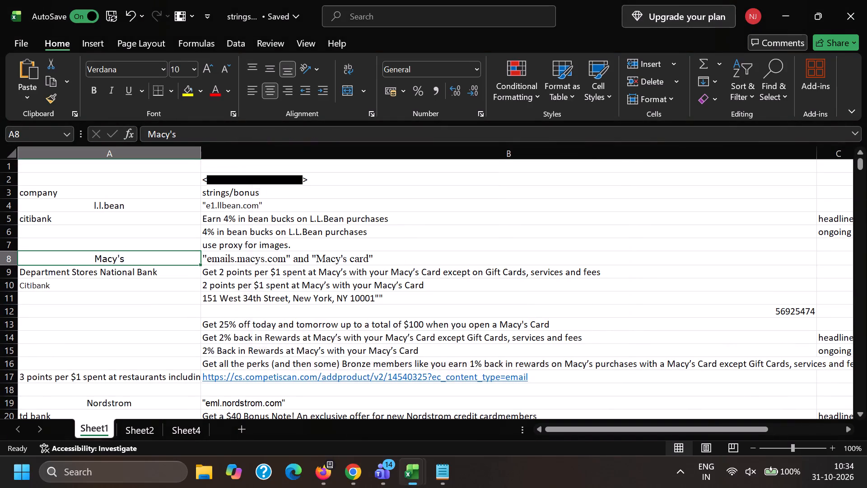
pyautogui.click(237, 297)
pyautogui.hotkey('ctrl', 'c')
# In the Firefox content portal tab with the Pottery Barn results, search for the quoted "151 West 34th Street, New York, NY 10001" string.
pyautogui.click(325, 478)
pyautogui.click(214, 414)
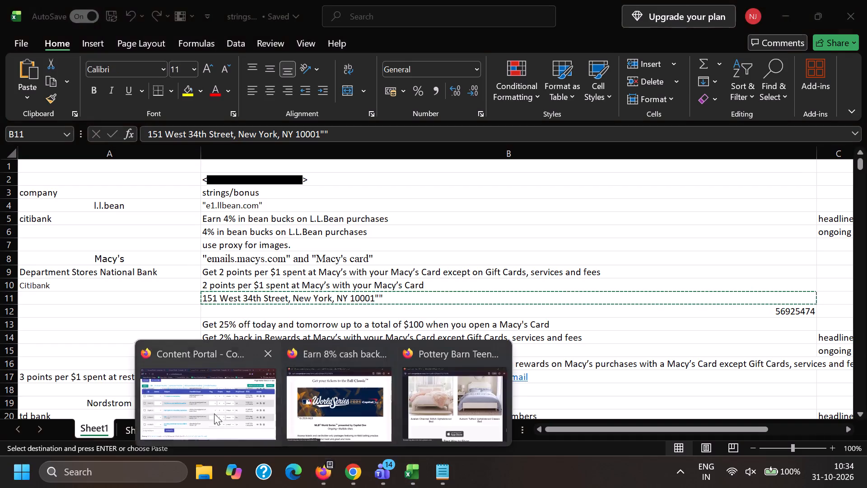
pyautogui.click(249, 0)
pyautogui.click(124, 0)
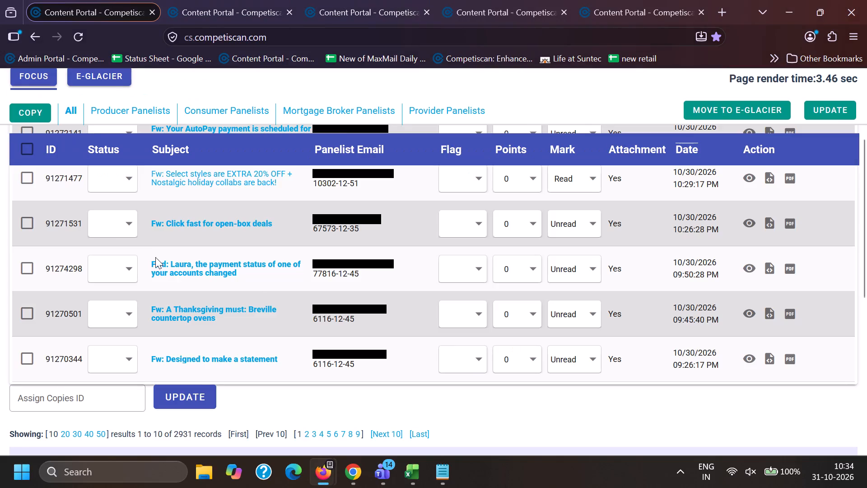
pyautogui.scroll(-3, 155, 269)
pyautogui.click(457, 278)
pyautogui.click(347, 0)
pyautogui.scroll(-1, 242, 366)
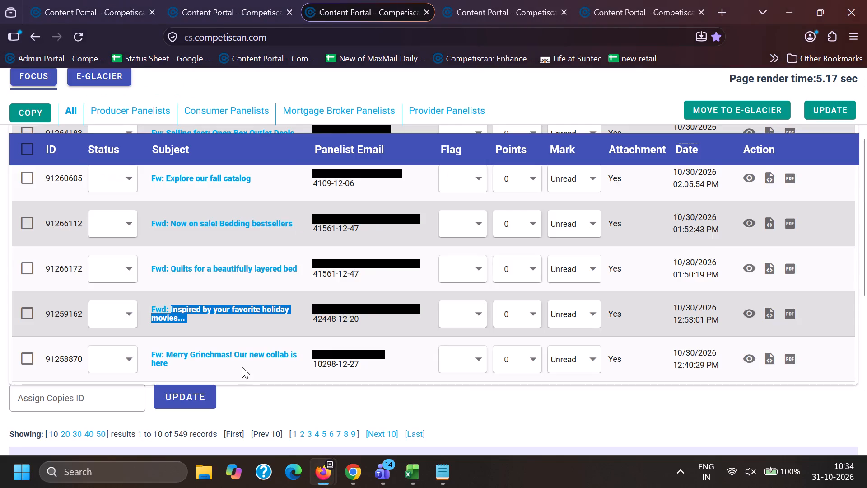
pyautogui.scroll(-1, 242, 367)
pyautogui.moveTo(300, 351); pyautogui.dragTo(1, 348)
pyautogui.press('BackSpace')
pyautogui.hotkey('shift', '"')
pyautogui.hotkey('ctrl', 'v')
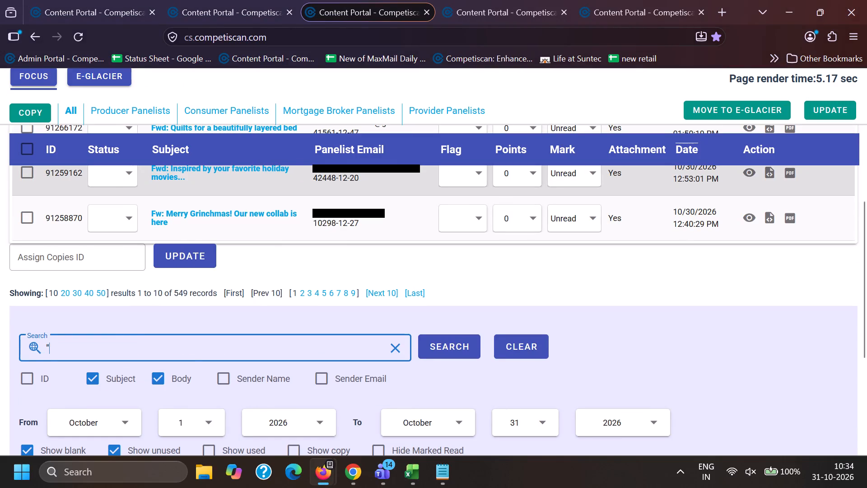
pyautogui.hotkey('shift', '"')
pyautogui.press('Return')
# In Sheet1 of the strings Excel workbook, search for "disocver" and copy the Discover card sender address from cell B202.
pyautogui.hotkey('alt', 'Tab')
pyautogui.scroll(-4, 350, 333)
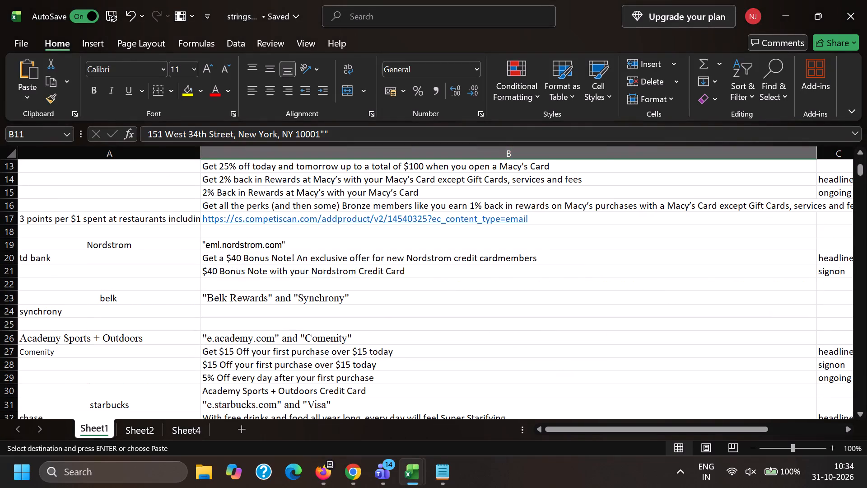
pyautogui.hotkey('ctrl', 'f')
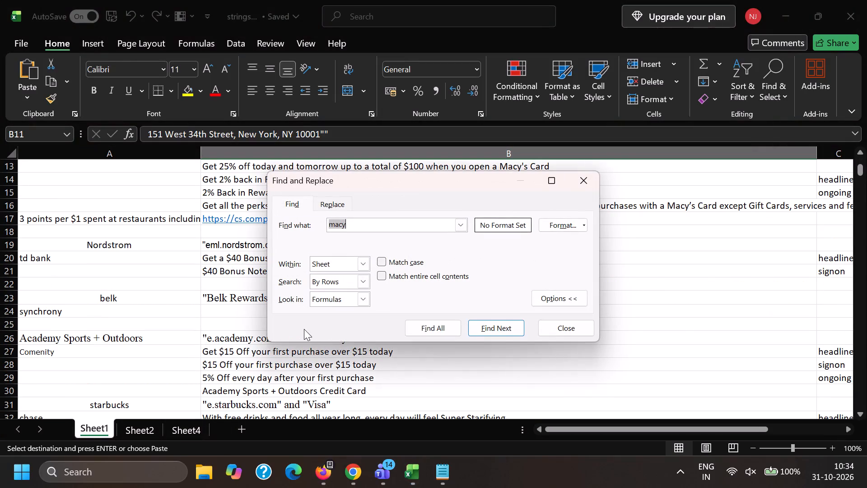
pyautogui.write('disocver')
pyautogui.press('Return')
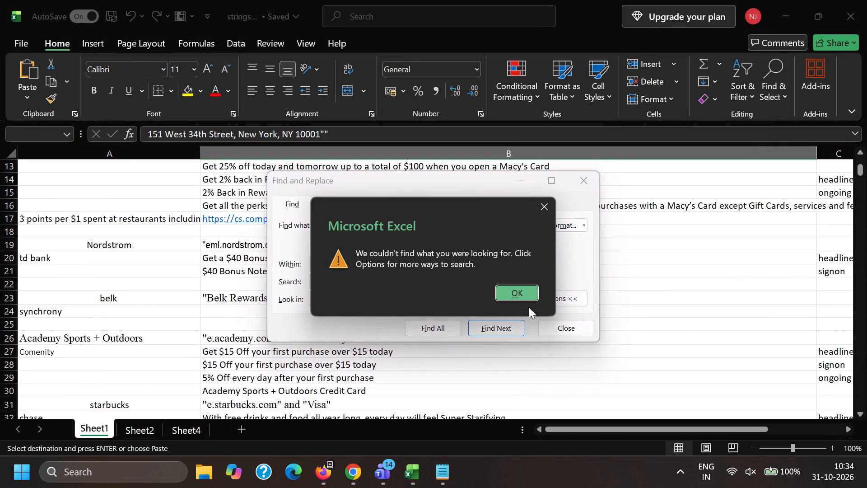
pyautogui.click(527, 297)
pyautogui.click(581, 179)
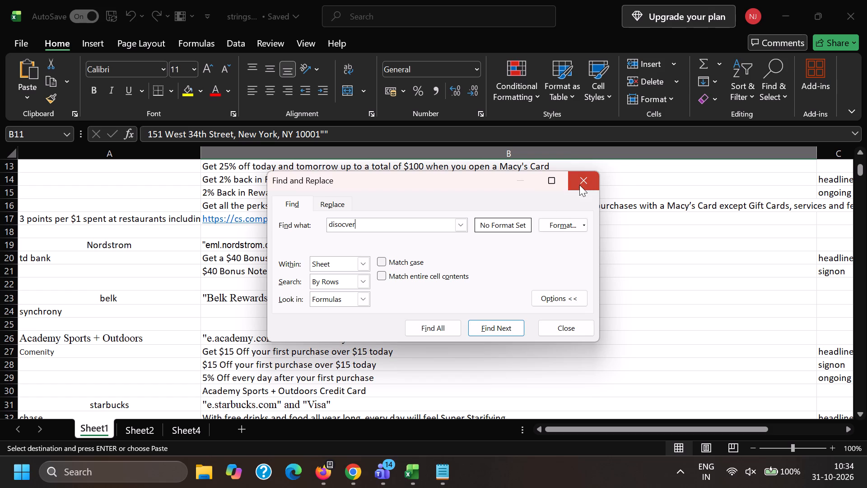
pyautogui.scroll(-20, 386, 362)
pyautogui.scroll(-20, 386, 362)
pyautogui.scroll(-18, 386, 362)
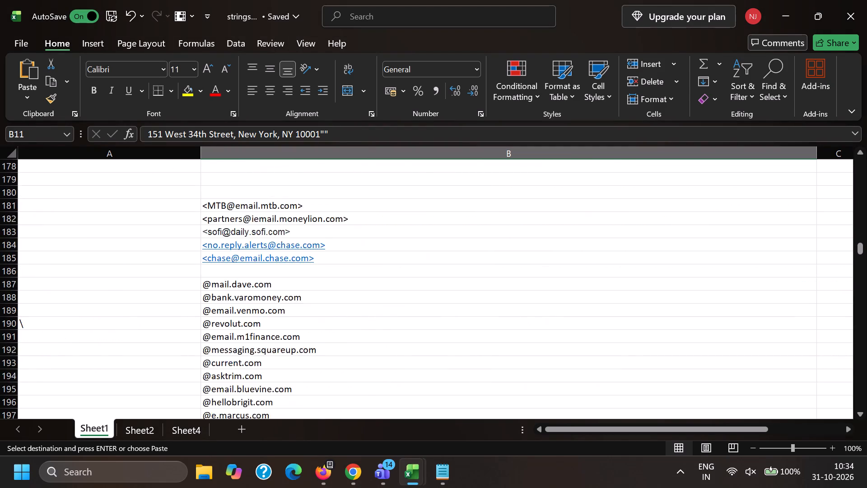
pyautogui.click(398, 366)
pyautogui.hotkey('ctrl', 'c')
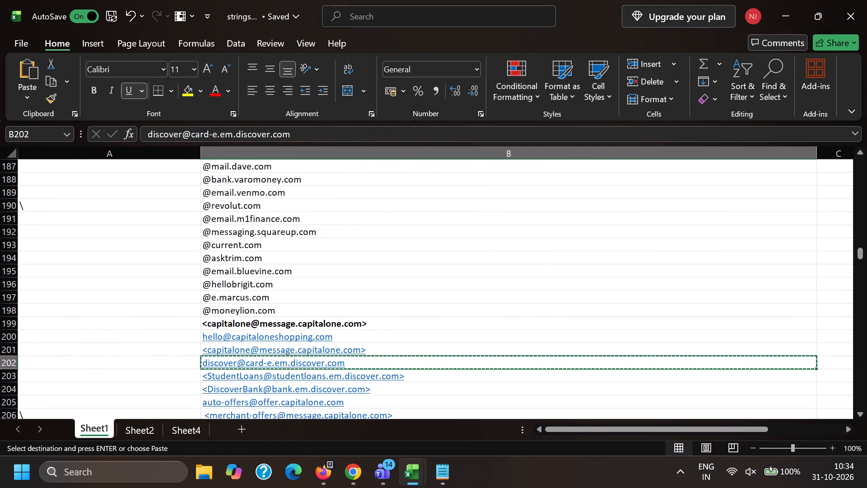
# Switch to Firefox and rerun the Capital One Shopping sender address search in its content portal tab.
pyautogui.hotkey('alt', 'Tab')
pyautogui.click(418, 137)
pyautogui.click(197, 0)
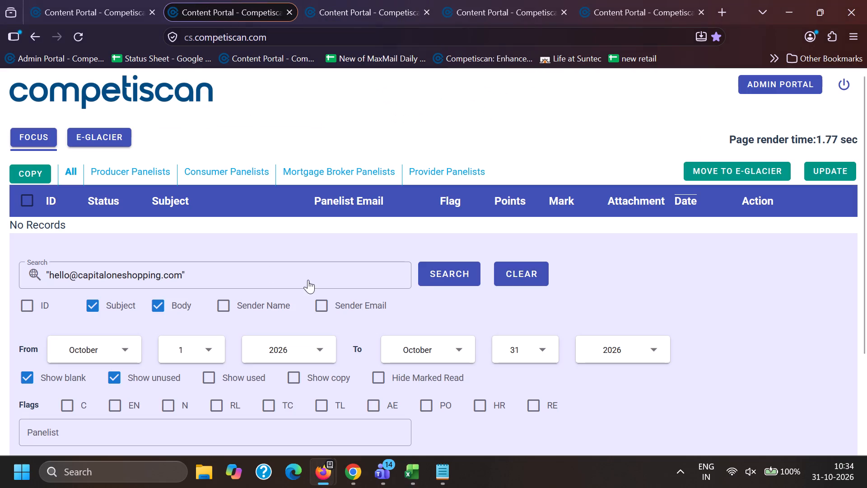
pyautogui.click(423, 277)
# In the content portal tab with the Credit karma search, search for the copied Discover card sender address in quotes.
pyautogui.click(442, 0)
pyautogui.moveTo(194, 274); pyautogui.dragTo(0, 249)
pyautogui.press('BackSpace')
pyautogui.hotkey('shift', '"')
pyautogui.hotkey('ctrl', 'v')
pyautogui.hotkey('shift', '"')
pyautogui.press('Return')
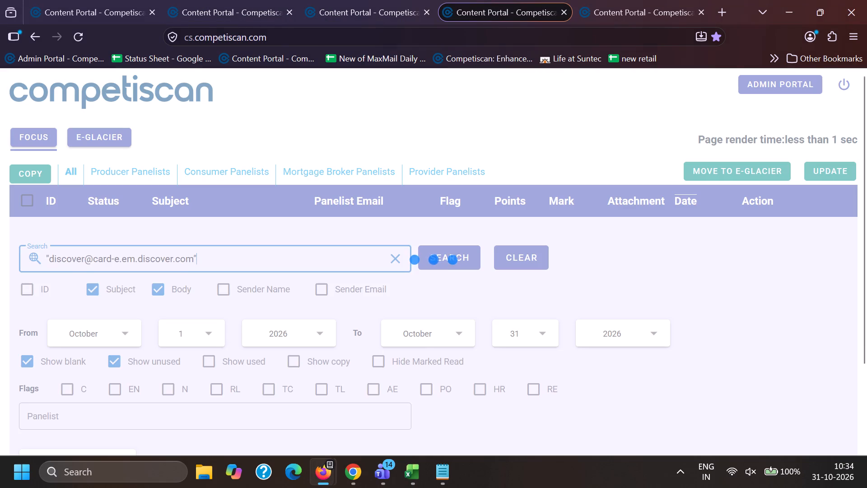
pyautogui.scroll(-2, 154, 218)
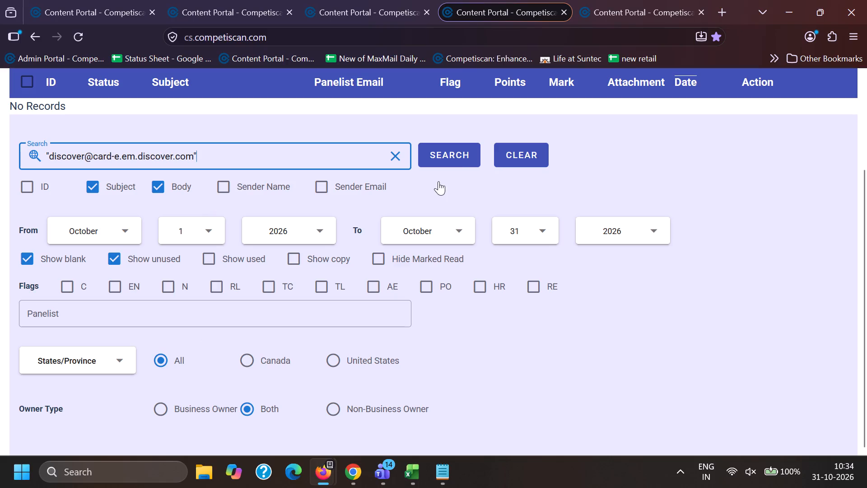
pyautogui.click(444, 160)
# In the Capital One Shopping content portal tab, replace the search with the quoted Discover card sender address and run it.
pyautogui.click(350, 0)
pyautogui.click(191, 0)
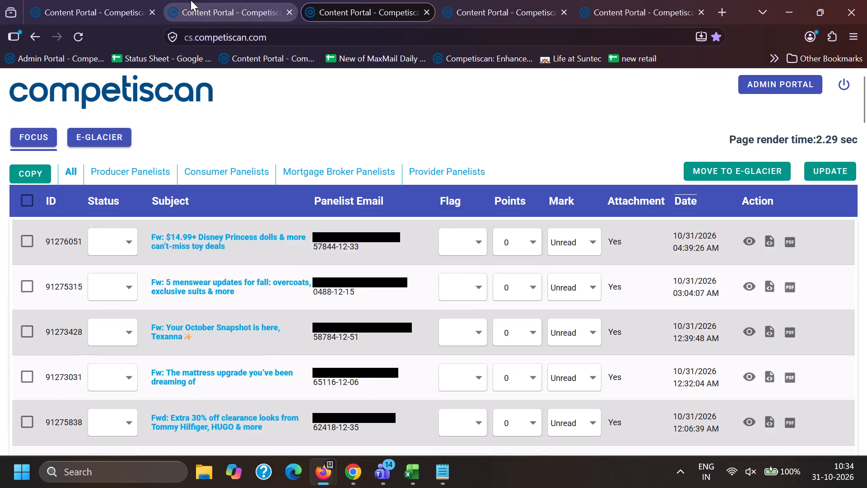
pyautogui.moveTo(228, 275); pyautogui.dragTo(0, 265)
pyautogui.press('BackSpace')
pyautogui.hotkey('shift', '"')
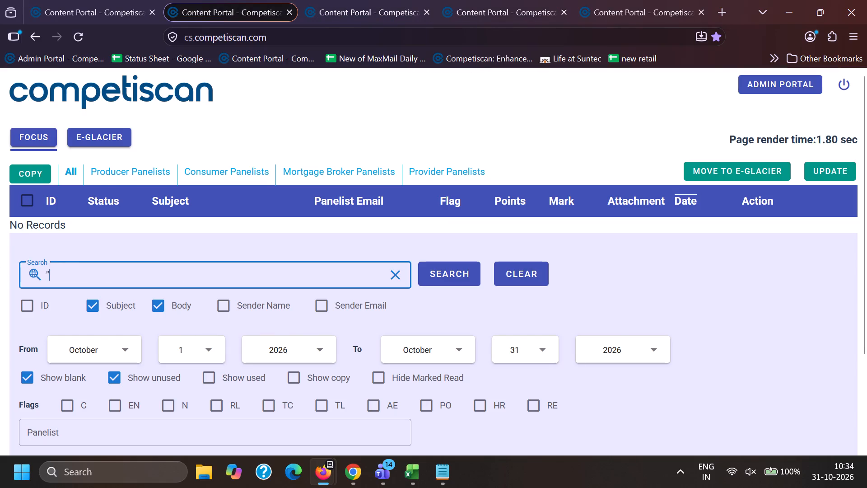
pyautogui.hotkey('ctrl', 'v')
pyautogui.hotkey('shift', '"')
pyautogui.press('Return')
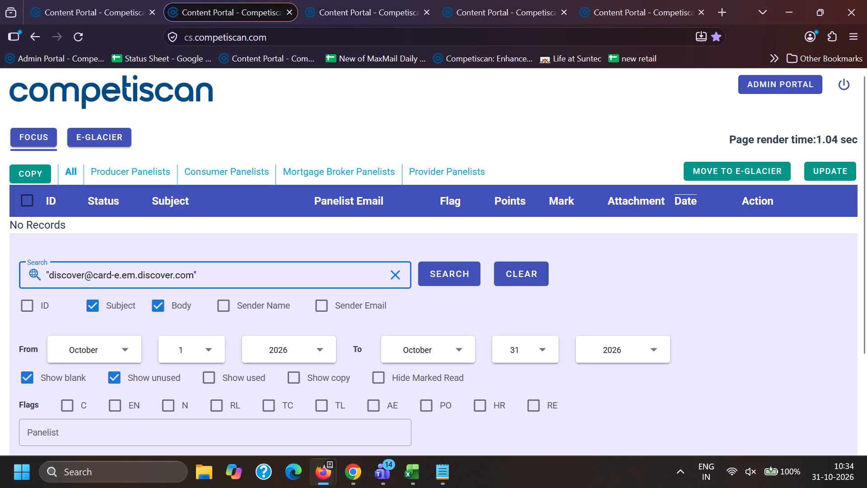
# Undo the search text change back to the quoted Capital One Shopping sender address and rerun that search.
pyautogui.hotkey('ctrl', 'z')
pyautogui.hotkey('ctrl', 'z')
pyautogui.hotkey('ctrl', 'z')
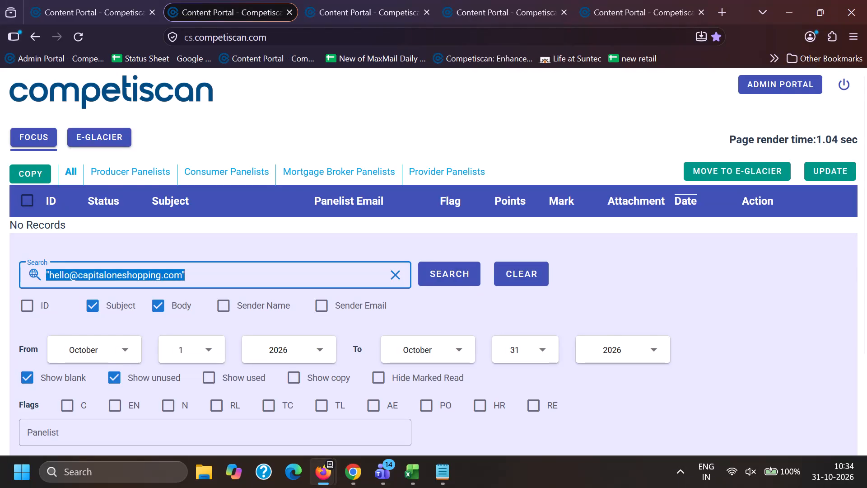
pyautogui.press('Return')
# In the tab with the Discover search, undo the search text back to the quoted mcmap.chase.com sender address and run it.
pyautogui.click(499, 0)
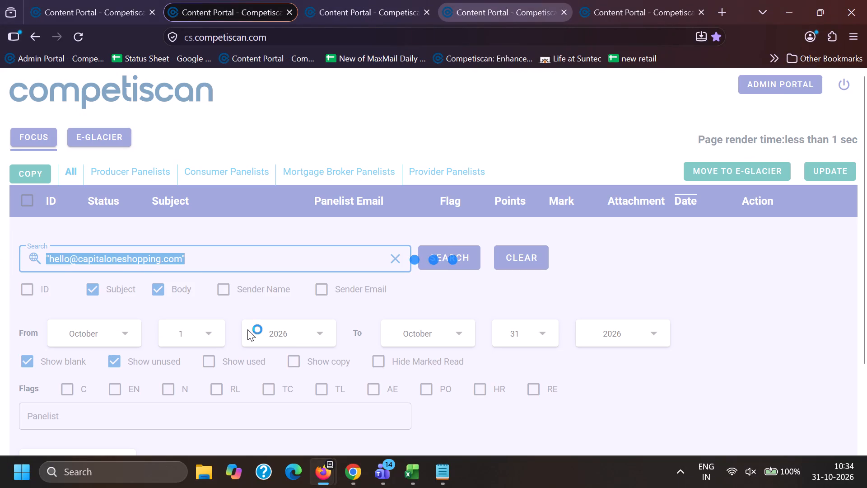
pyautogui.click(228, 265)
pyautogui.hotkey('ctrl', 'z')
pyautogui.hotkey('ctrl', 'z')
pyautogui.hotkey('ctrl', 'z')
pyautogui.hotkey('ctrl', 'z')
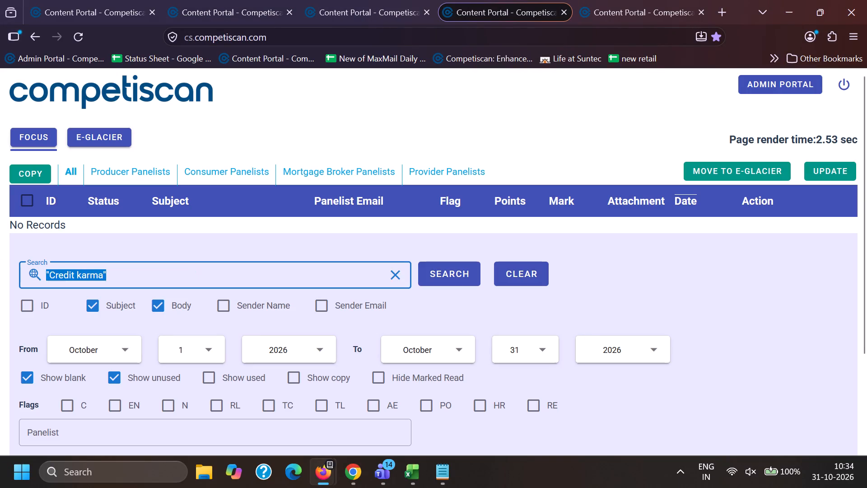
pyautogui.hotkey('ctrl', 'z')
pyautogui.hotkey('ctrl', 'z')
pyautogui.press('Return')
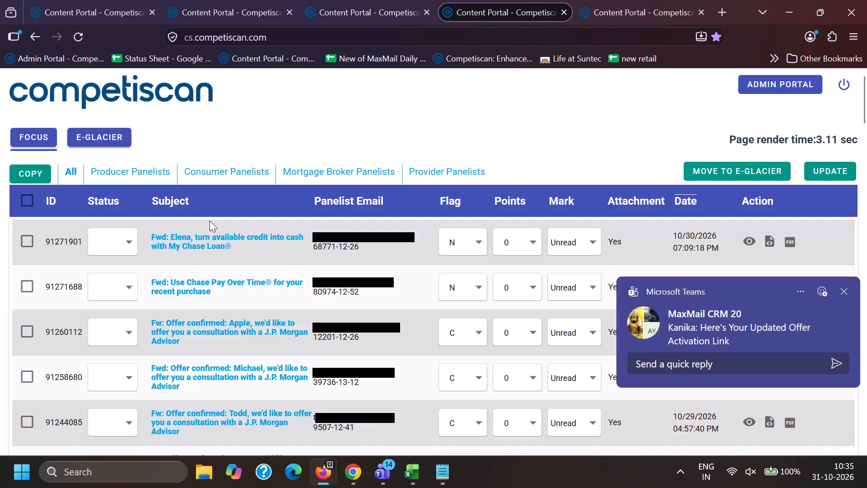
# Examine the subjects and flags of the Chase emails in the 50-record results list.
pyautogui.scroll(-3, 206, 214)
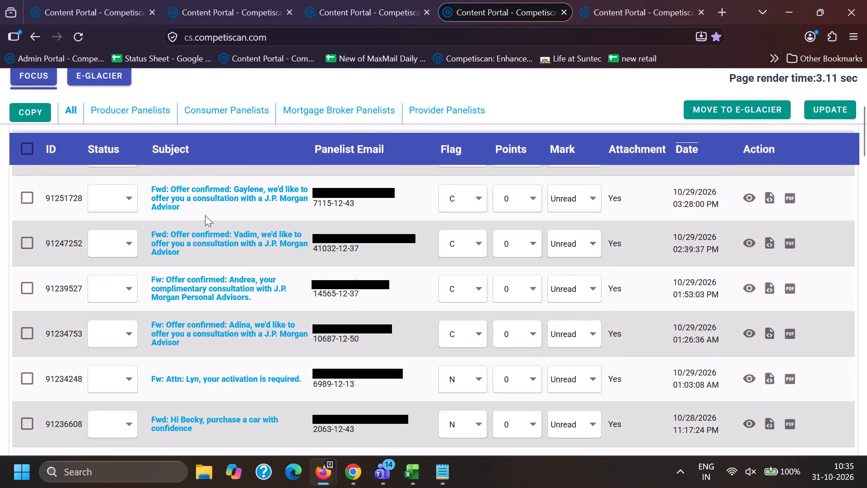
pyautogui.scroll(-2, 205, 215)
pyautogui.scroll(-7, 201, 253)
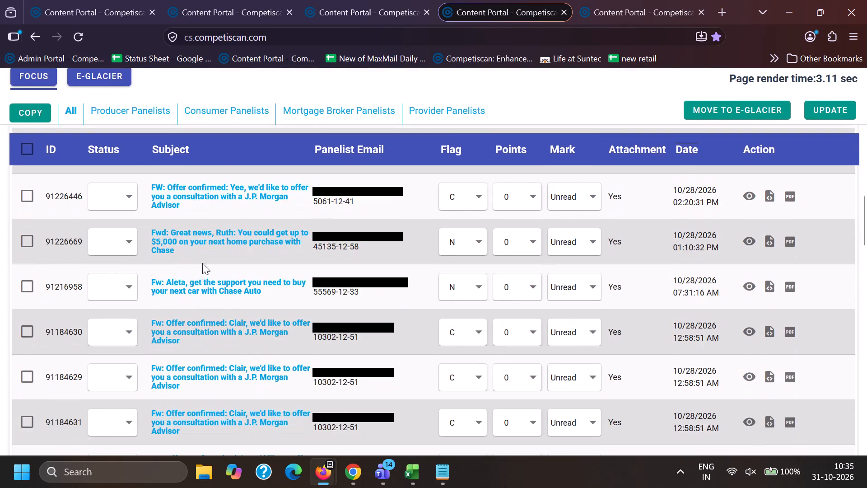
pyautogui.scroll(-7, 202, 263)
pyautogui.scroll(-5, 209, 330)
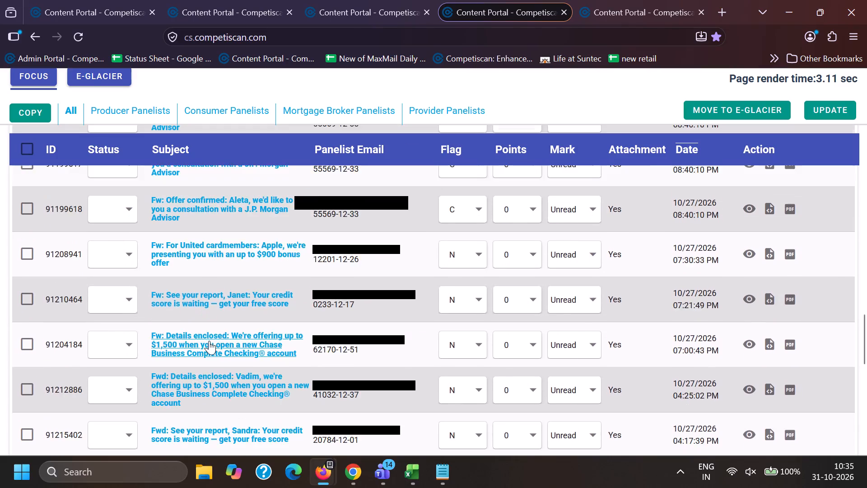
pyautogui.scroll(-6, 209, 340)
# Replace the Chase sender search with "United airlines" in quotes and run it.
pyautogui.click(239, 319)
pyautogui.moveTo(239, 319); pyautogui.dragTo(39, 338)
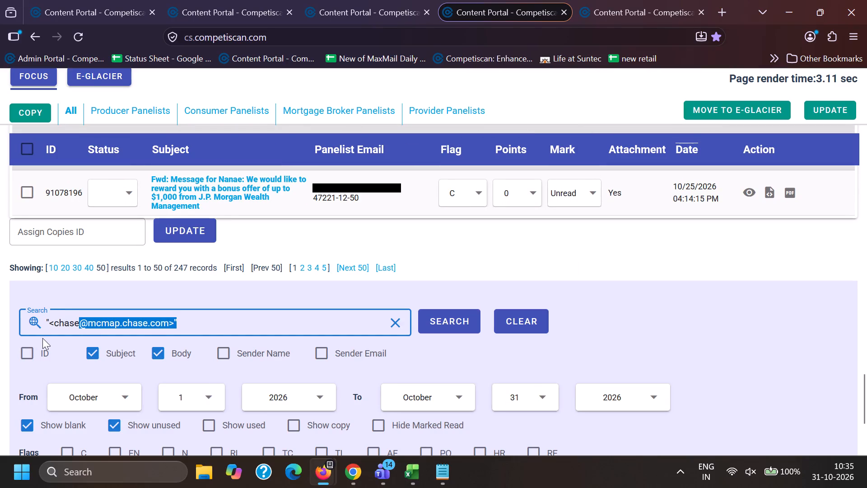
pyautogui.press('BackSpace')
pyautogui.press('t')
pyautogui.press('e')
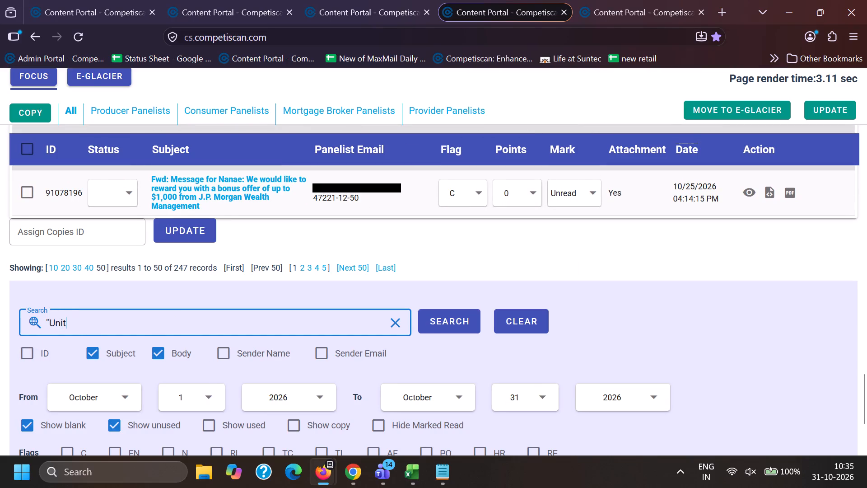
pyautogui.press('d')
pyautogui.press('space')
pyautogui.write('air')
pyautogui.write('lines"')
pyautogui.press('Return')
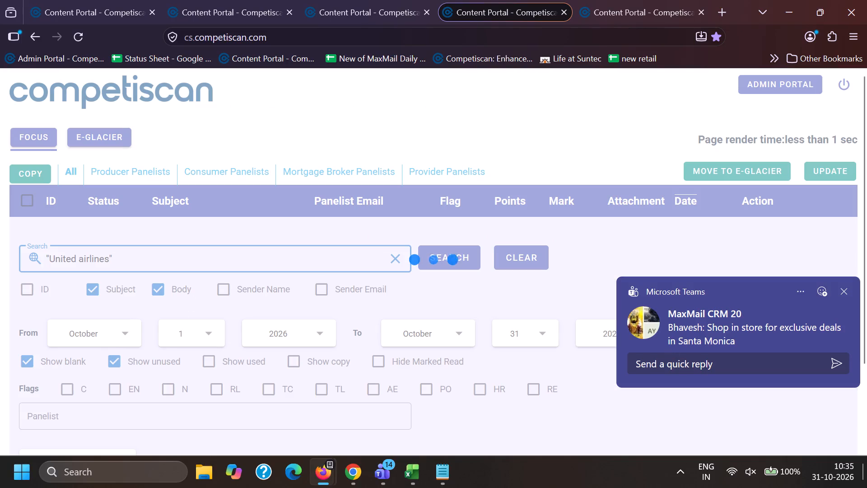
# Switch to the Other Retail Records sheet in Chrome and copy the "e.westelm.com" search string.
pyautogui.click(205, 0)
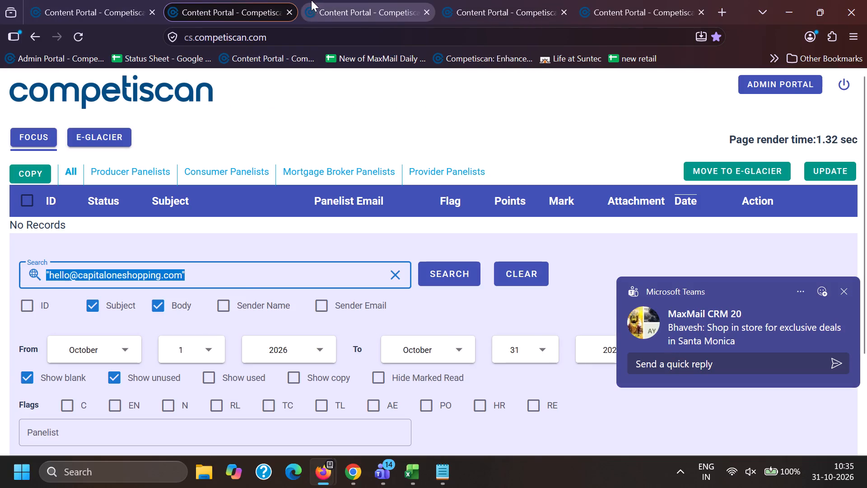
pyautogui.click(313, 0)
pyautogui.click(408, 475)
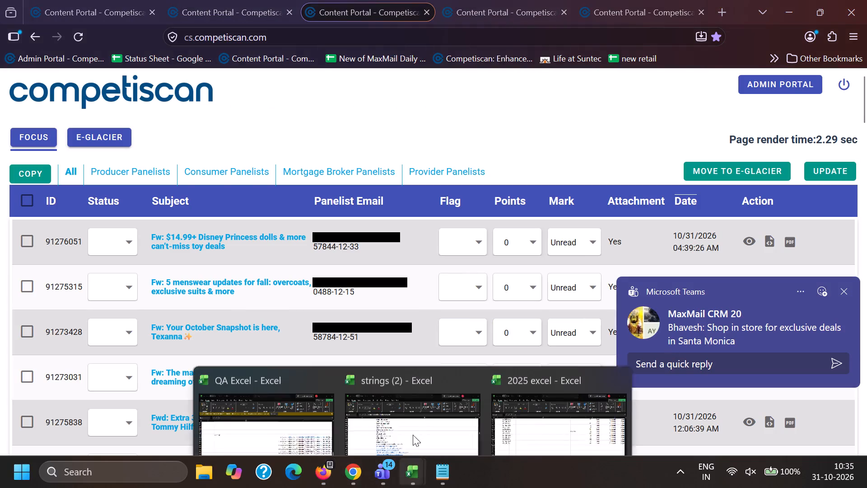
pyautogui.click(410, 416)
pyautogui.click(341, 474)
pyautogui.click(291, 412)
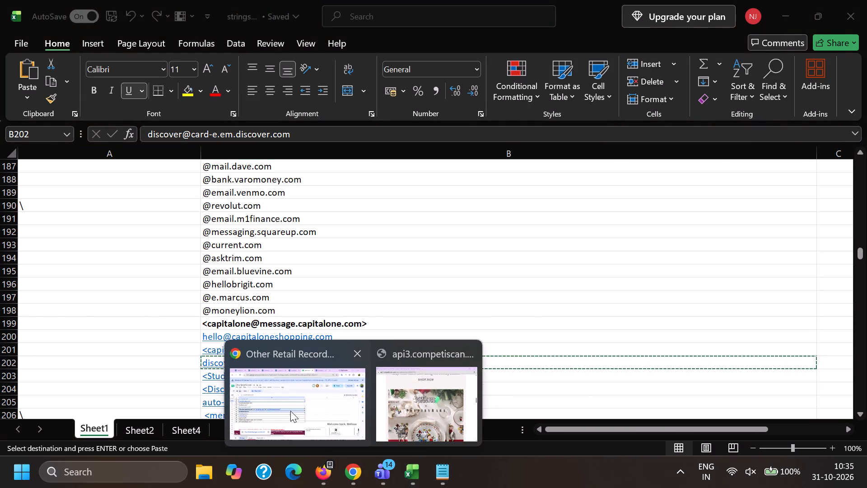
pyautogui.scroll(1, 126, 283)
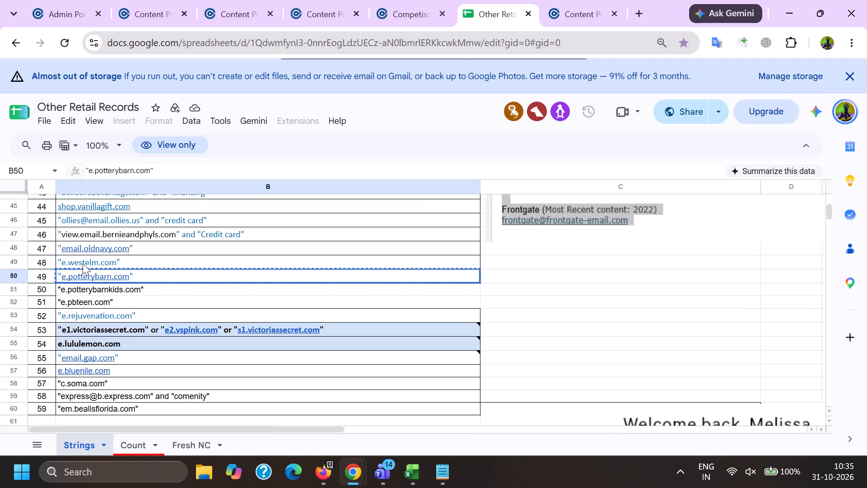
pyautogui.click(81, 261)
pyautogui.hotkey('ctrl', 'c')
# In the Firefox content portal tab with the 151 West 34th Street results, search for the quoted "e.westelm.com" string instead.
pyautogui.click(308, 474)
pyautogui.click(247, 401)
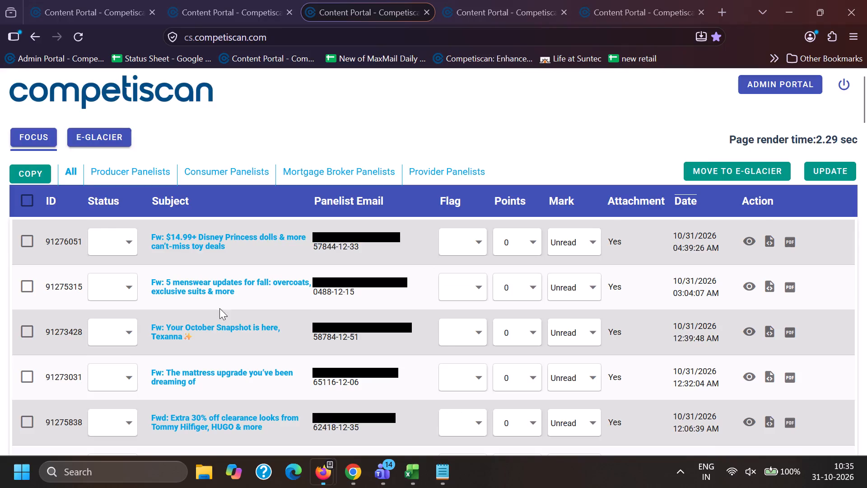
pyautogui.scroll(-12, 219, 305)
pyautogui.scroll(-19, 225, 352)
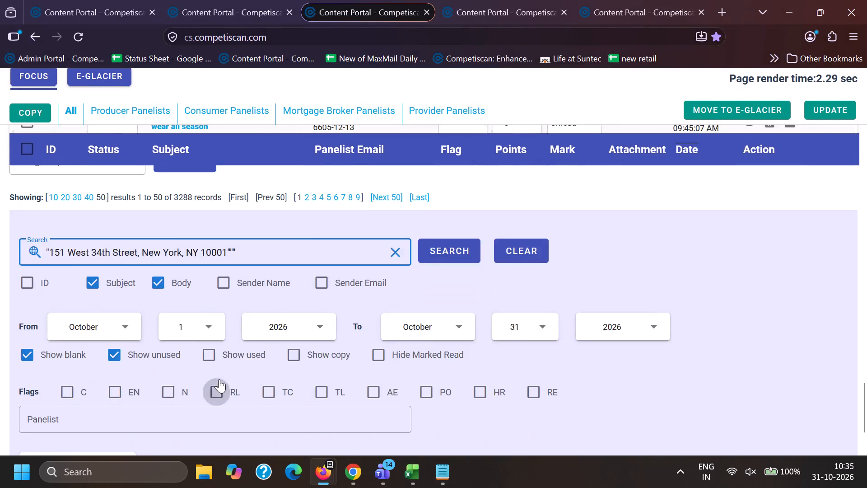
pyautogui.scroll(5, 232, 340)
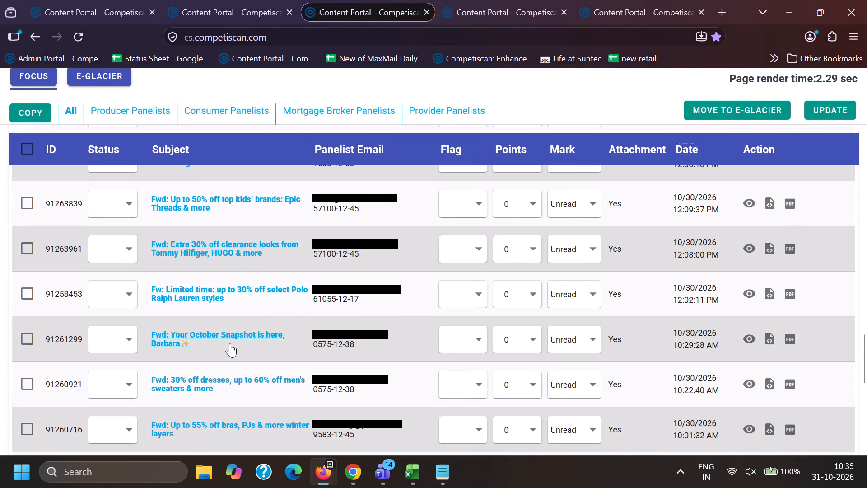
pyautogui.scroll(-6, 230, 342)
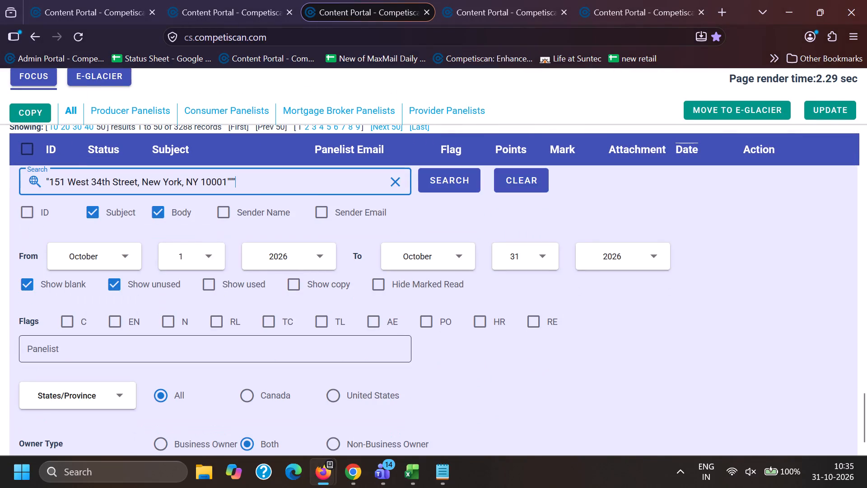
pyautogui.moveTo(259, 180); pyautogui.dragTo(0, 218)
pyautogui.press('BackSpace')
pyautogui.hotkey('shift', '"')
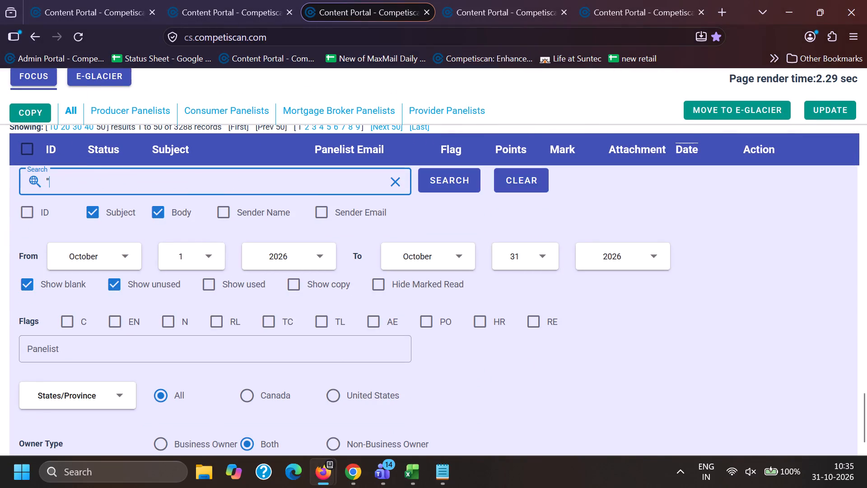
pyautogui.hotkey('ctrl', 'v')
pyautogui.hotkey('shift', '"')
pyautogui.press('Return')
# In the first Firefox content portal tab, copy the subject text "You've landed an opportunity to earn up to $1,500" from email 91266526.
pyautogui.click(269, 0)
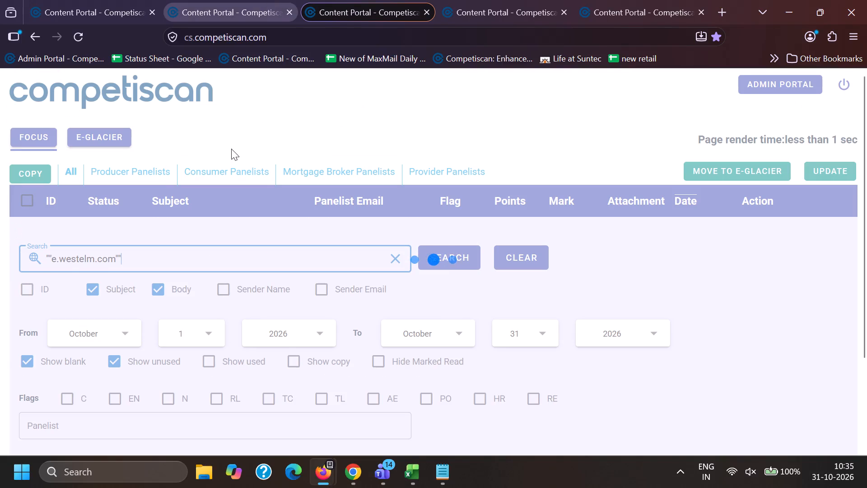
pyautogui.click(63, 0)
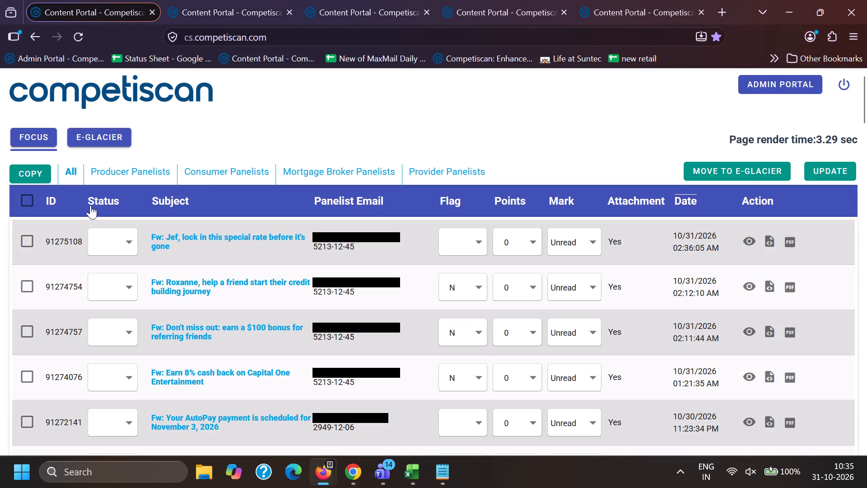
pyautogui.scroll(-6, 121, 287)
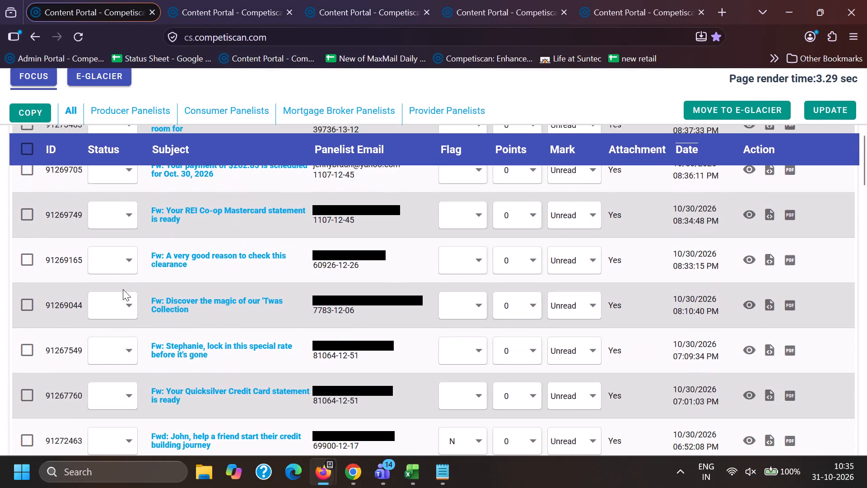
pyautogui.scroll(-5, 123, 289)
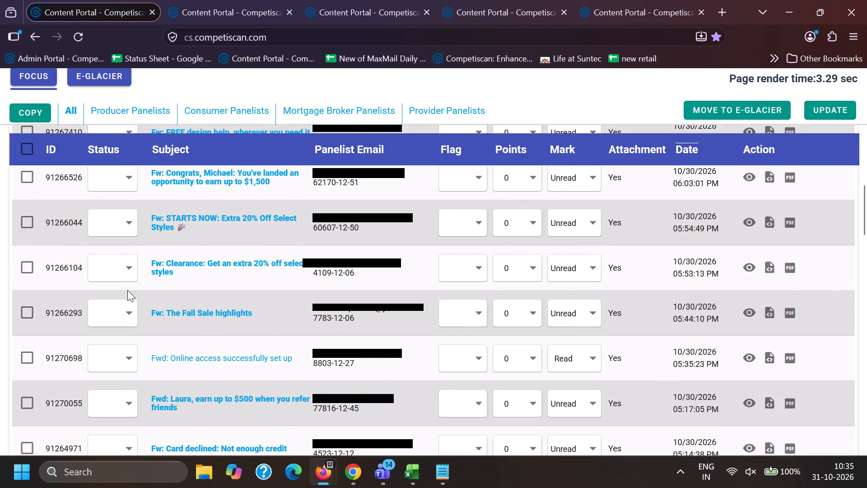
pyautogui.scroll(1, 140, 290)
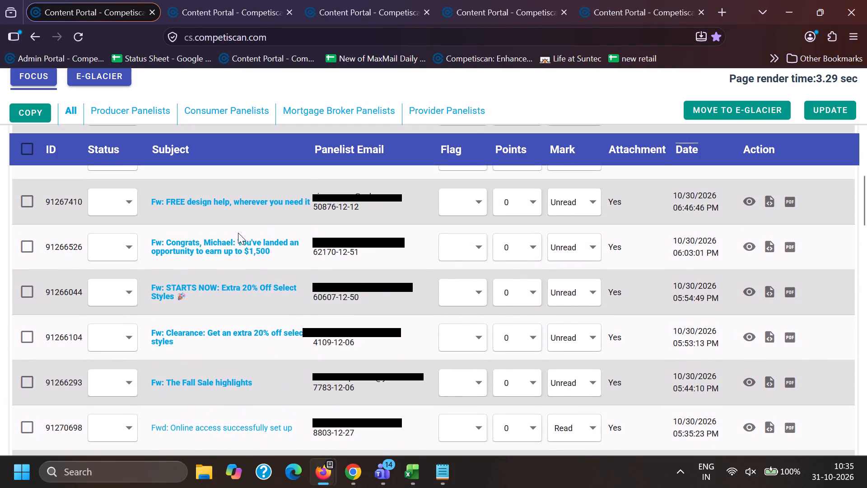
pyautogui.moveTo(236, 232); pyautogui.dragTo(290, 265)
pyautogui.hotkey('ctrl', 'c')
pyautogui.hotkey('ctrl', 'c')
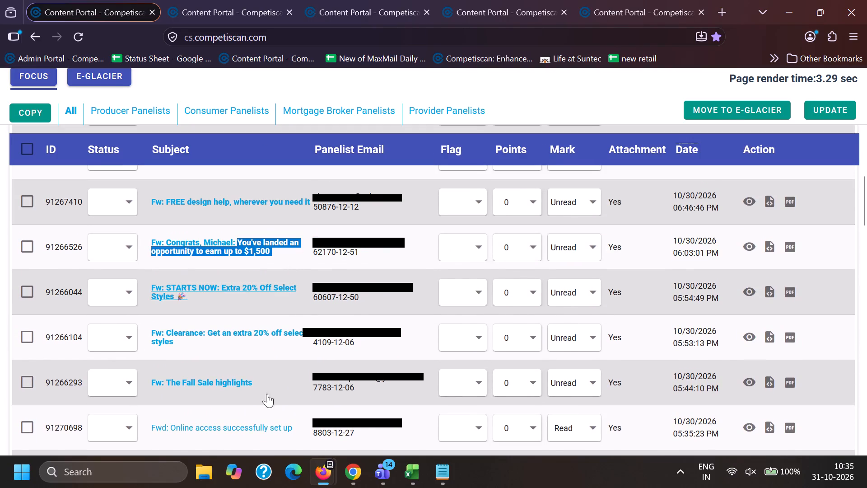
# In the Chrome content portal tab used for duplicate checks, search subjects for the quoted "You've landed an opportunity to earn up to $1,500".
pyautogui.click(345, 473)
pyautogui.click(292, 411)
pyautogui.click(152, 0)
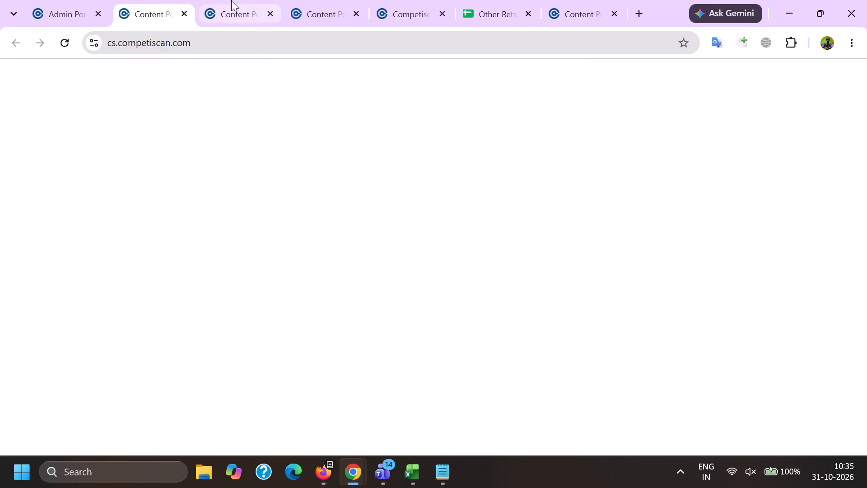
pyautogui.click(235, 0)
pyautogui.scroll(-14, 230, 324)
pyautogui.scroll(2, 244, 372)
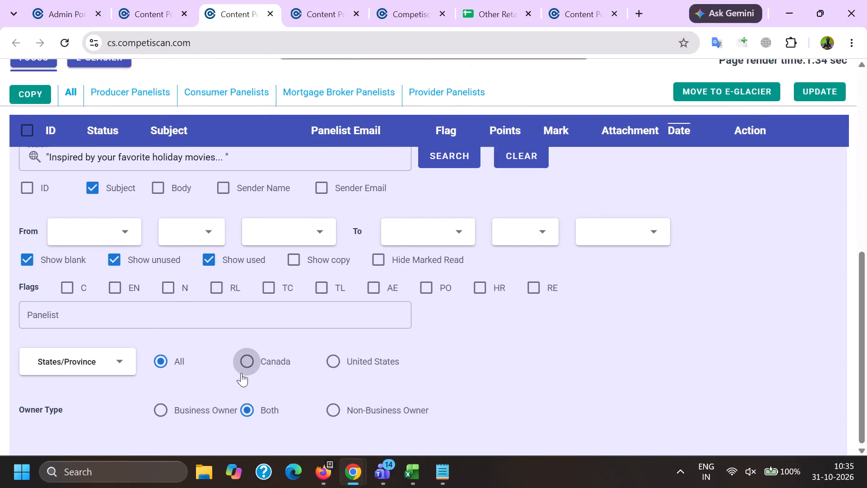
pyautogui.moveTo(277, 288); pyautogui.dragTo(0, 299)
pyautogui.press('BackSpace')
pyautogui.hotkey('shift', '"')
pyautogui.hotkey('ctrl', 'v')
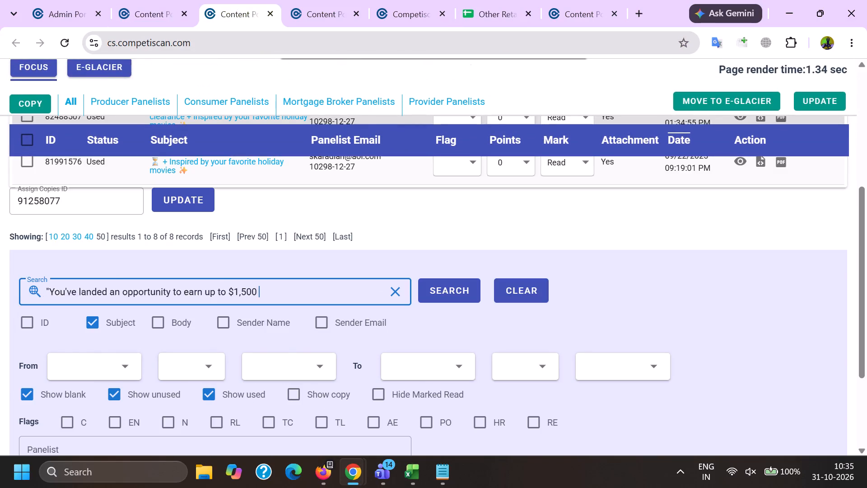
pyautogui.hotkey('shift', '"')
pyautogui.press('Return')
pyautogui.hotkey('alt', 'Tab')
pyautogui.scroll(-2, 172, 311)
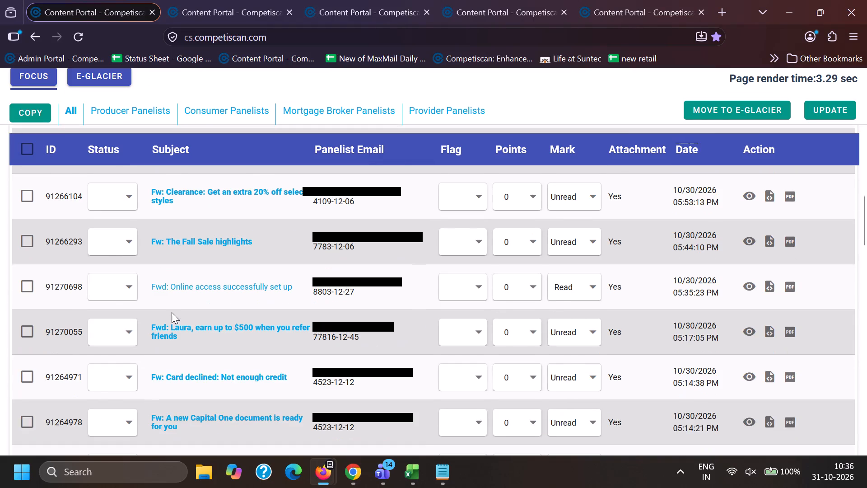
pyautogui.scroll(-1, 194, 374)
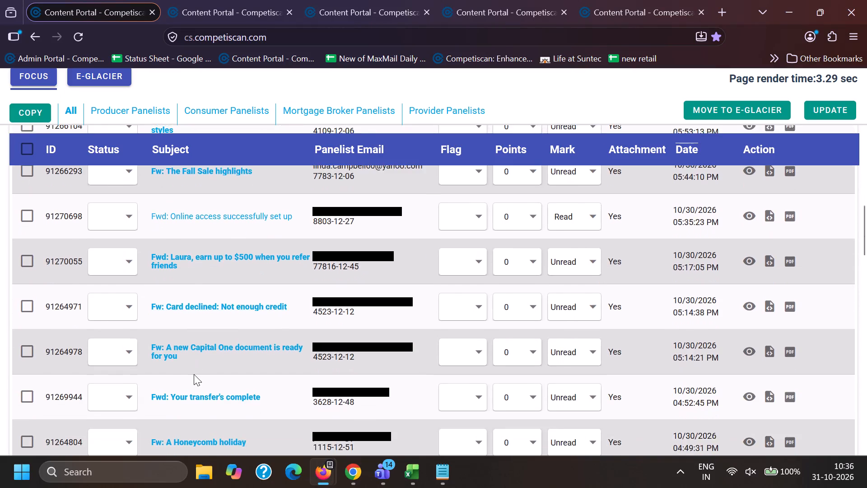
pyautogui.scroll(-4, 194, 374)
pyautogui.hotkey('alt', 'Tab')
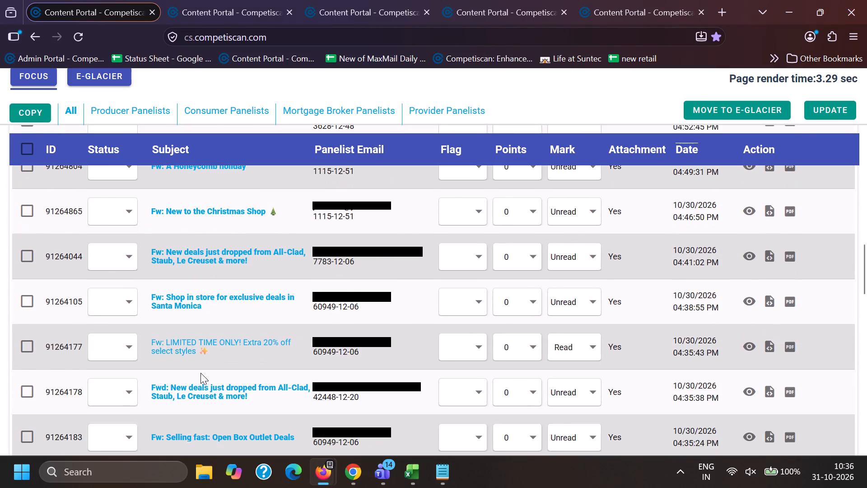
pyautogui.click(384, 145)
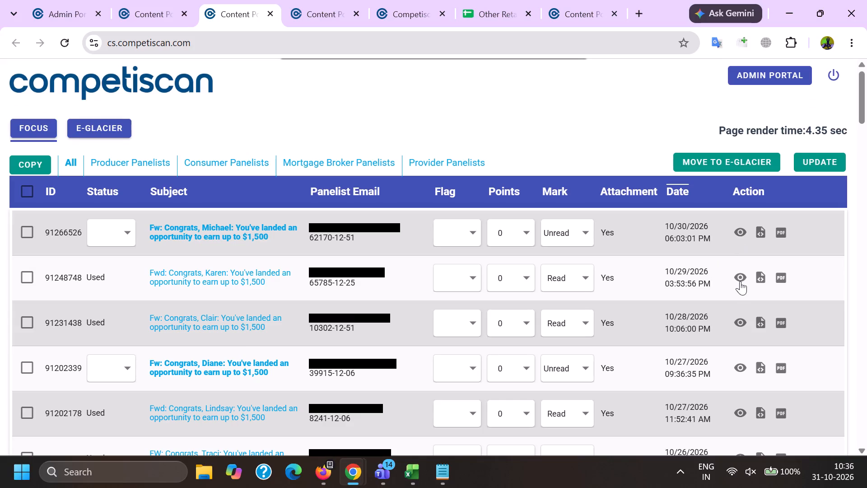
pyautogui.click(739, 234)
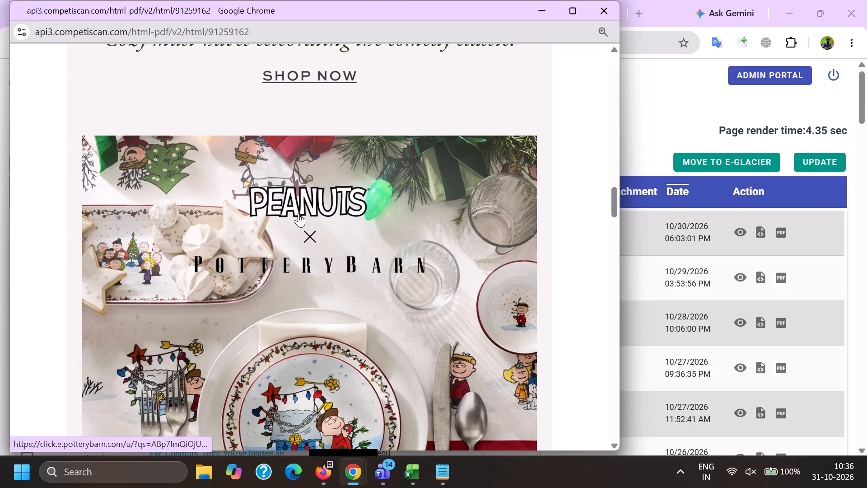
pyautogui.scroll(-4, 298, 213)
pyautogui.scroll(-11, 306, 271)
pyautogui.scroll(3, 306, 272)
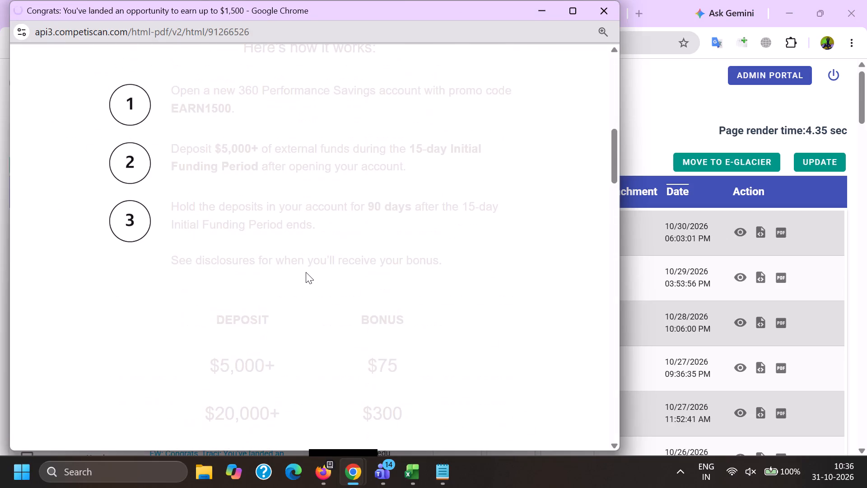
pyautogui.scroll(3, 306, 272)
pyautogui.hotkey('alt', 'Tab')
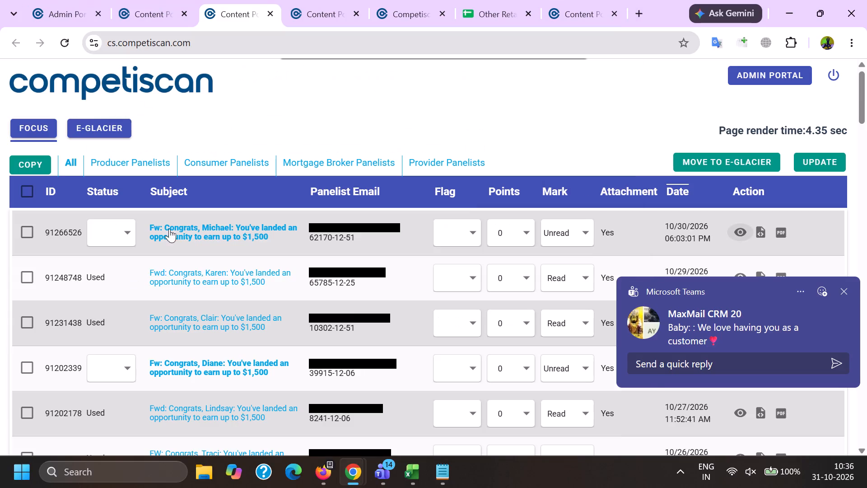